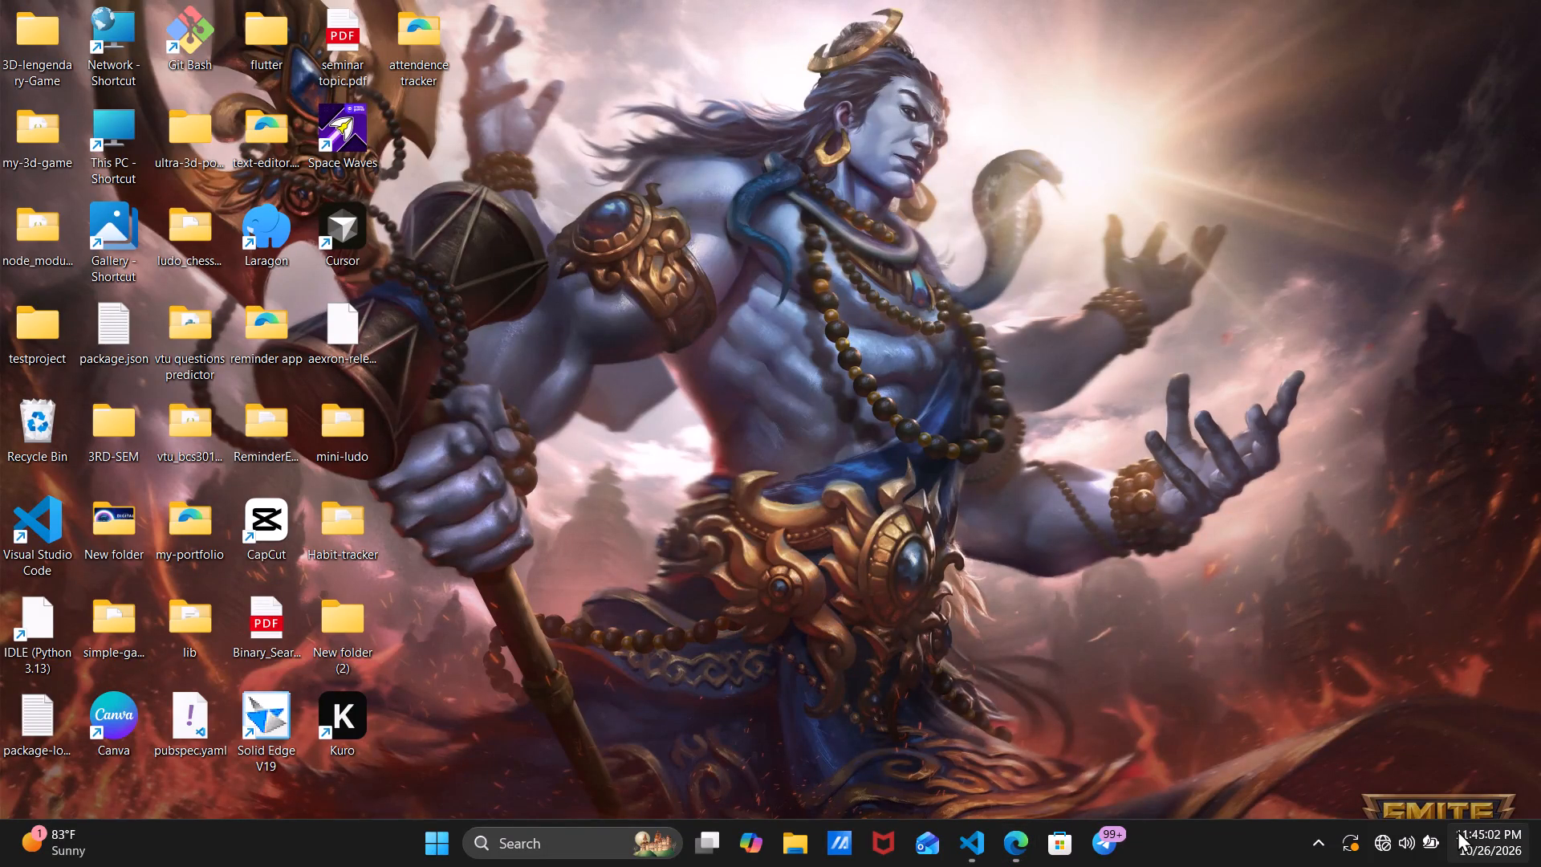
Open the list of available Wi-Fi networks and look through it for the network to join.
left_click(1428, 843)
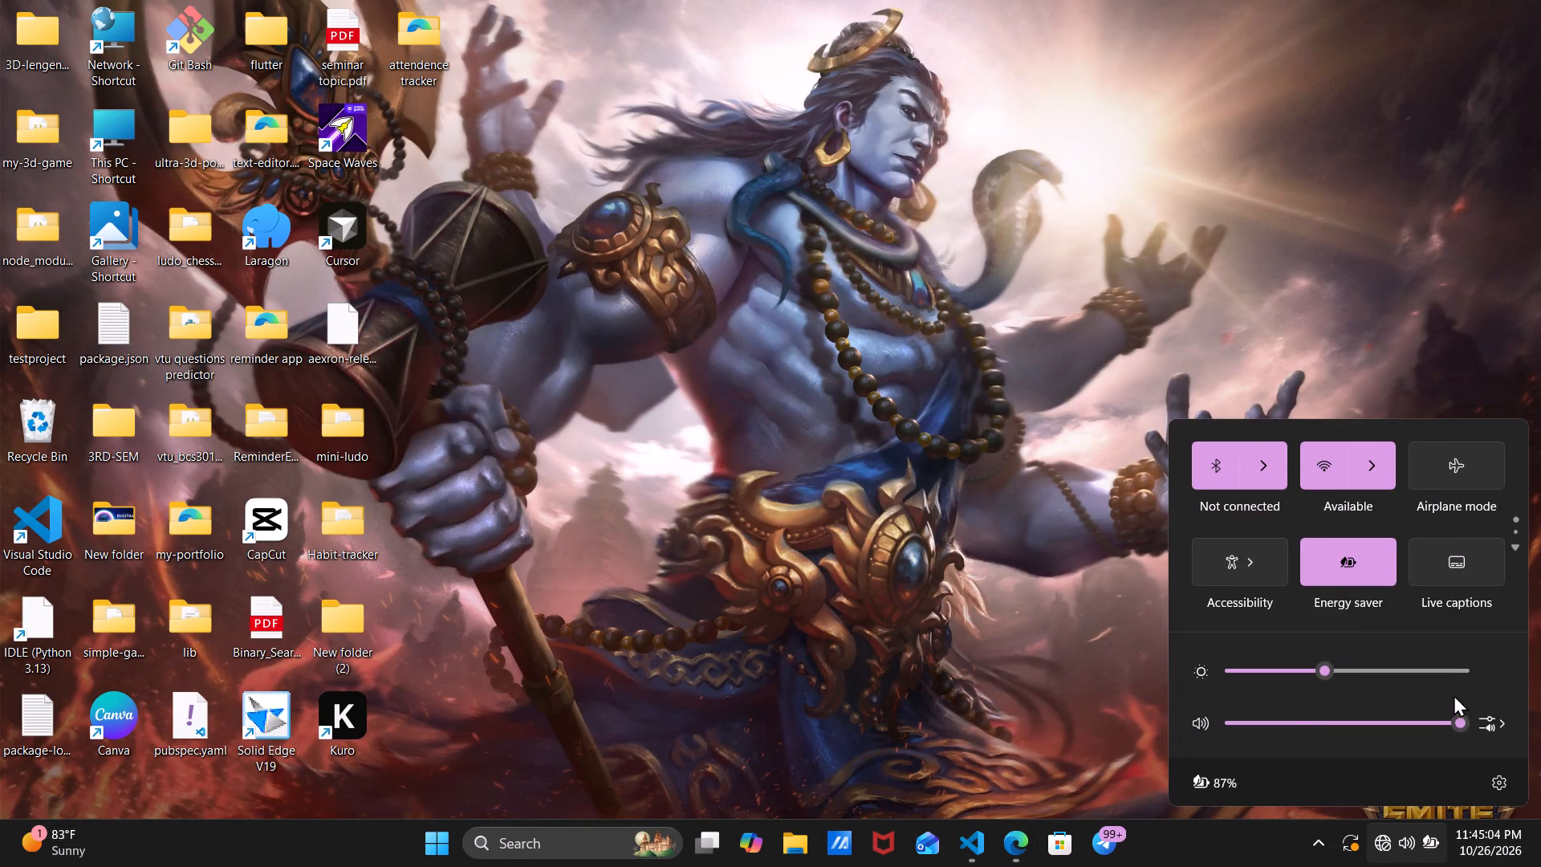
left_click(1369, 467)
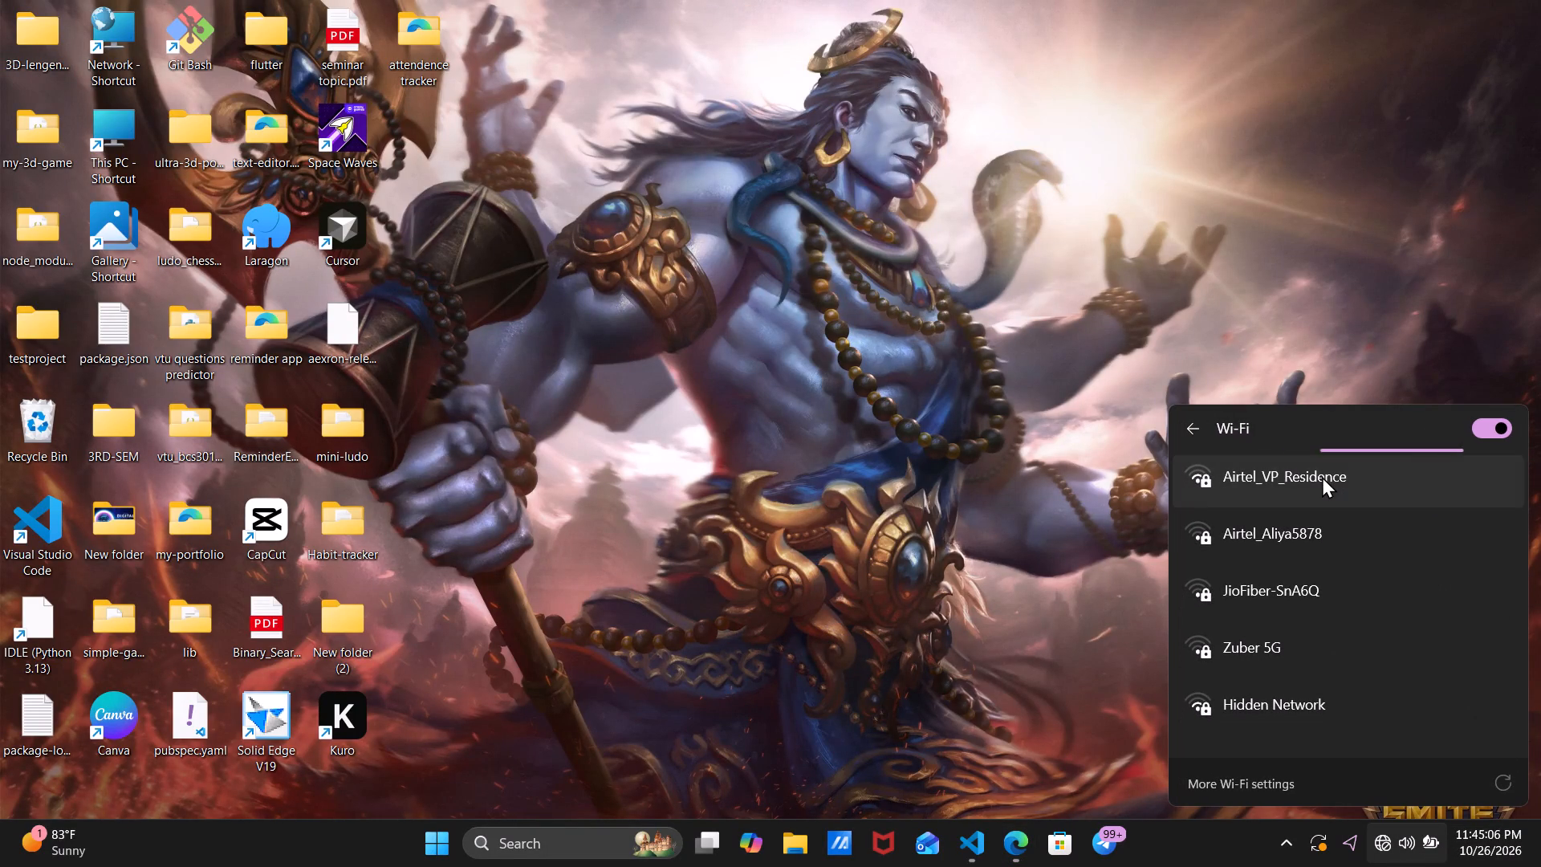
scroll(1321, 474, "up", 9)
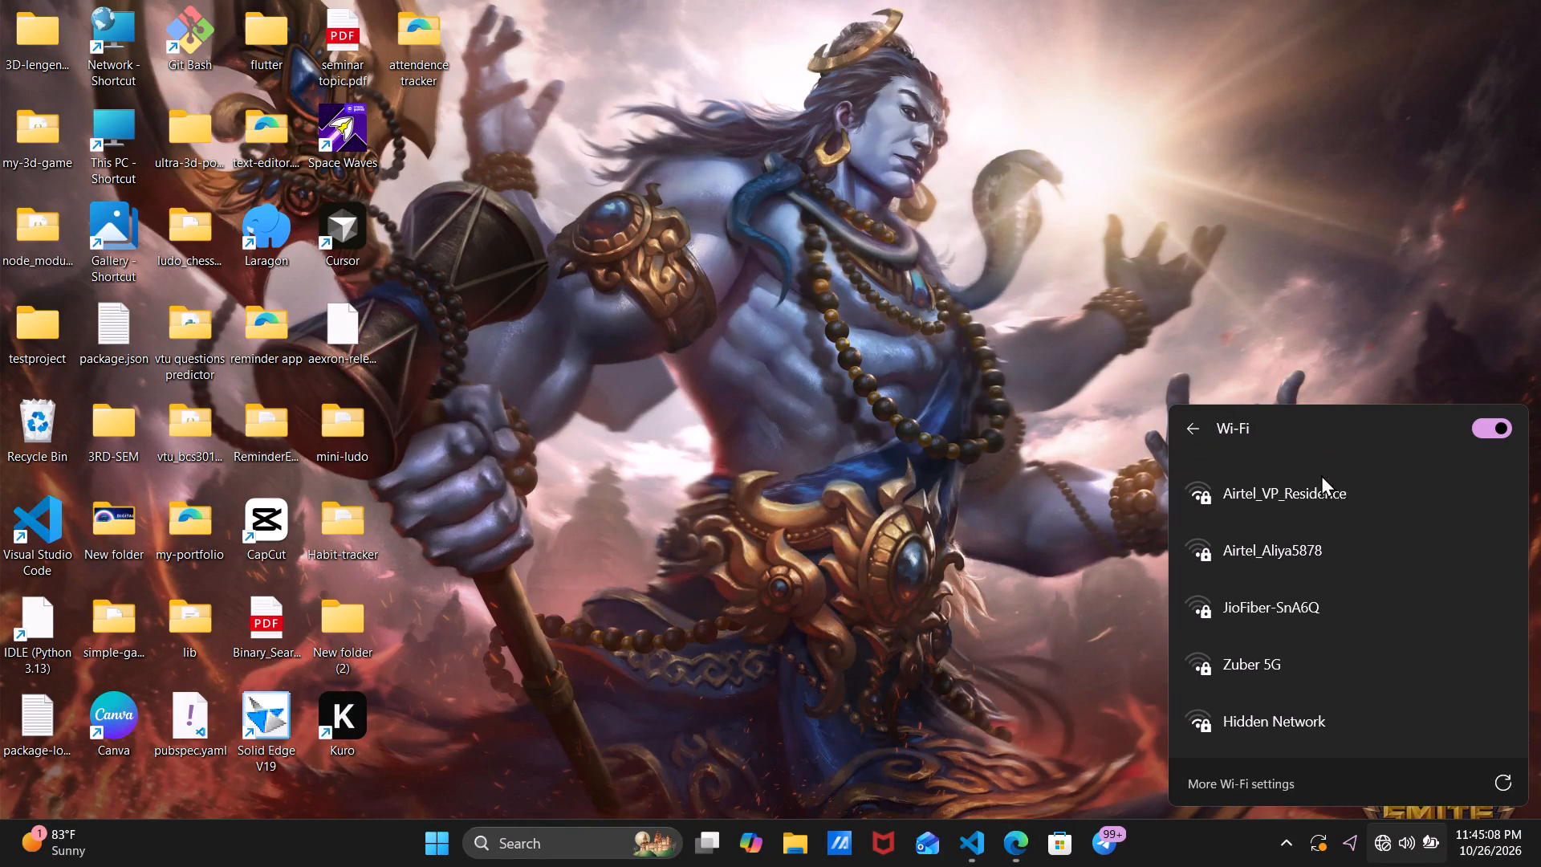
scroll(1321, 474, "up", 8)
scroll(1328, 443, "down", 2)
scroll(1236, 812, "down", 2)
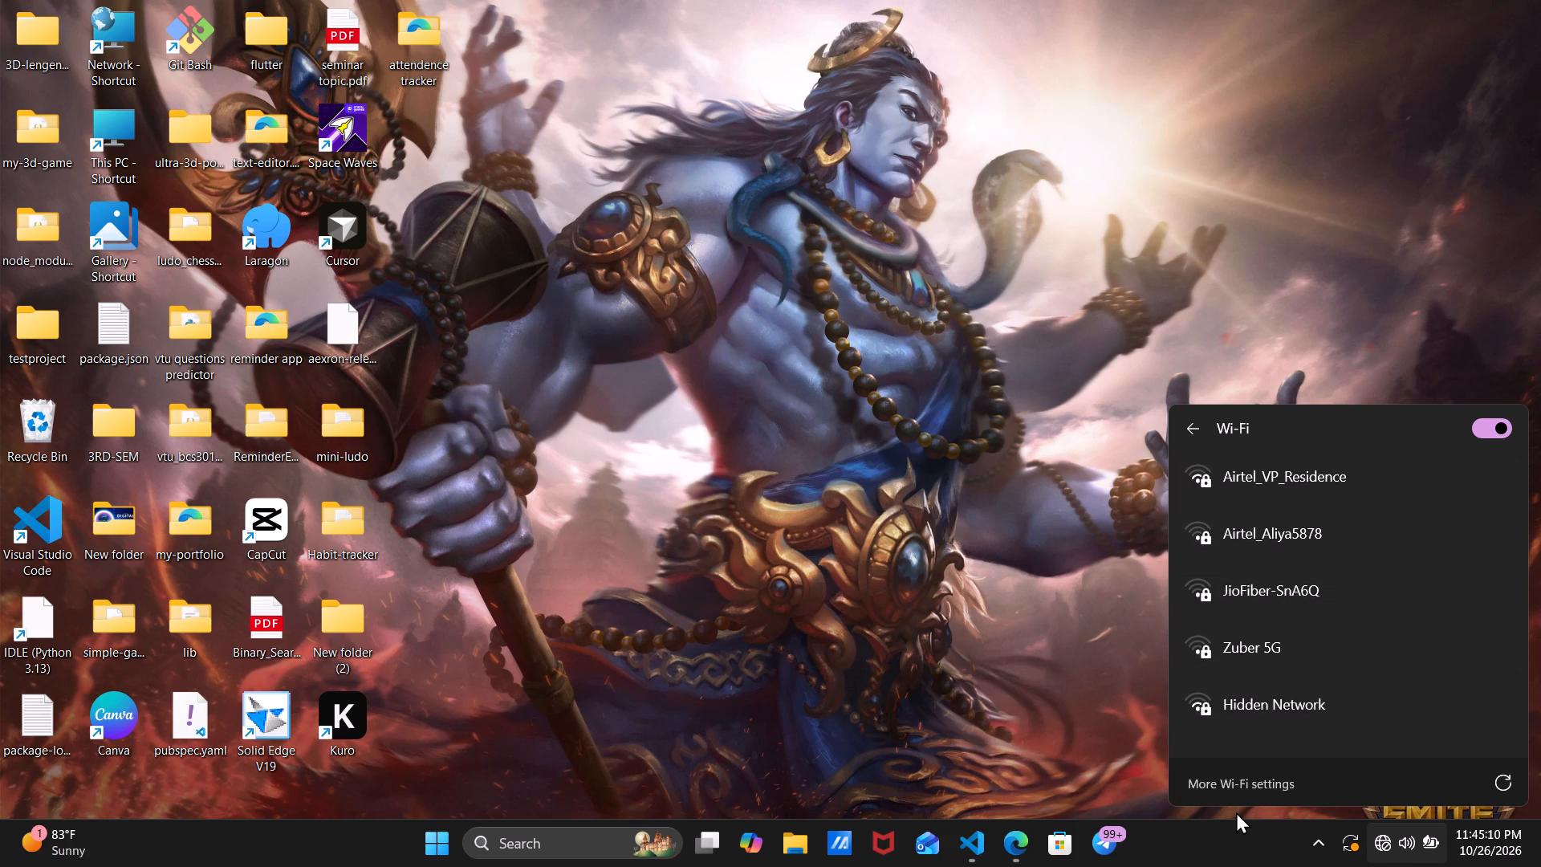
scroll(1236, 812, "down", 1)
scroll(1370, 647, "down", 4)
scroll(1370, 647, "up", 6)
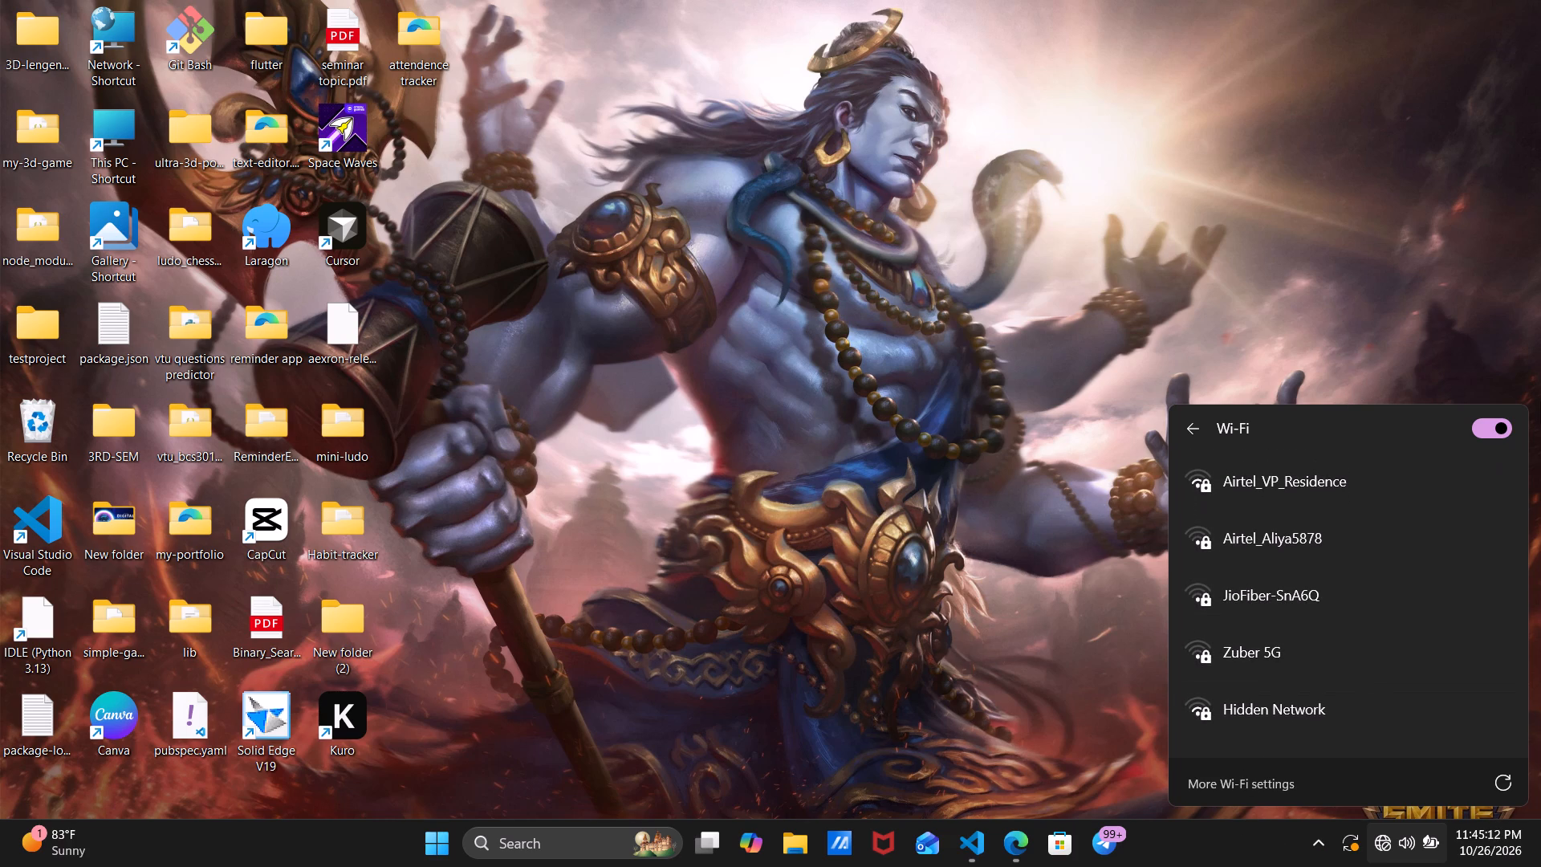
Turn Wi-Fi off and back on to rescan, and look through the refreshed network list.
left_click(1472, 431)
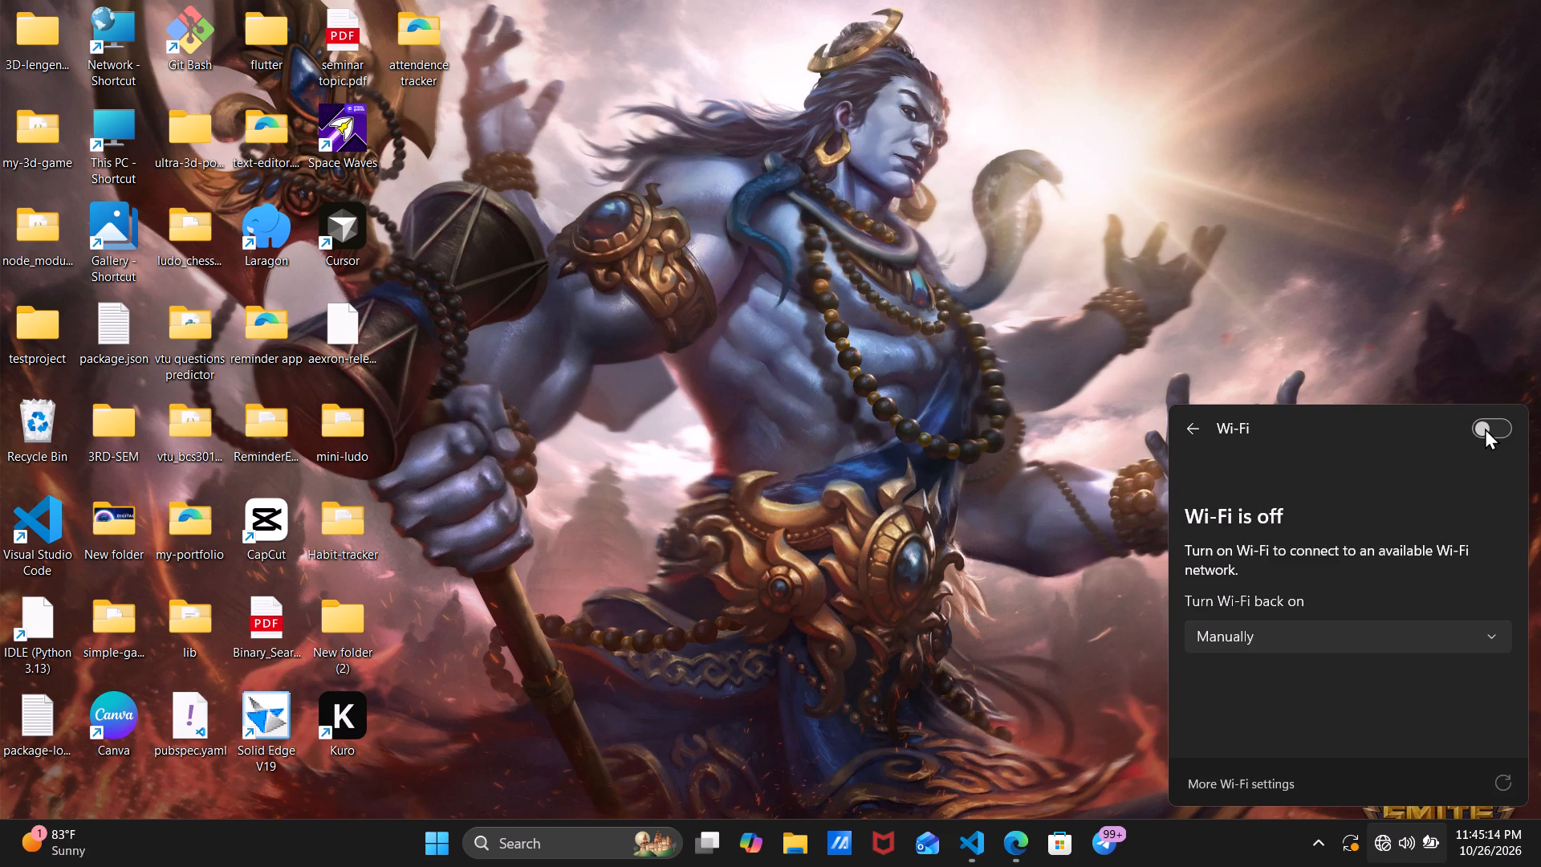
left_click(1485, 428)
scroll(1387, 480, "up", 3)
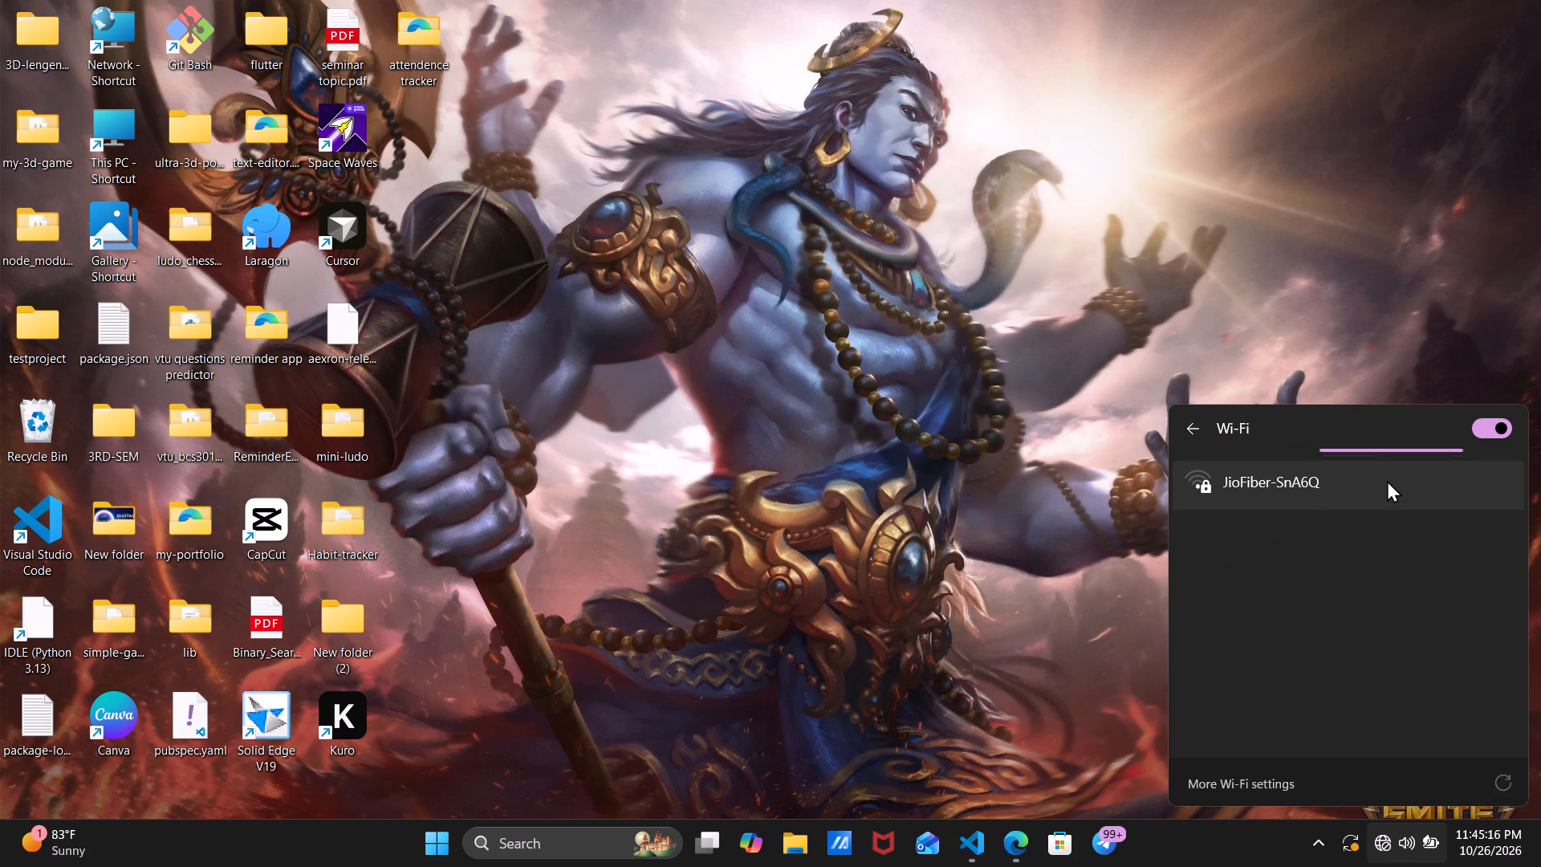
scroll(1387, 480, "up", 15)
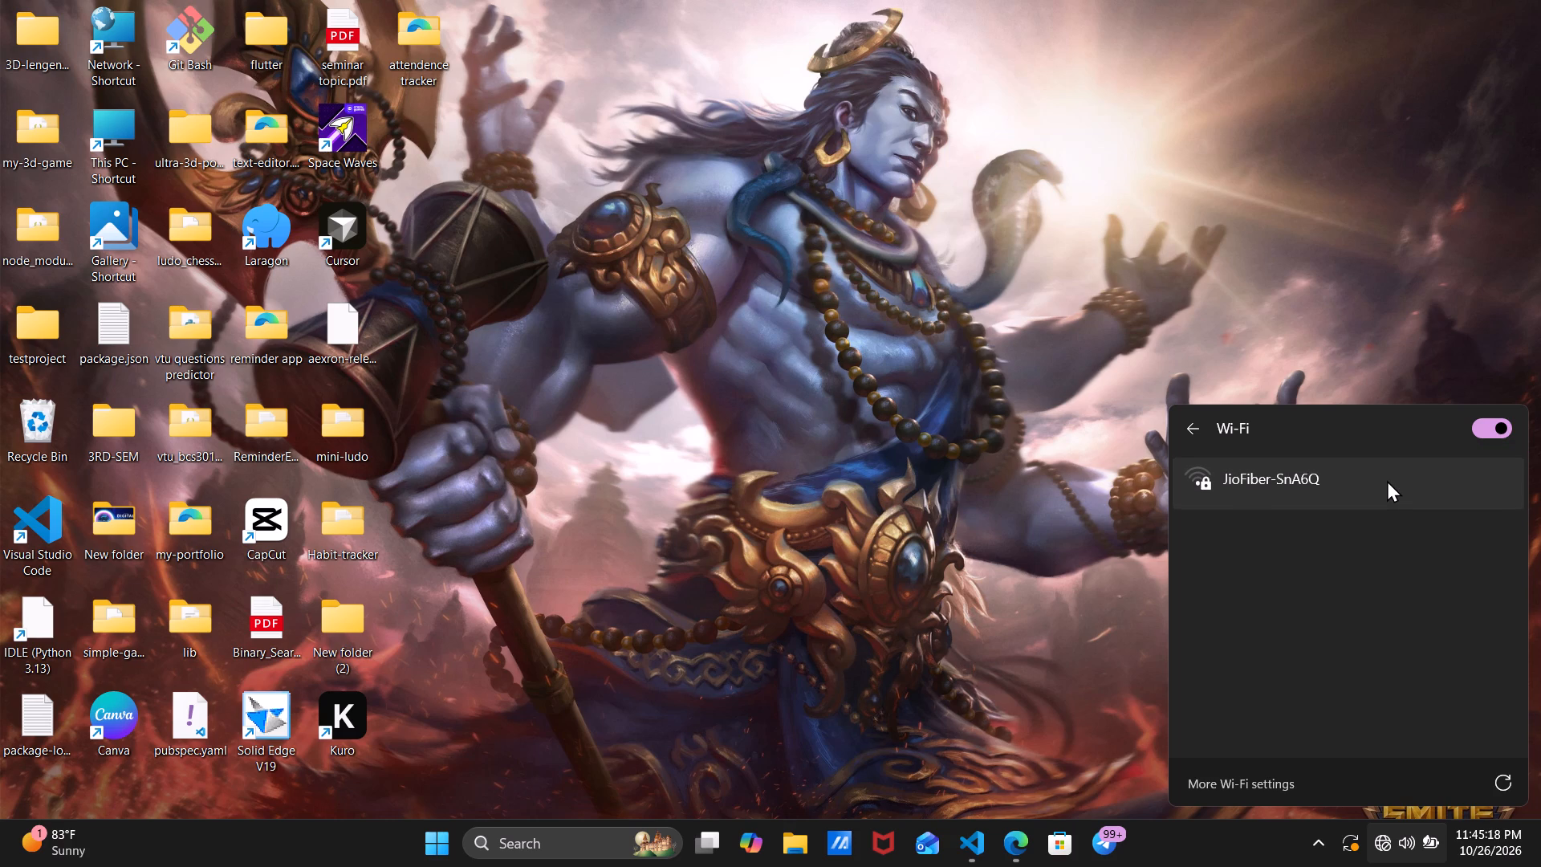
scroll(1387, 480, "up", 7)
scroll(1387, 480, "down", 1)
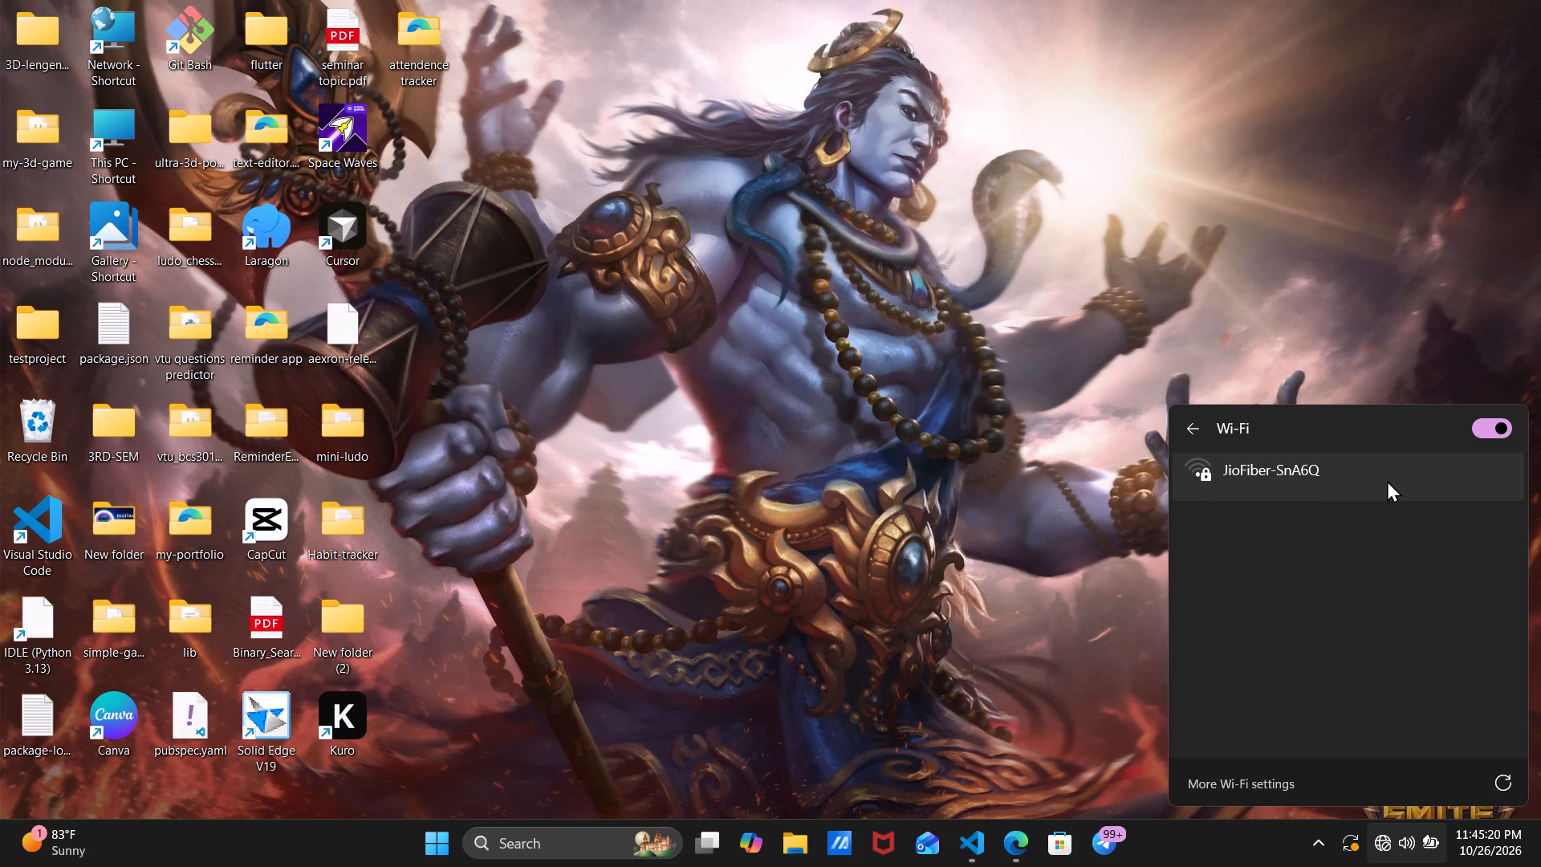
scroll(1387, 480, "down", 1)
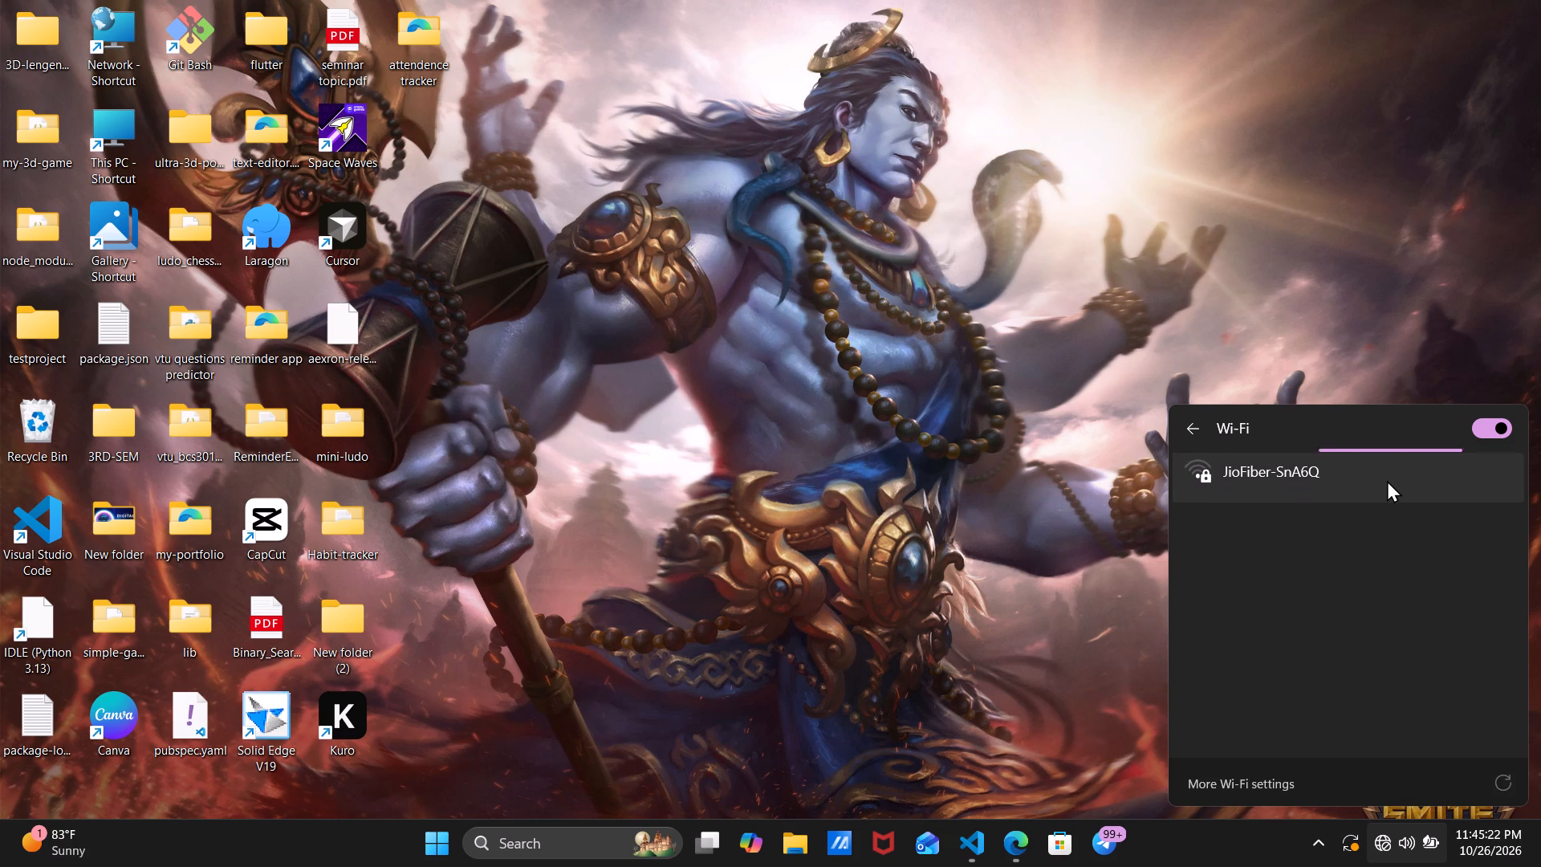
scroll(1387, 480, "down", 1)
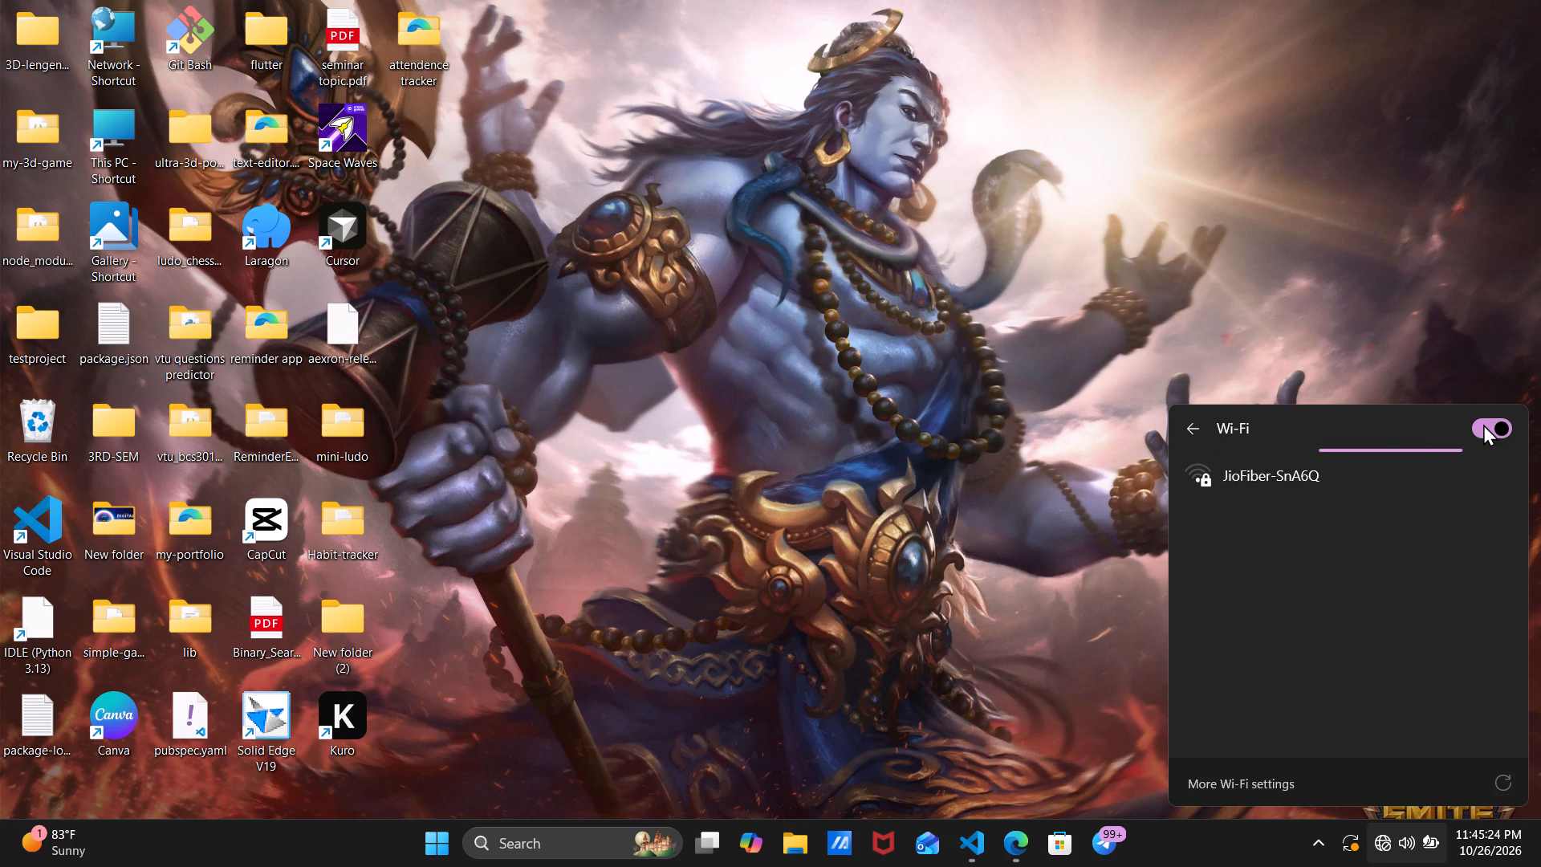
Restart Wi-Fi and connect to the secured Shridhar network with automatic connection enabled.
left_click(1483, 424)
left_click(1483, 424)
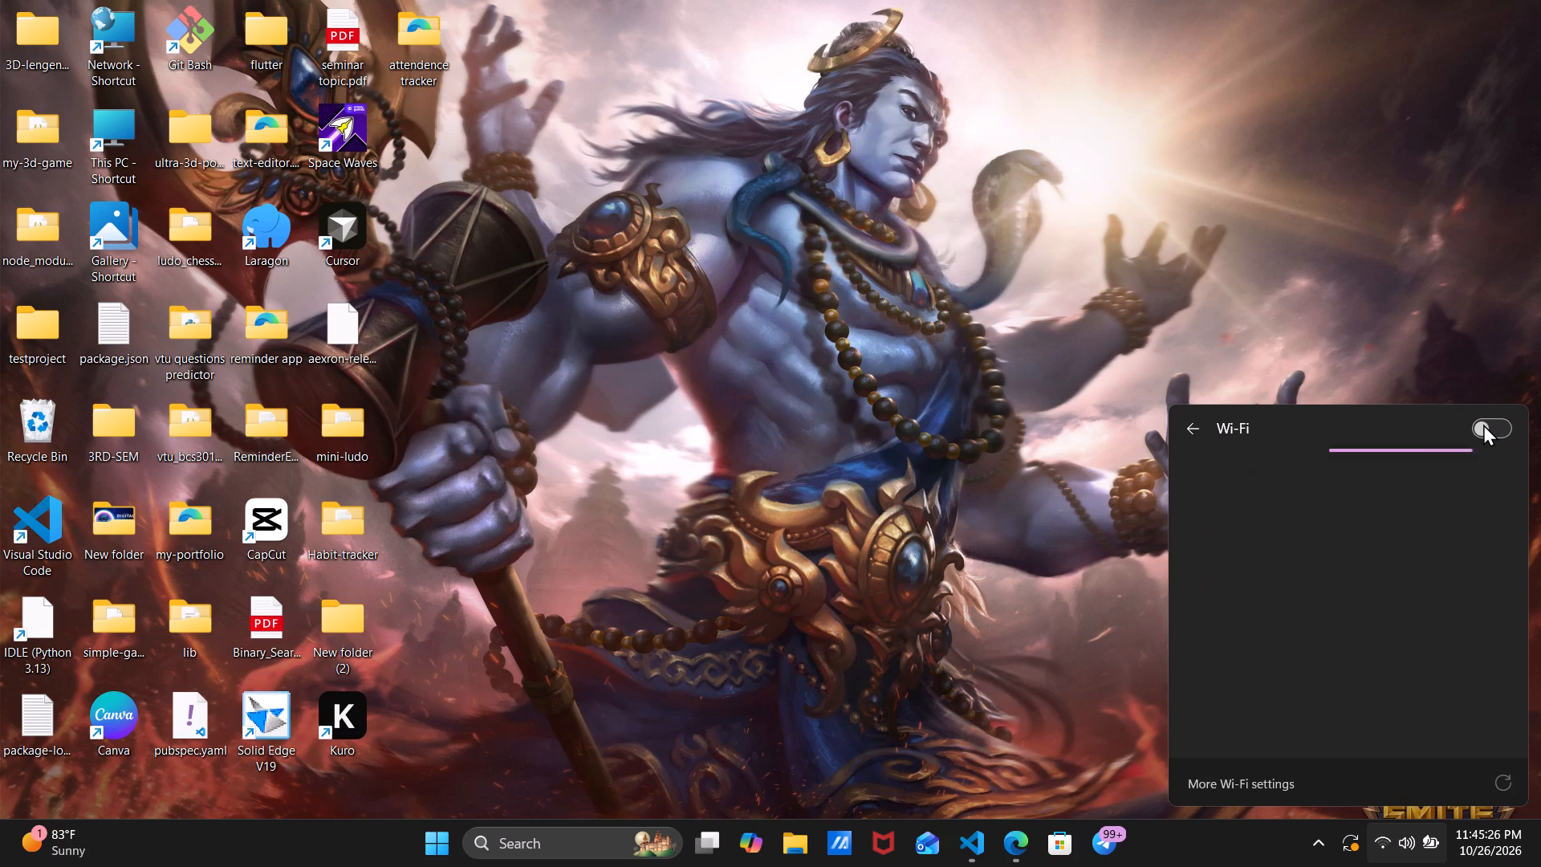
left_click(1483, 424)
left_click(1308, 476)
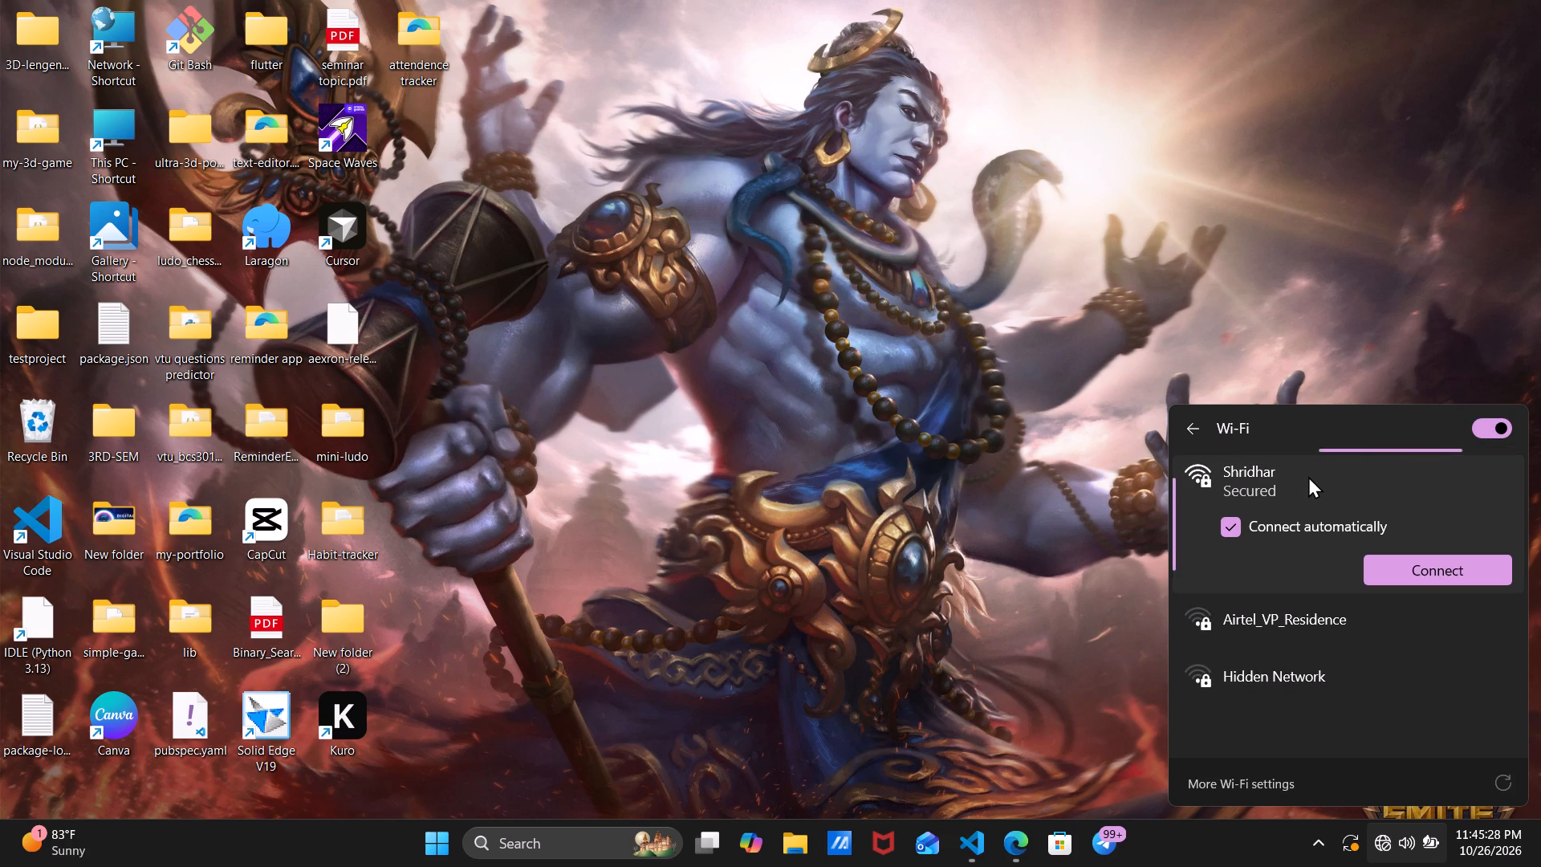
left_click(1373, 568)
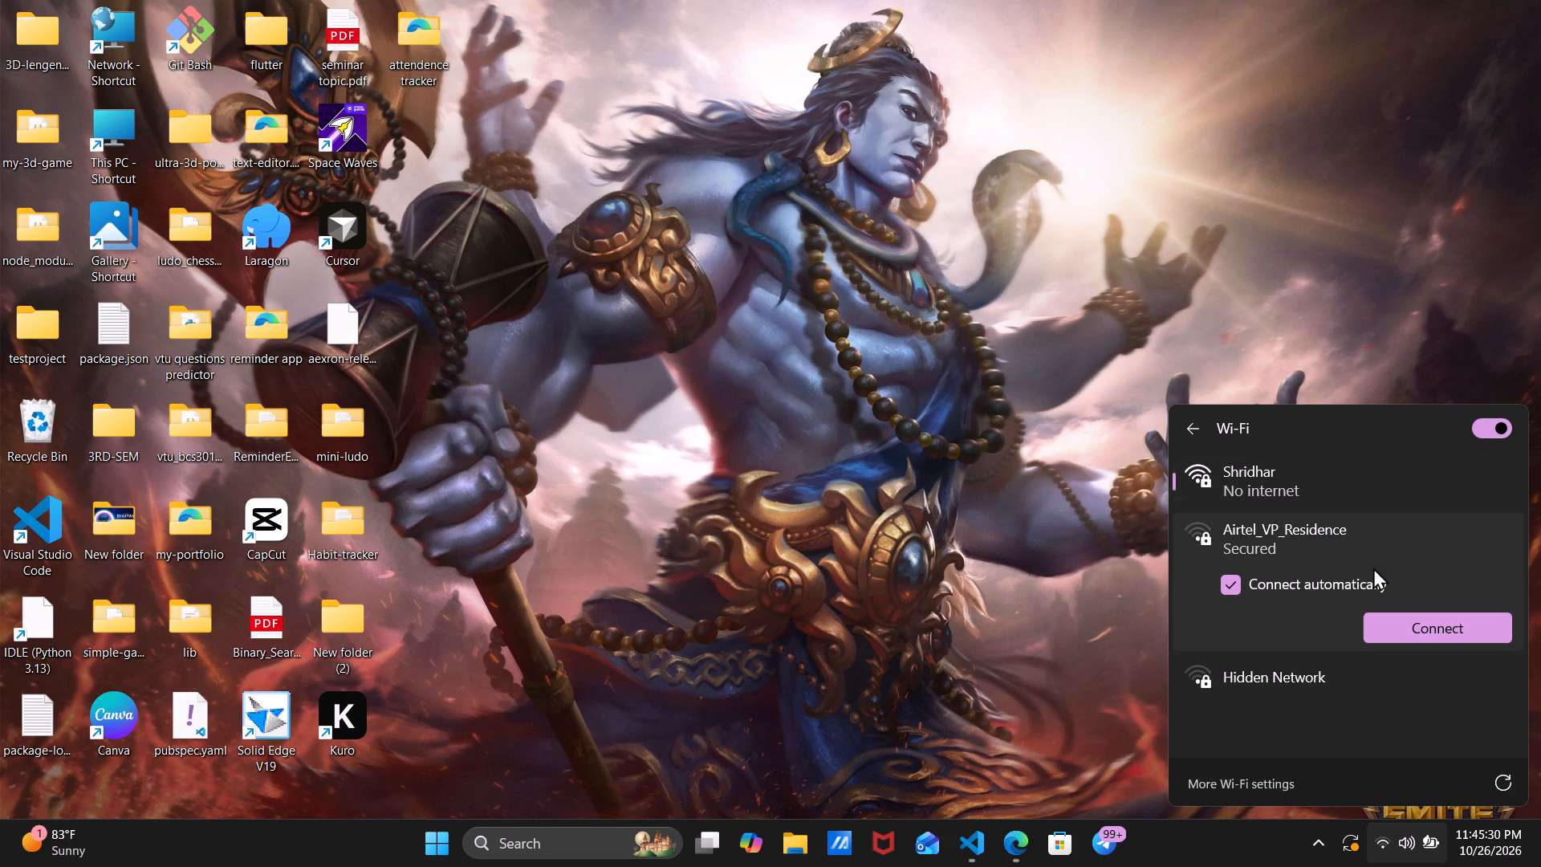
left_click(1067, 649)
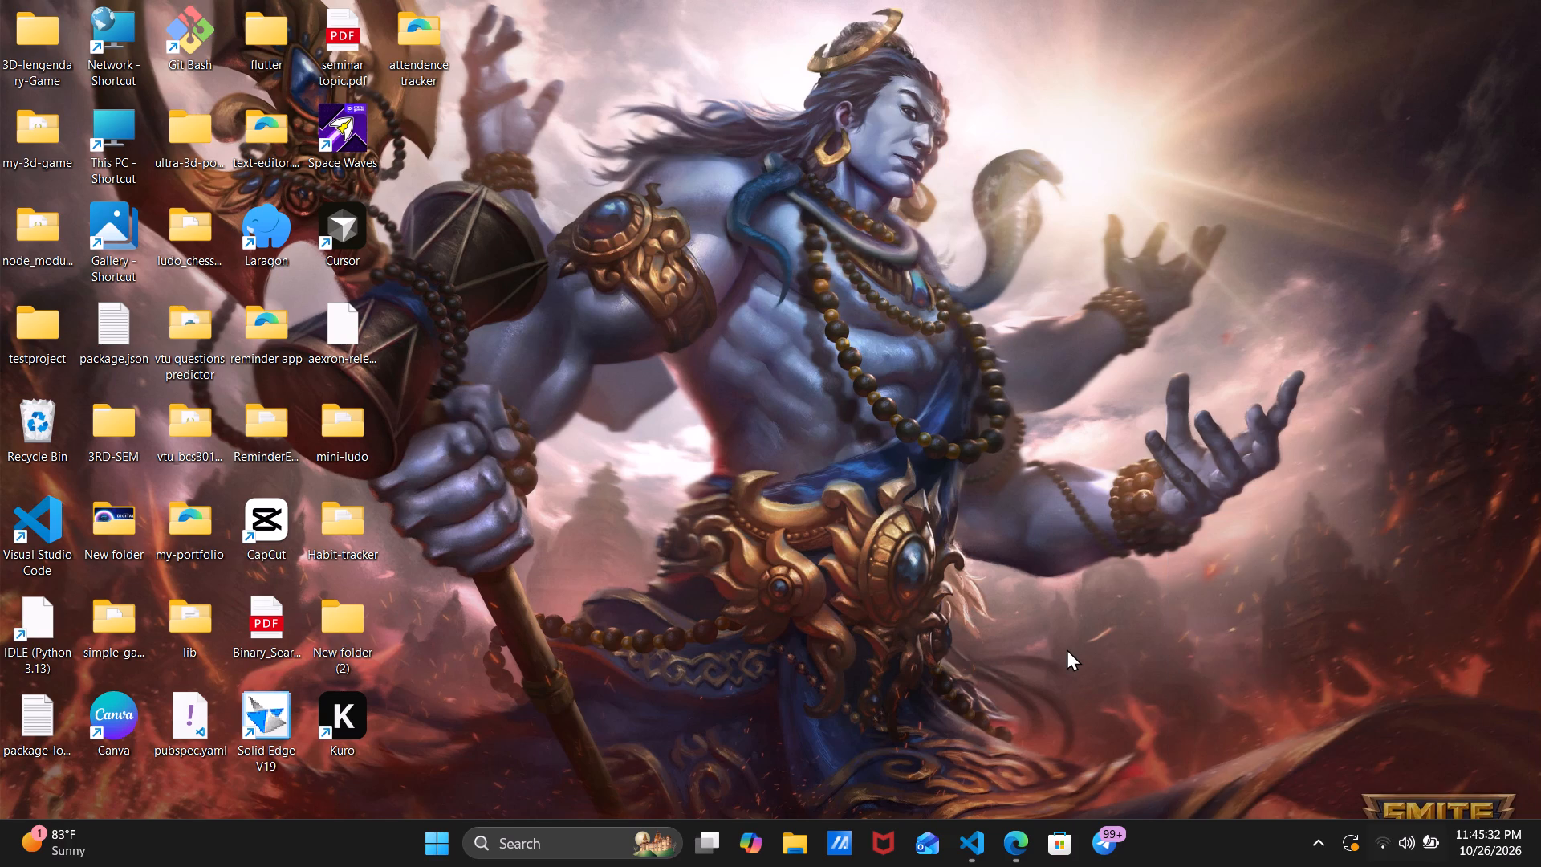
Recheck the Wi-Fi network list for the connection status of the Shridhar network.
left_click(1387, 839)
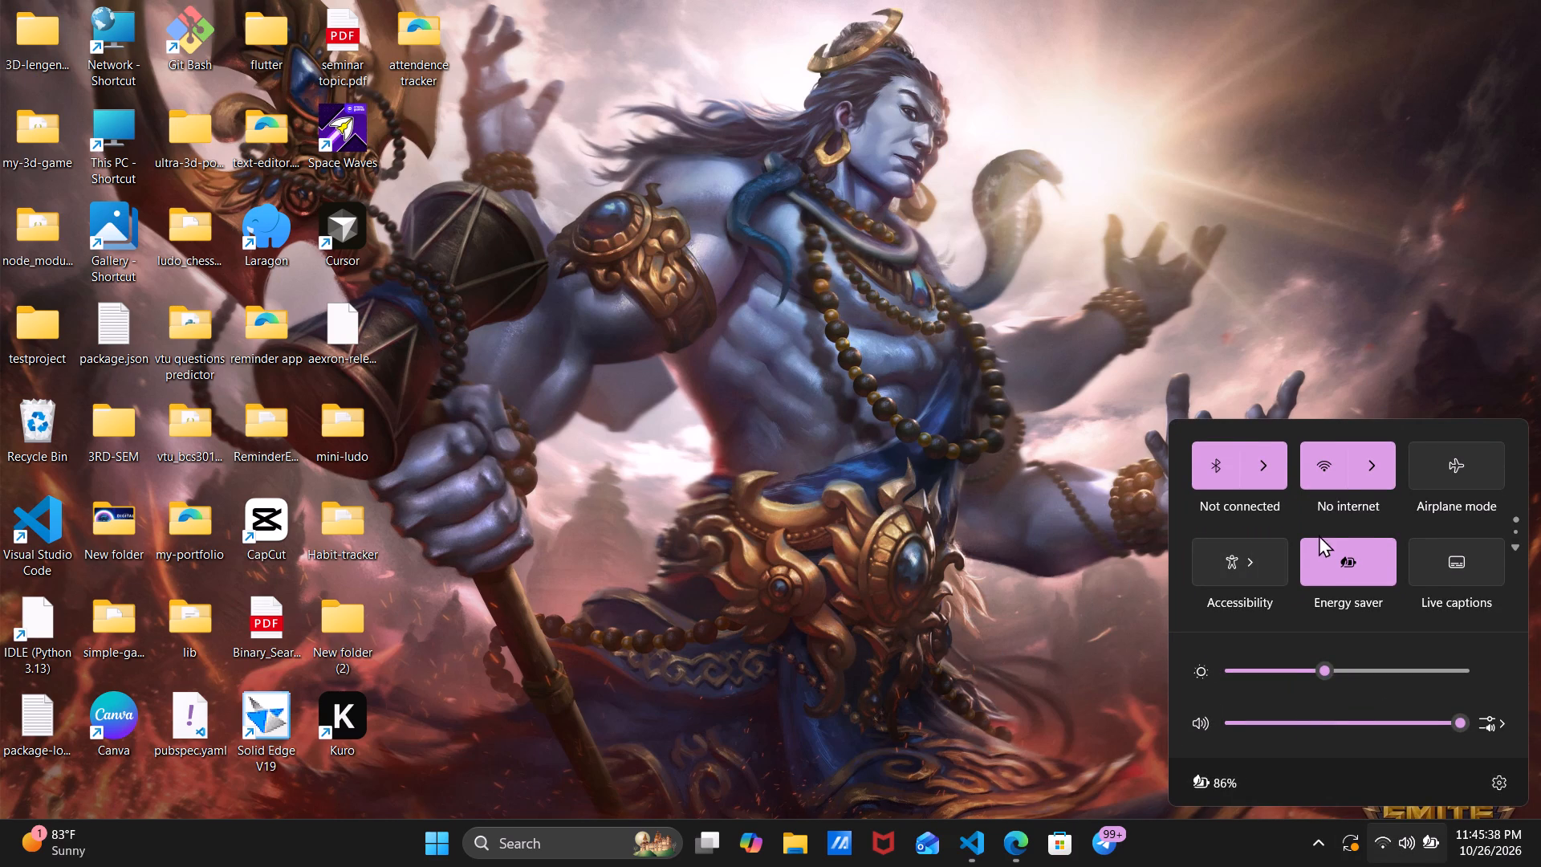
left_click(1384, 477)
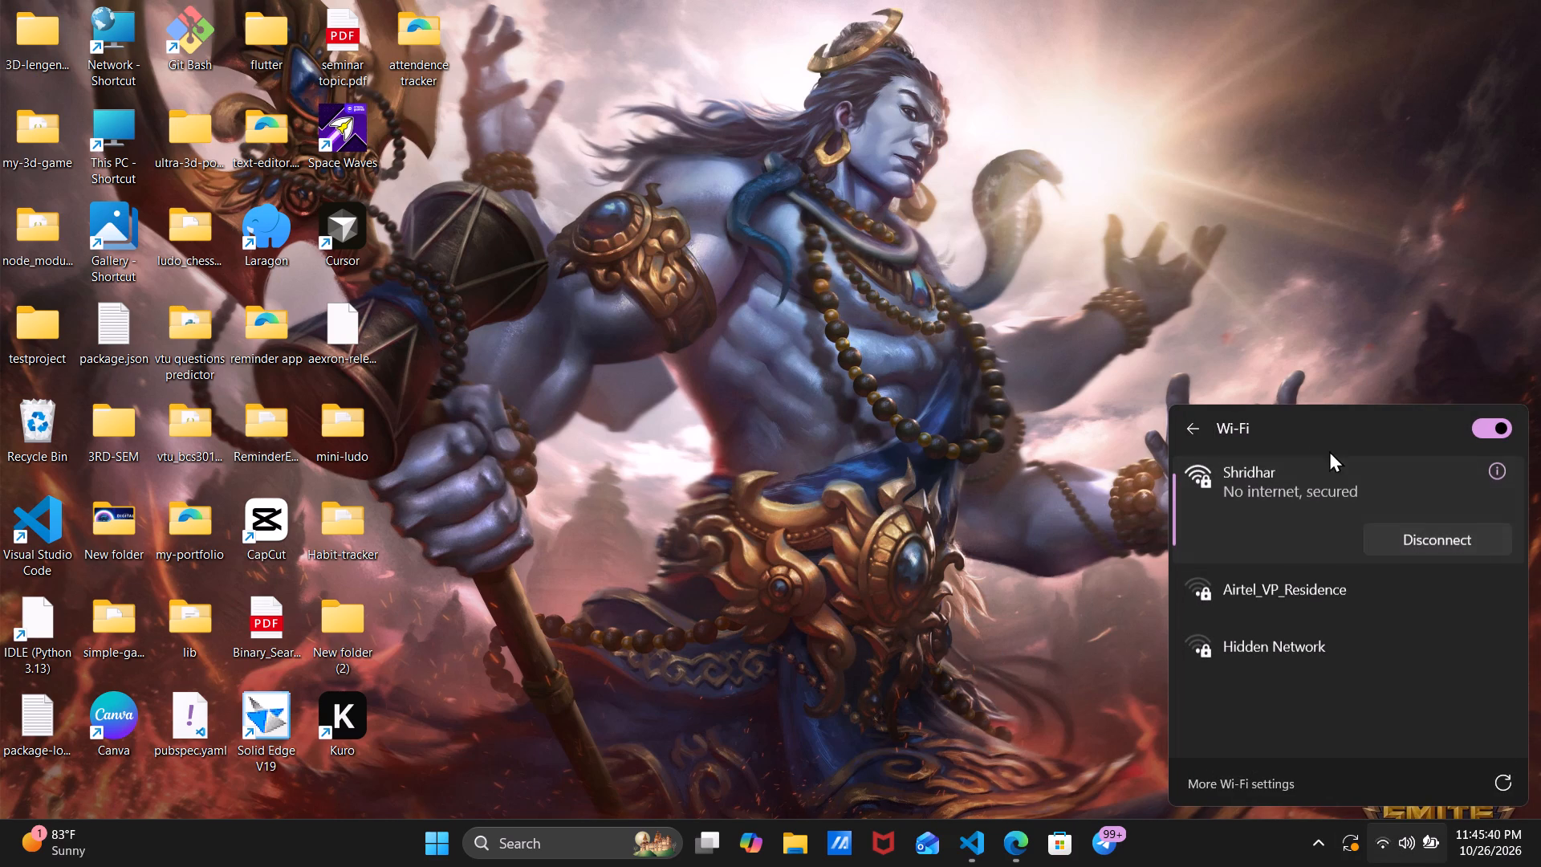
left_click(997, 588)
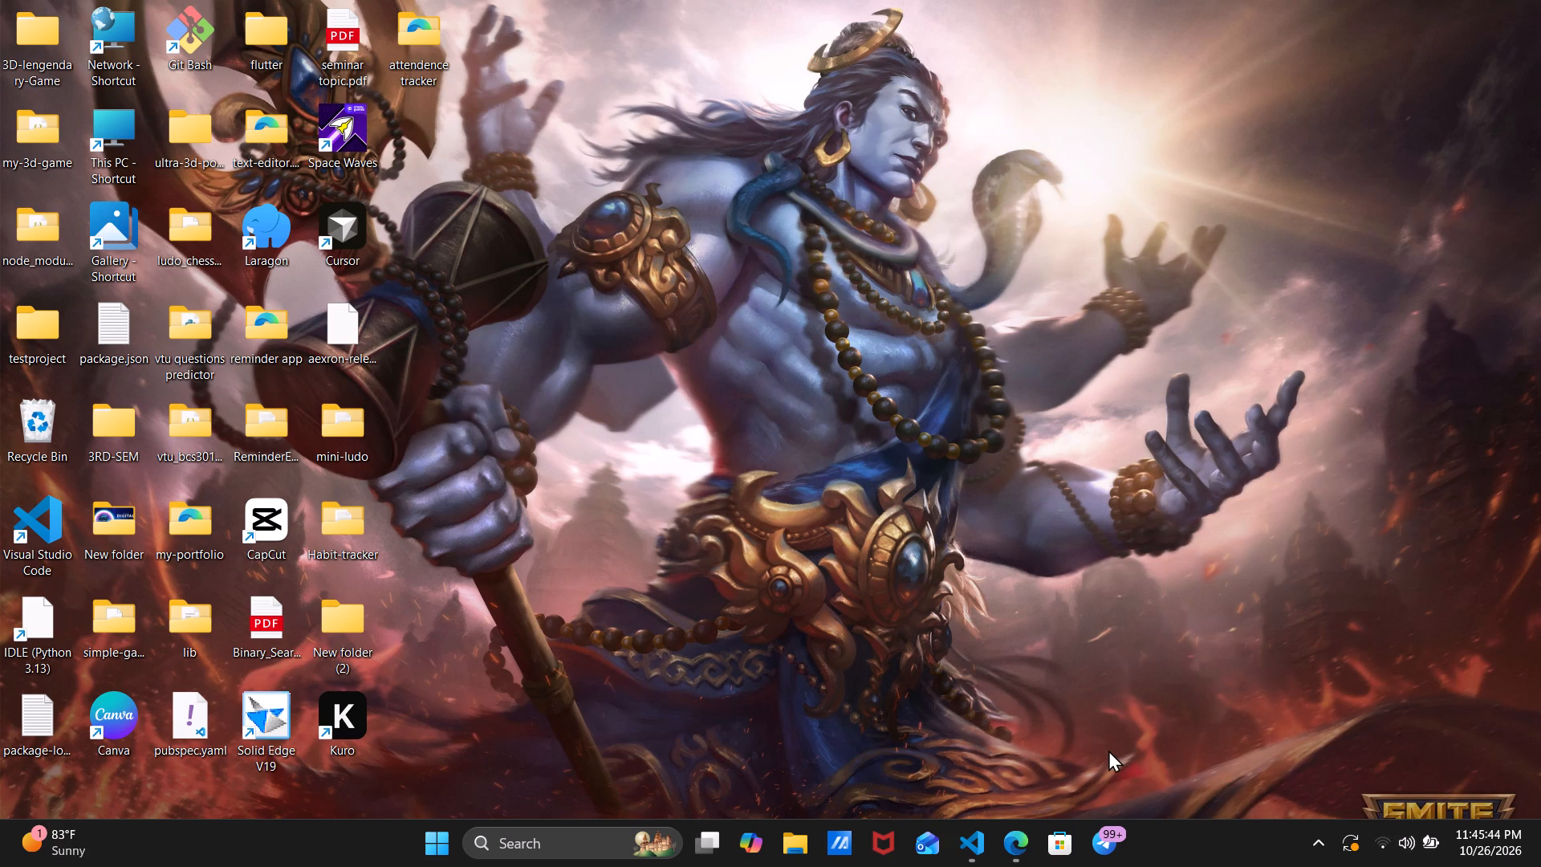
left_click(1382, 842)
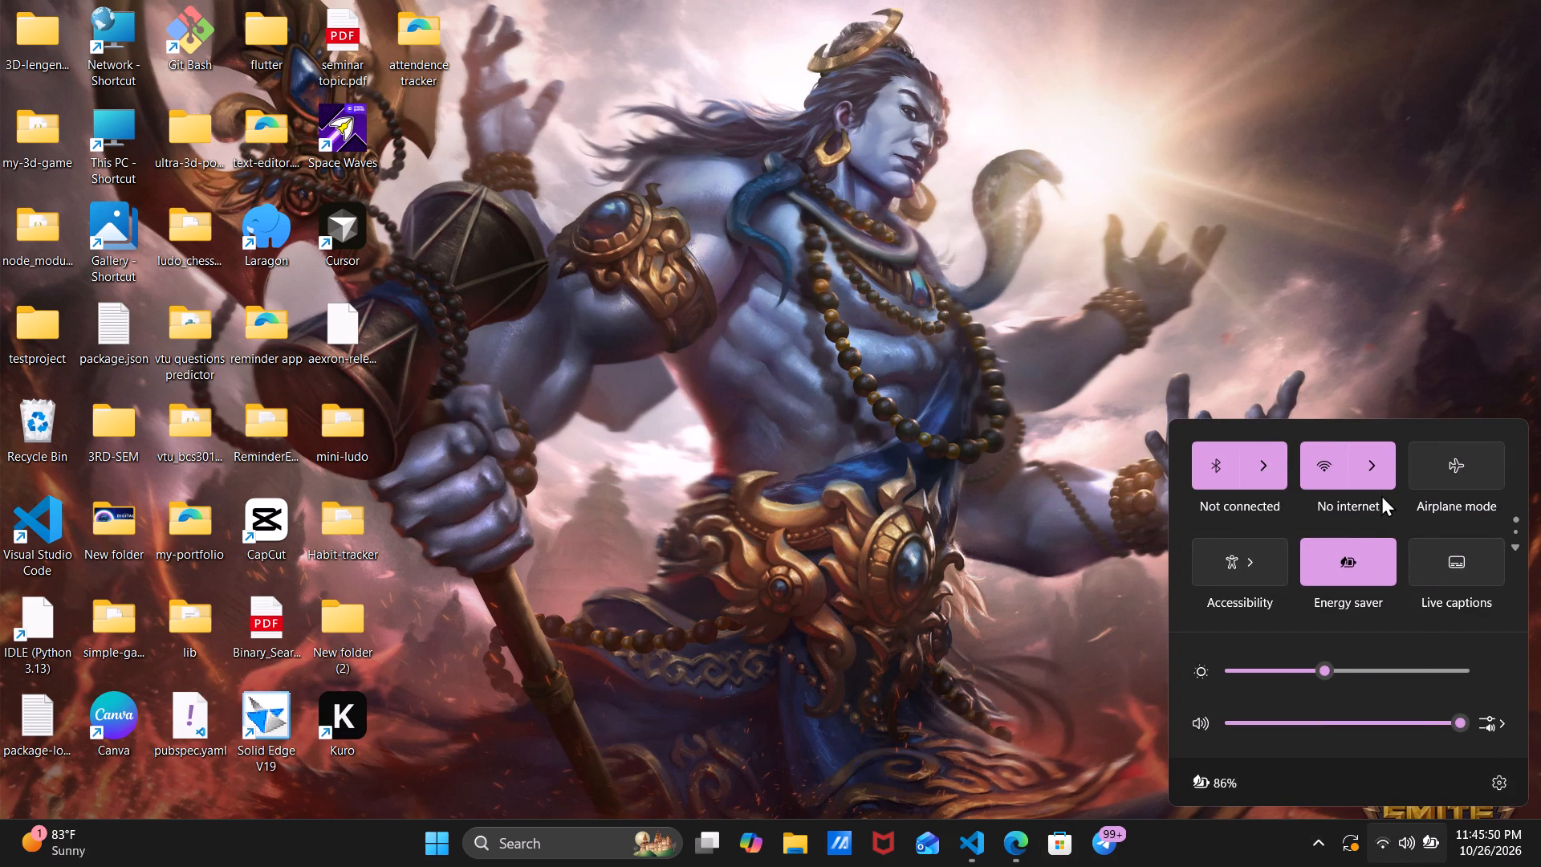
left_click(1373, 478)
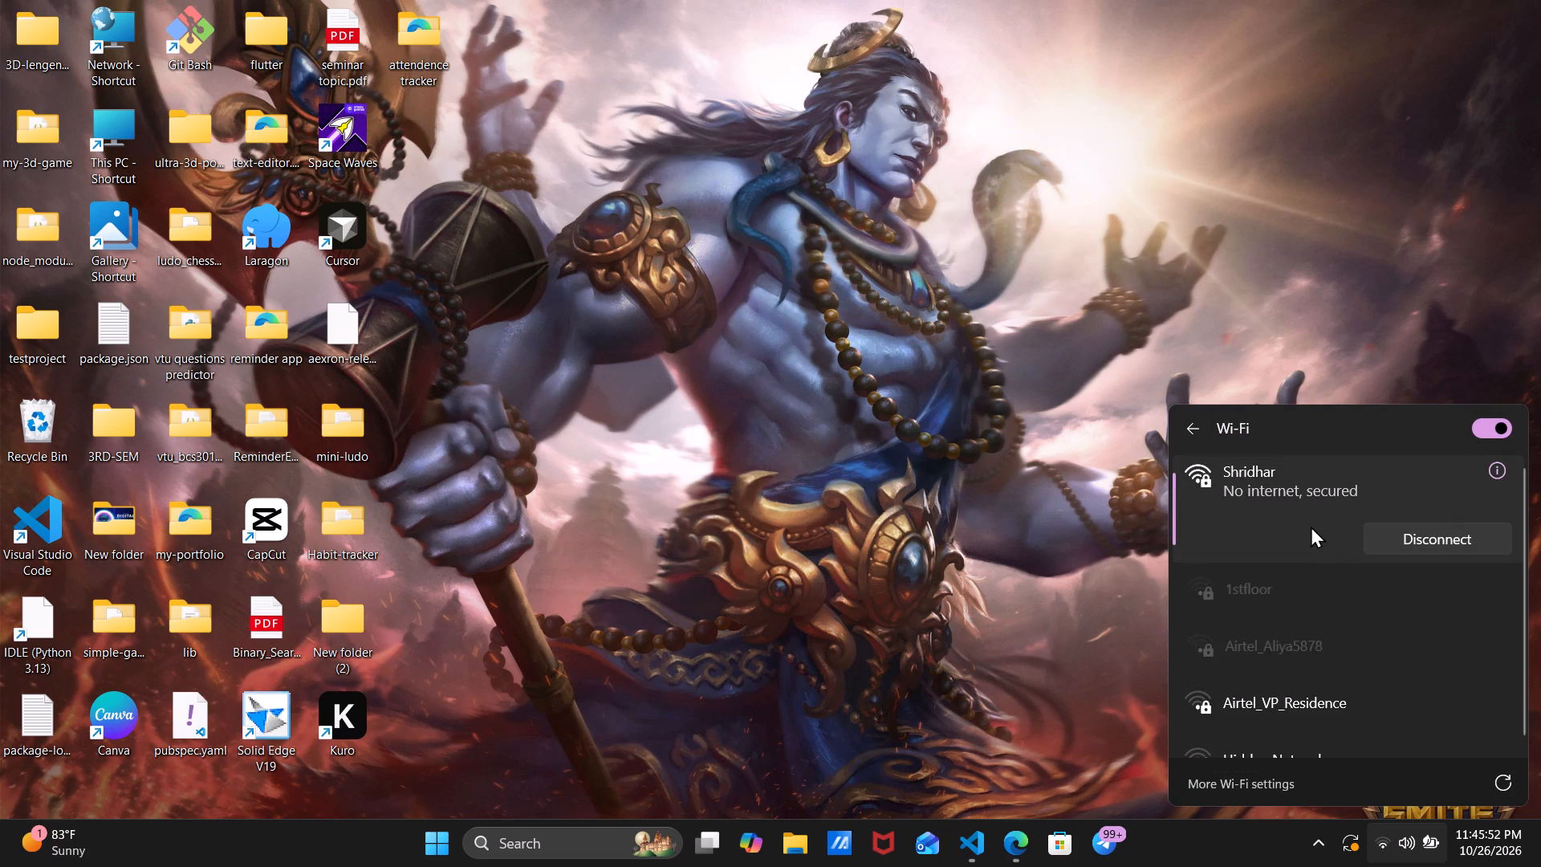
left_click(1088, 568)
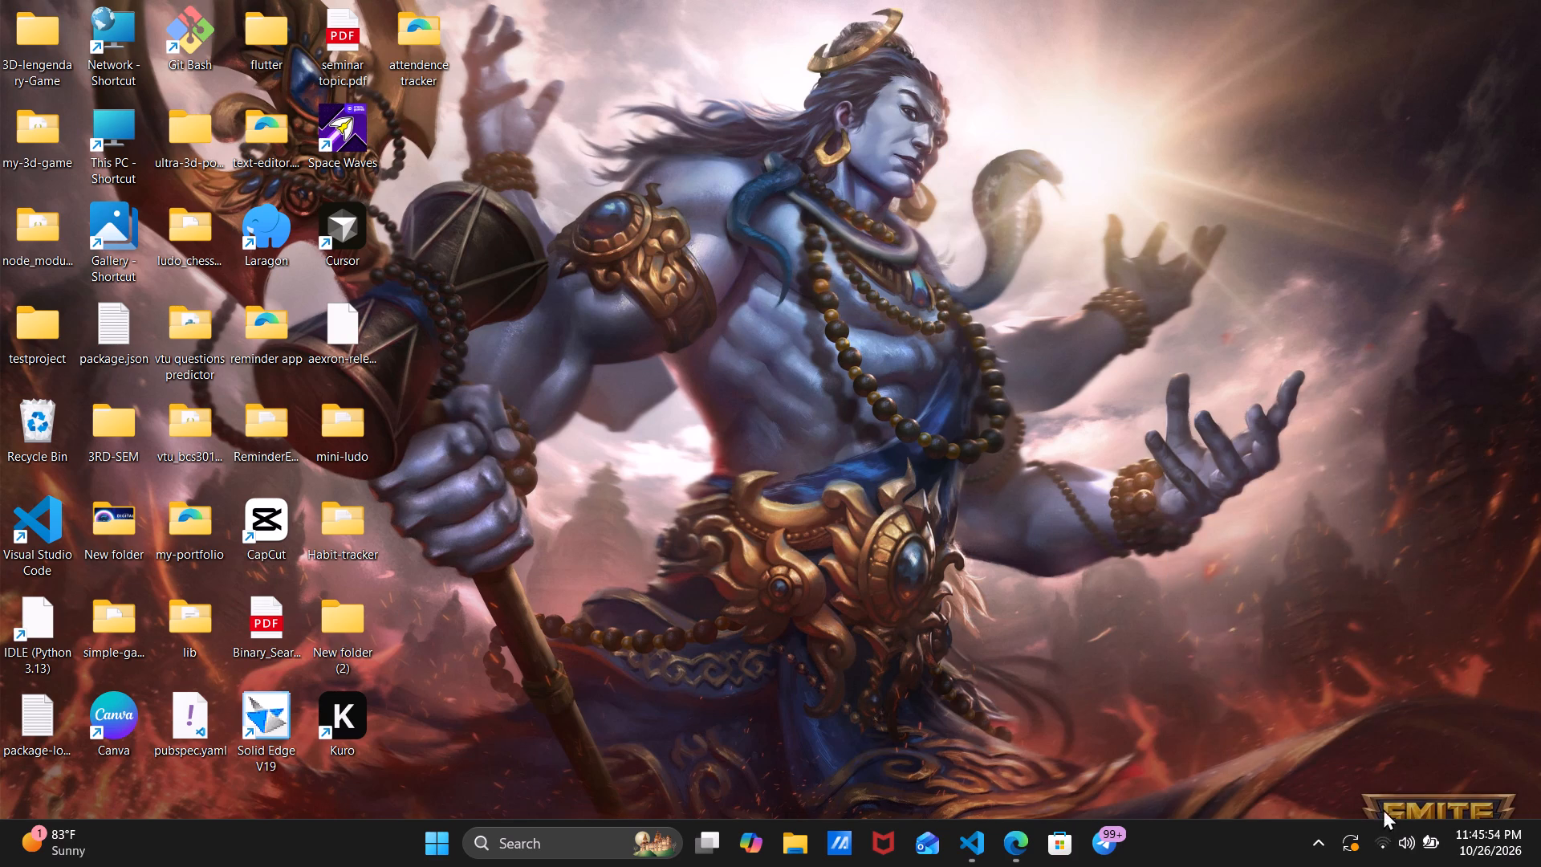
left_click(1378, 845)
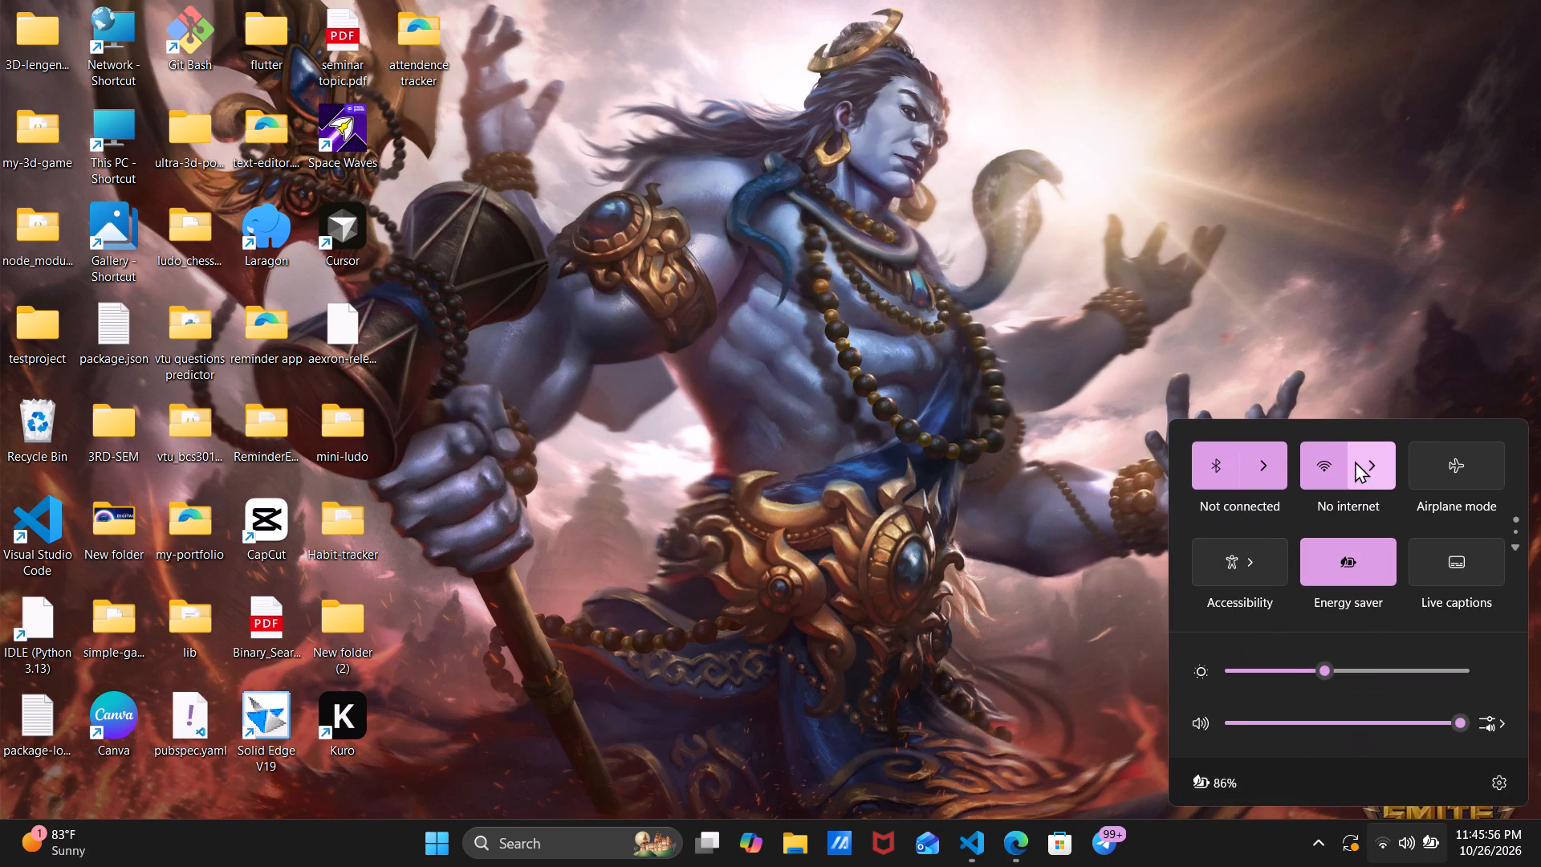
left_click(1372, 475)
scroll(1342, 536, "up", 10)
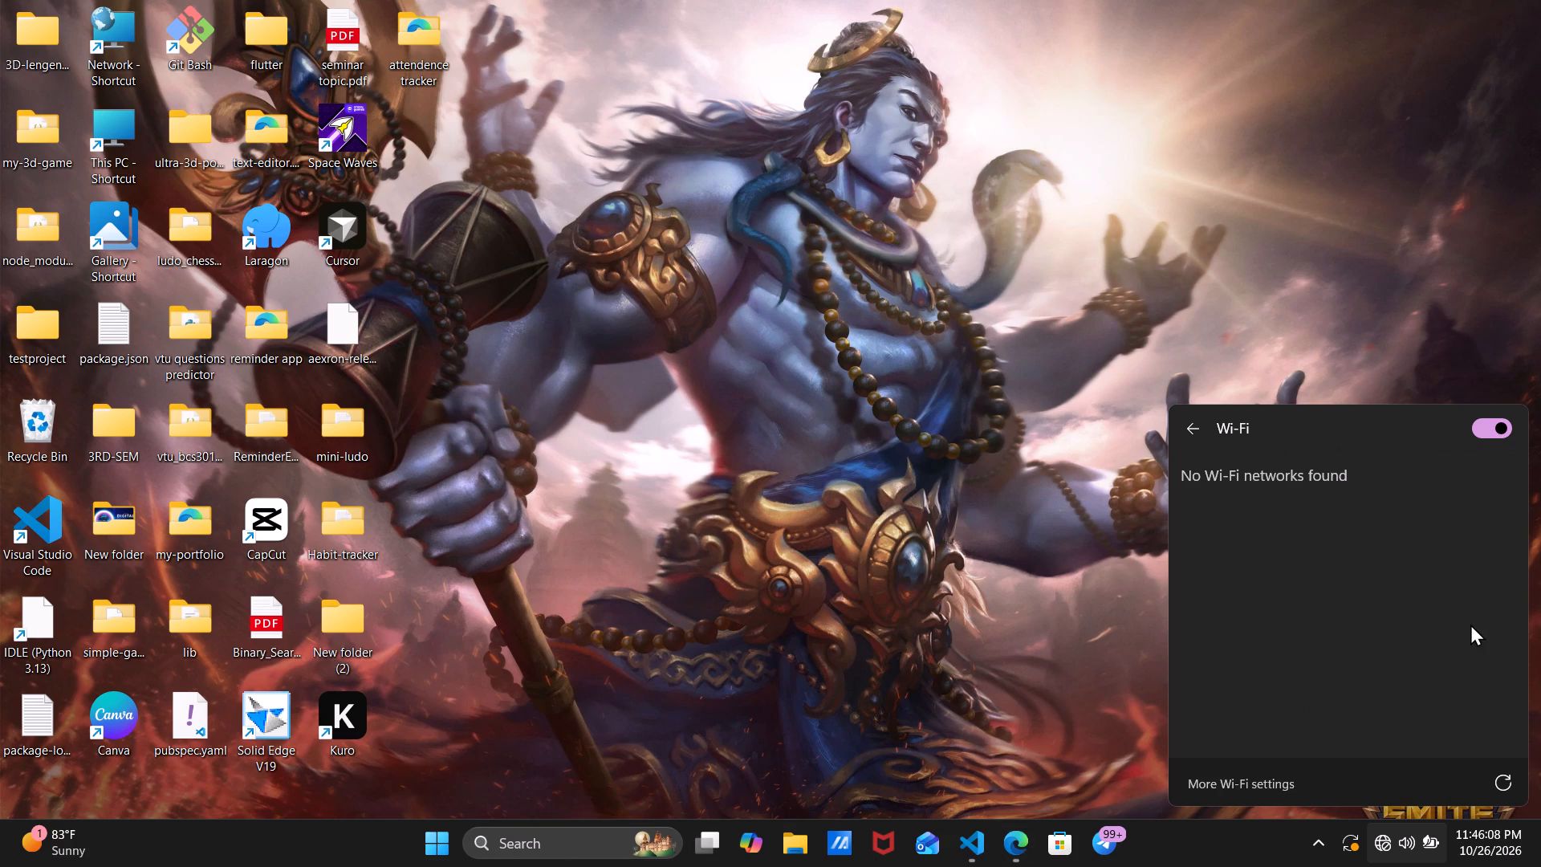
left_click(1334, 479)
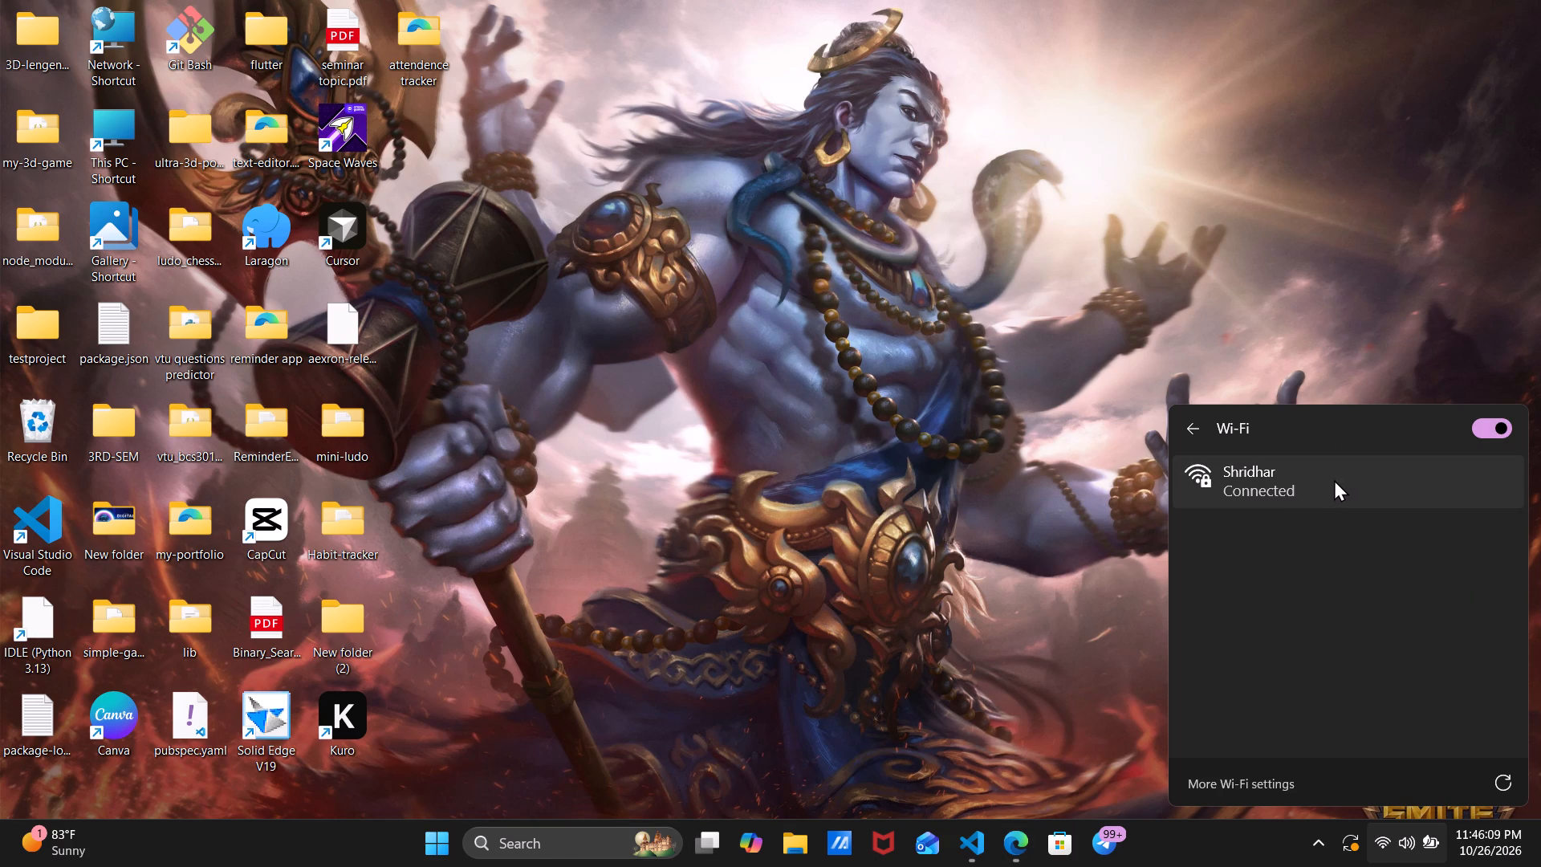
left_click(1035, 558)
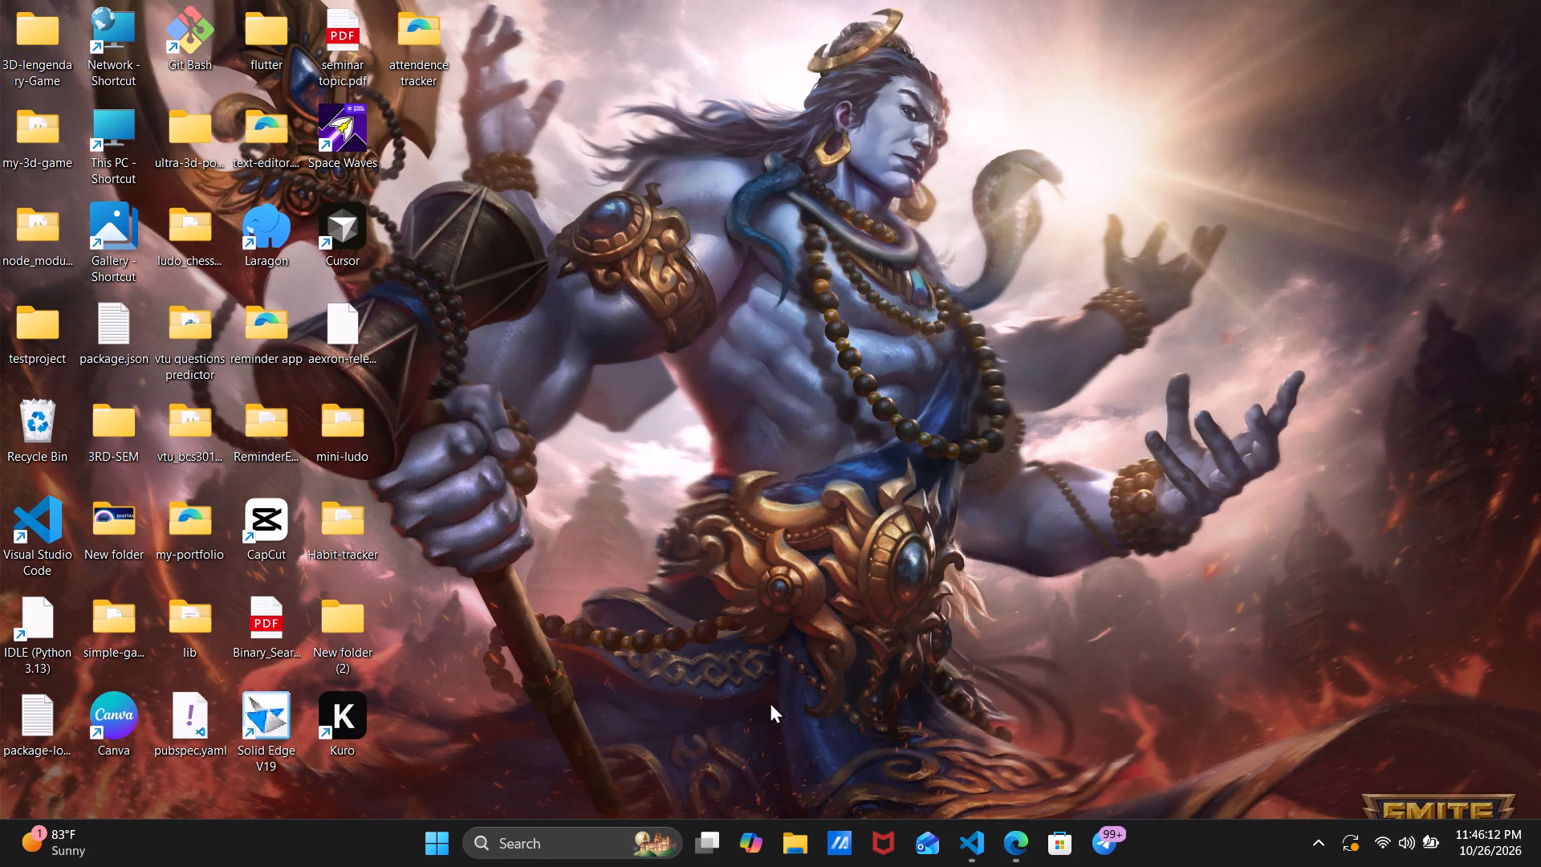
Open Windows Search.
left_click(533, 842)
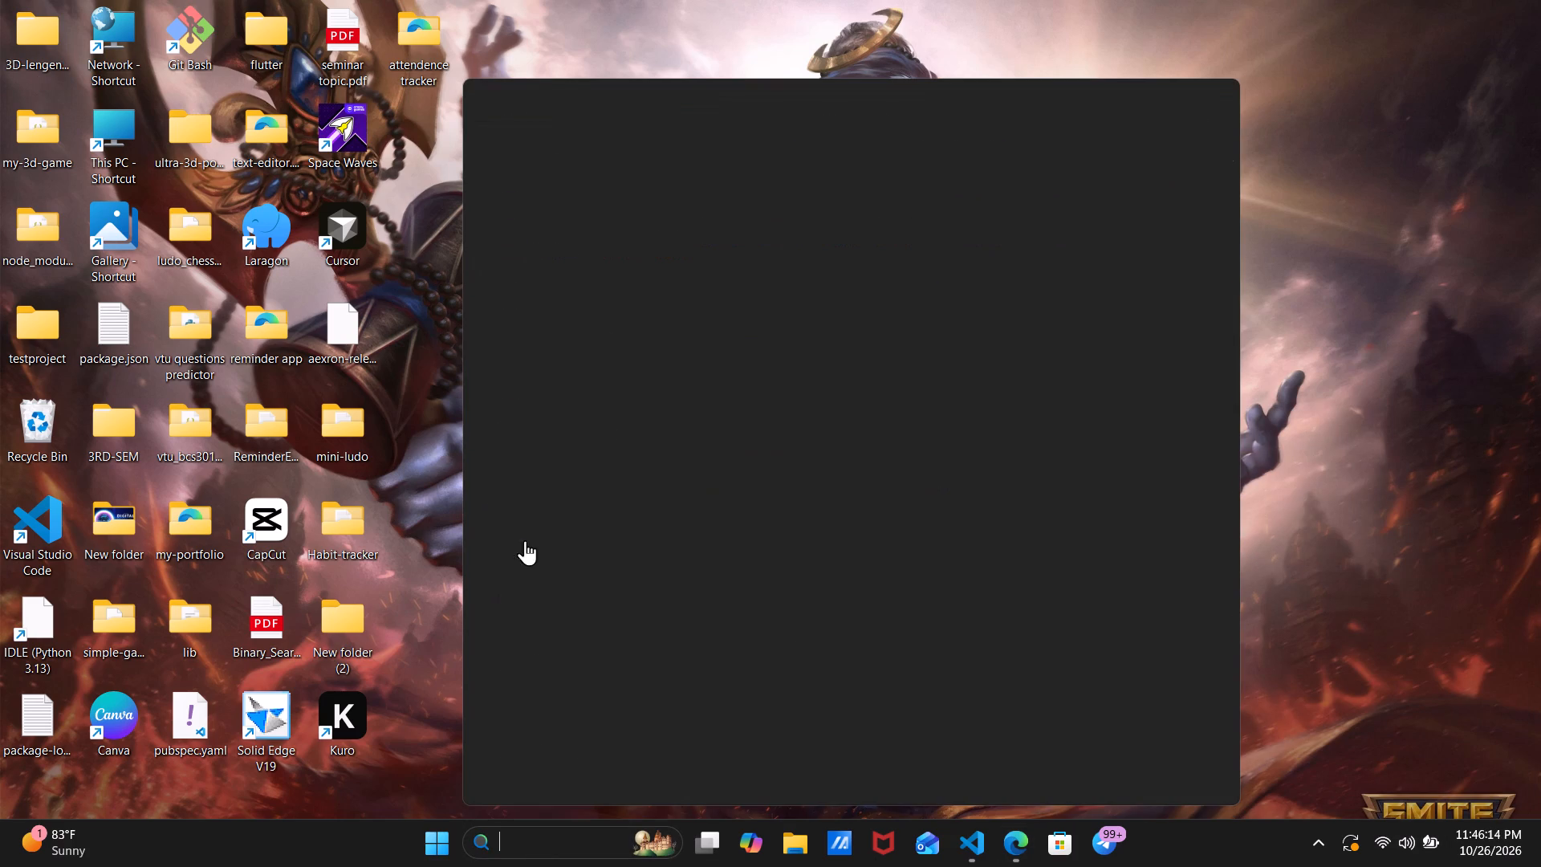
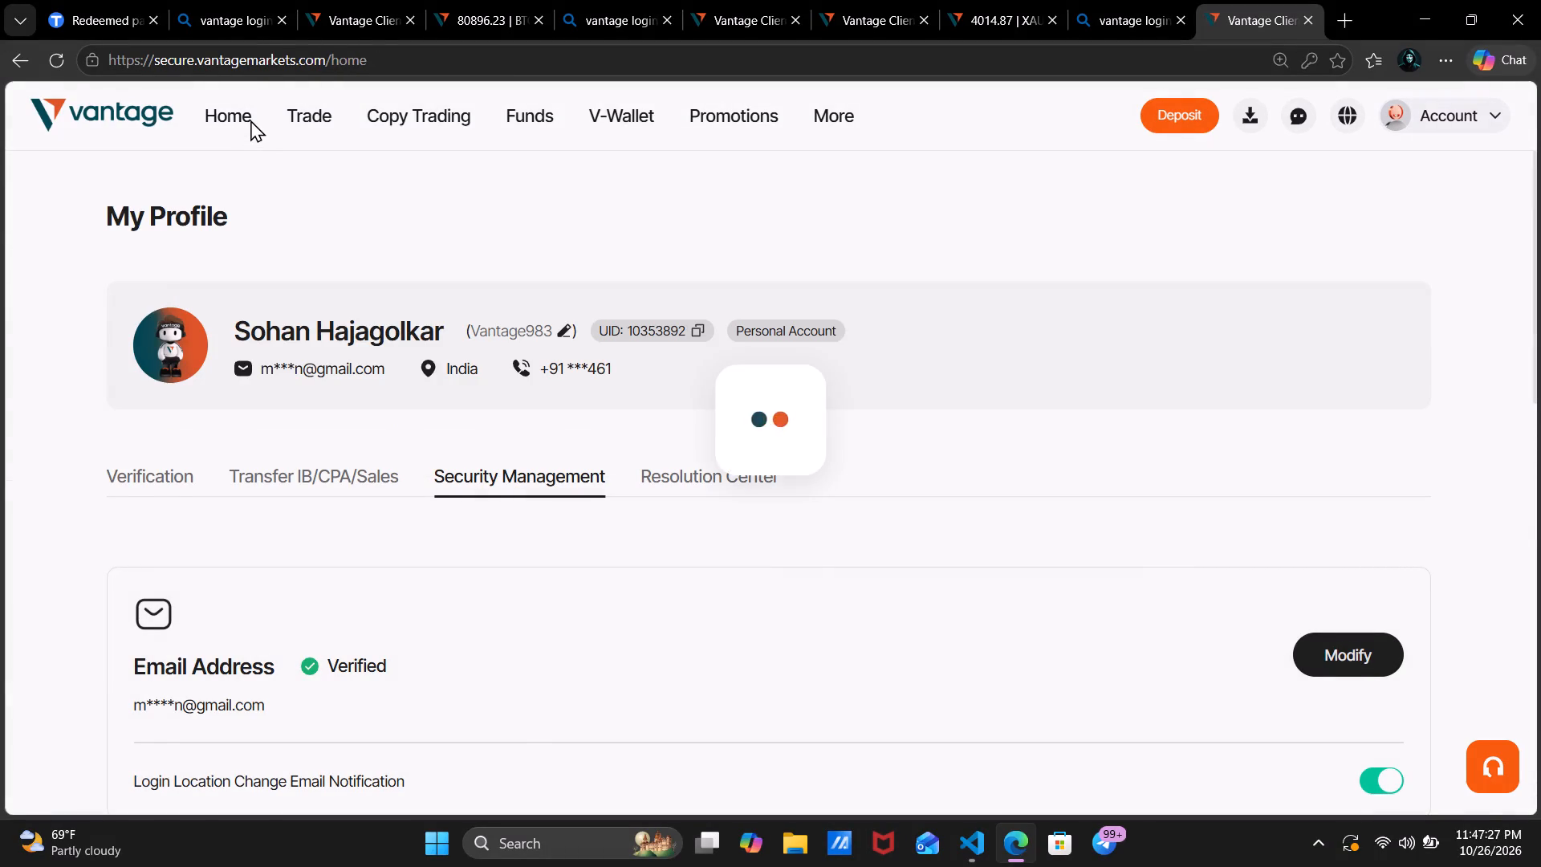
Return to the home page from the gold promotion page and close the Halloween promotion pop-up.
scroll(535, 305, "down", 2)
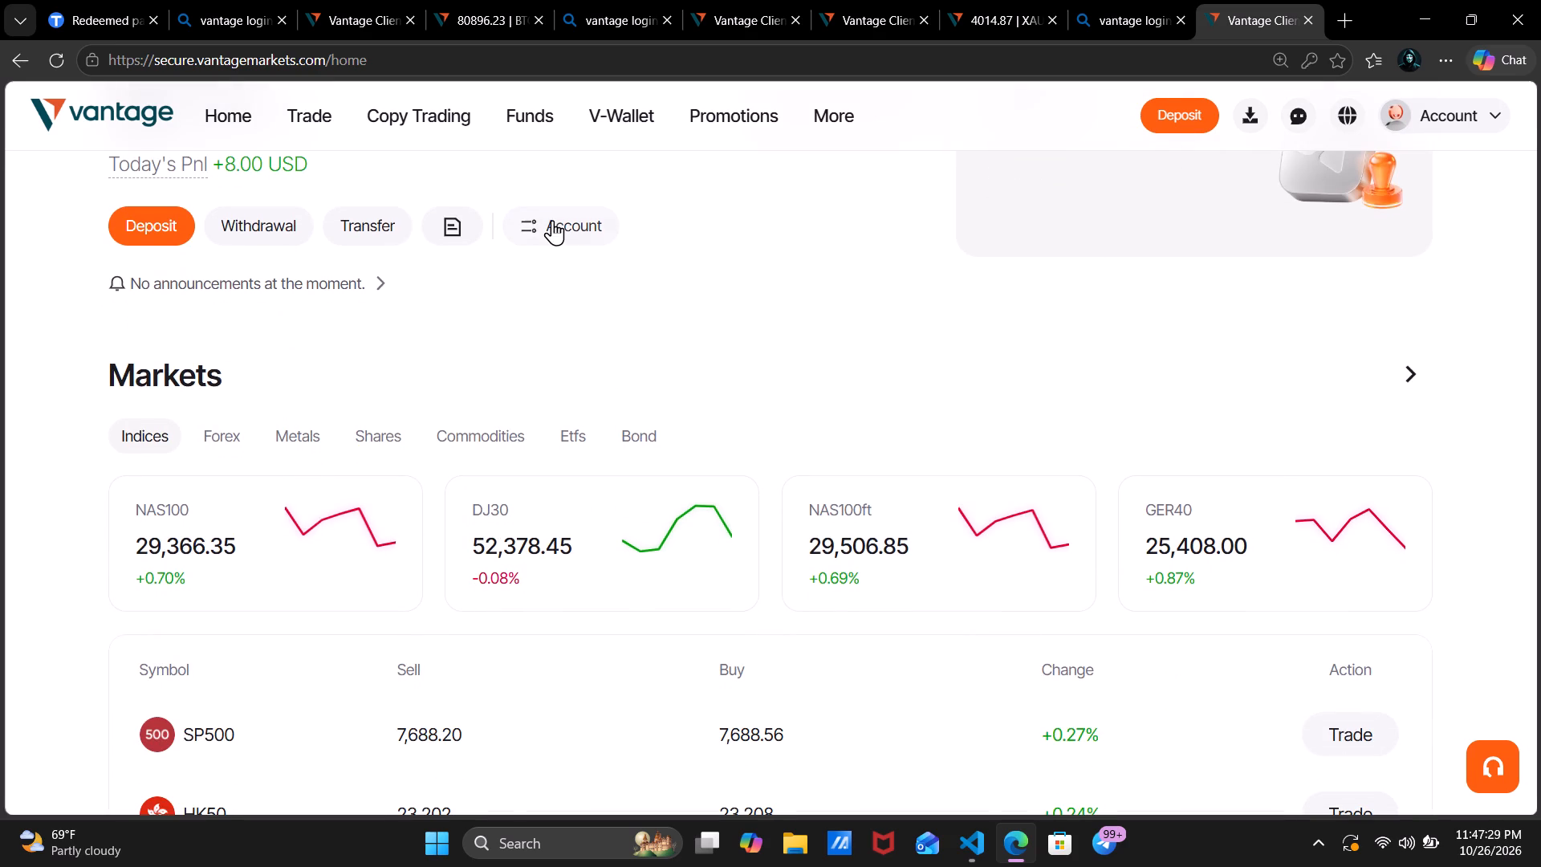
left_click(553, 216)
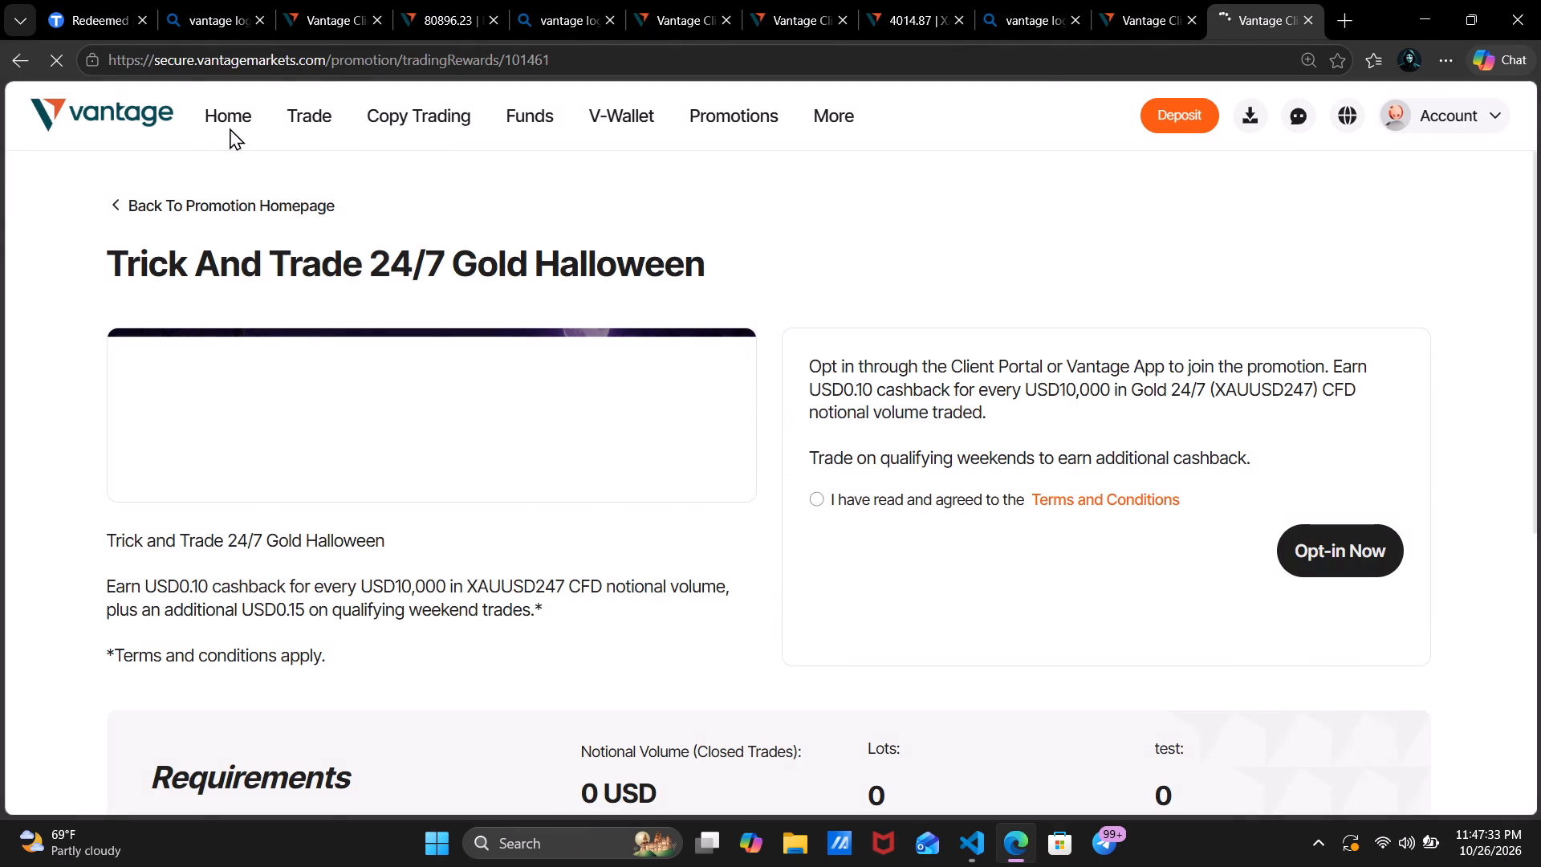
left_click(236, 117)
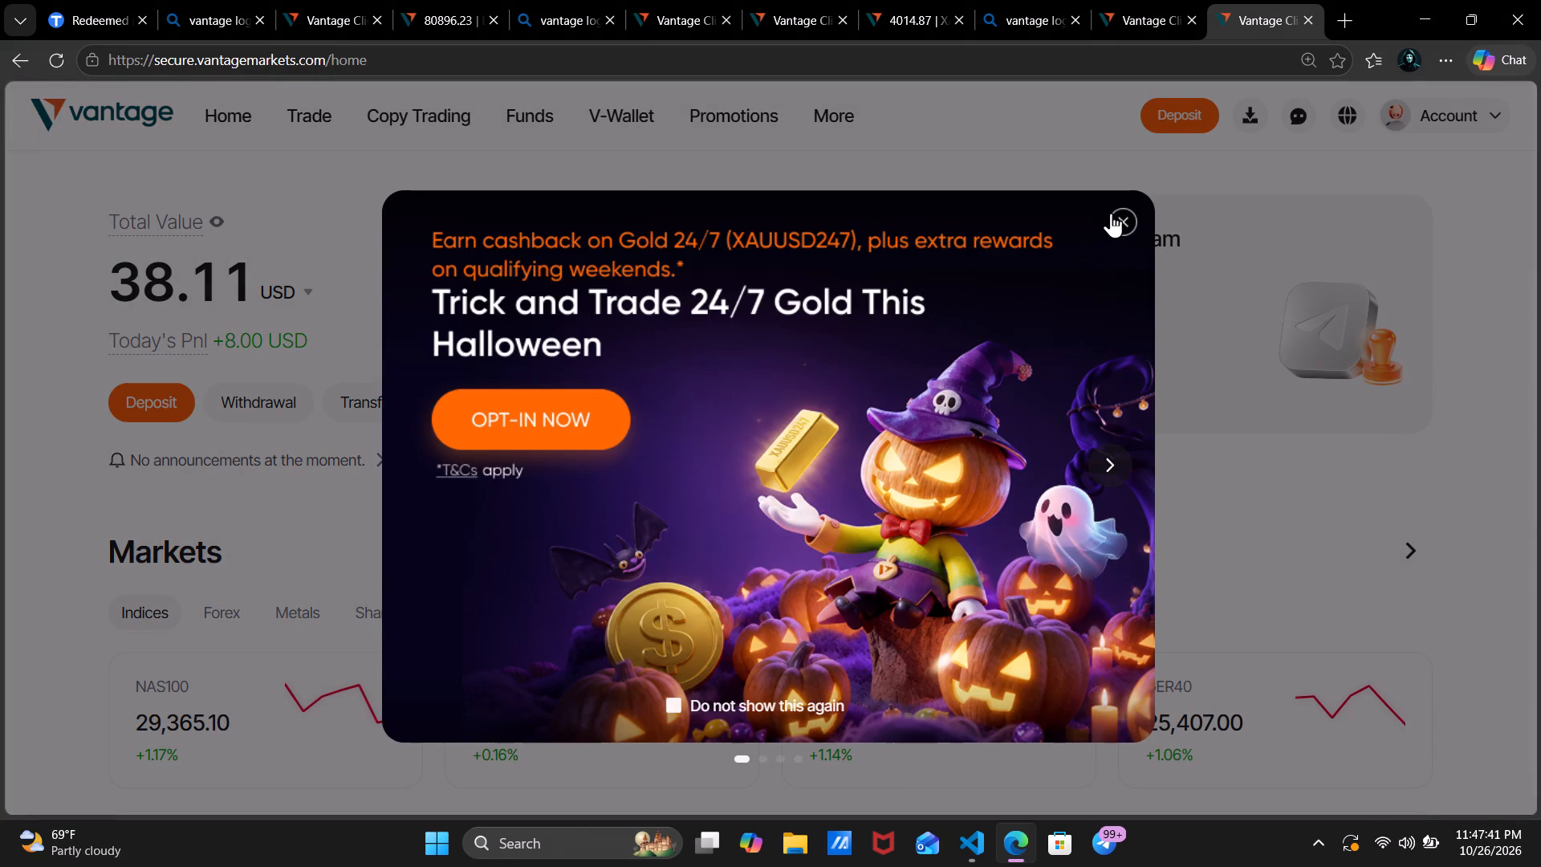
left_click(1126, 218)
Go to the accounts overview and open web trading for the active live Standard STP account.
scroll(886, 388, "right", 1)
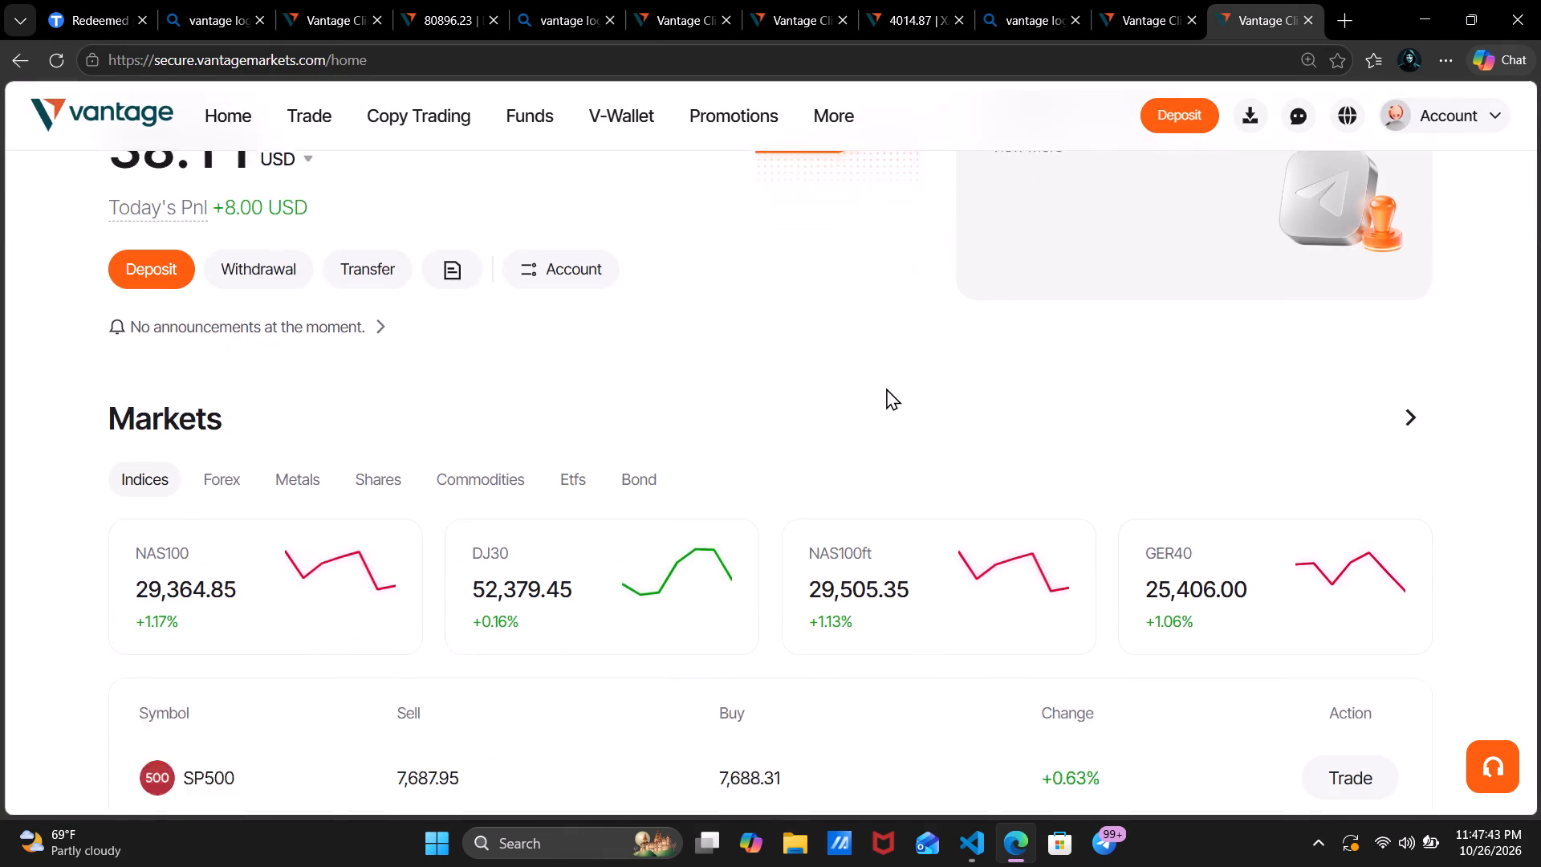
scroll(886, 388, "right", 1)
scroll(886, 388, "up", 1)
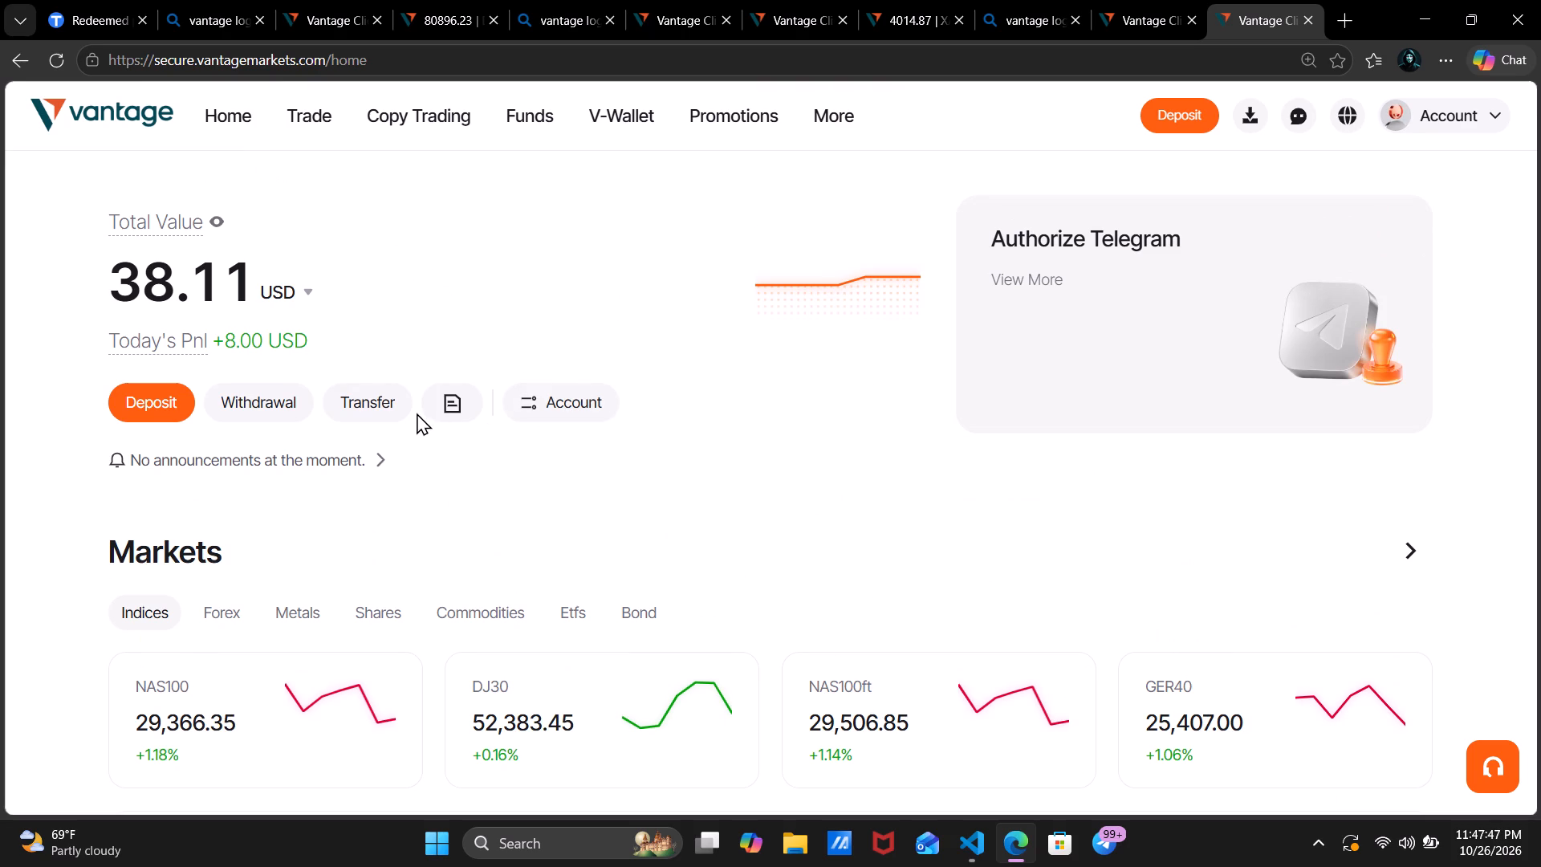
left_click(565, 407)
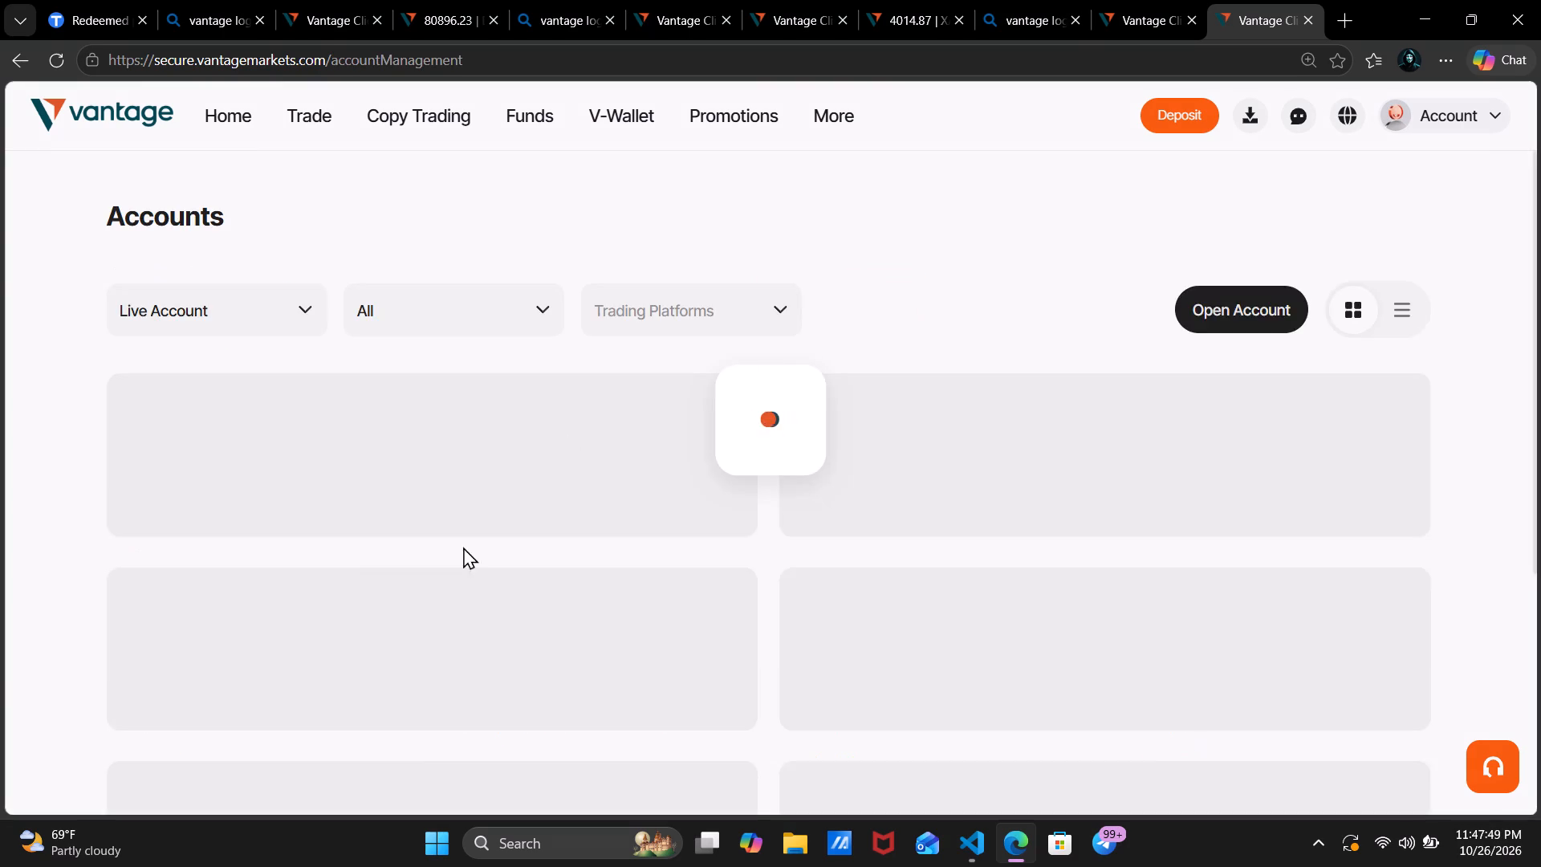
left_click(301, 407)
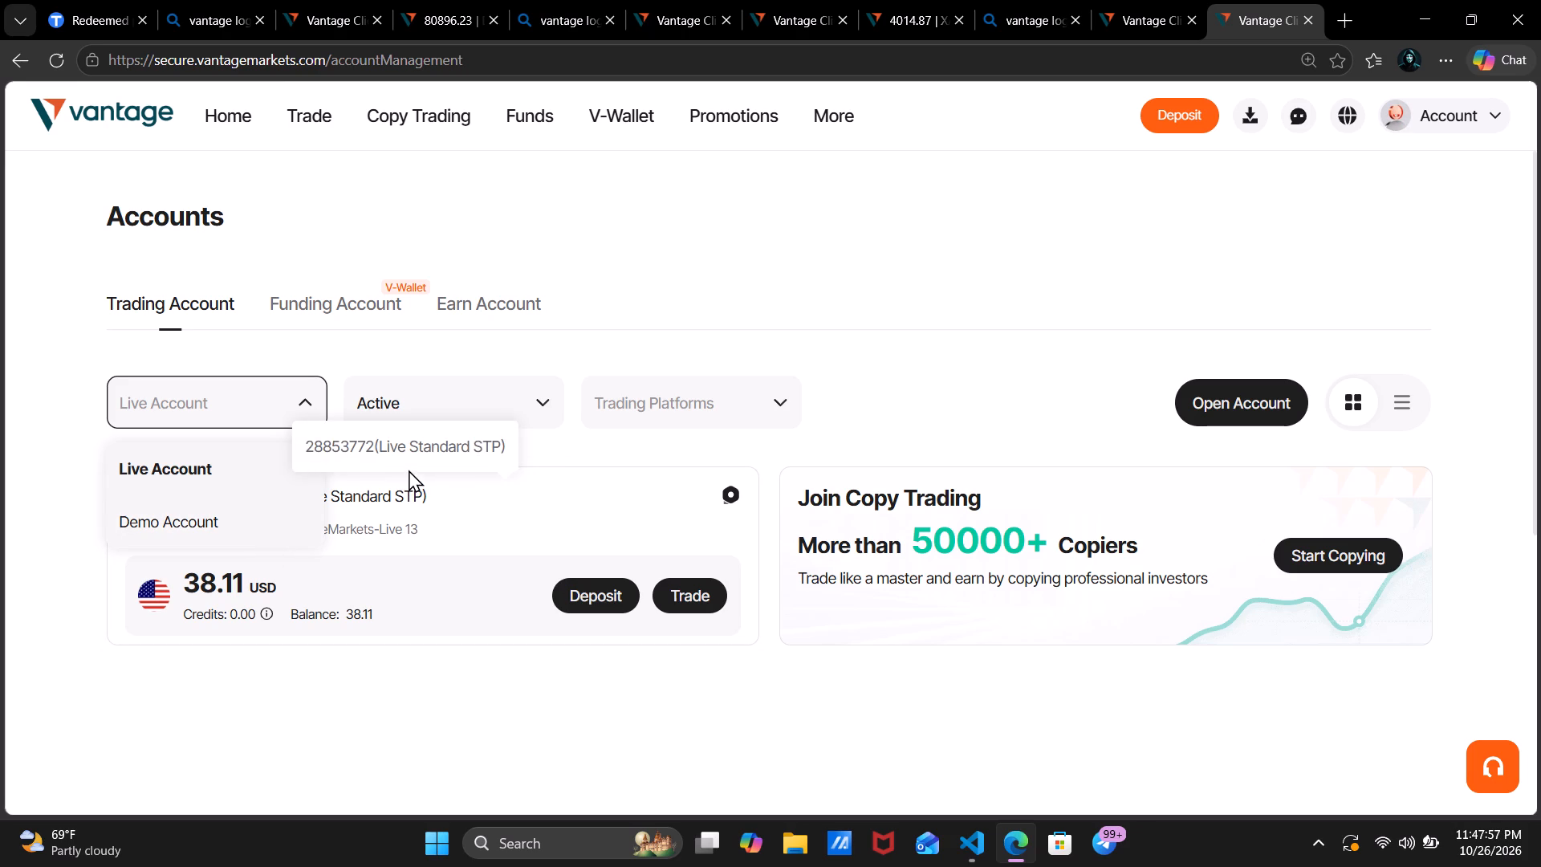
left_click(549, 452)
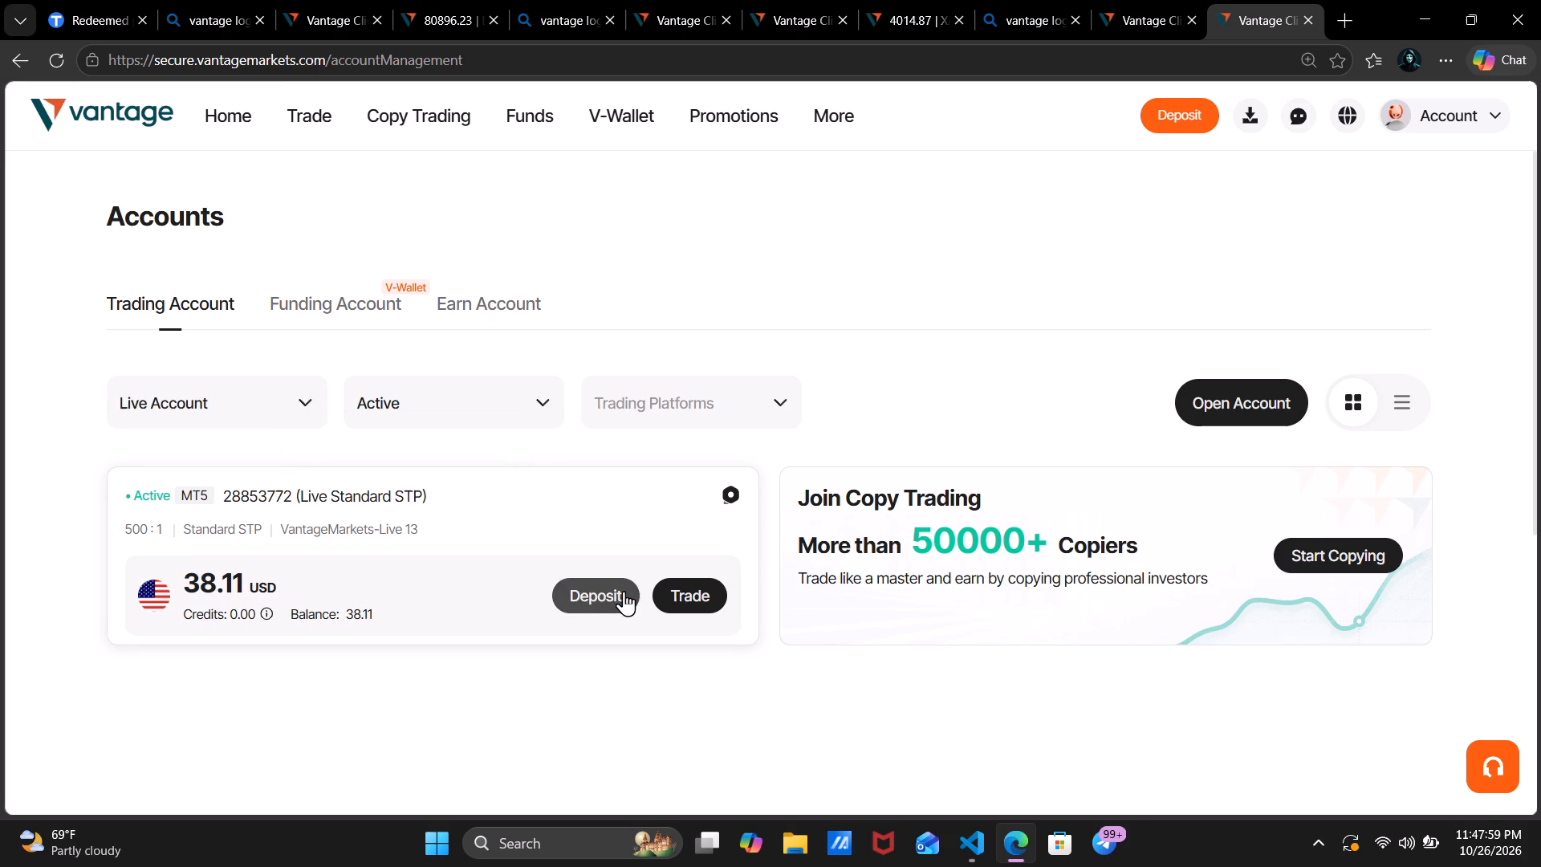
left_click(694, 592)
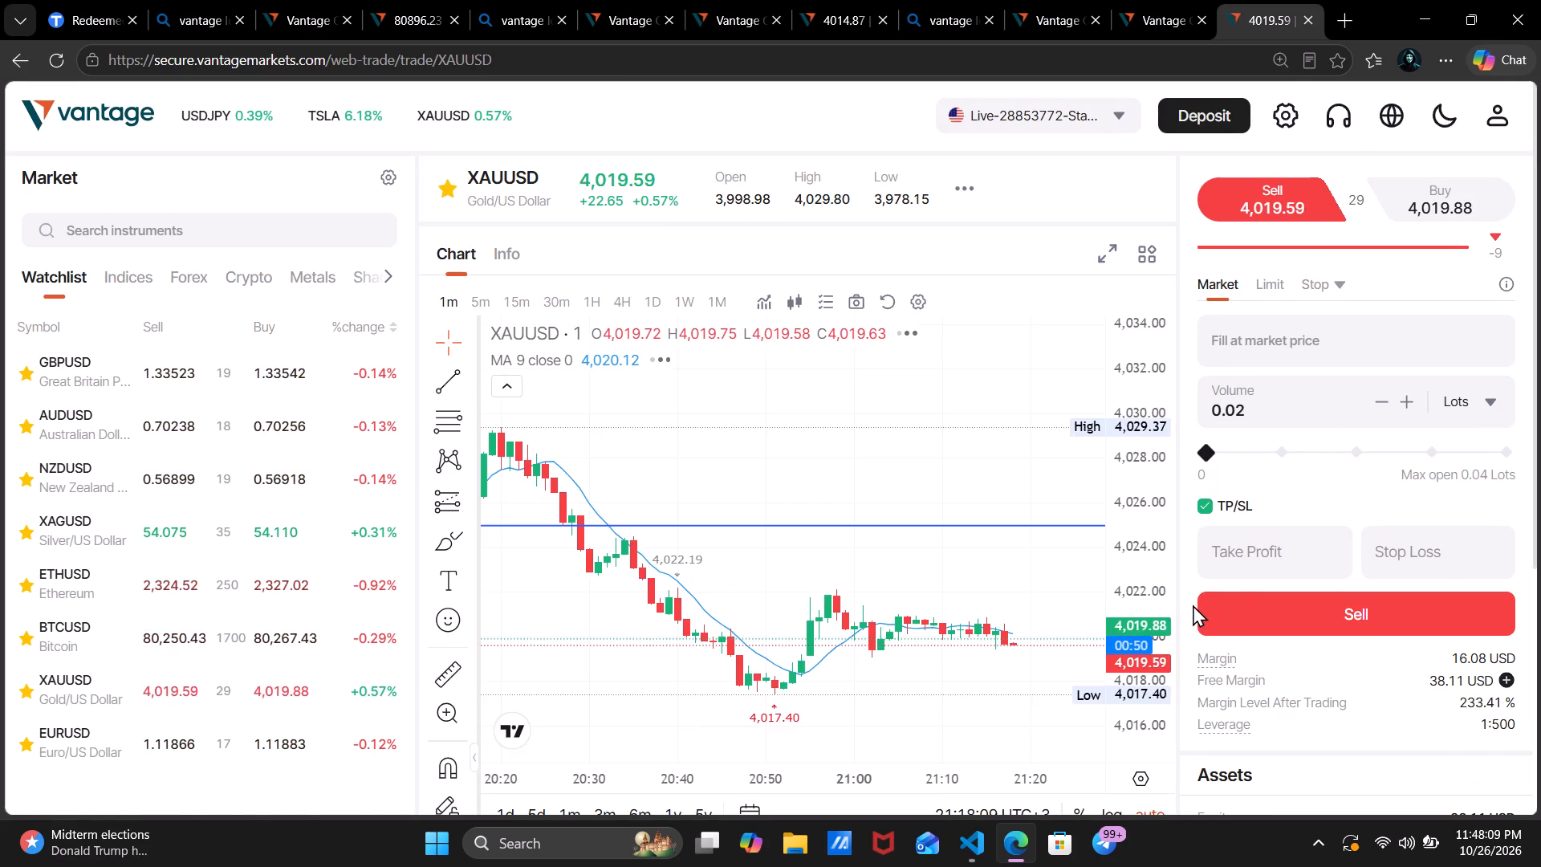
Expand the XAUUSD chart to full view.
scroll(1193, 604, "down", 1)
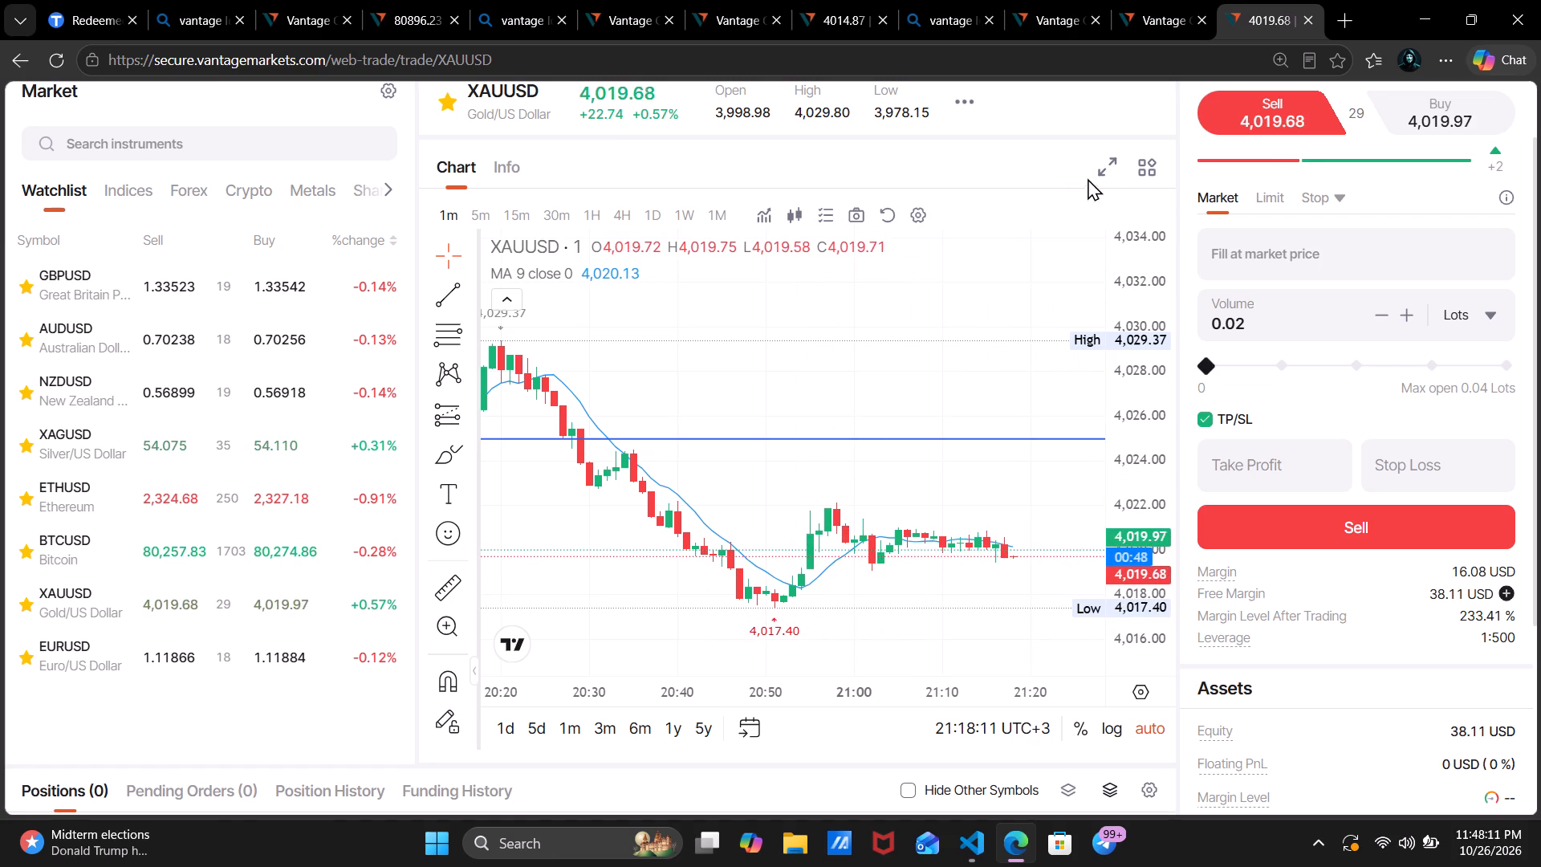
left_click(1104, 173)
Examine the XAUUSD one-minute price action around the drawn lines and the purple zone, rescaling the price axis.
scroll(965, 425, "down", 2)
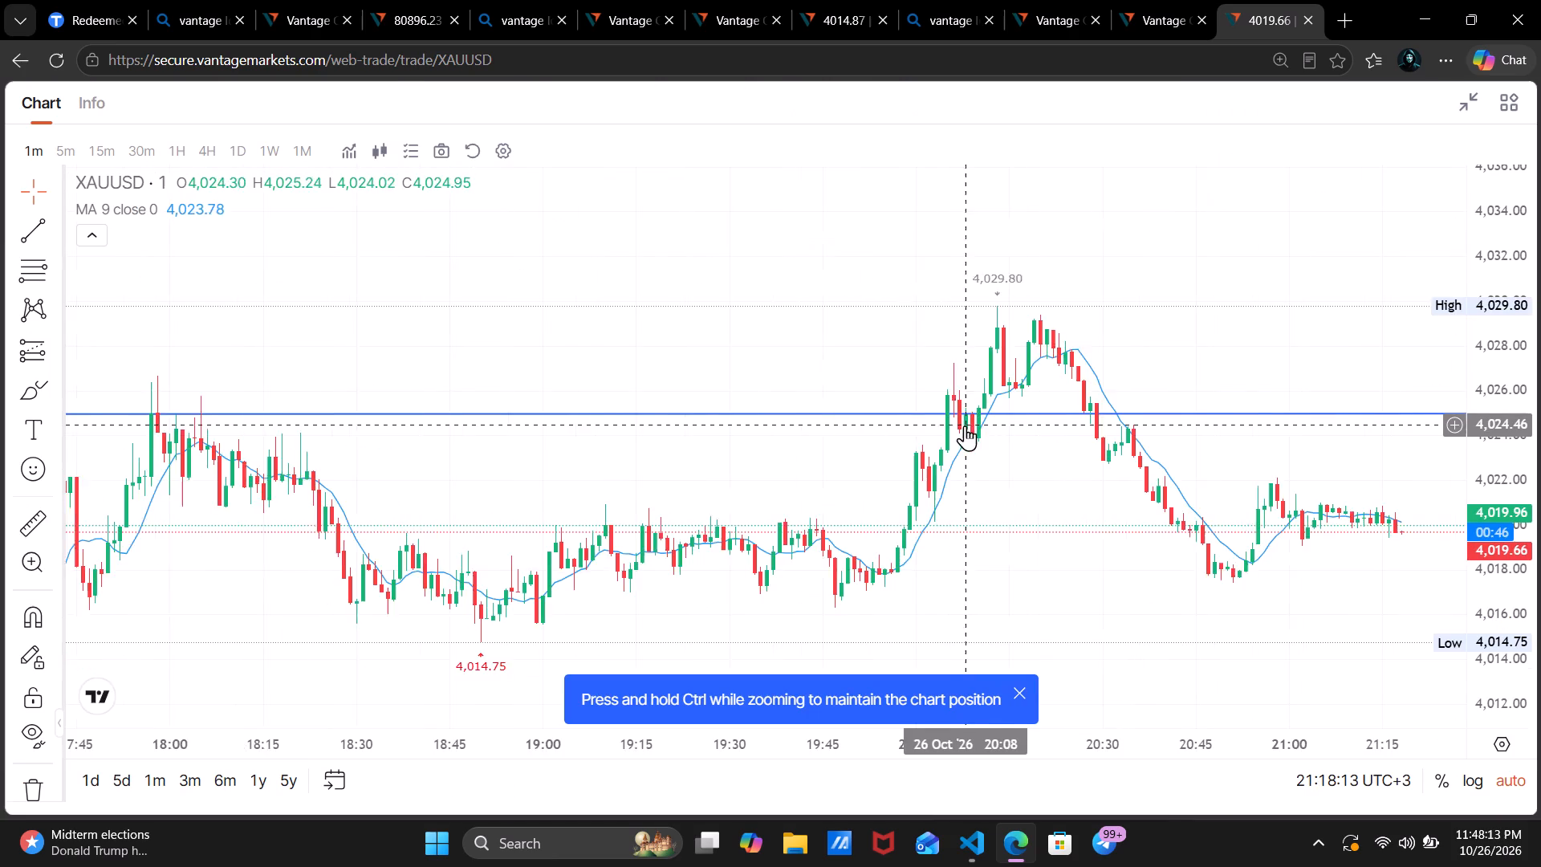
scroll(965, 425, "down", 12)
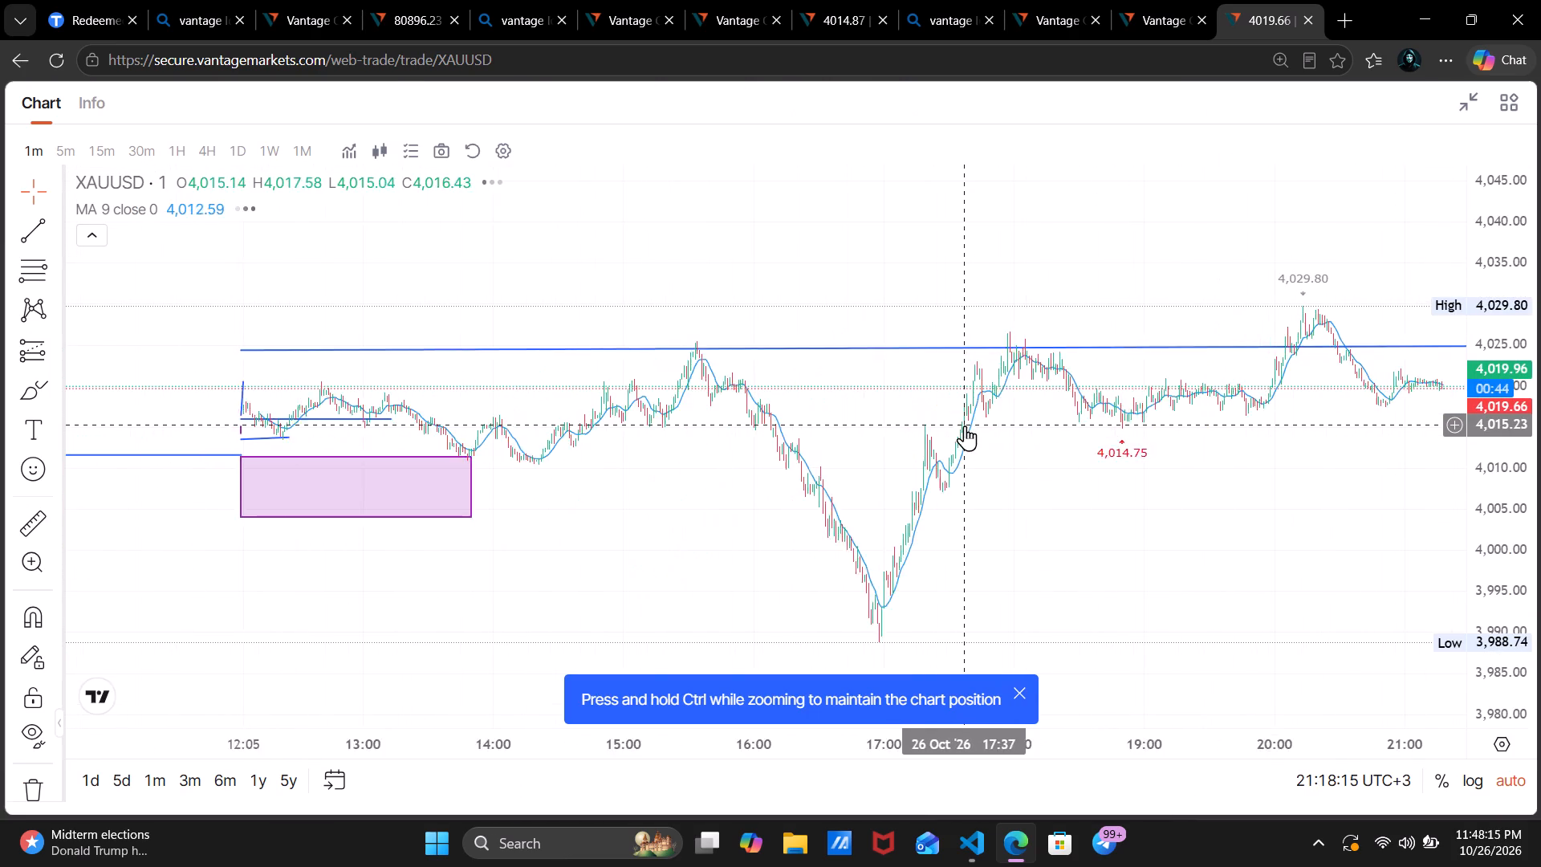
scroll(965, 425, "down", 8)
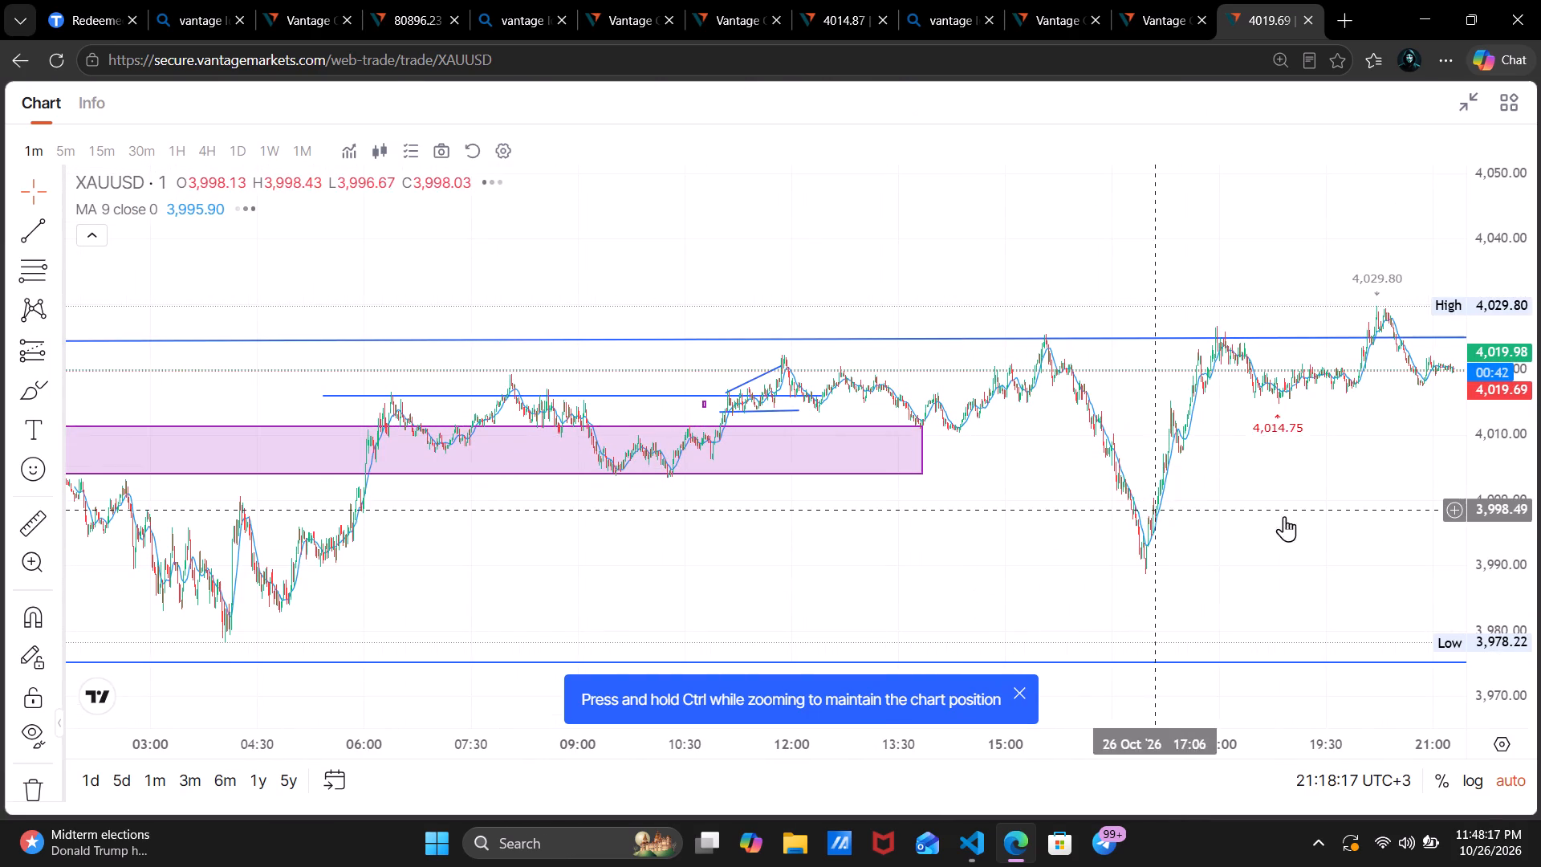
left_click_drag(1303, 515, 902, 482)
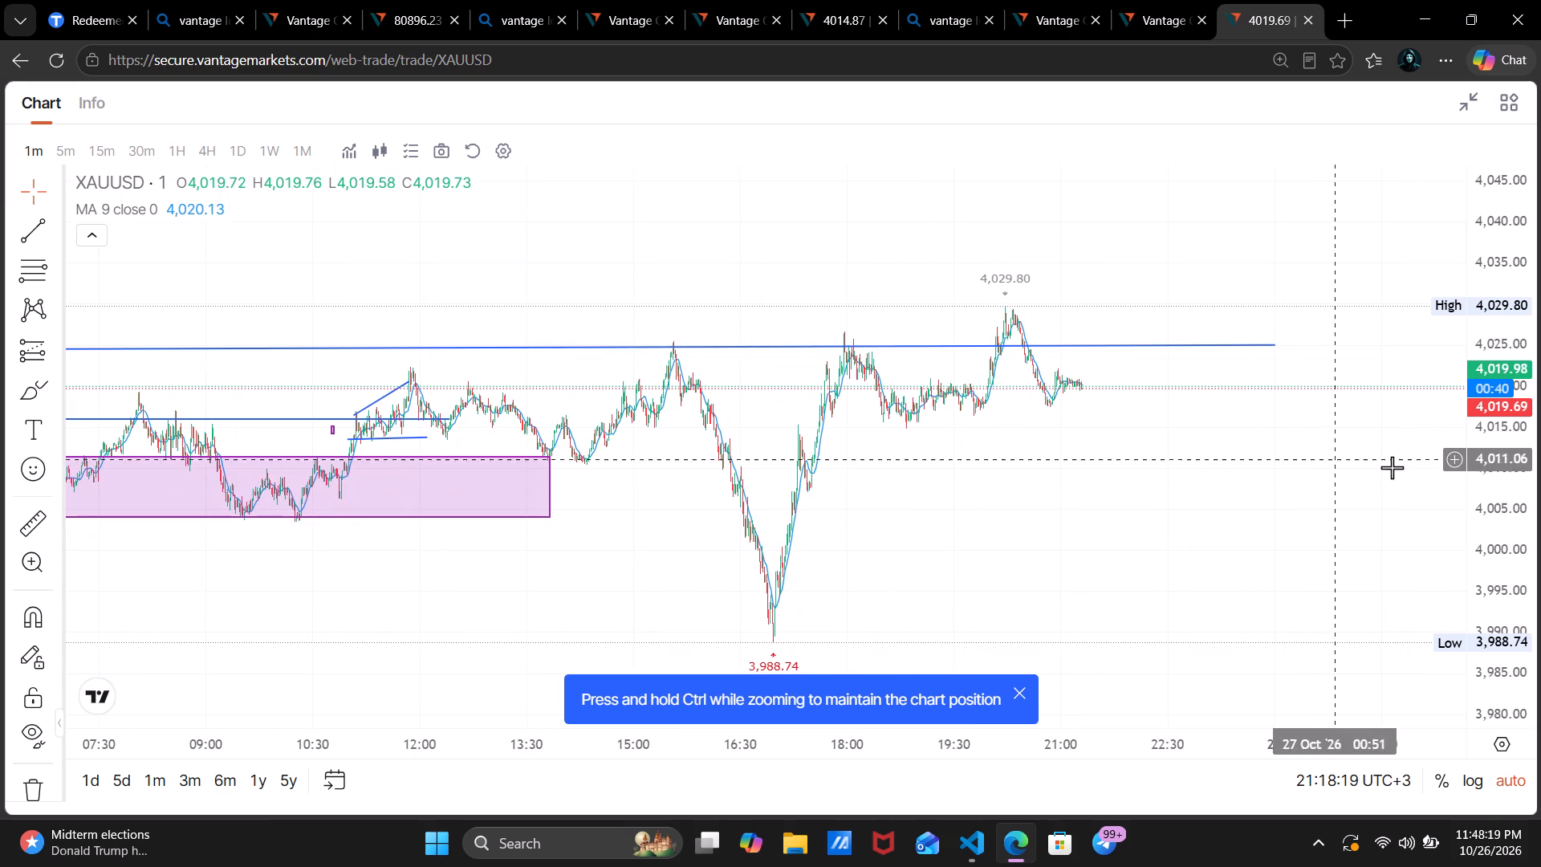
left_click_drag(1490, 486, 1540, 349)
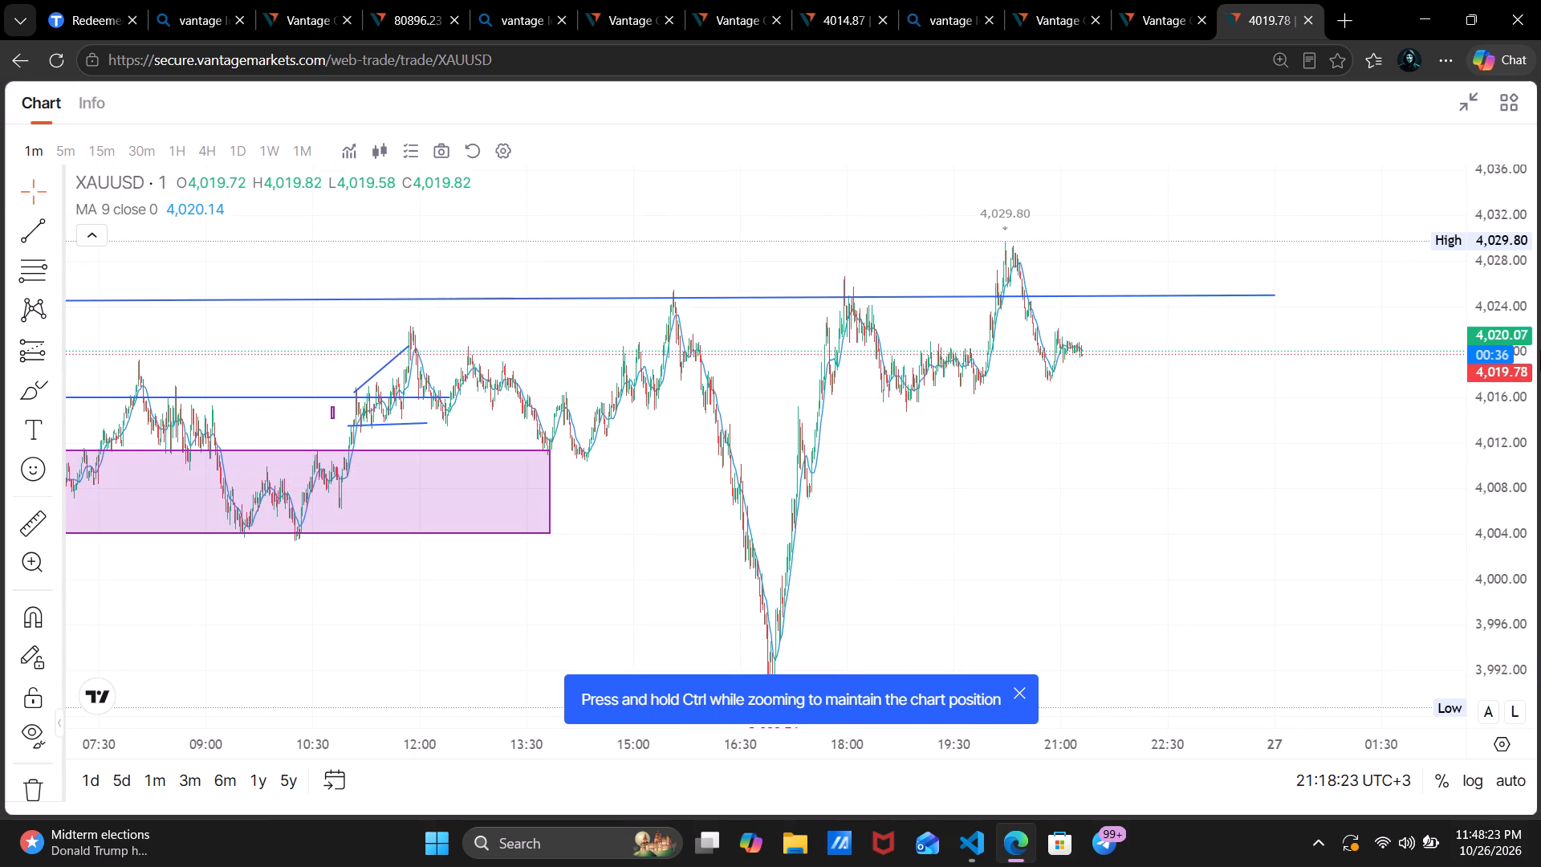
scroll(1239, 433, "up", 2)
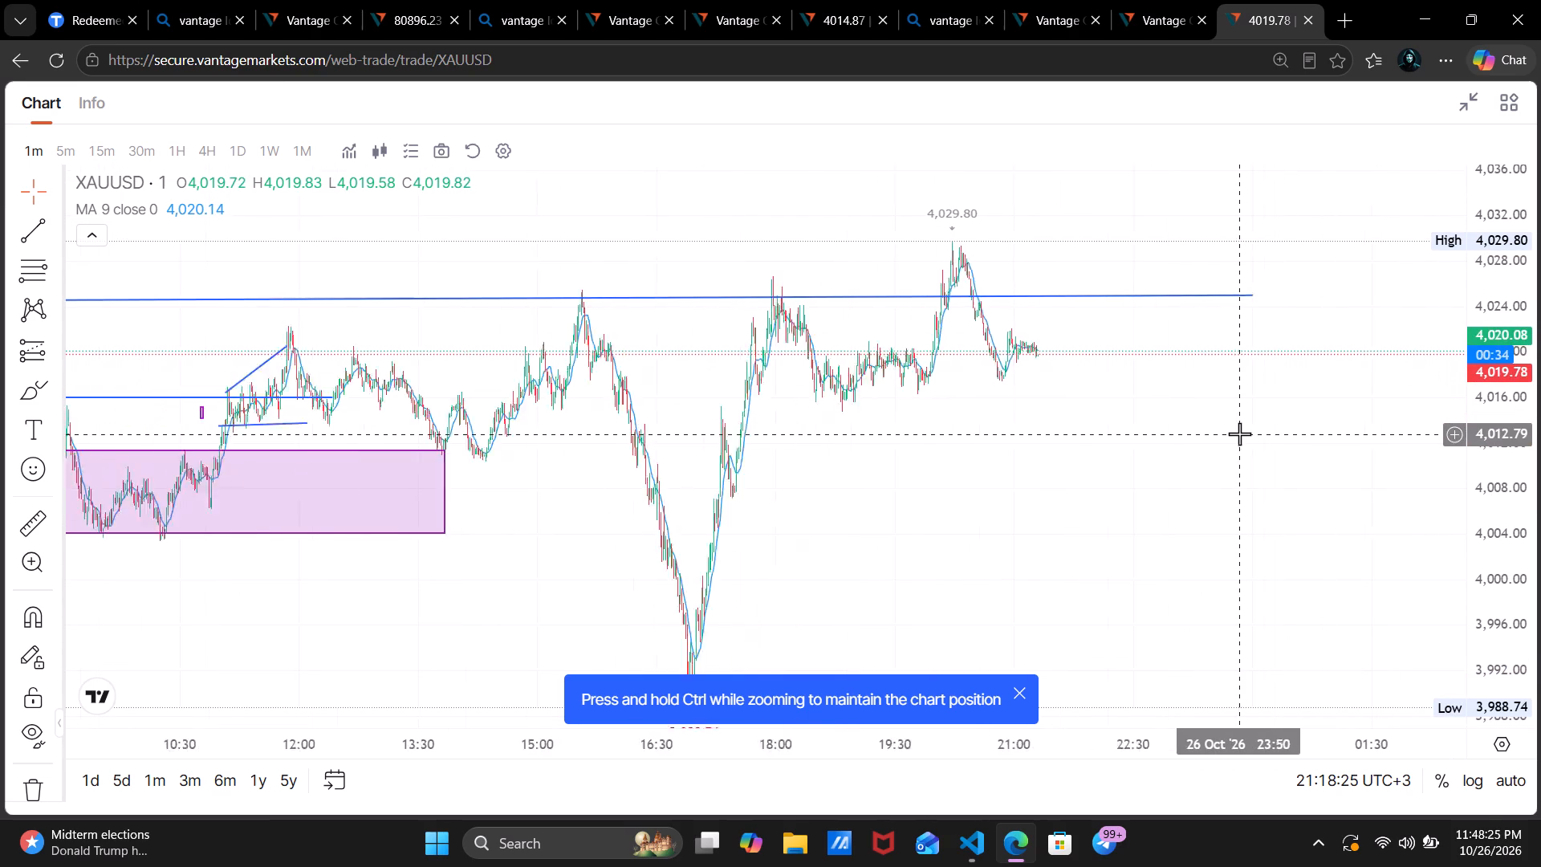
scroll(1239, 433, "up", 4)
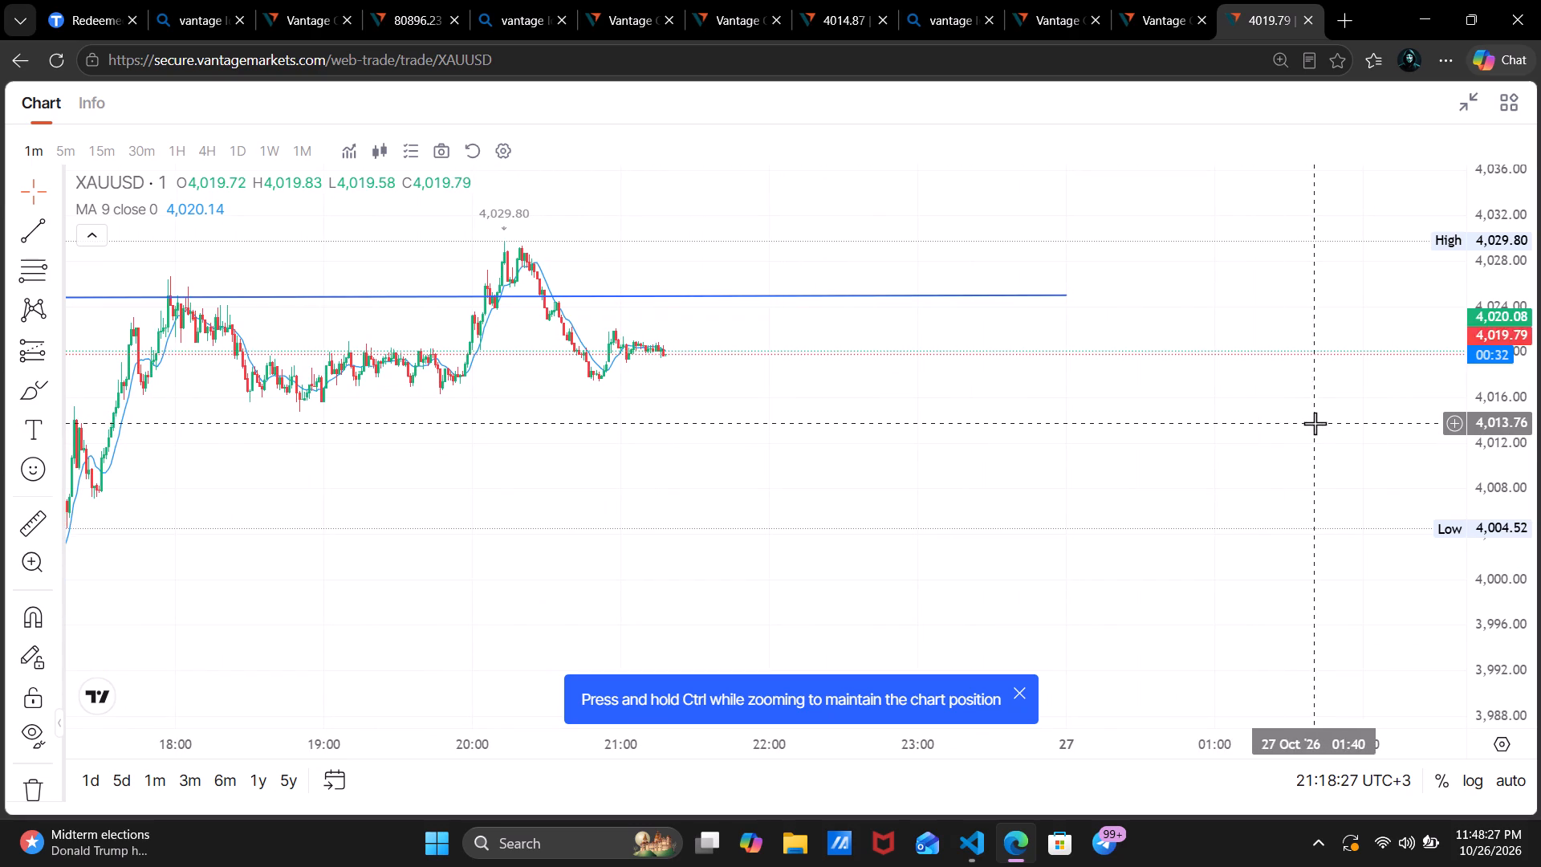
Switch the XAUUSD chart to the 15-minute timeframe and examine recent candles against the drawn lines and the purple zone.
left_click(103, 150)
left_click_drag(331, 433, 1181, 352)
scroll(1181, 352, "up", 2)
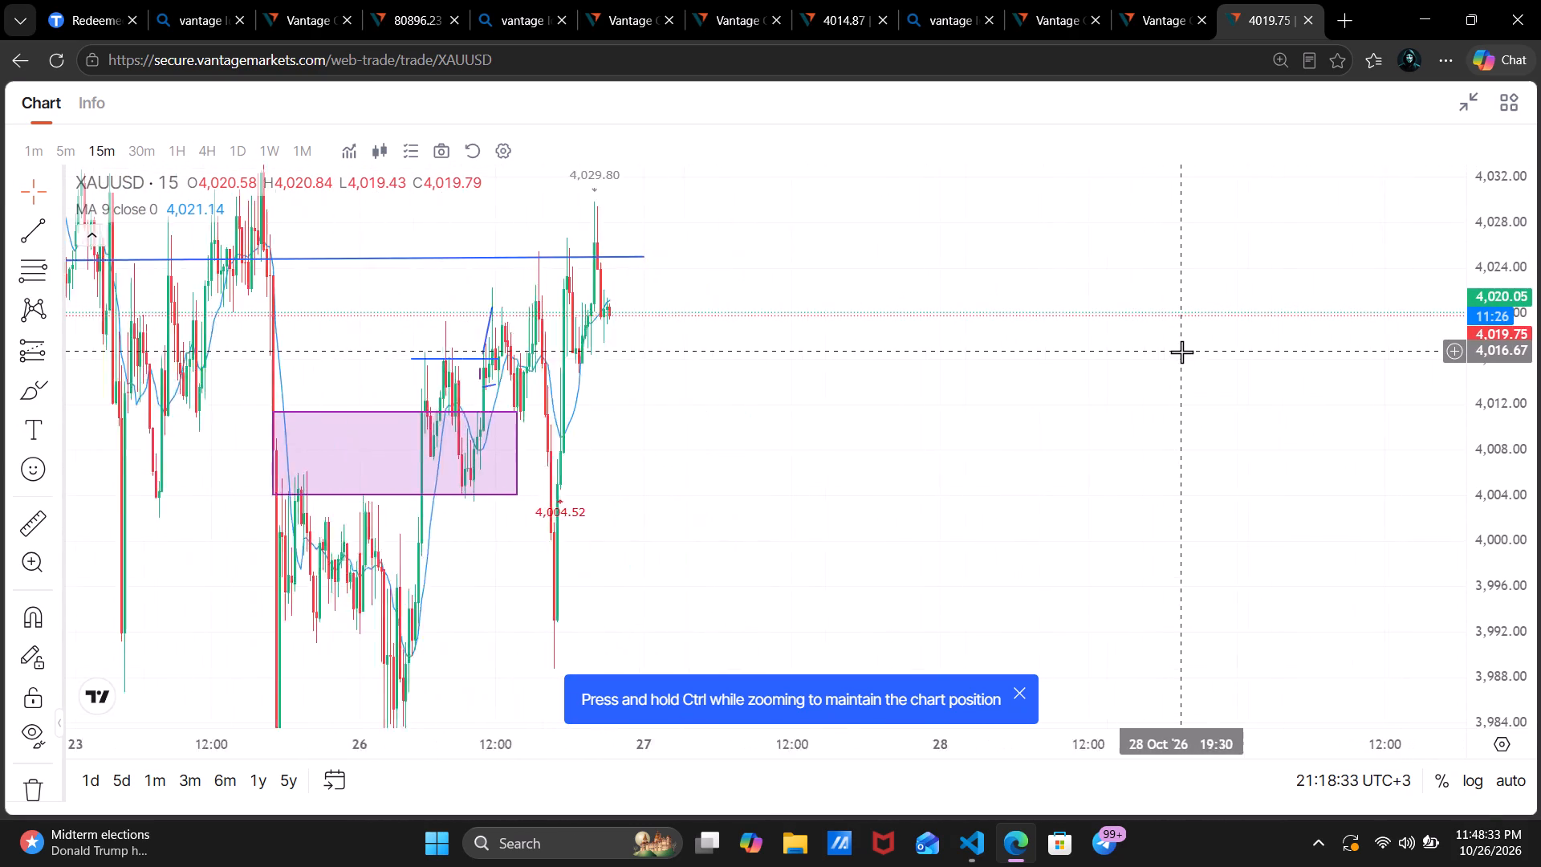
scroll(1181, 352, "up", 2)
left_click_drag(815, 336, 1145, 324)
scroll(1145, 324, "up", 4)
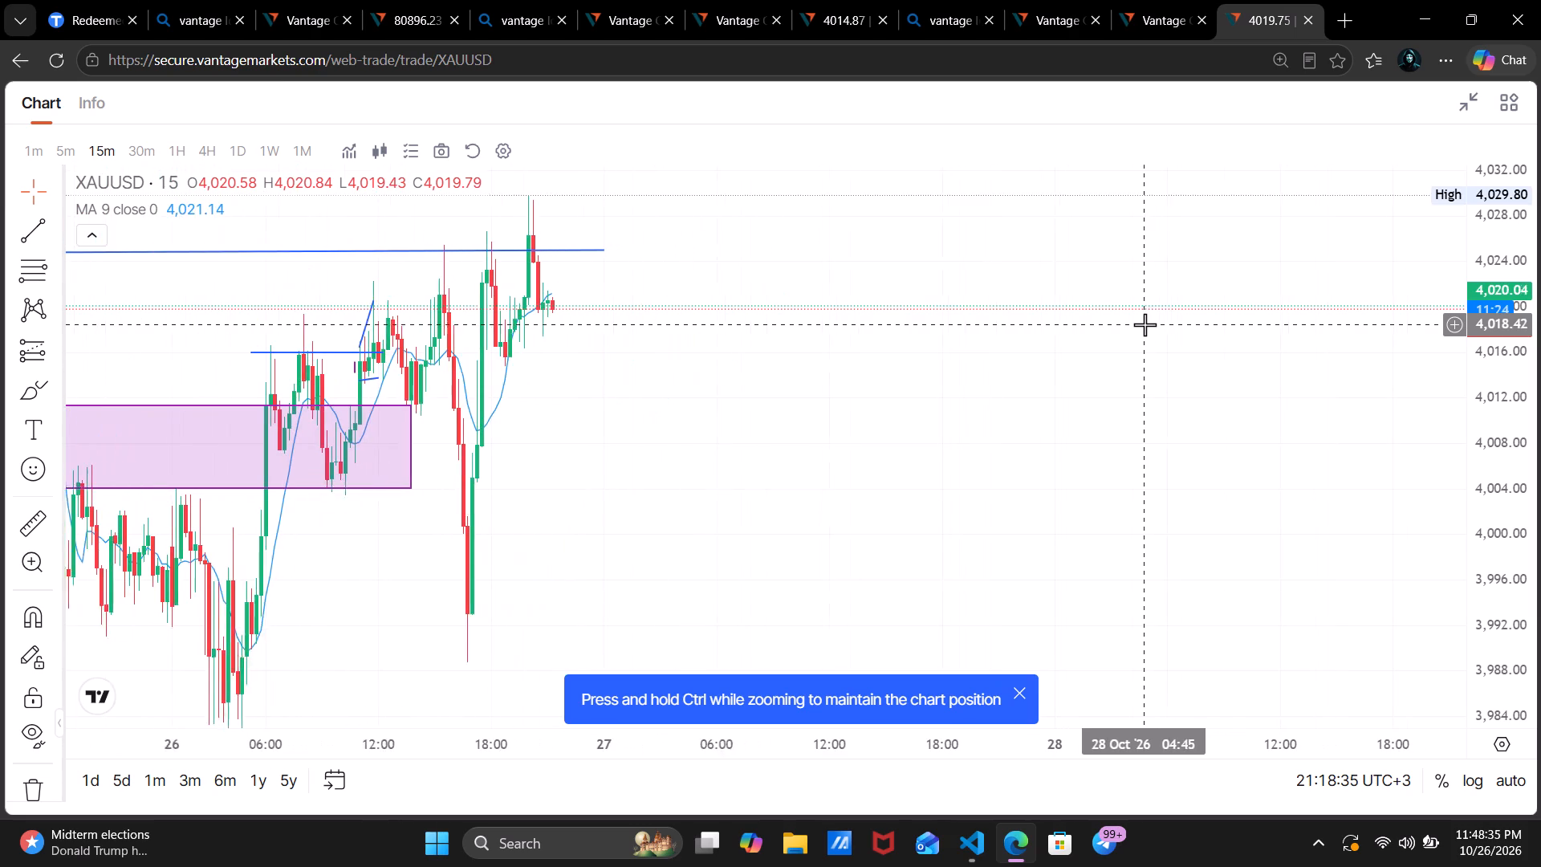
scroll(889, 307, "up", 2)
left_click_drag(590, 342, 993, 312)
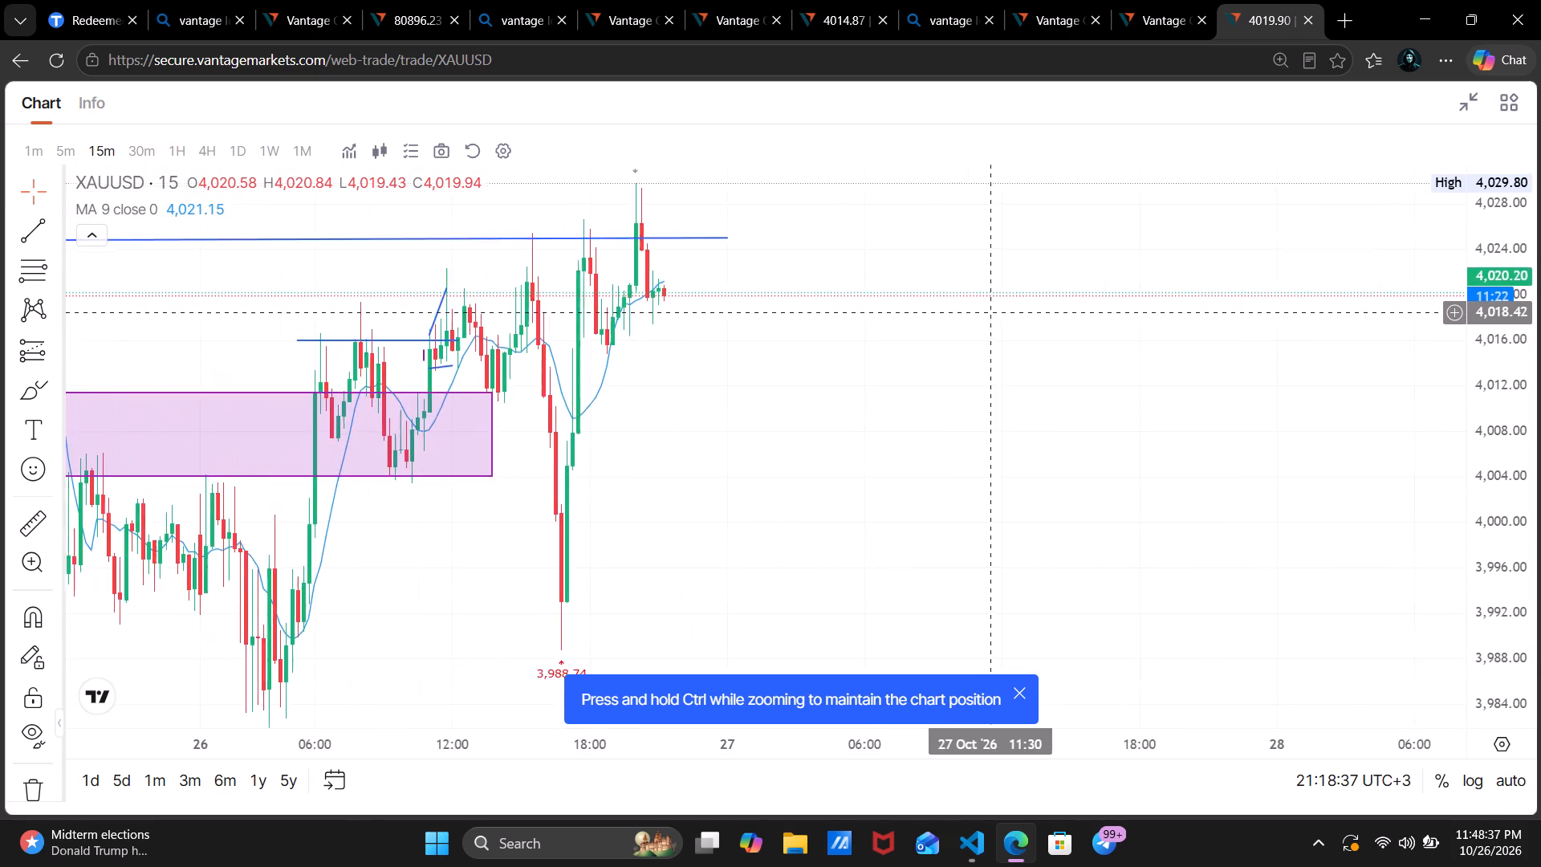
left_click_drag(993, 312, 993, 311)
scroll(993, 311, "up", 2)
left_click_drag(769, 316, 1108, 310)
scroll(1108, 310, "up", 1)
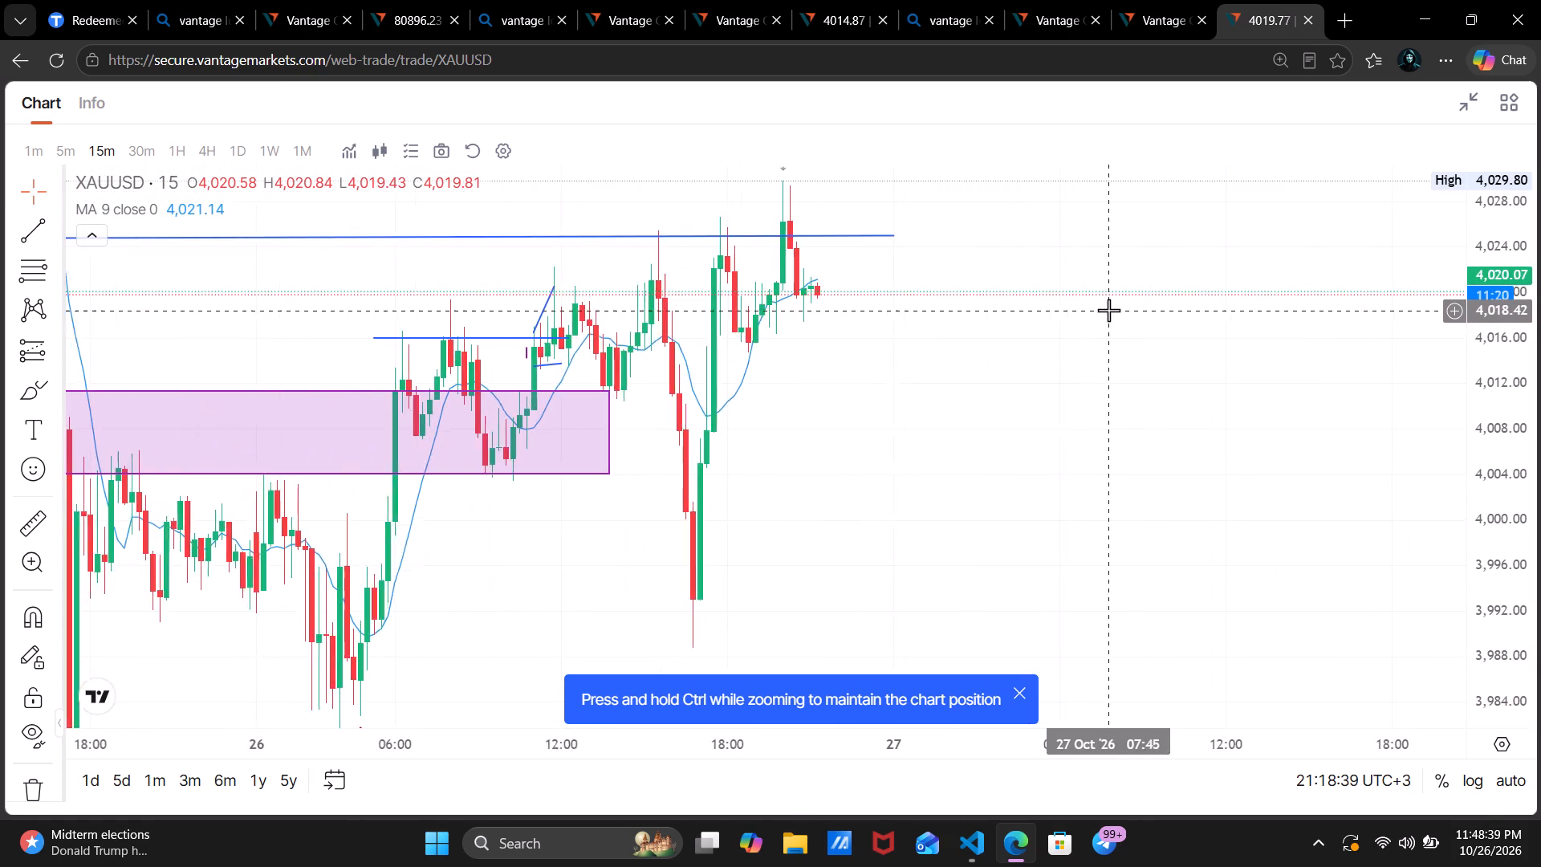
scroll(1108, 310, "up", 1)
left_click_drag(1032, 314, 1282, 448)
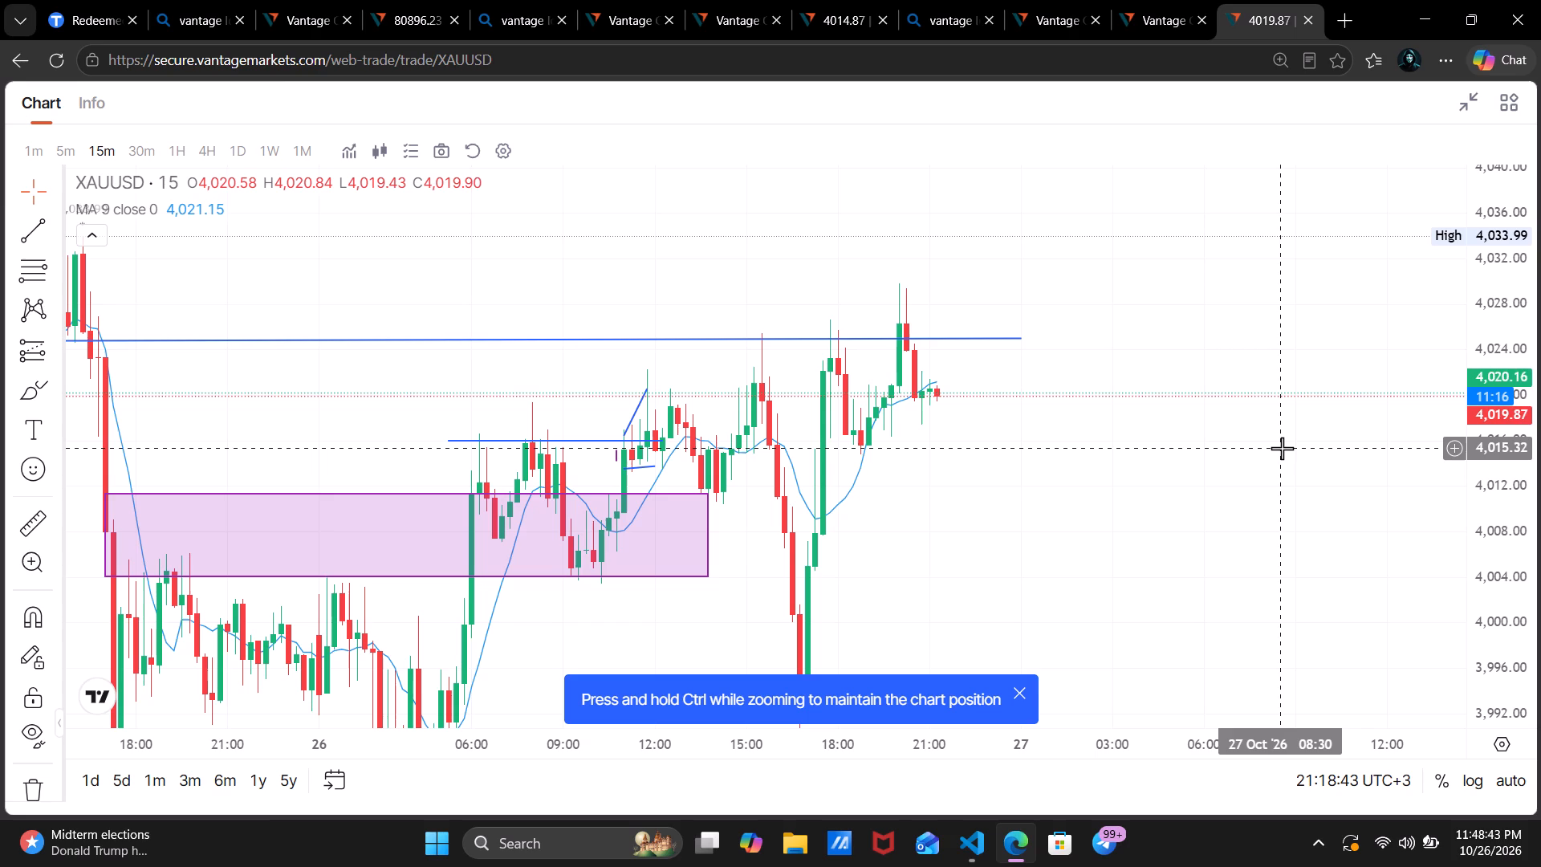
left_click_drag(1087, 463, 1090, 442)
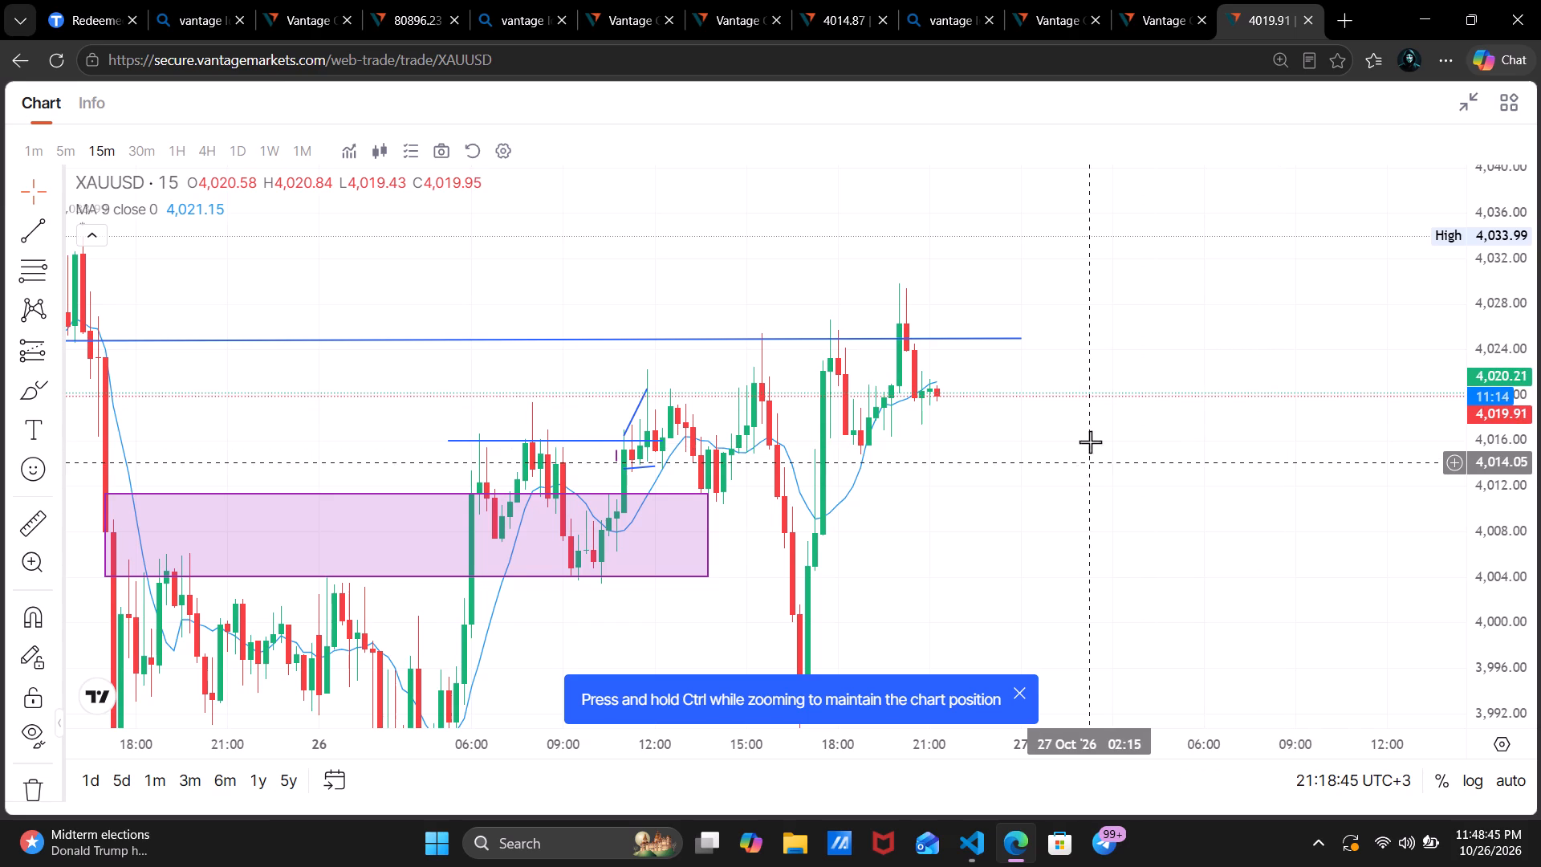
left_click_drag(1090, 442, 1102, 352)
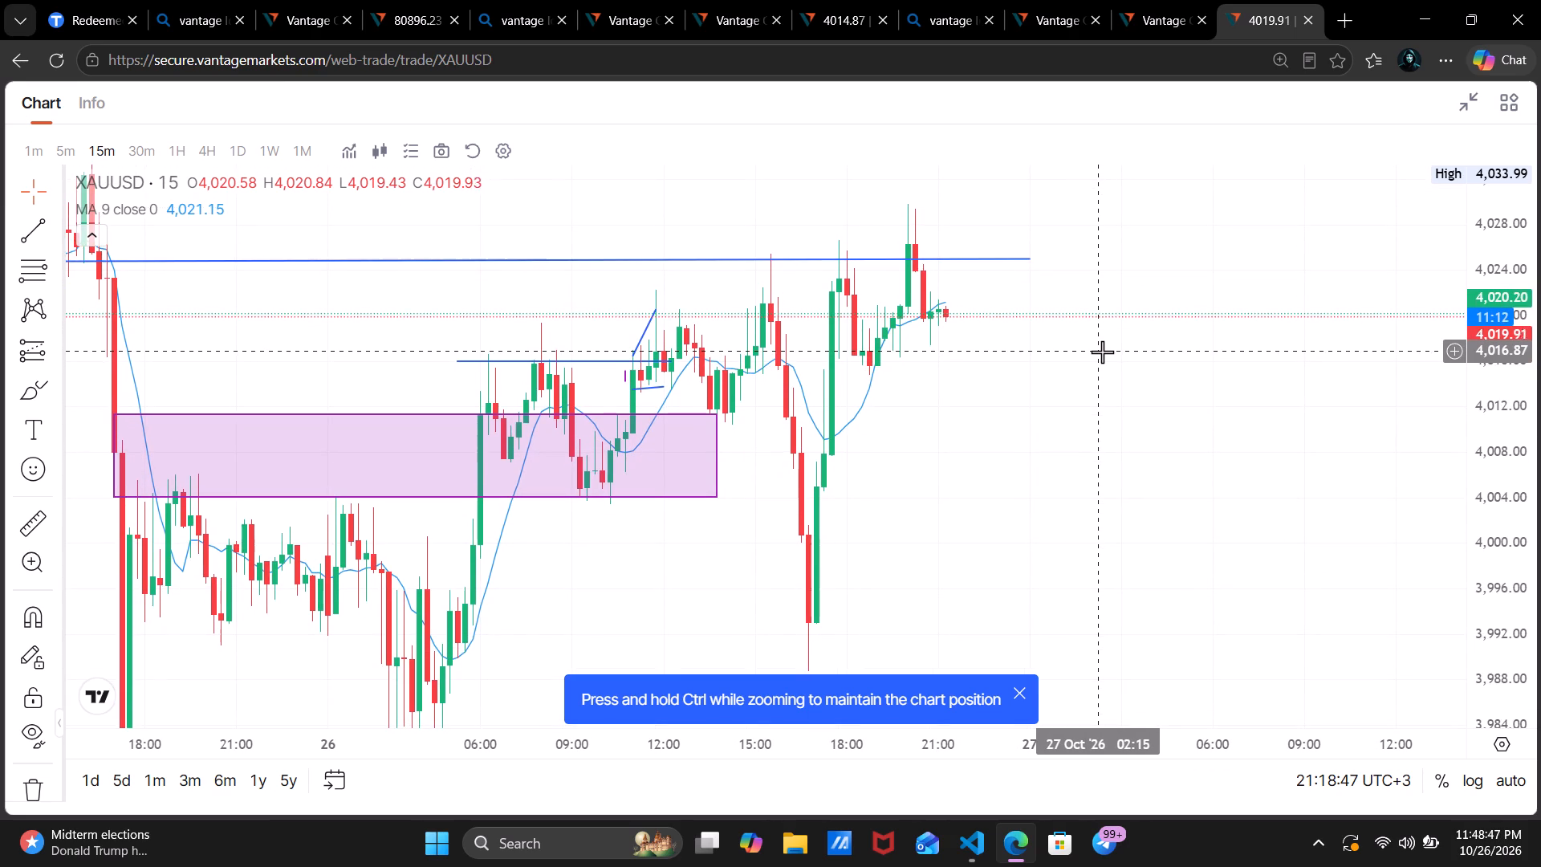
left_click_drag(1018, 356, 1005, 389)
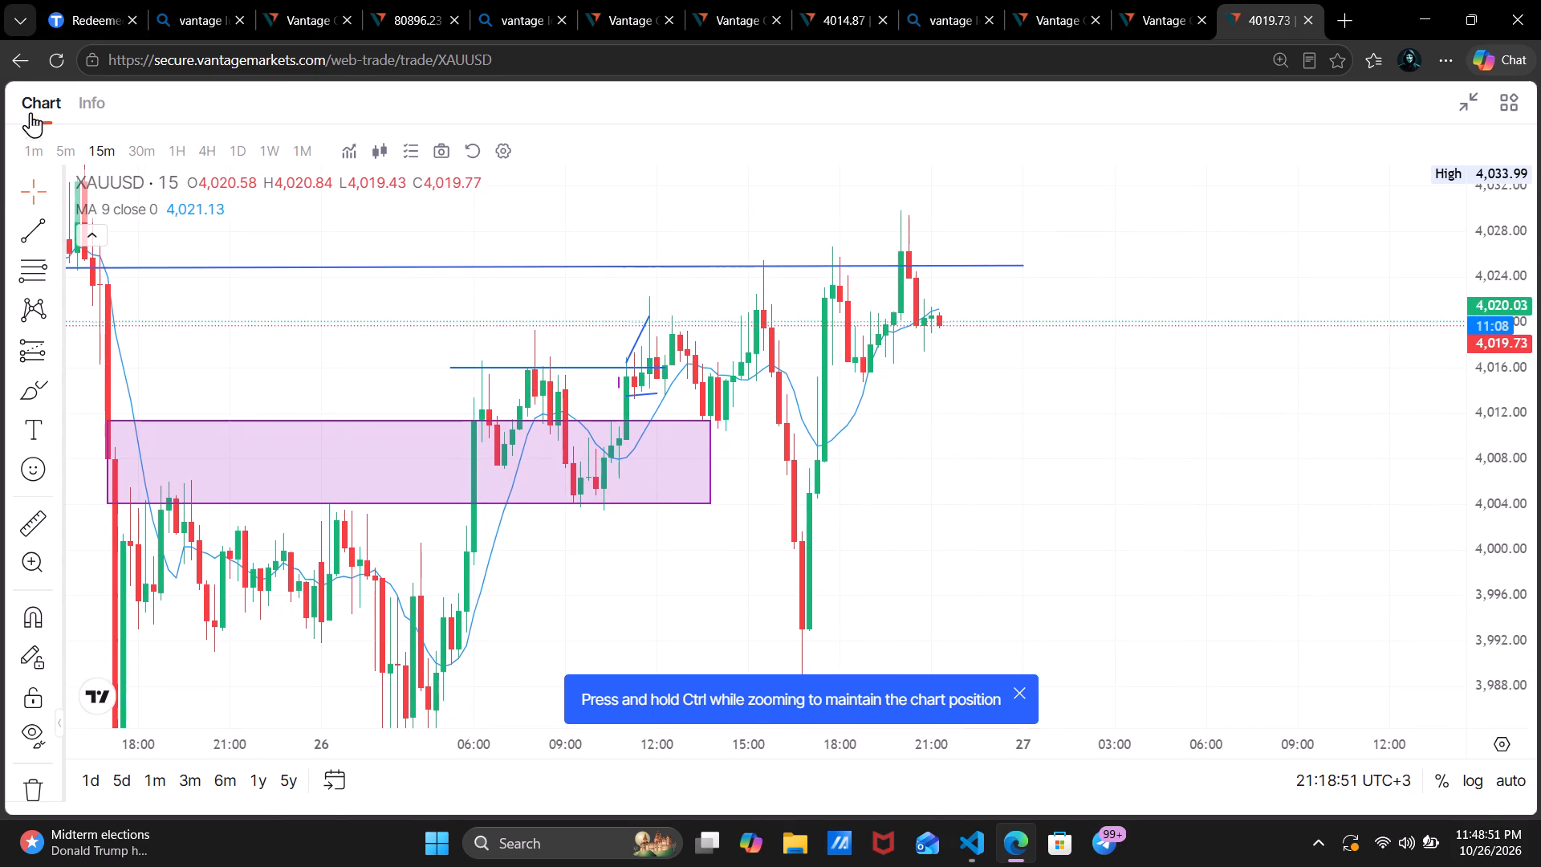
Switch the XAUUSD chart back to the one-minute timeframe and examine price movement from 23 October through the latest candles.
left_click(29, 159)
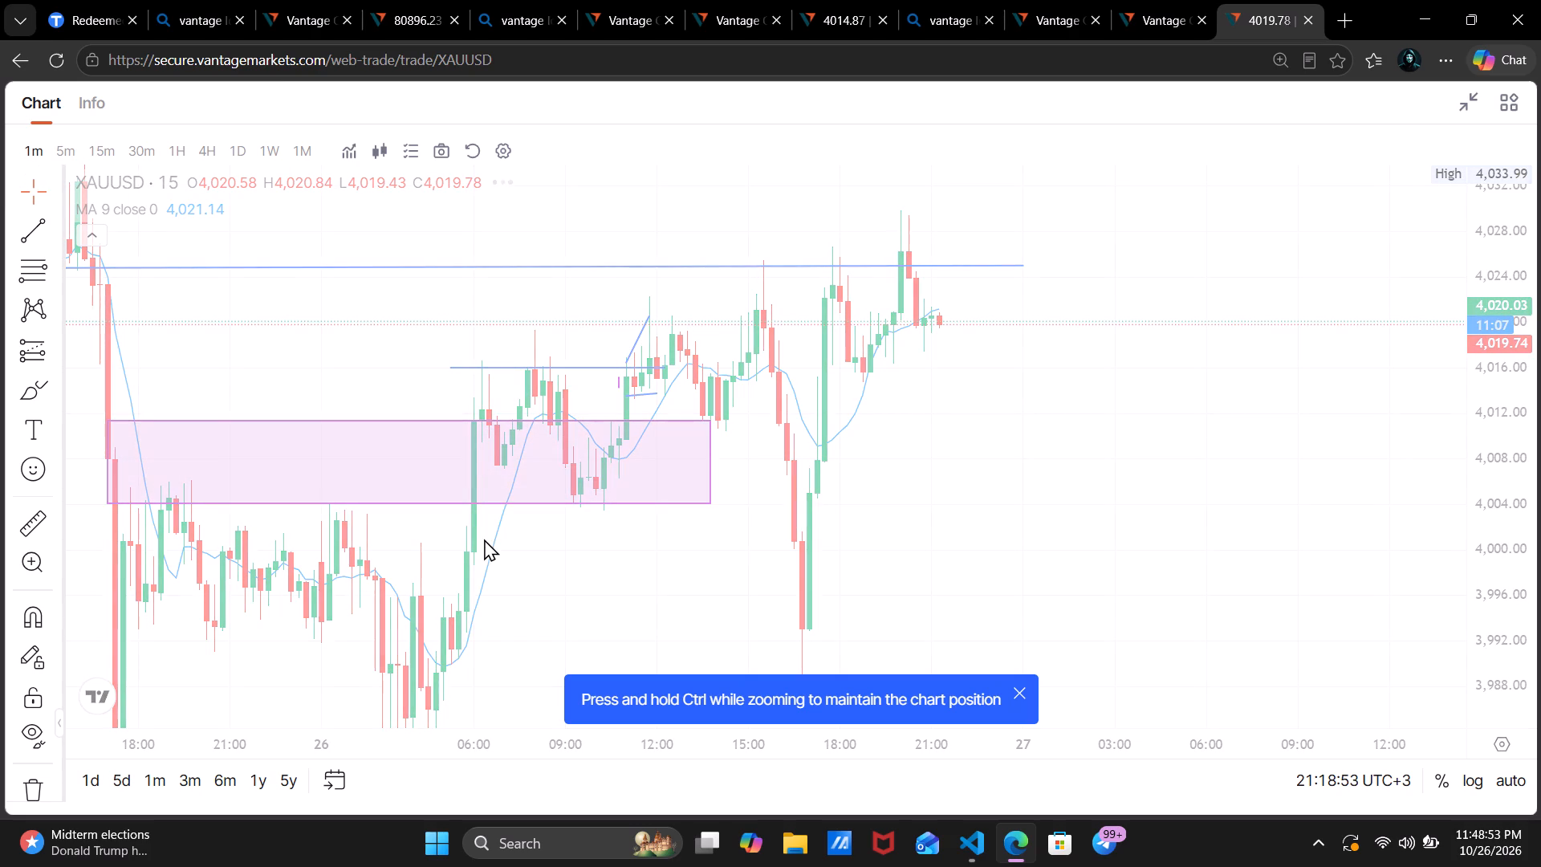
scroll(1039, 366, "down", 3)
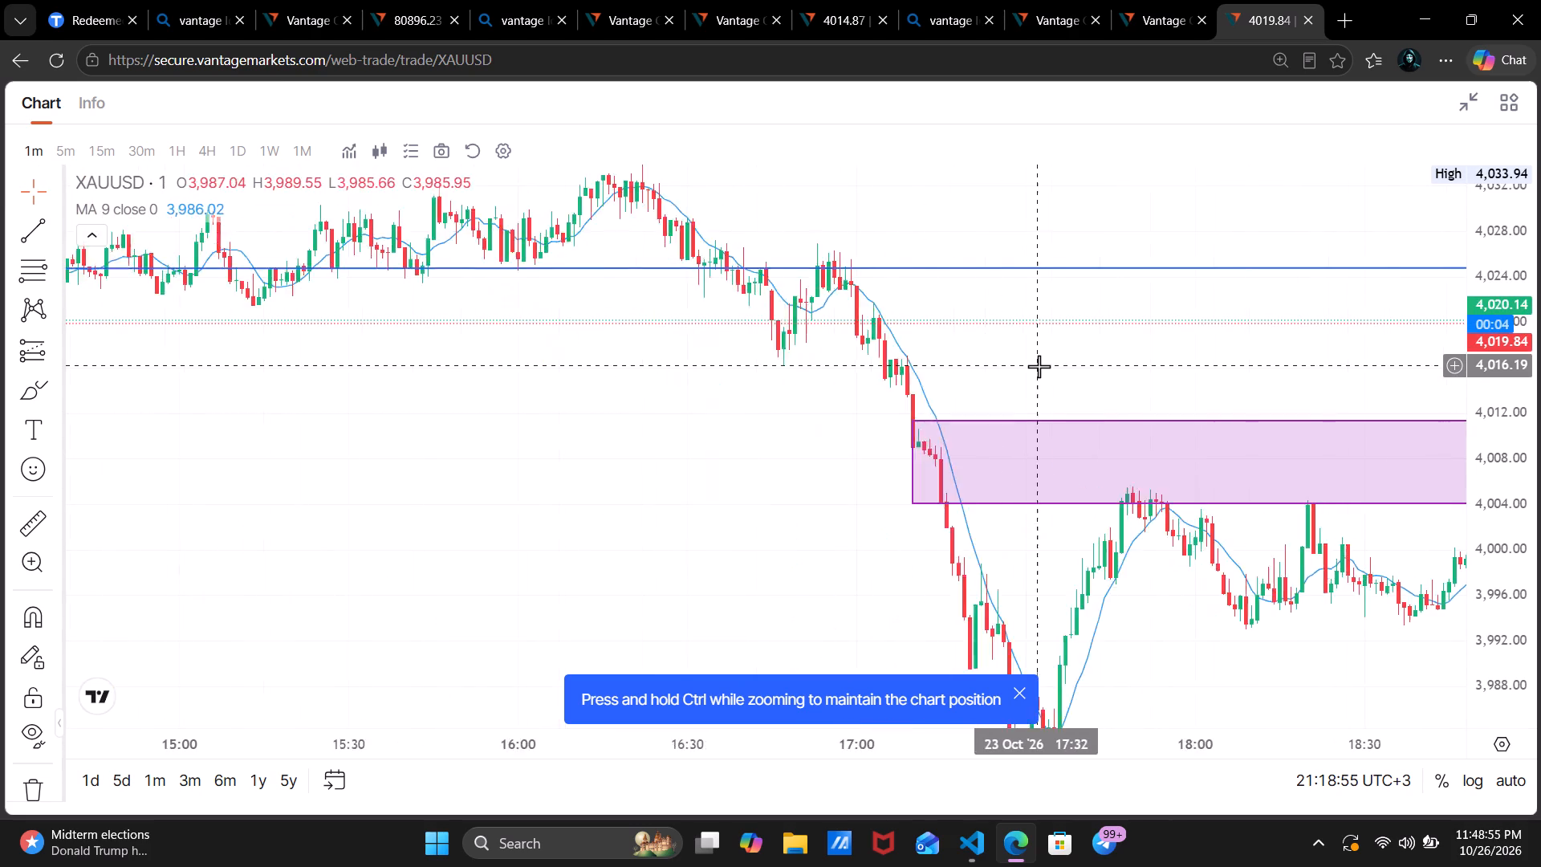
scroll(1039, 366, "down", 2)
left_click_drag(1143, 371, 76, 192)
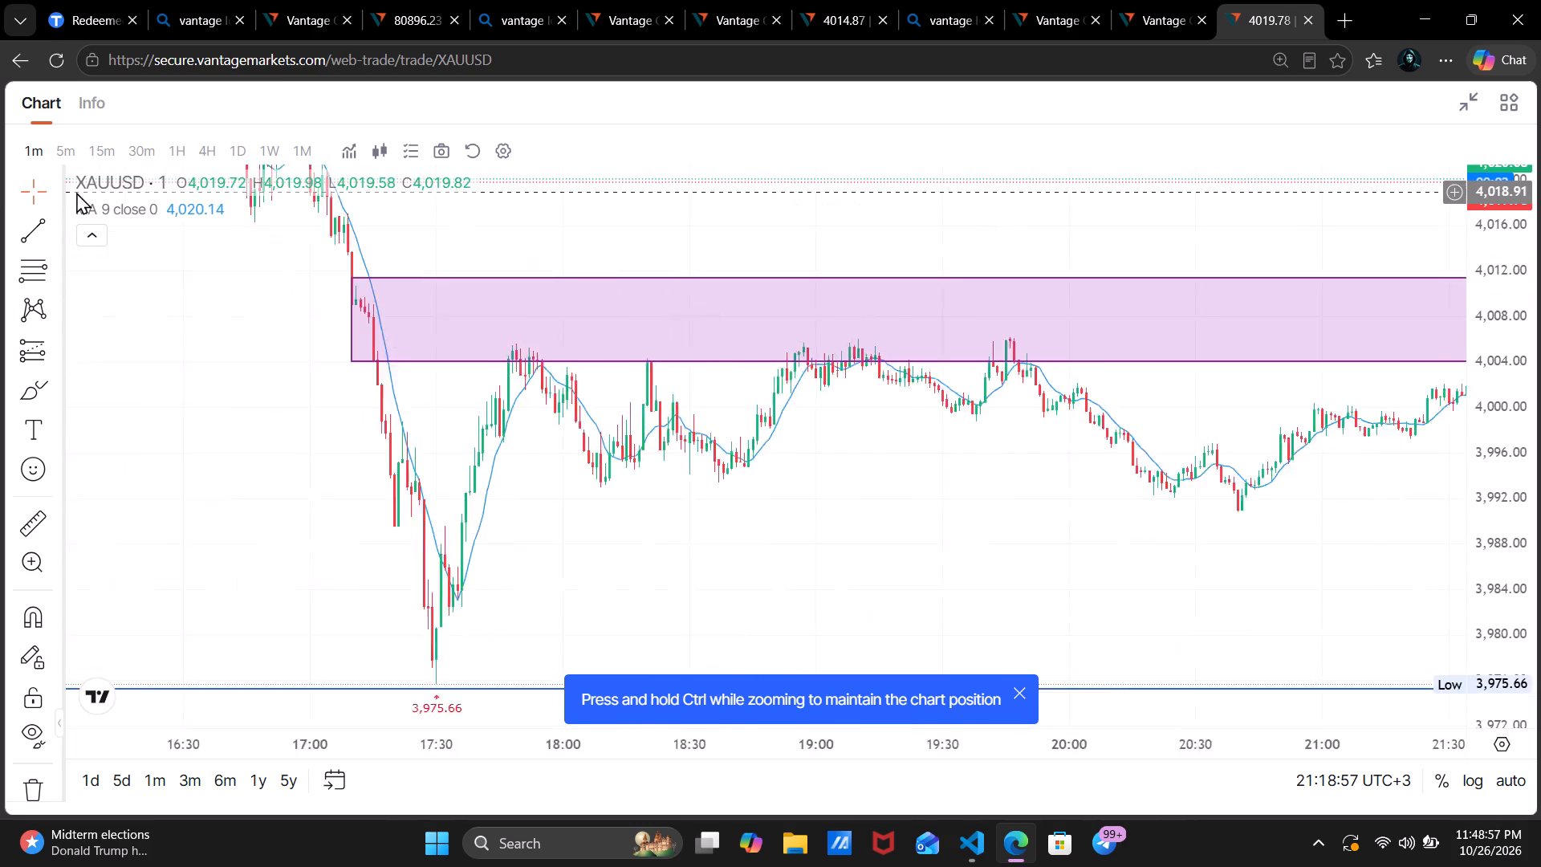
left_click_drag(76, 192, 49, 189)
left_click_drag(885, 371, 0, 107)
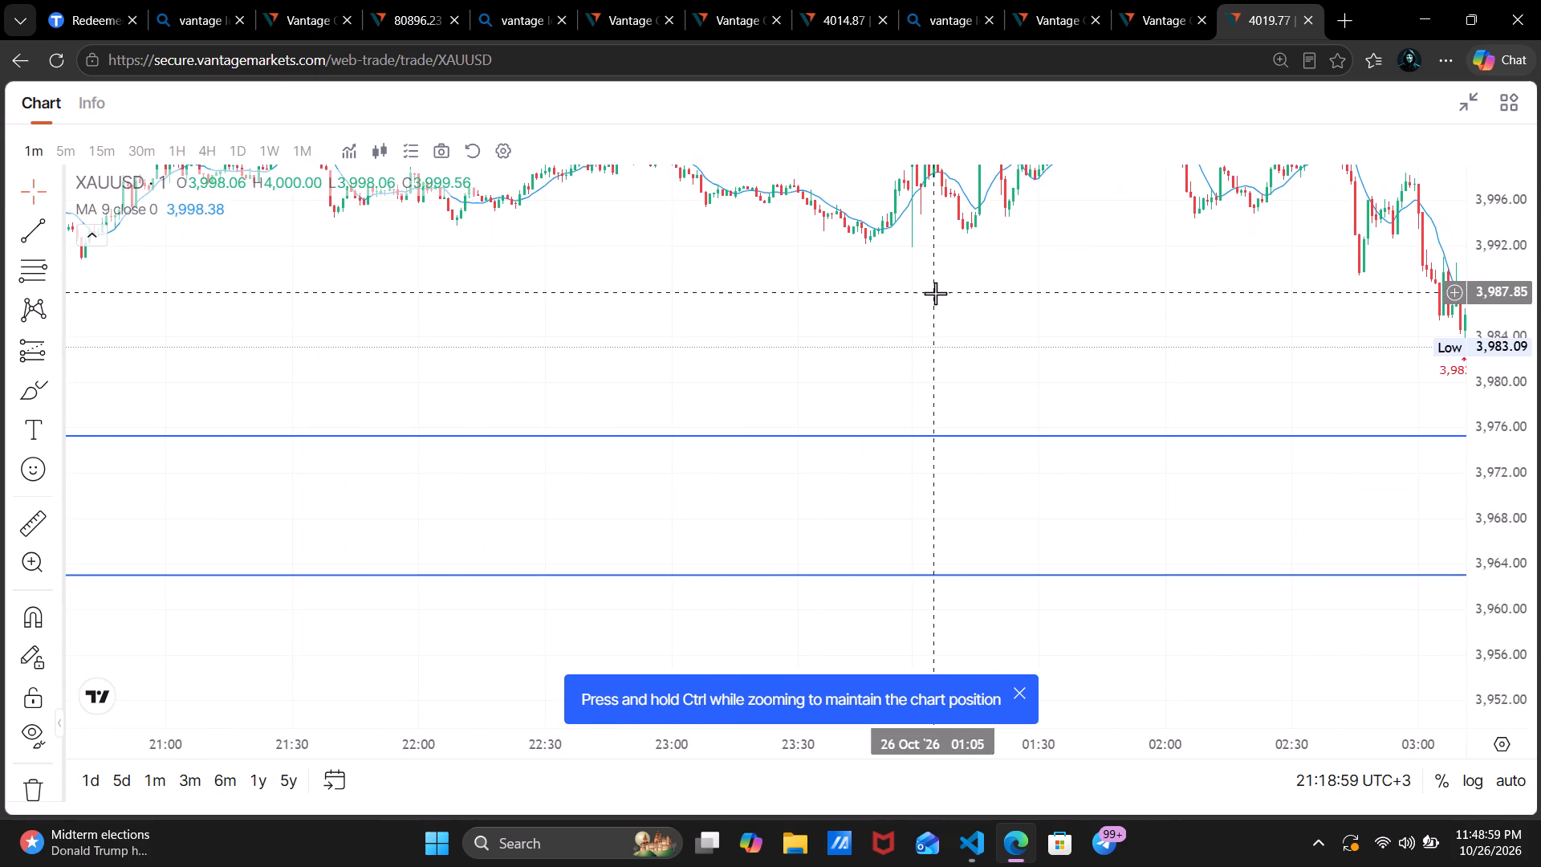
left_click_drag(935, 293, 156, 441)
left_click_drag(979, 449, 188, 295)
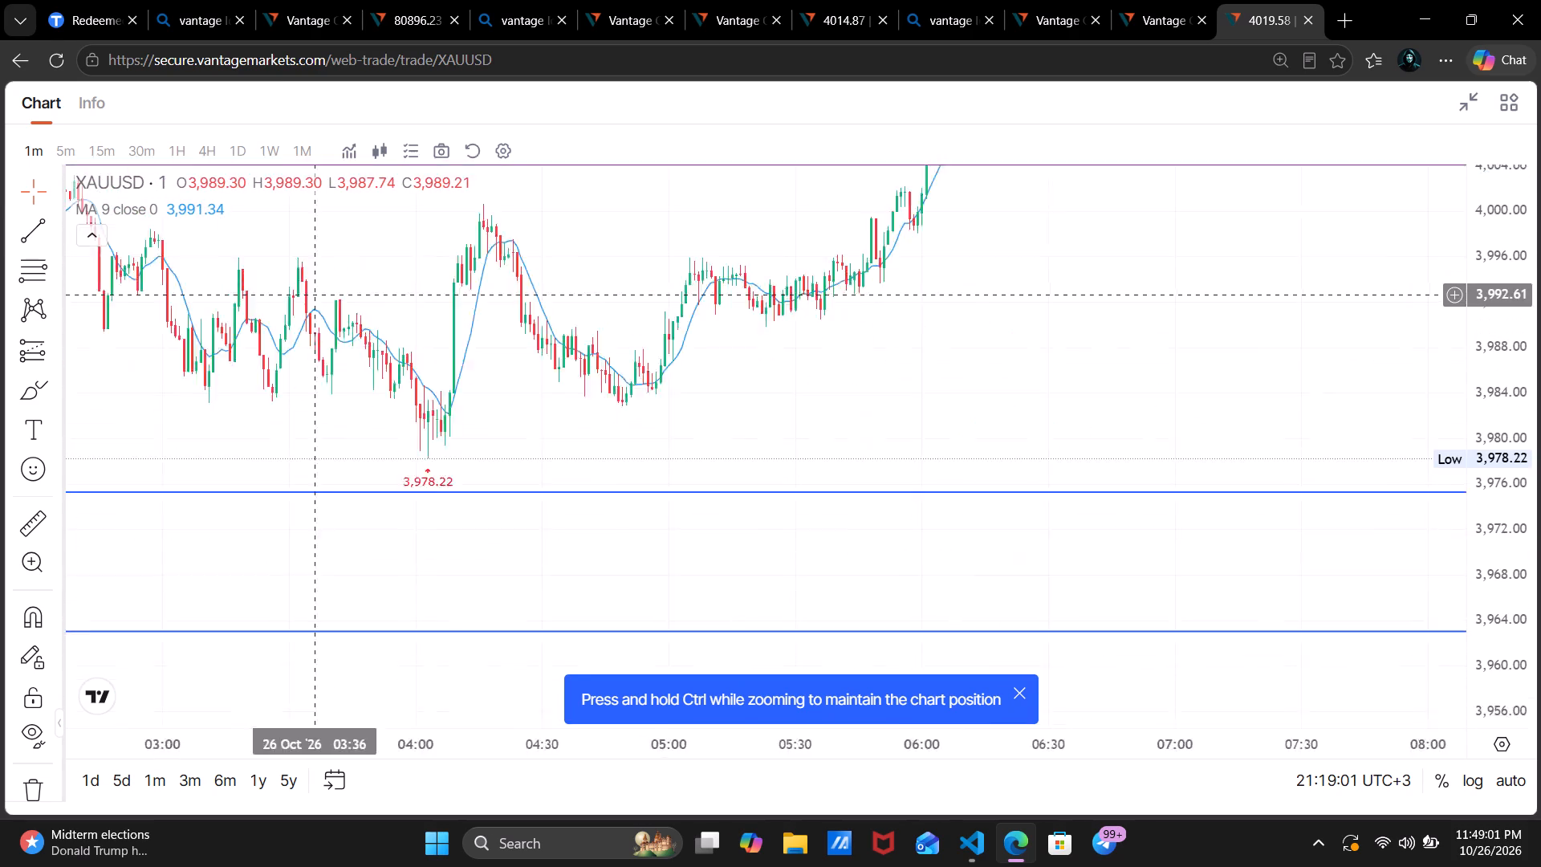
left_click_drag(188, 295, 127, 305)
scroll(637, 295, "down", 4)
left_click(637, 295)
left_click_drag(1036, 354, 246, 543)
left_click_drag(970, 413, 0, 438)
left_click_drag(1071, 469, 242, 446)
left_click_drag(560, 490, 409, 593)
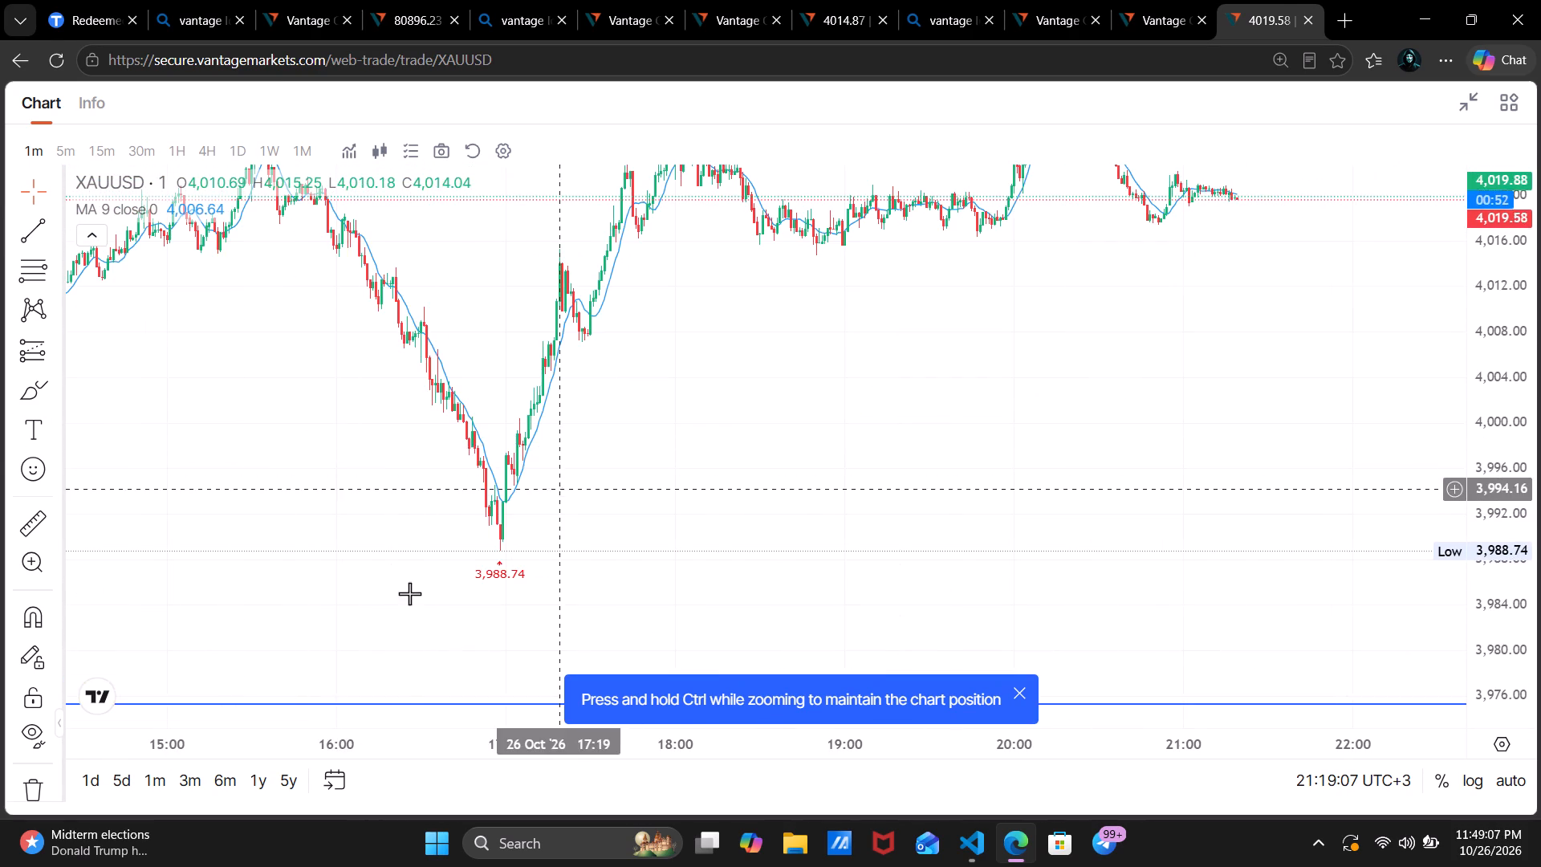
left_click_drag(409, 593, 439, 692)
scroll(439, 692, "down", 3)
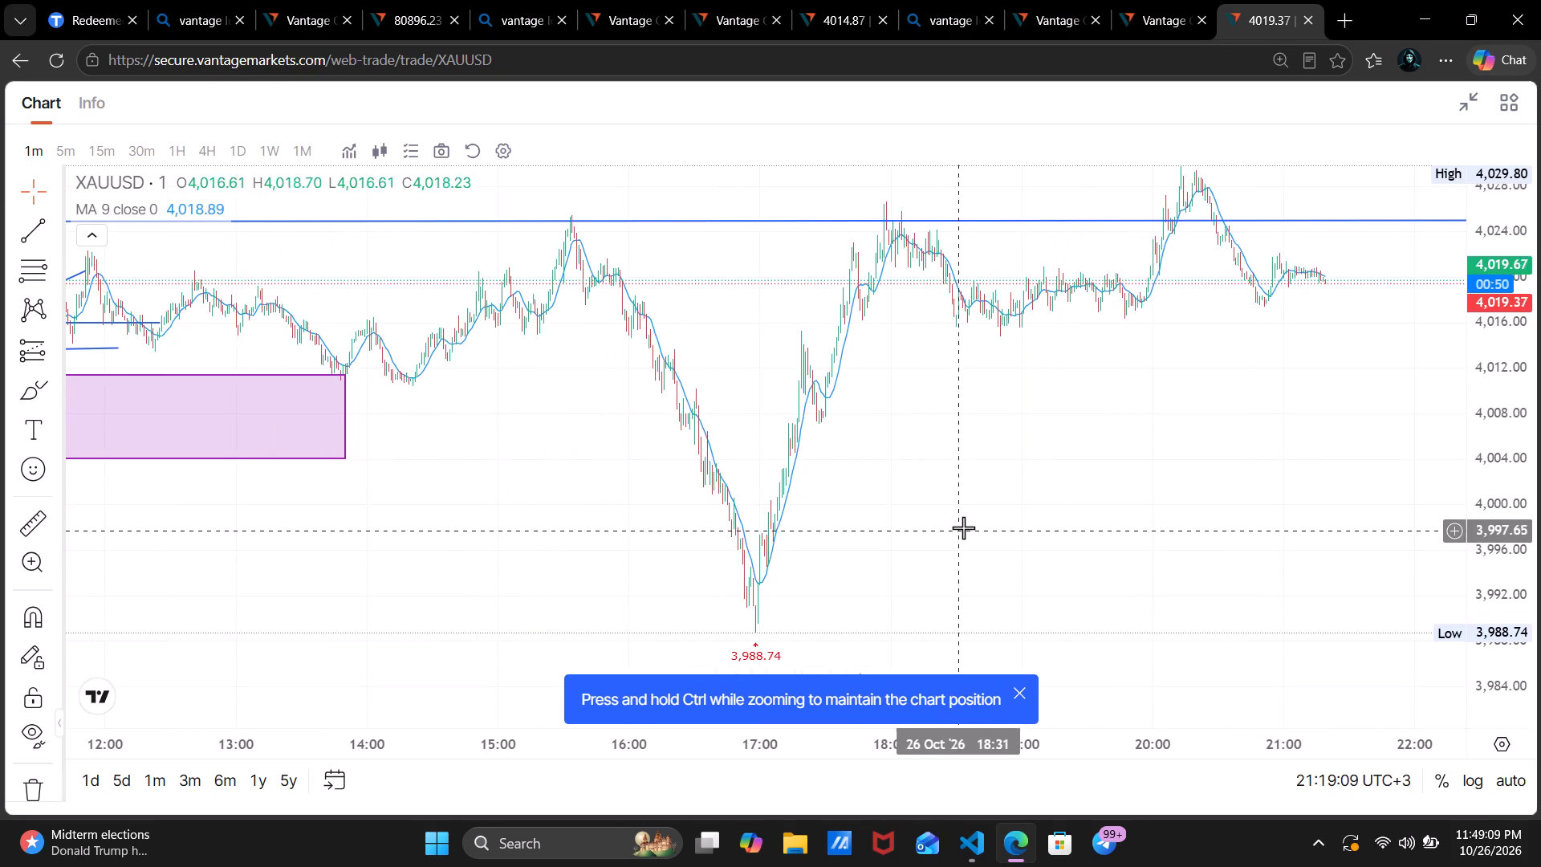
left_click_drag(963, 527, 696, 617)
scroll(904, 510, "up", 3)
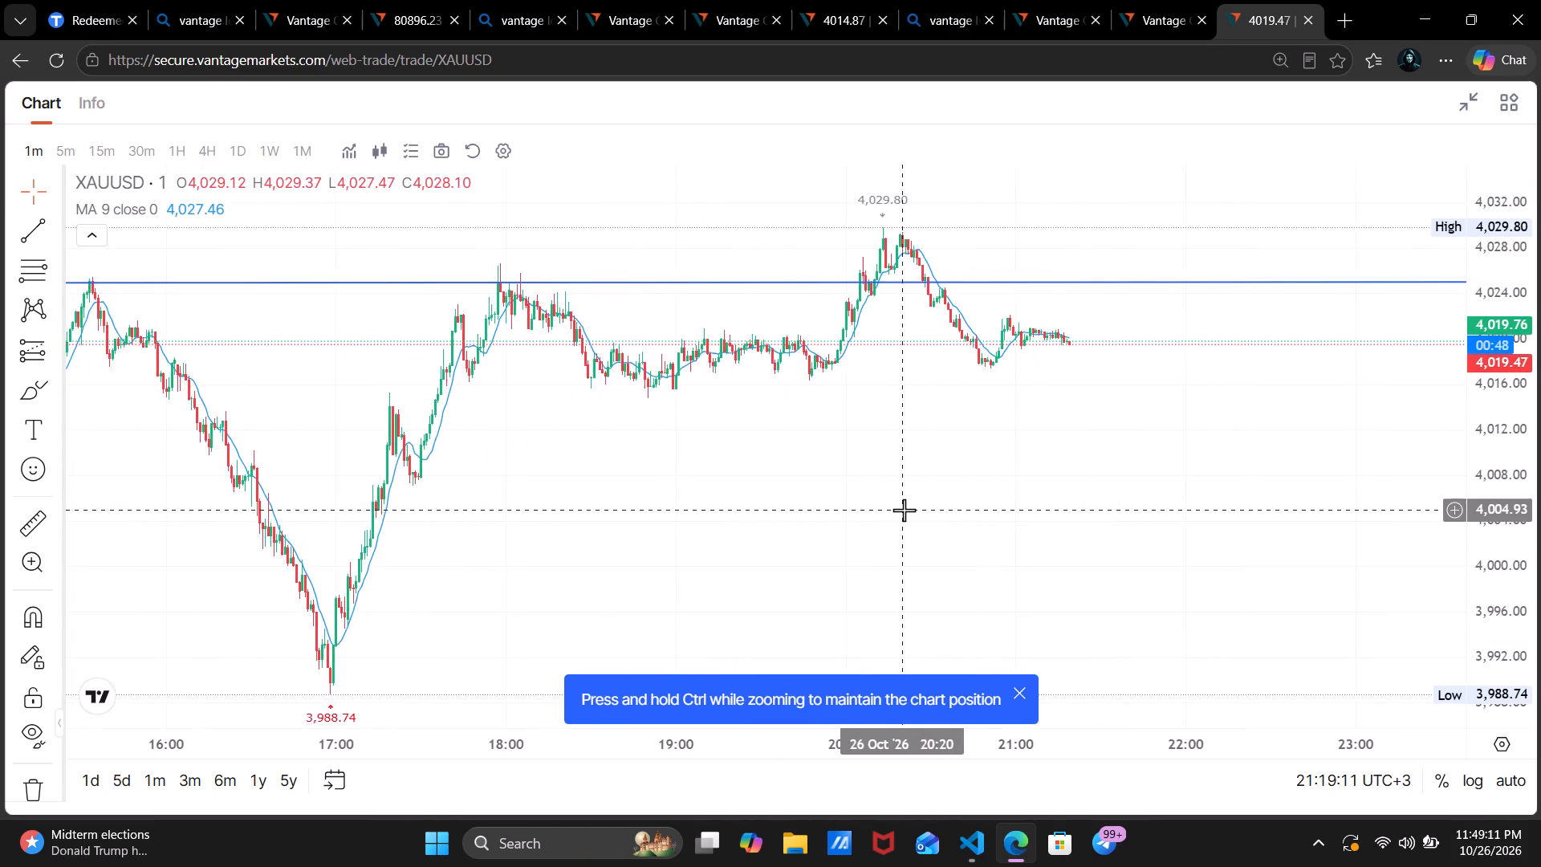
scroll(904, 510, "up", 2)
Move the long blue resistance line up to about 4,027.7, just below the recent high.
scroll(904, 510, "down", 4)
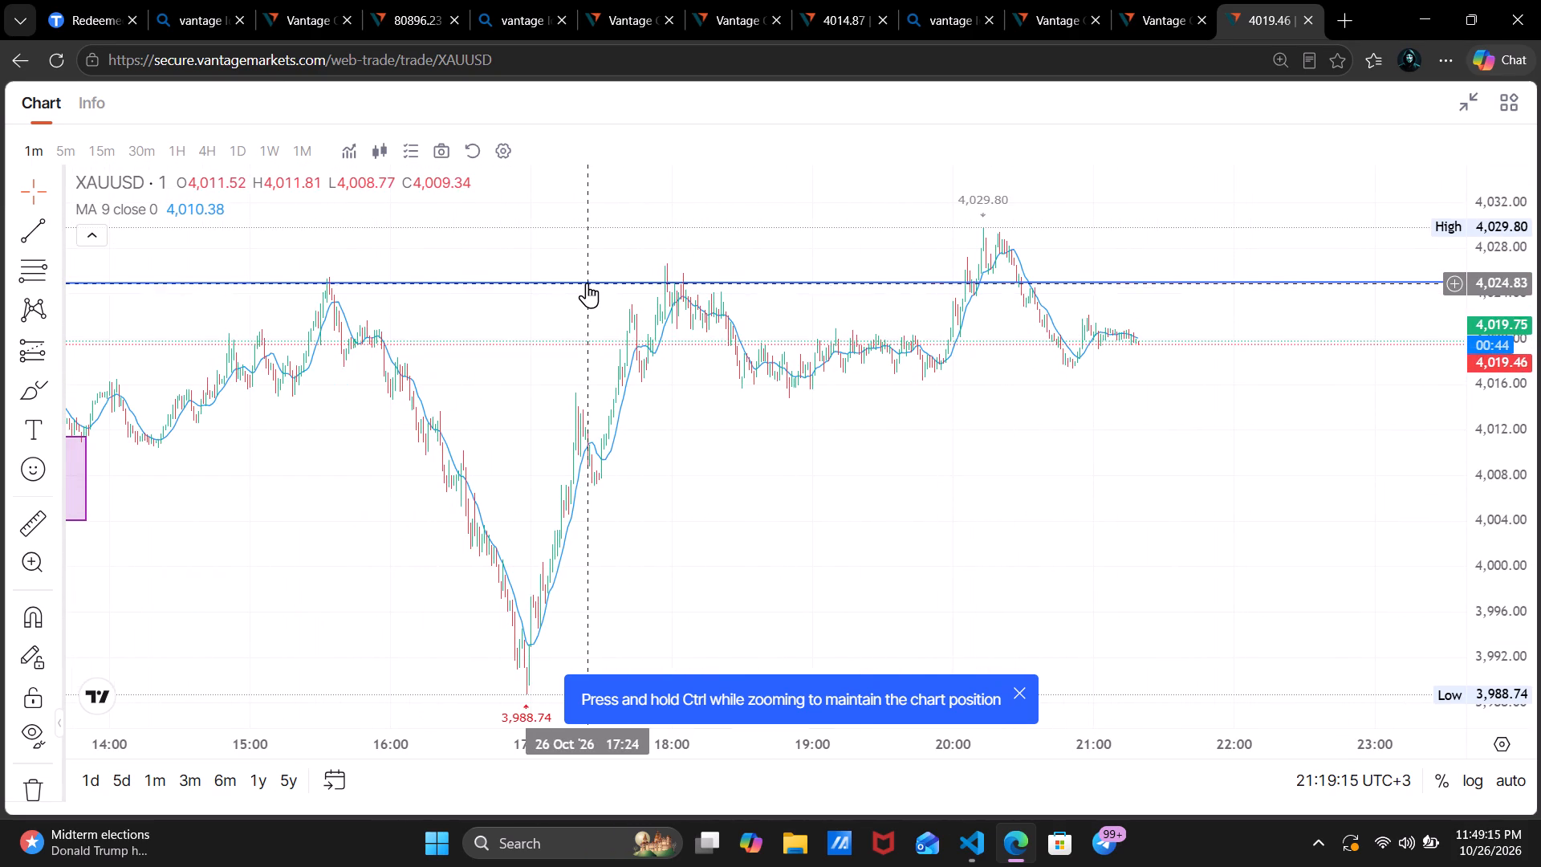
left_click_drag(586, 282, 580, 250)
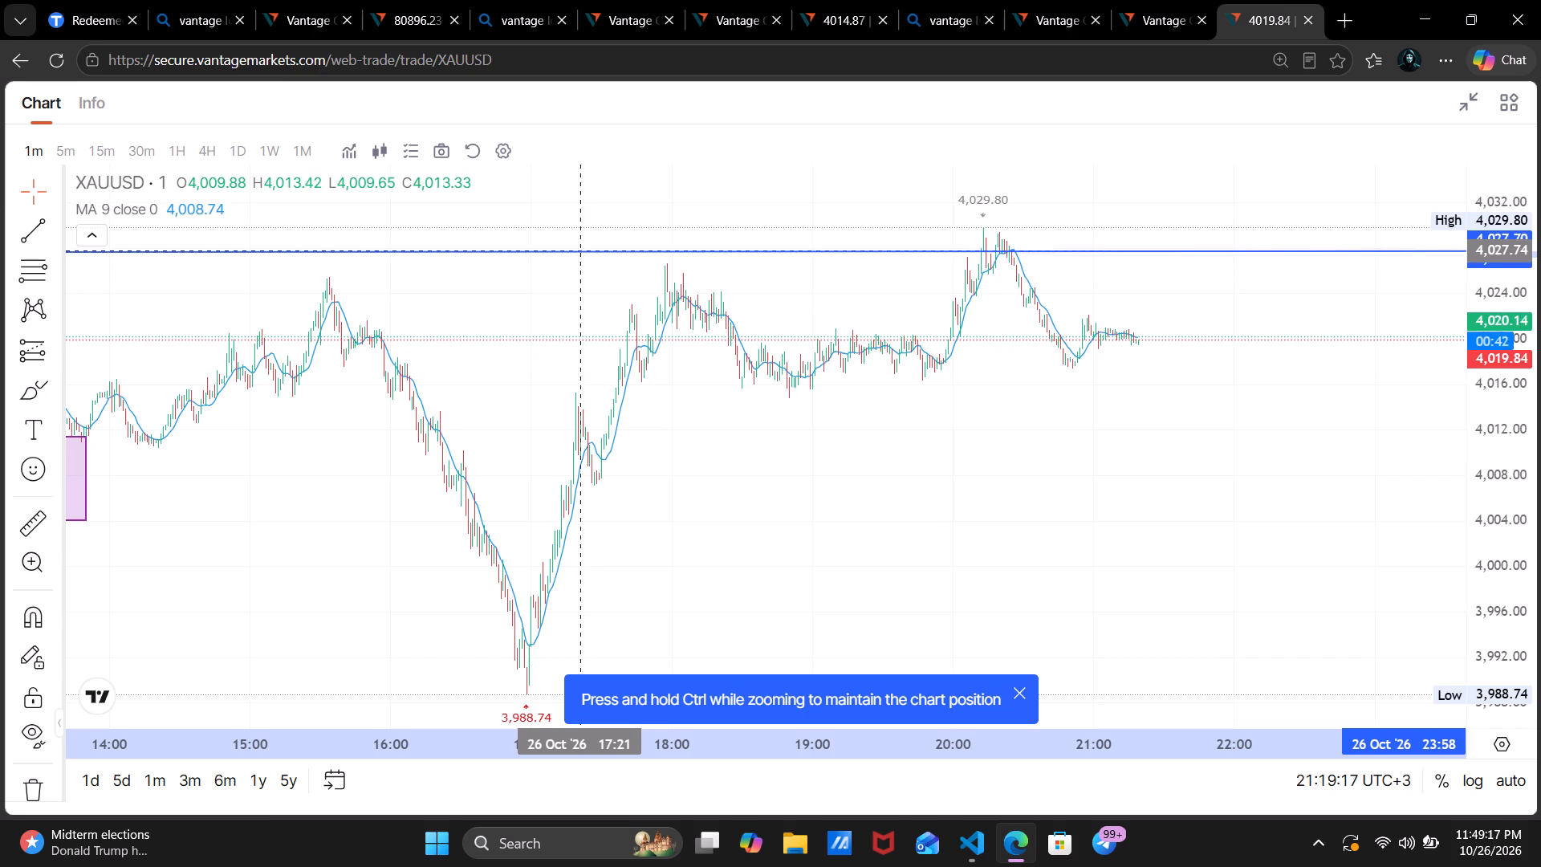
Lower the long blue resistance line to about 4,026 on the one-minute XAUUSD chart.
left_click_drag(580, 250, 588, 269)
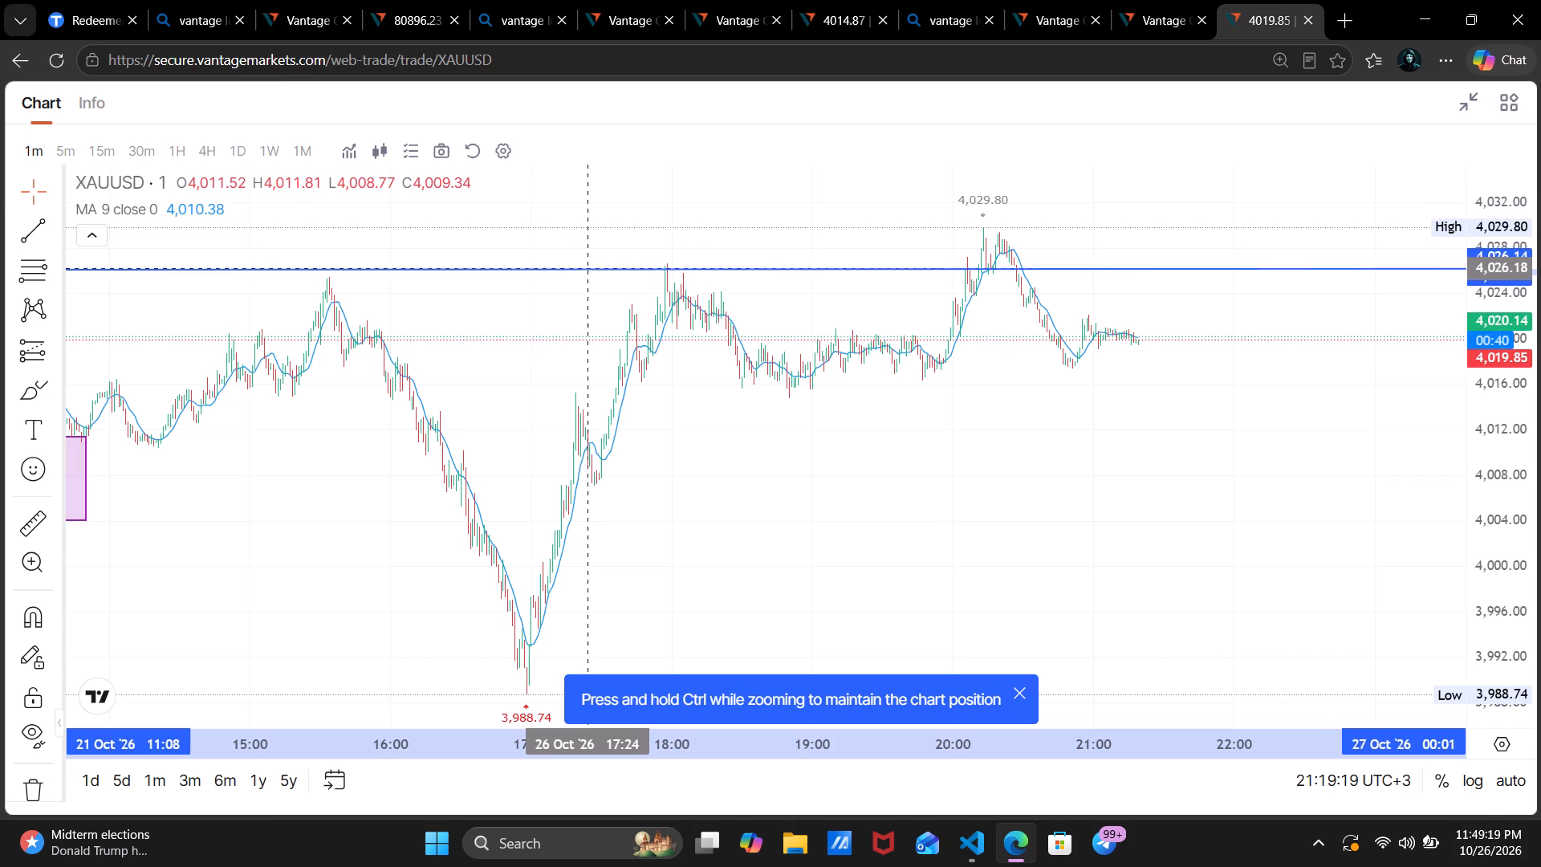
left_click_drag(588, 269, 589, 271)
Draw a near-horizontal trend line at about 4,015 under the recent lows, from 18:11 to about 21:45 on 26 October.
left_click_drag(1035, 454, 902, 551)
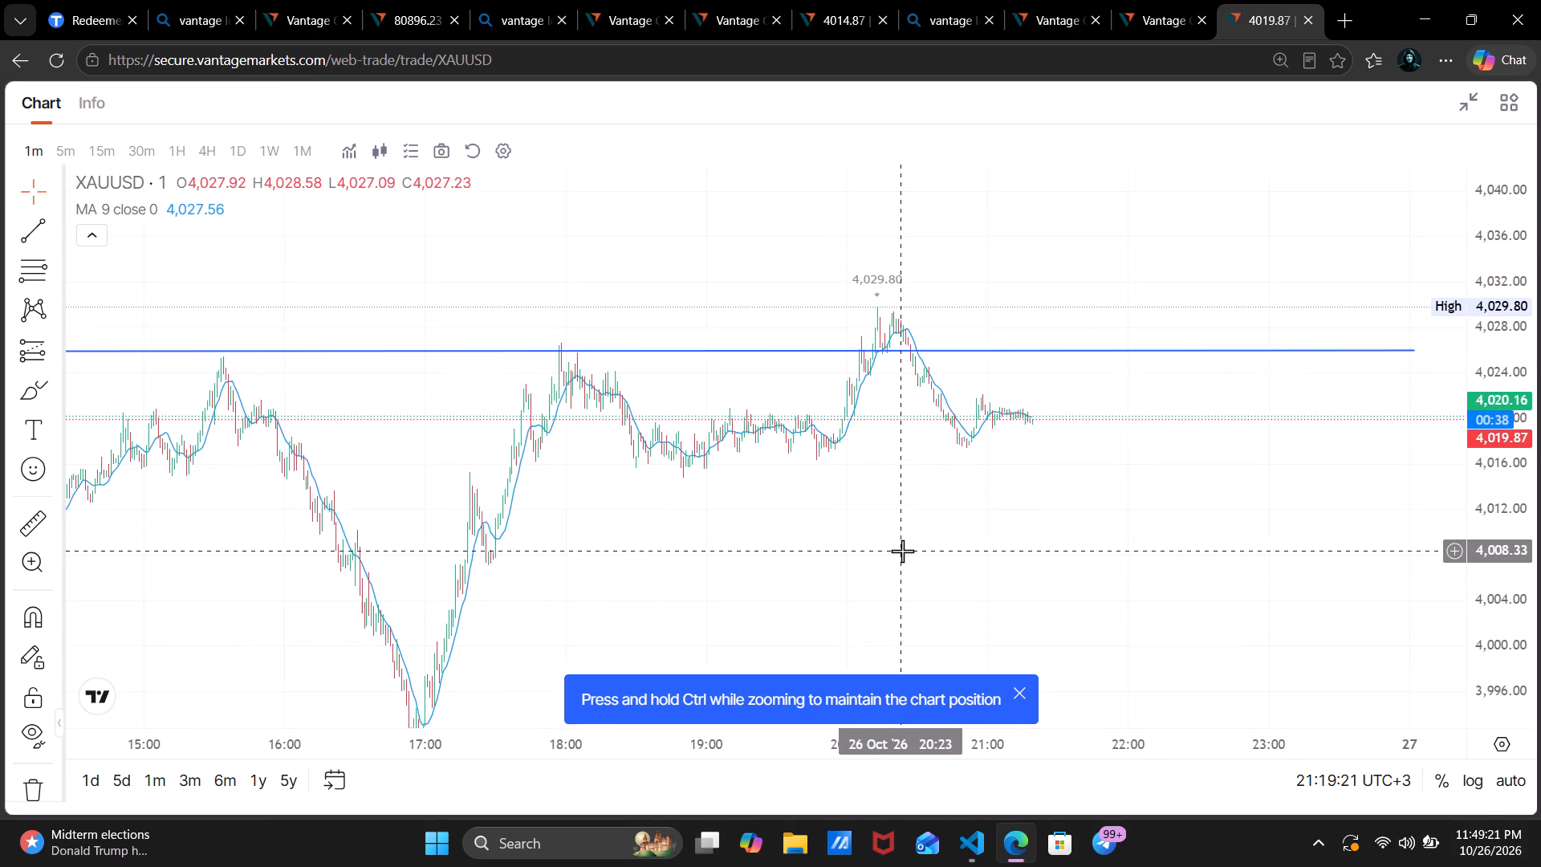
left_click_drag(1474, 529, 1468, 426)
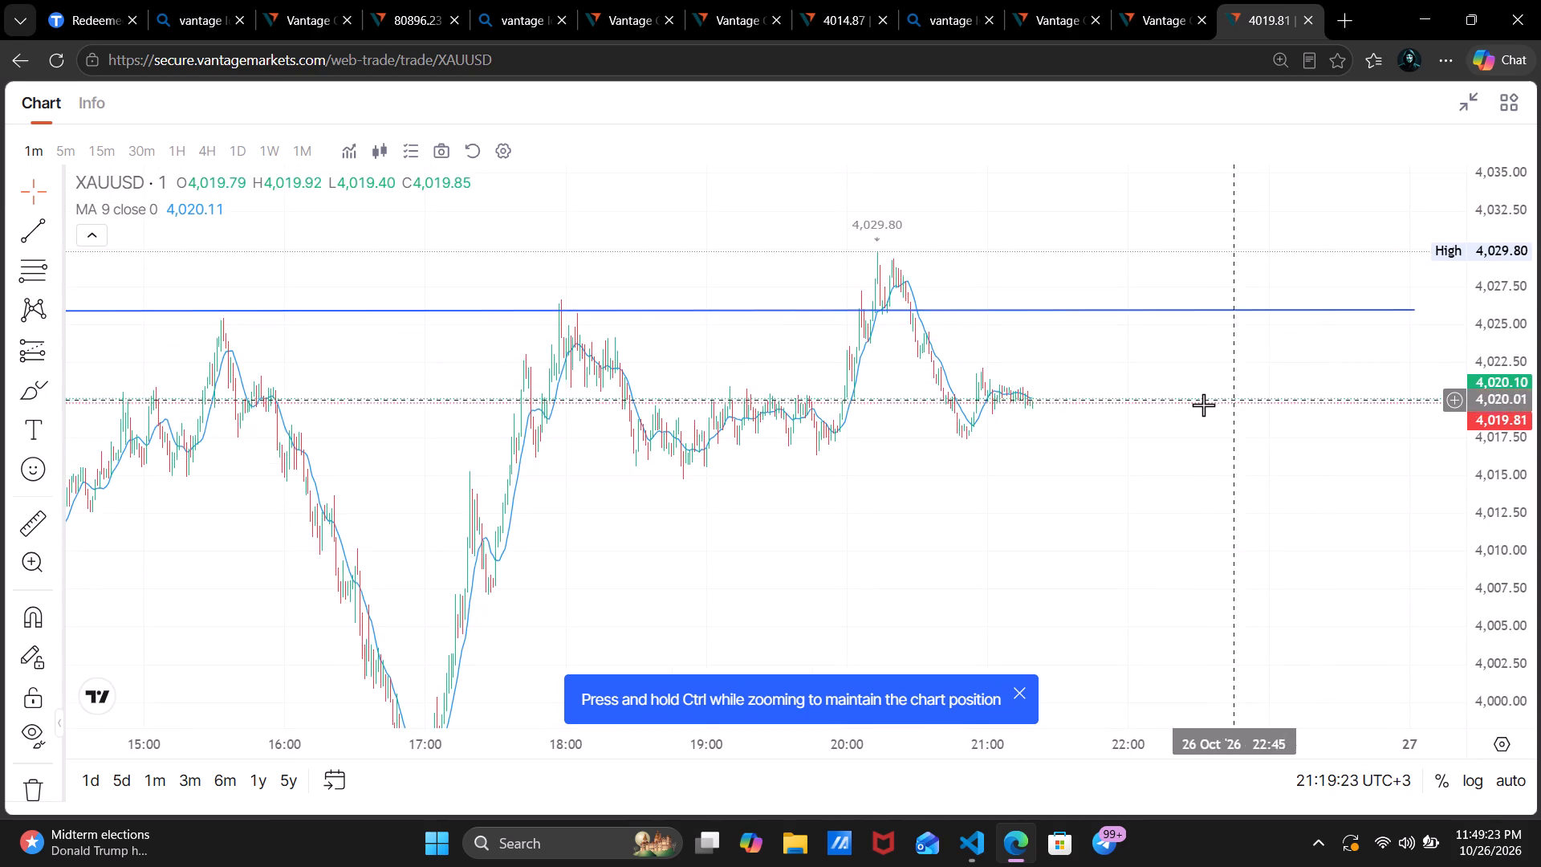
scroll(1203, 405, "up", 3)
left_click_drag(1114, 405, 1324, 360)
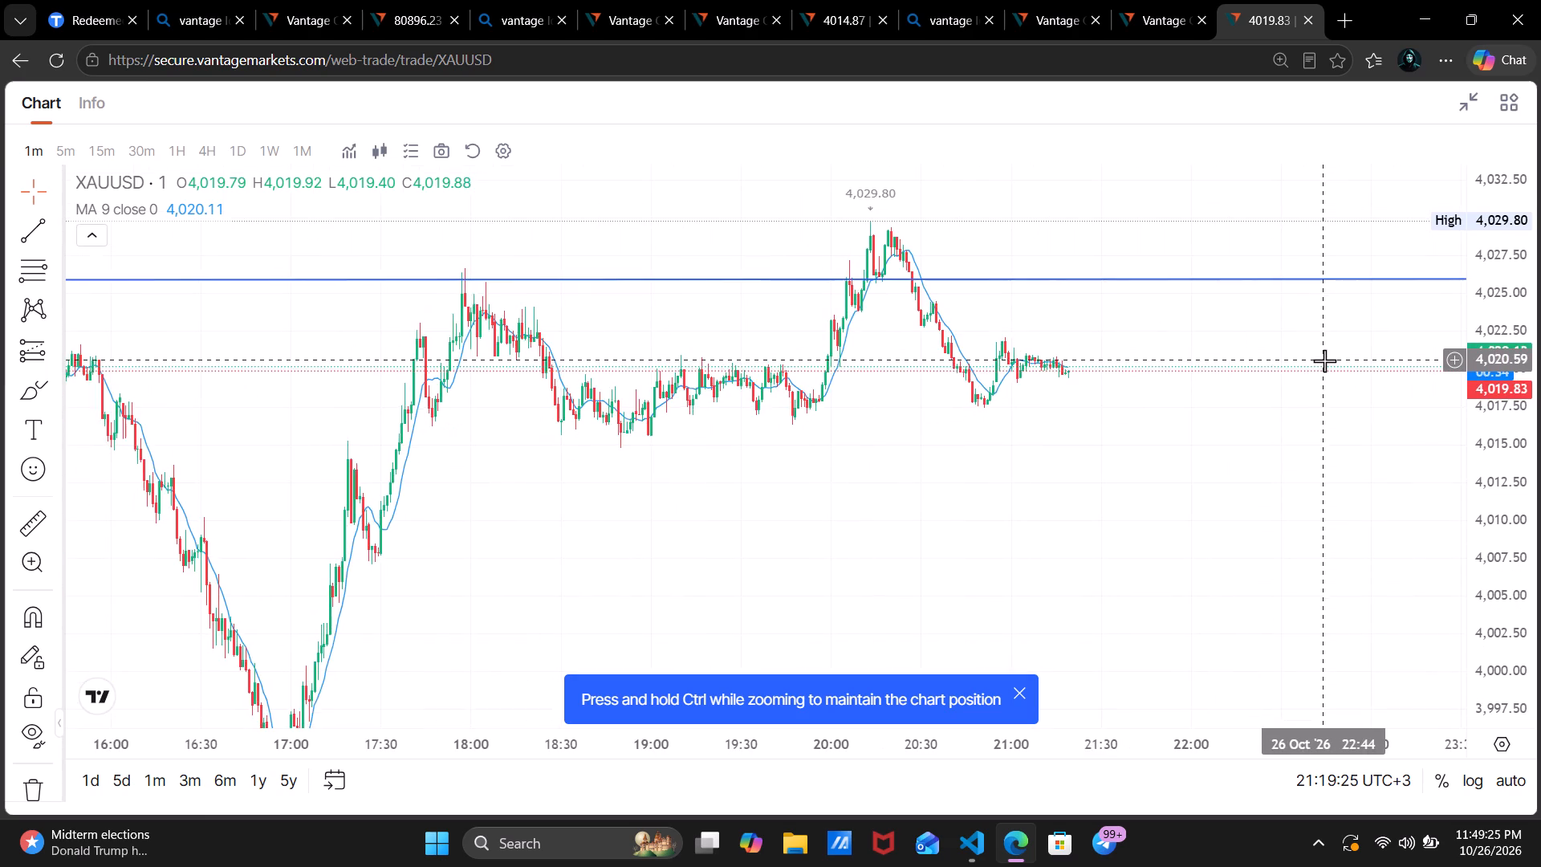
scroll(1324, 360, "up", 2)
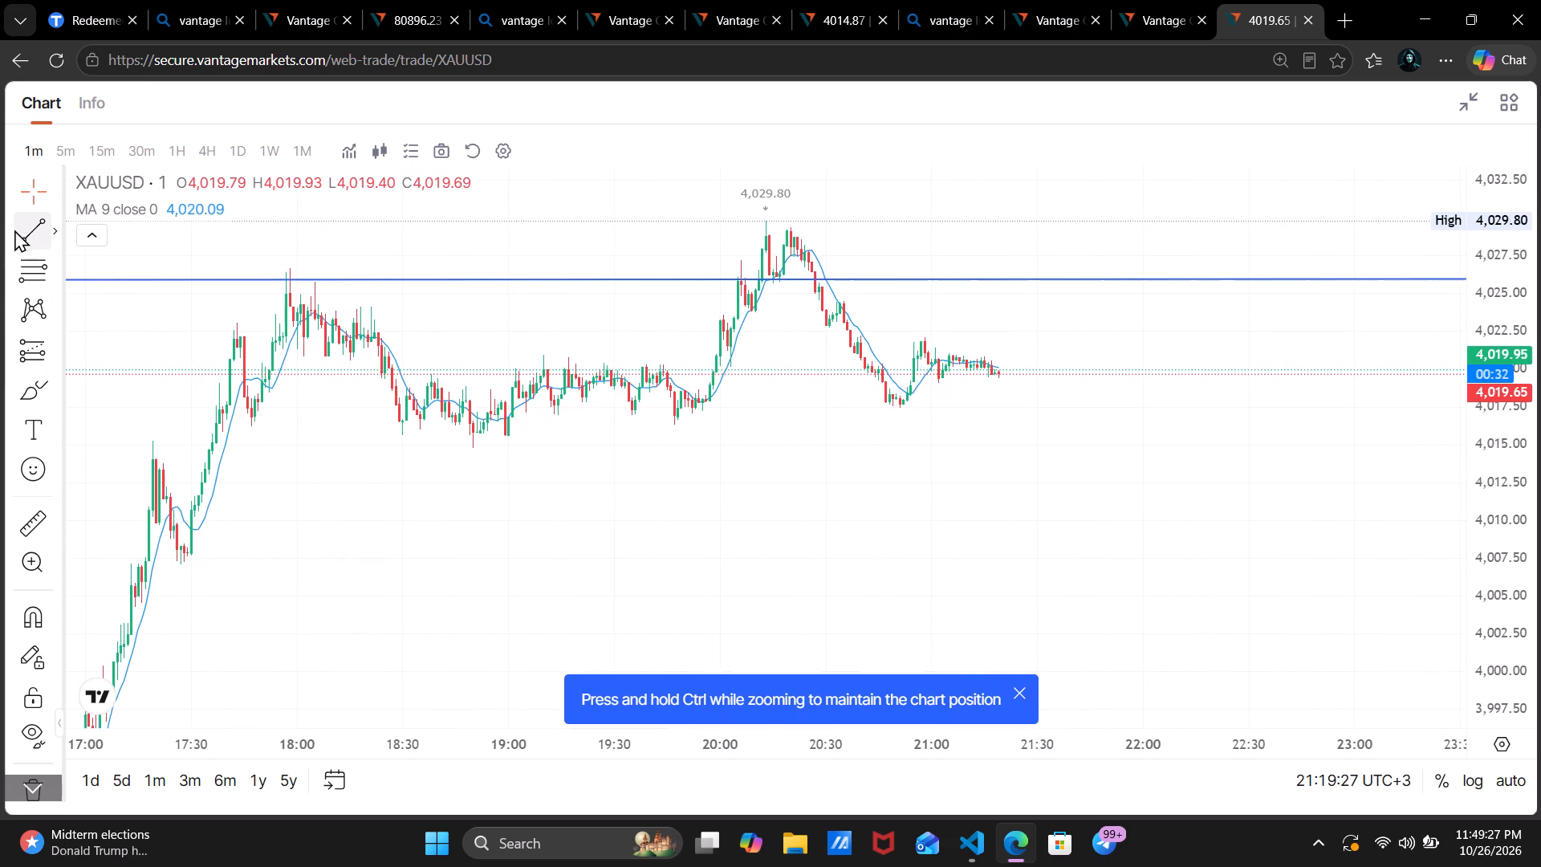
left_click(18, 226)
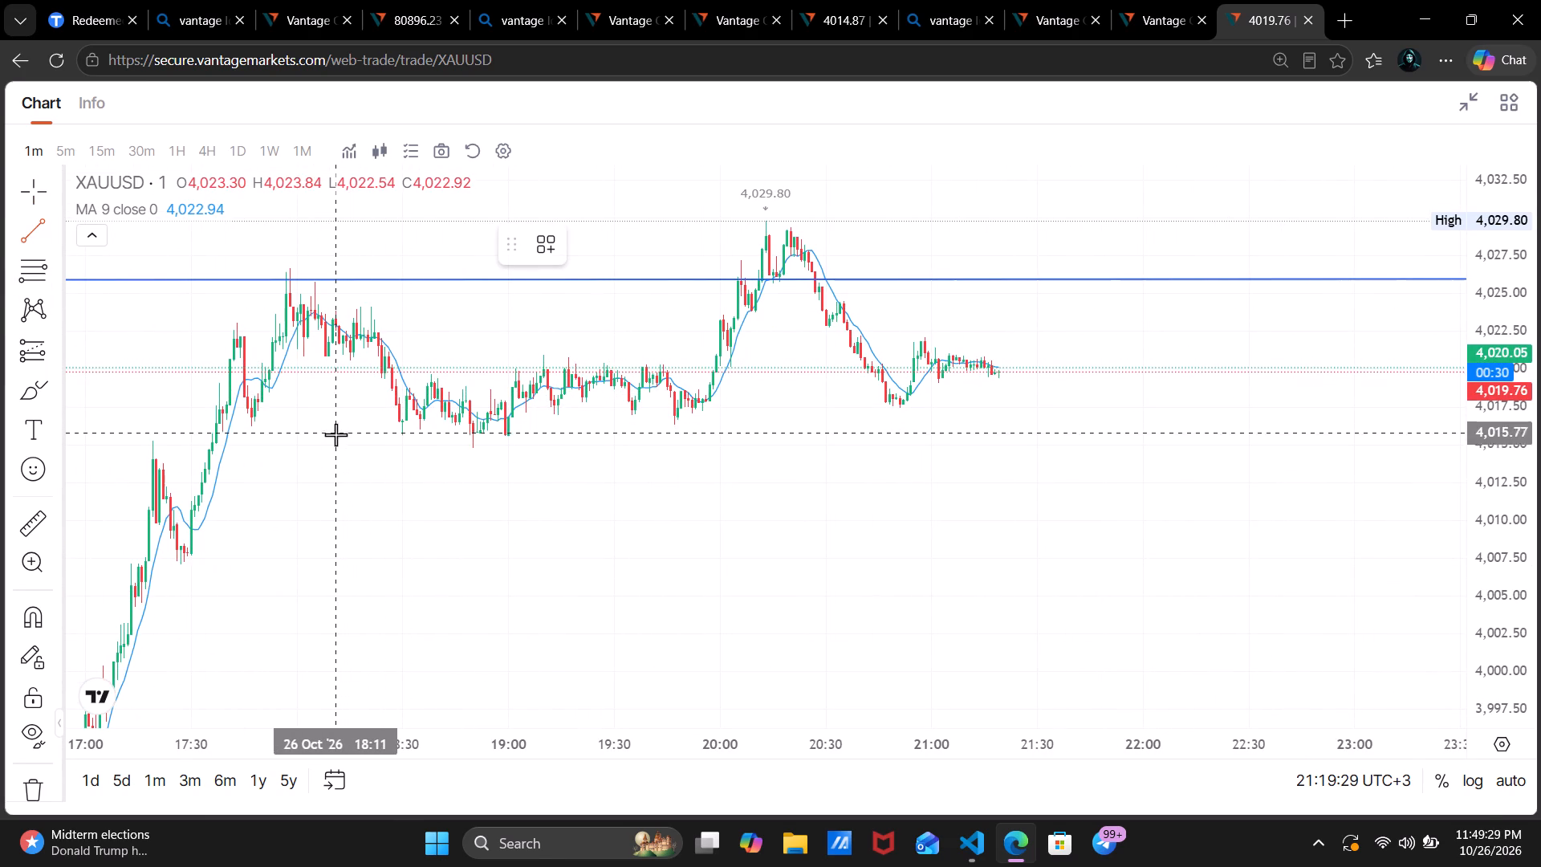
left_click_drag(336, 445, 952, 444)
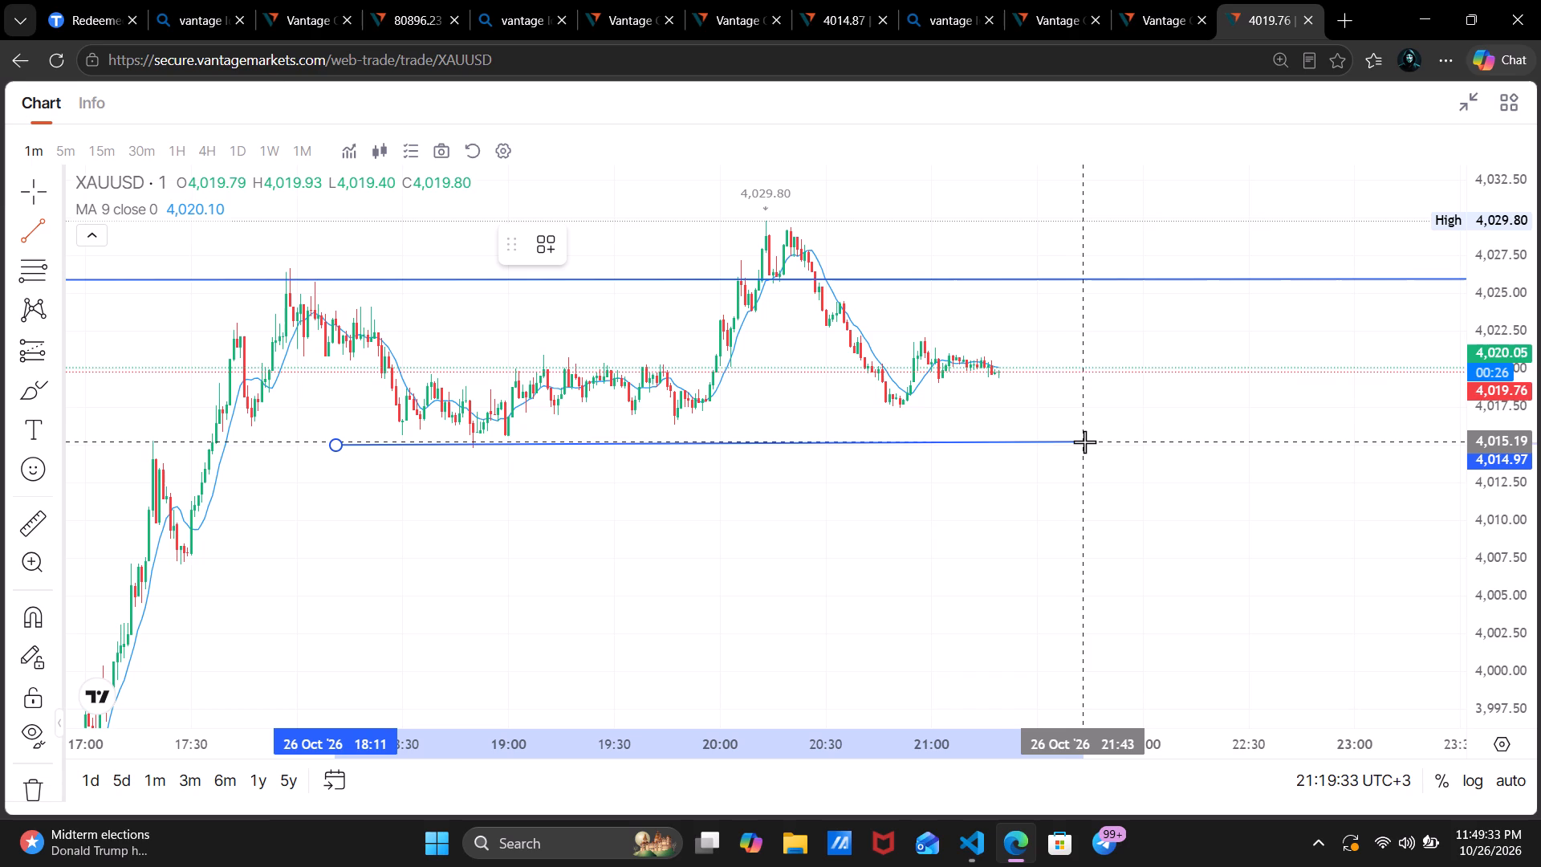
left_click(1089, 446)
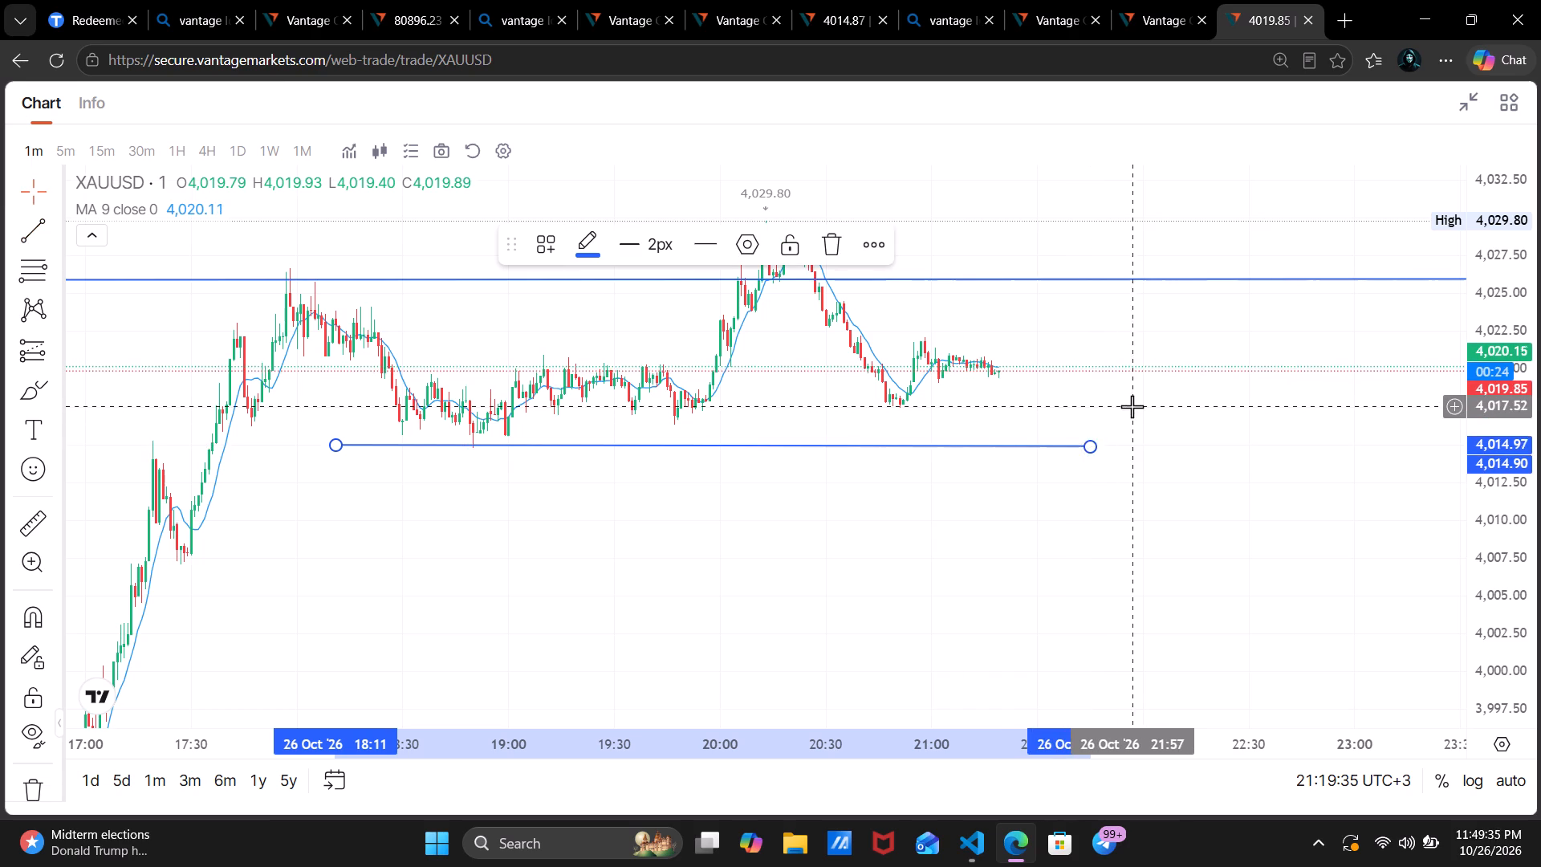
Examine the one-minute candles between the upper resistance line and the support line near 4,015.
left_click_drag(1132, 406, 1004, 430)
scroll(1004, 430, "up", 3)
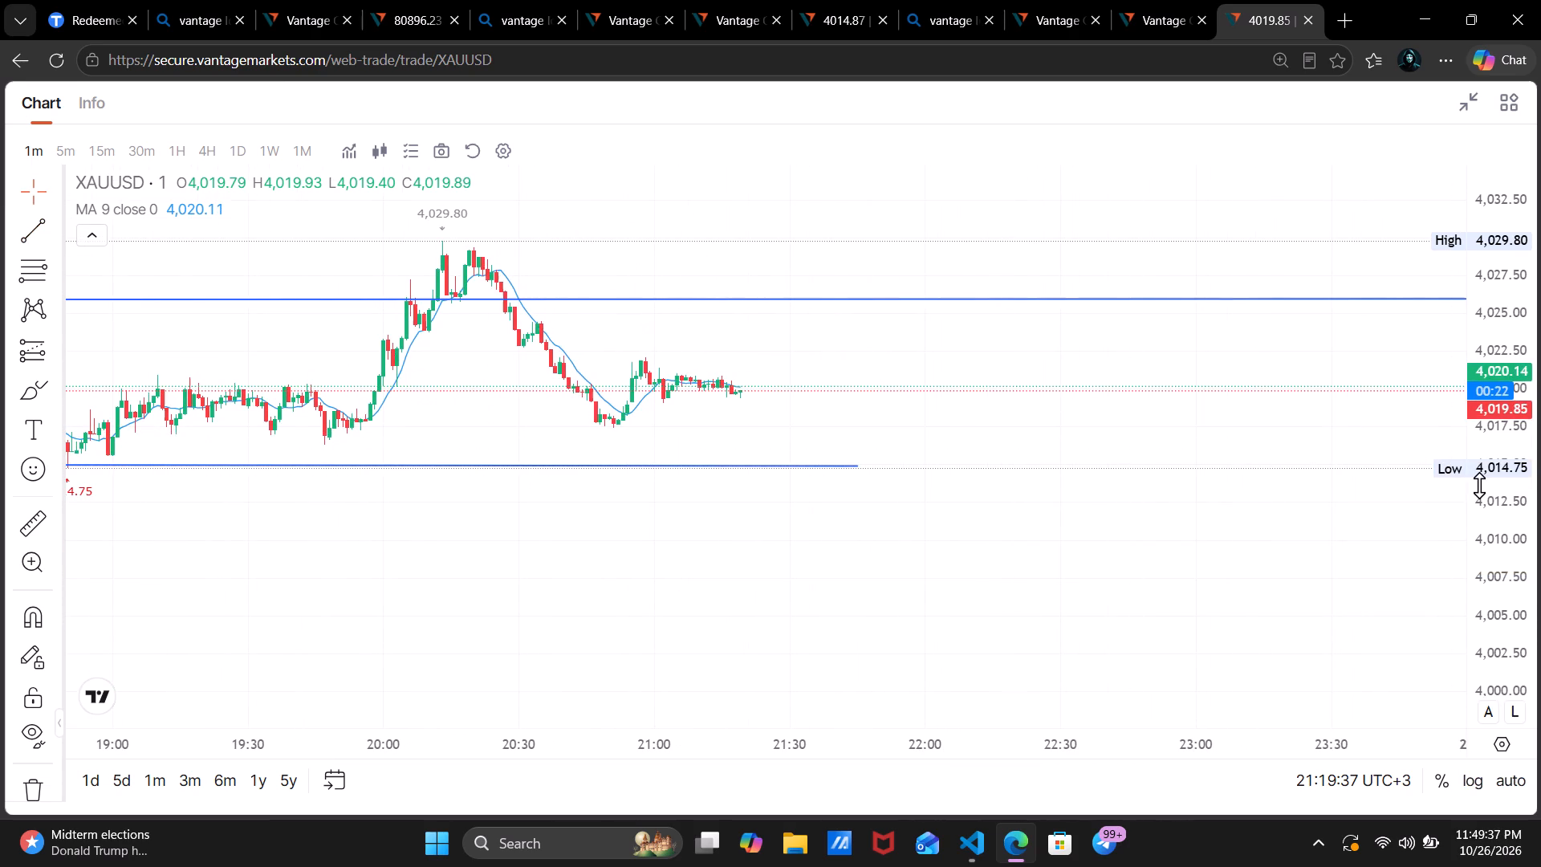
left_click_drag(1479, 485, 1462, 348)
left_click_drag(998, 414, 1311, 419)
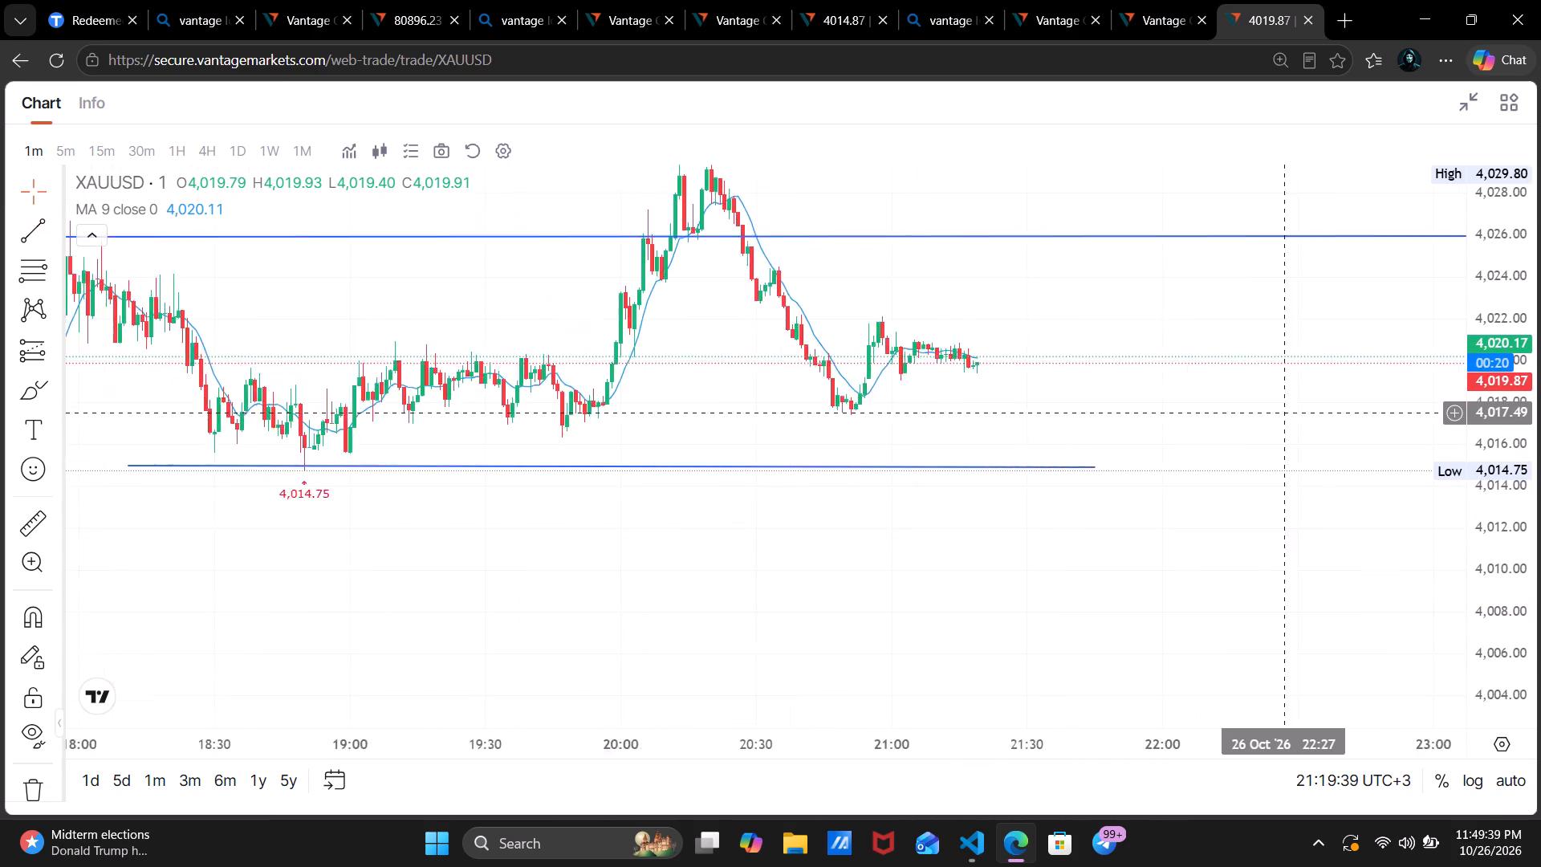
left_click_drag(1311, 419, 1353, 441)
scroll(1353, 441, "down", 2)
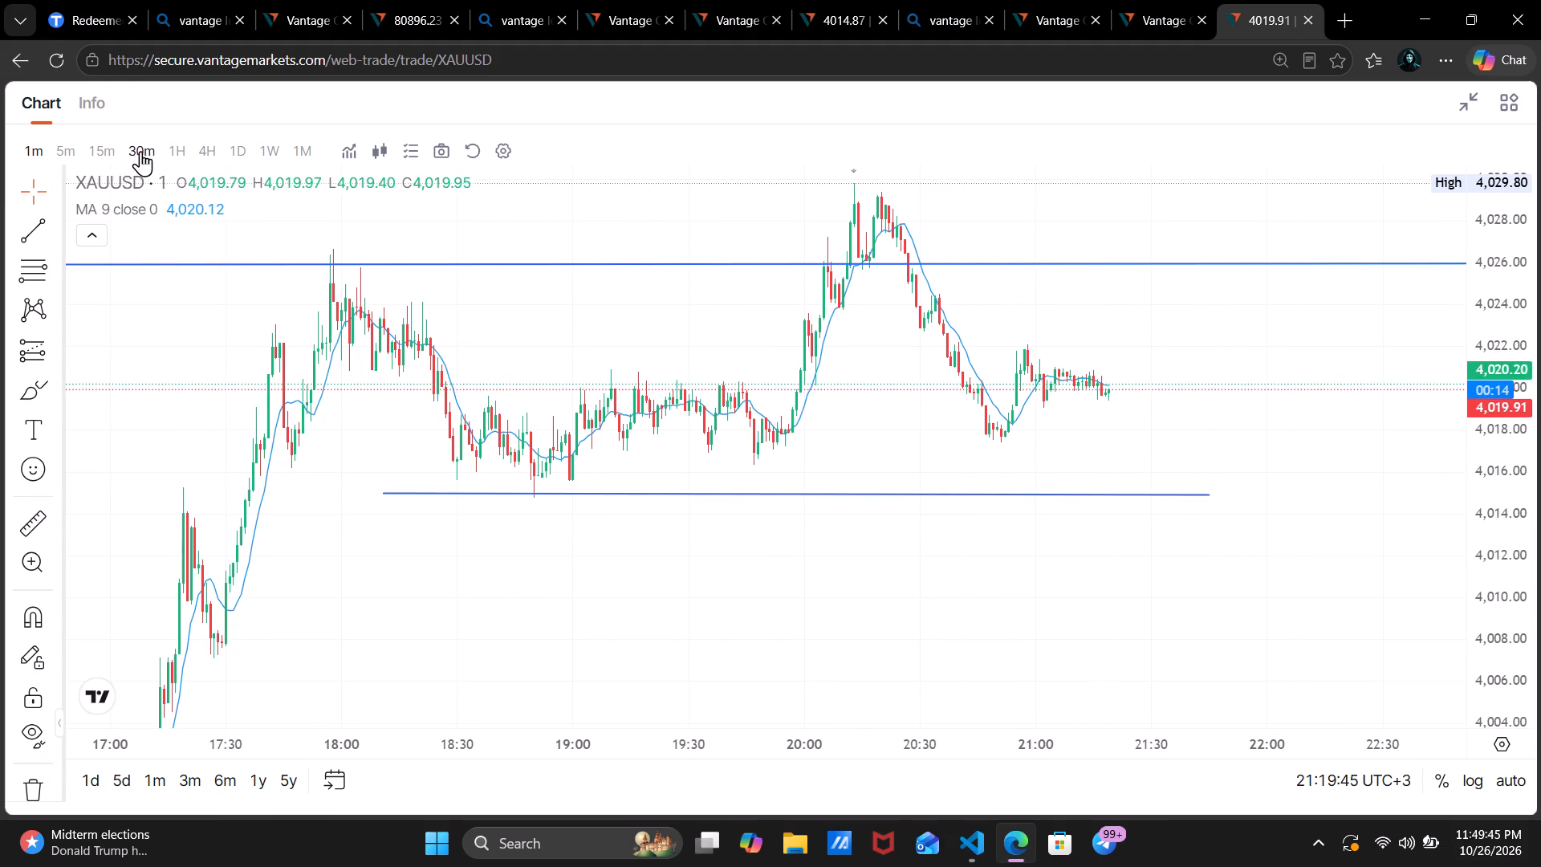
Switch the XAUUSD chart to the 15-minute timeframe and examine recent candles against the blue lines and the purple zone.
left_click(109, 149)
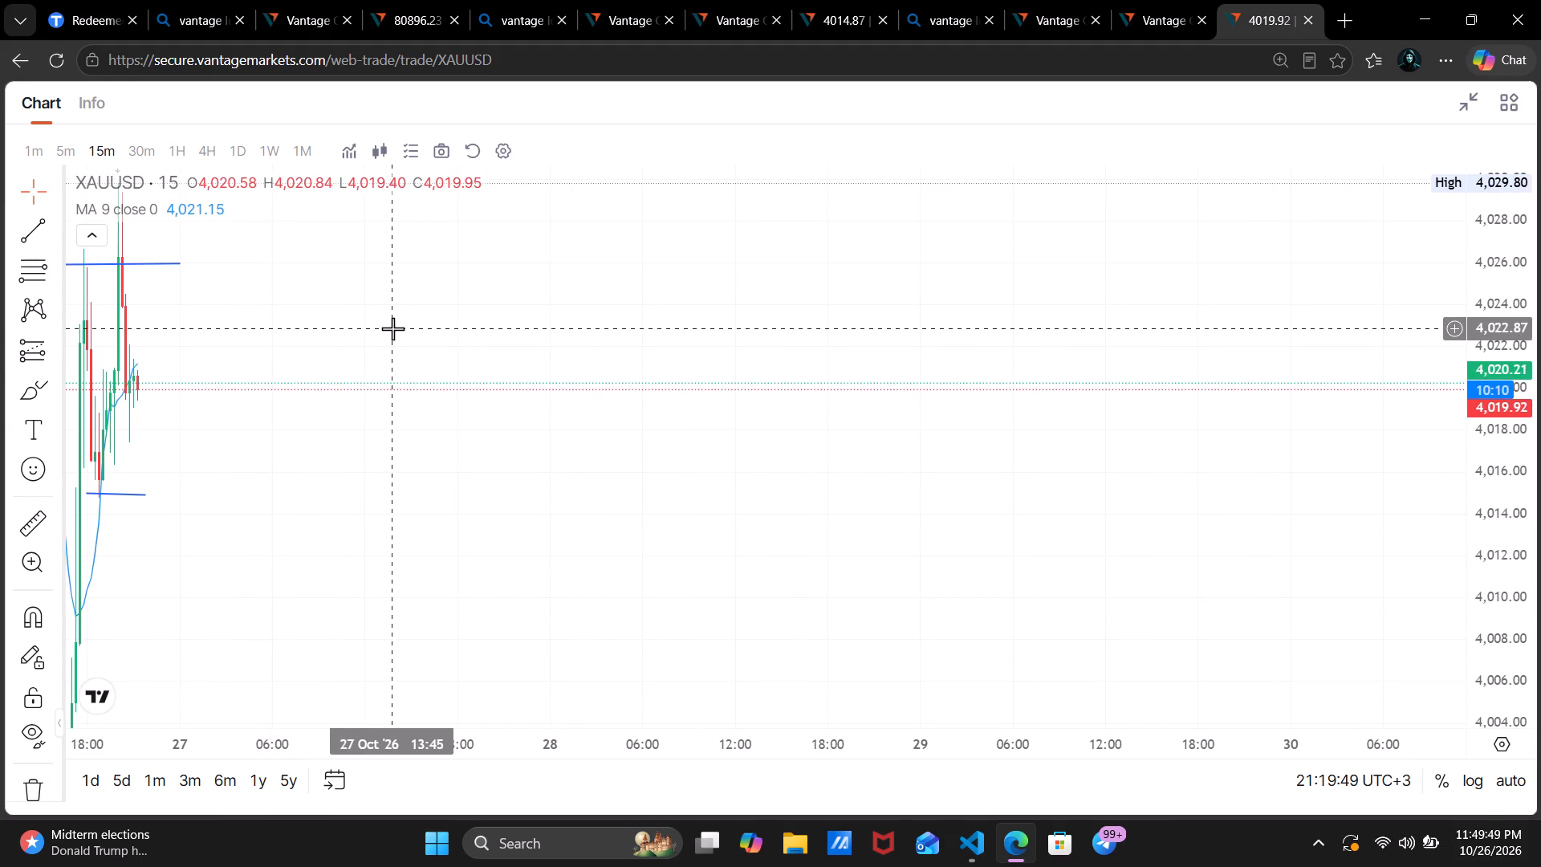
scroll(392, 328, "down", 4)
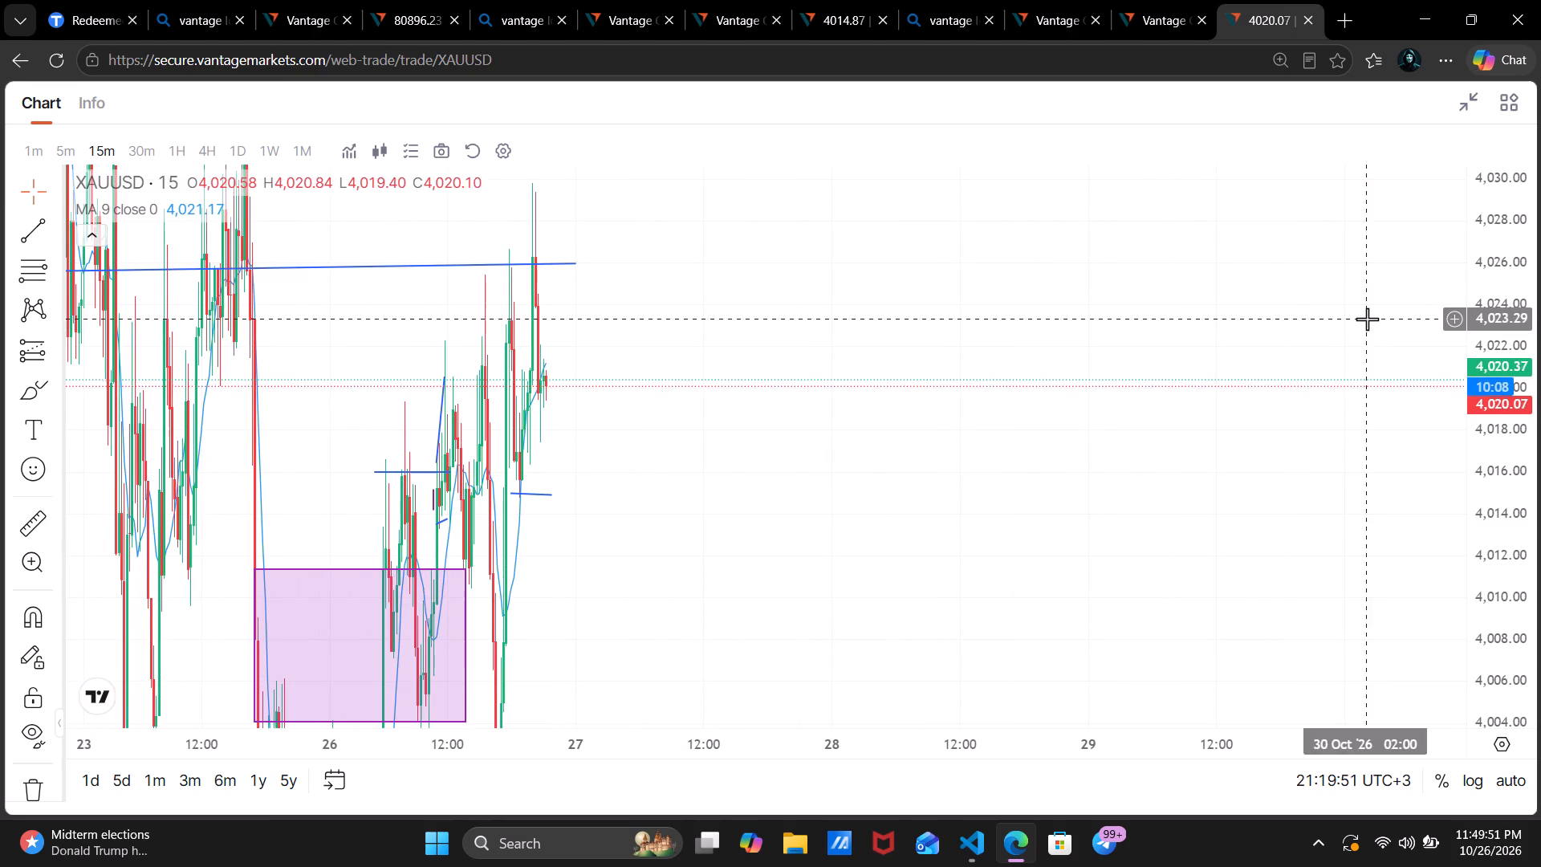
left_click_drag(1512, 216, 1496, 576)
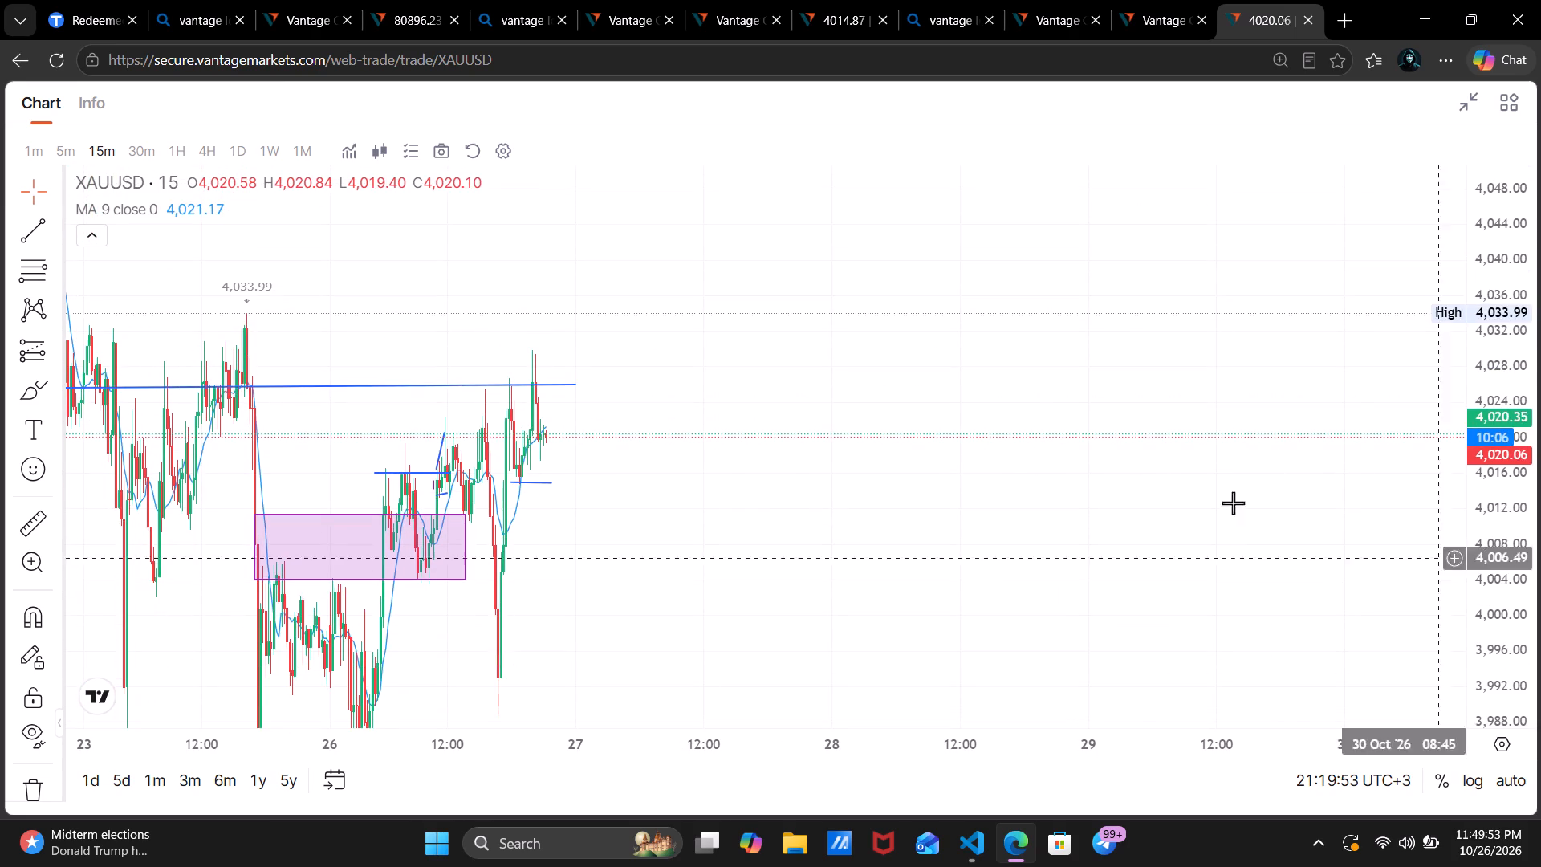
left_click_drag(1019, 493, 1283, 405)
scroll(1283, 405, "up", 5)
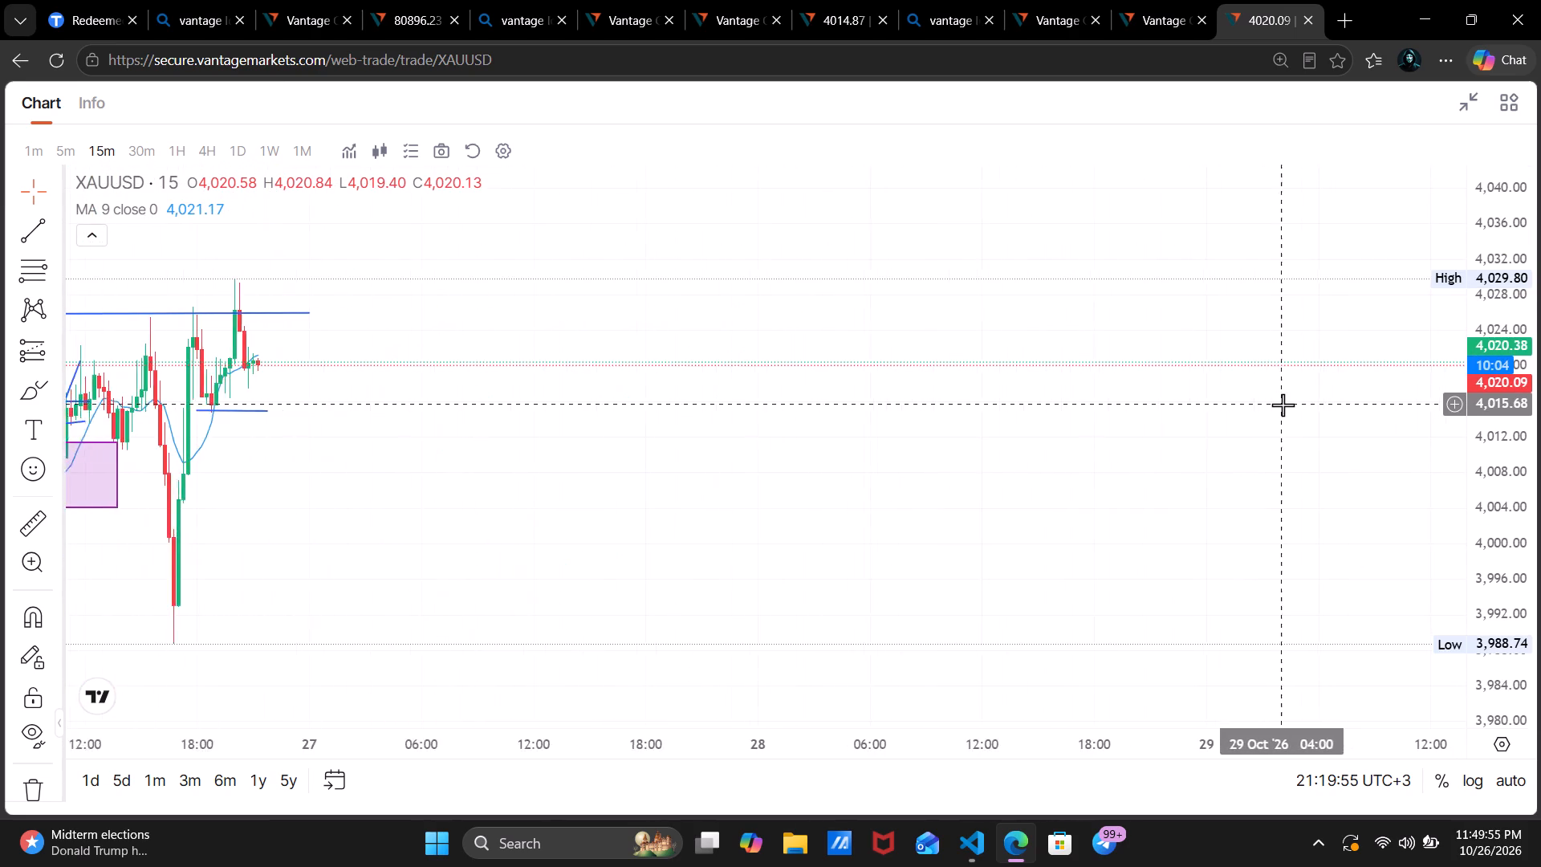
left_click_drag(649, 412, 1128, 299)
scroll(1128, 299, "up", 2)
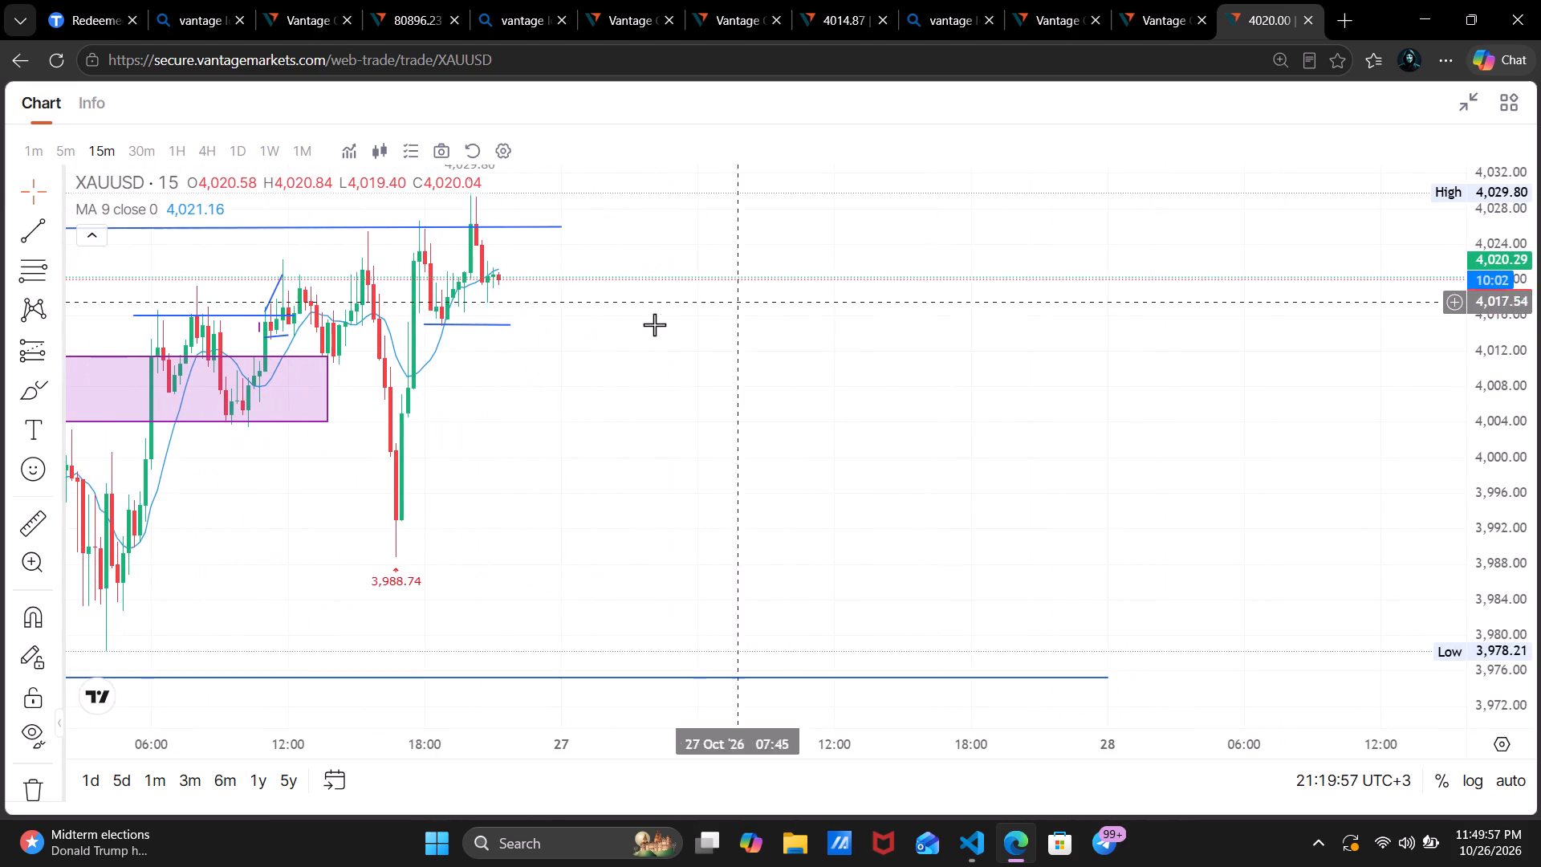
left_click_drag(651, 324, 1042, 287)
scroll(1042, 287, "up", 1)
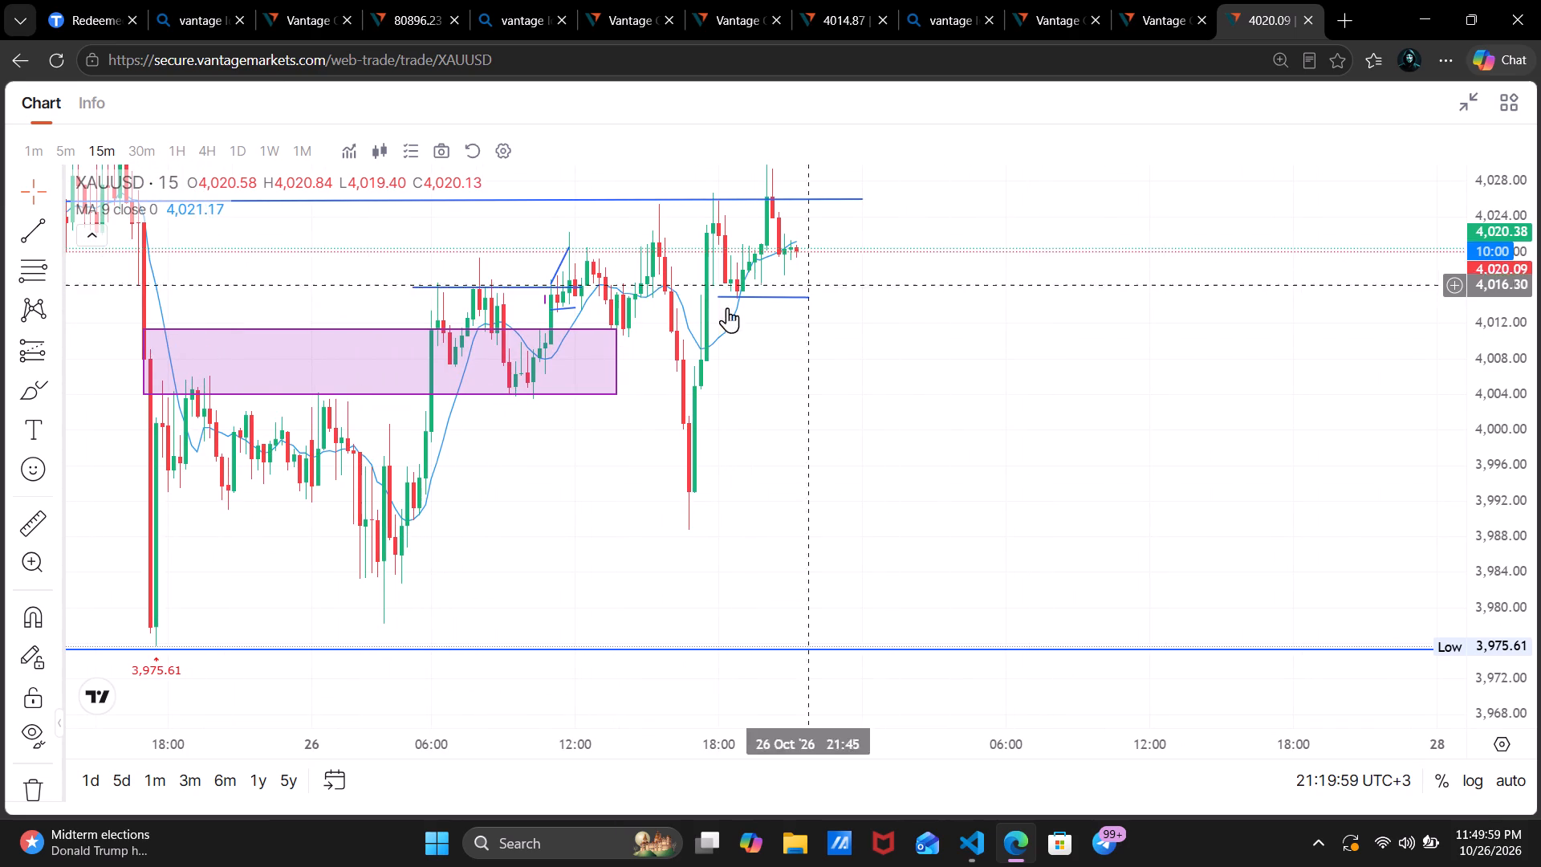
left_click_drag(926, 384, 1010, 556)
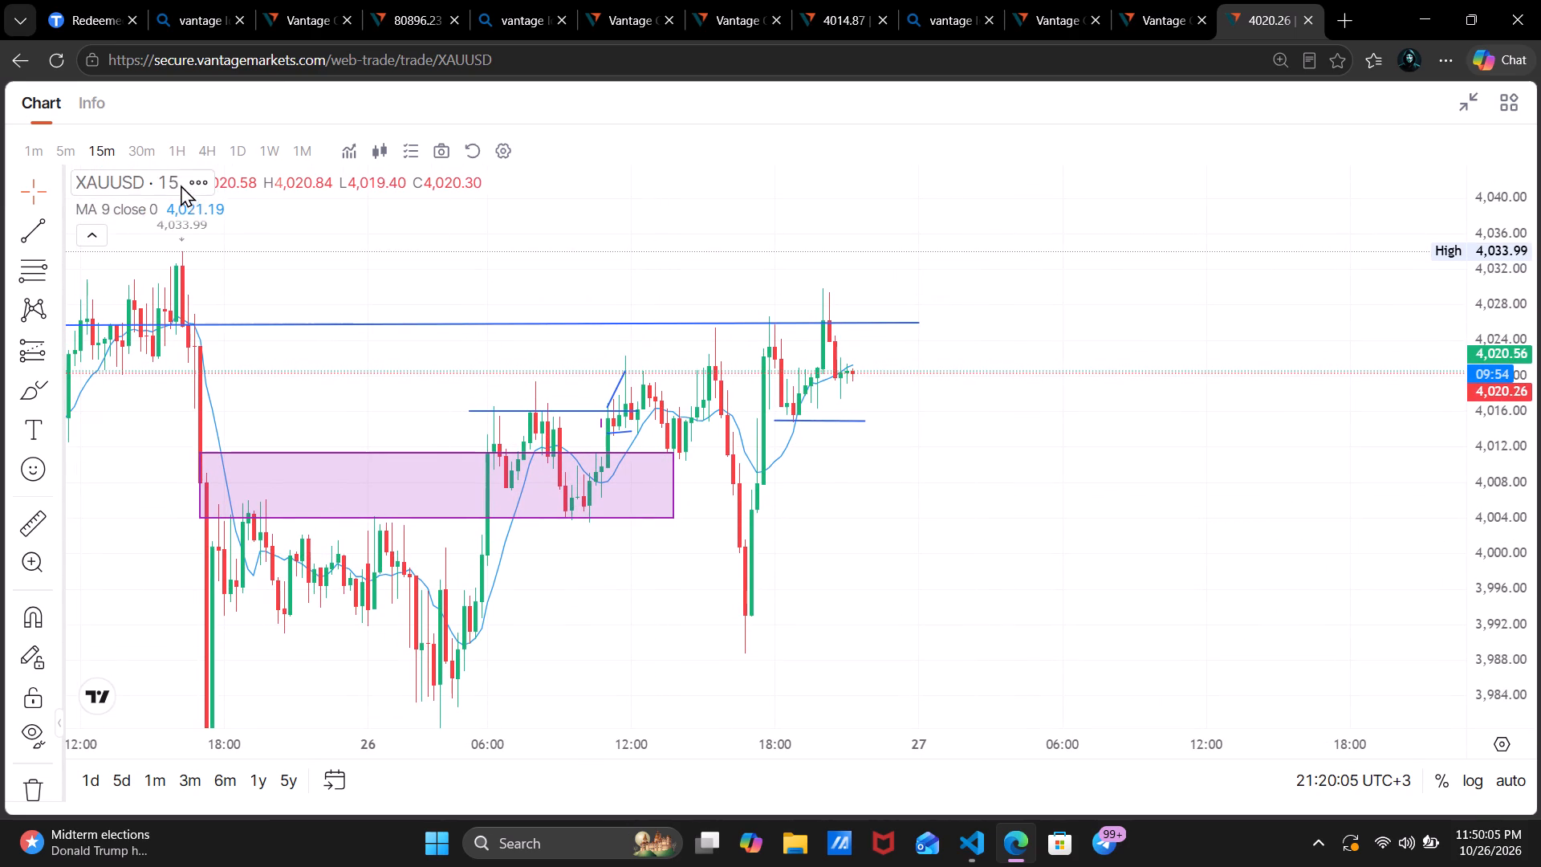
Switch the XAUUSD chart to the 1-hour timeframe and examine candles from 22 October onward against the drawn levels, rescaling the price axis.
left_click(177, 149)
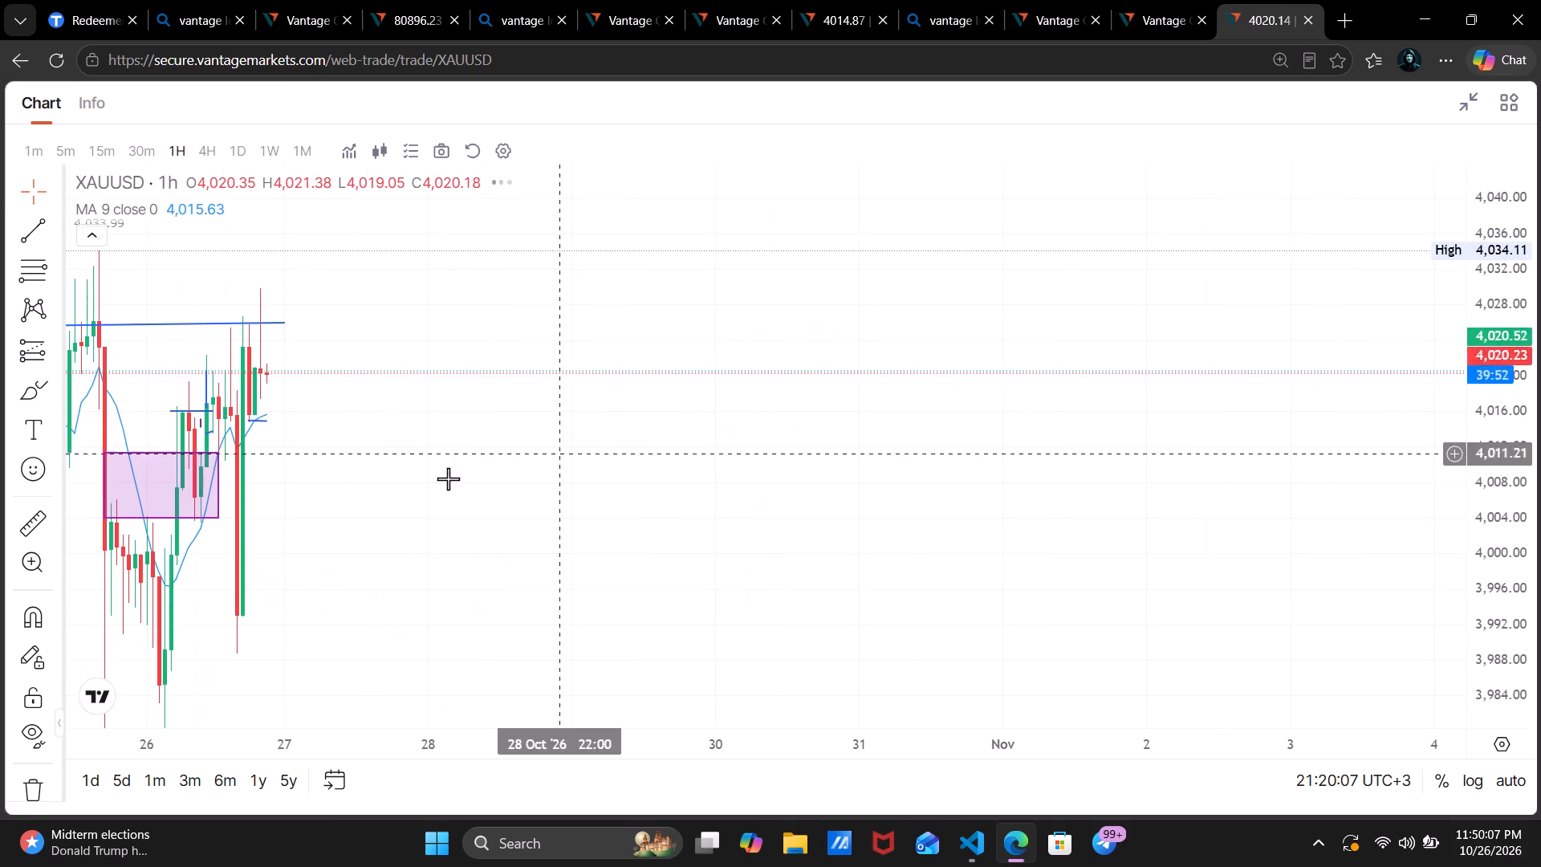
left_click_drag(384, 452, 992, 427)
scroll(992, 427, "up", 3)
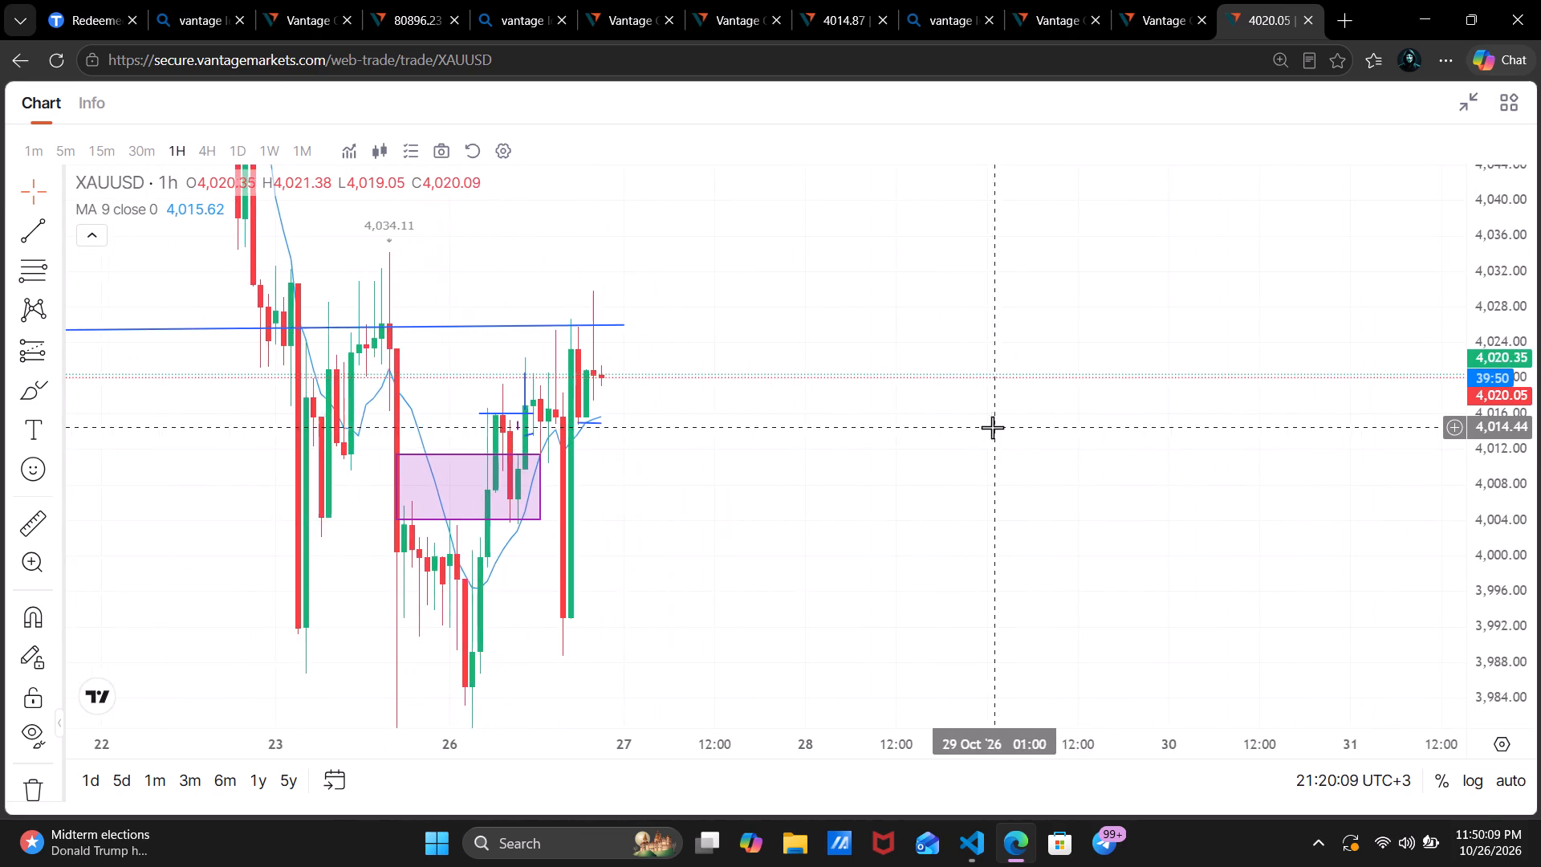
left_click_drag(1521, 251, 1519, 398)
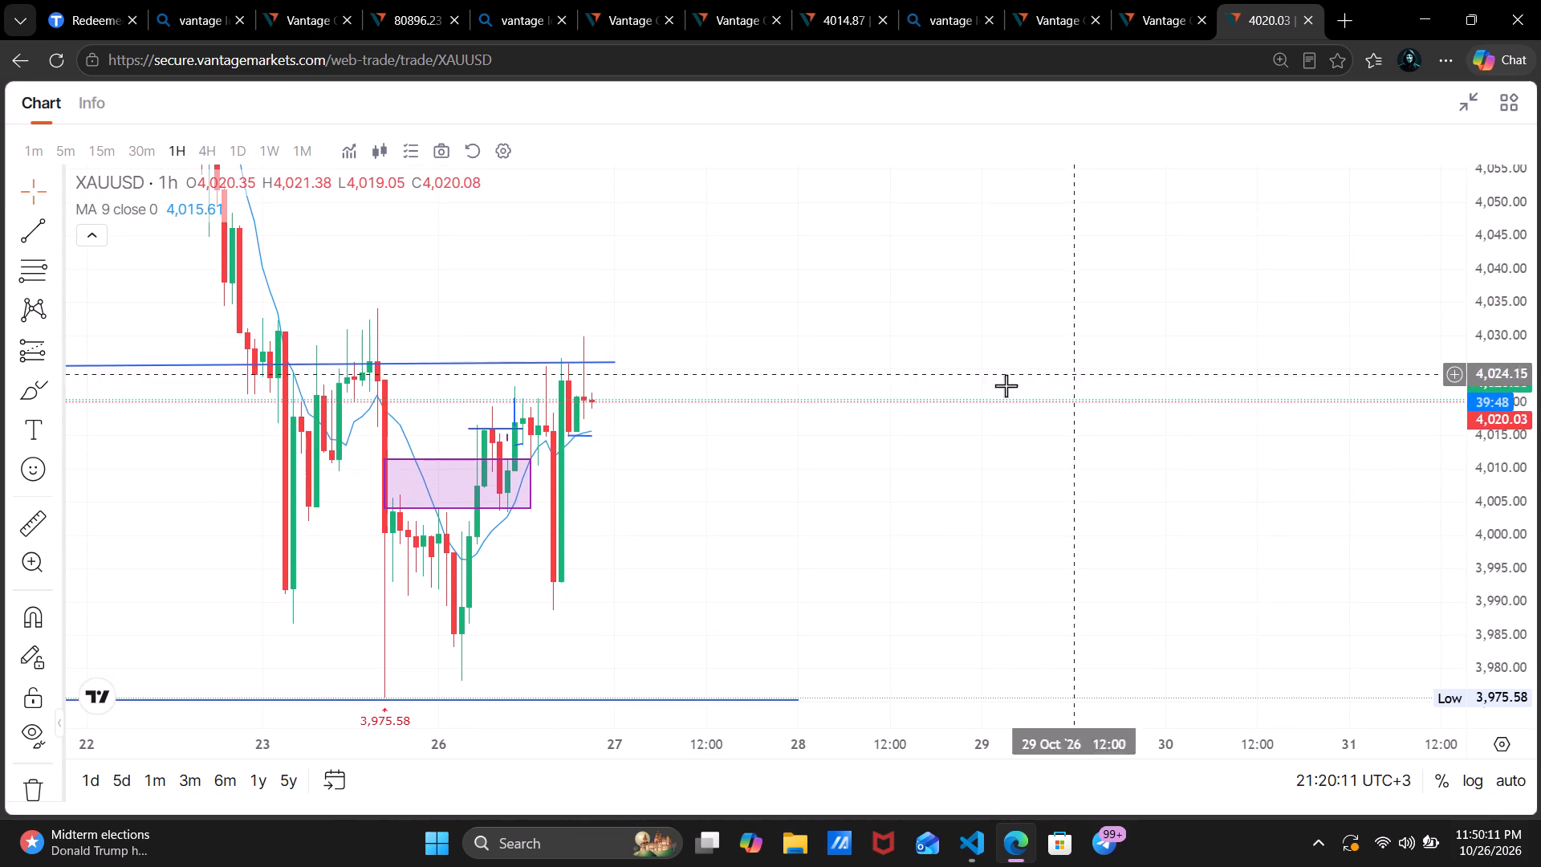
left_click_drag(967, 401, 1377, 291)
scroll(1244, 304, "up", 4)
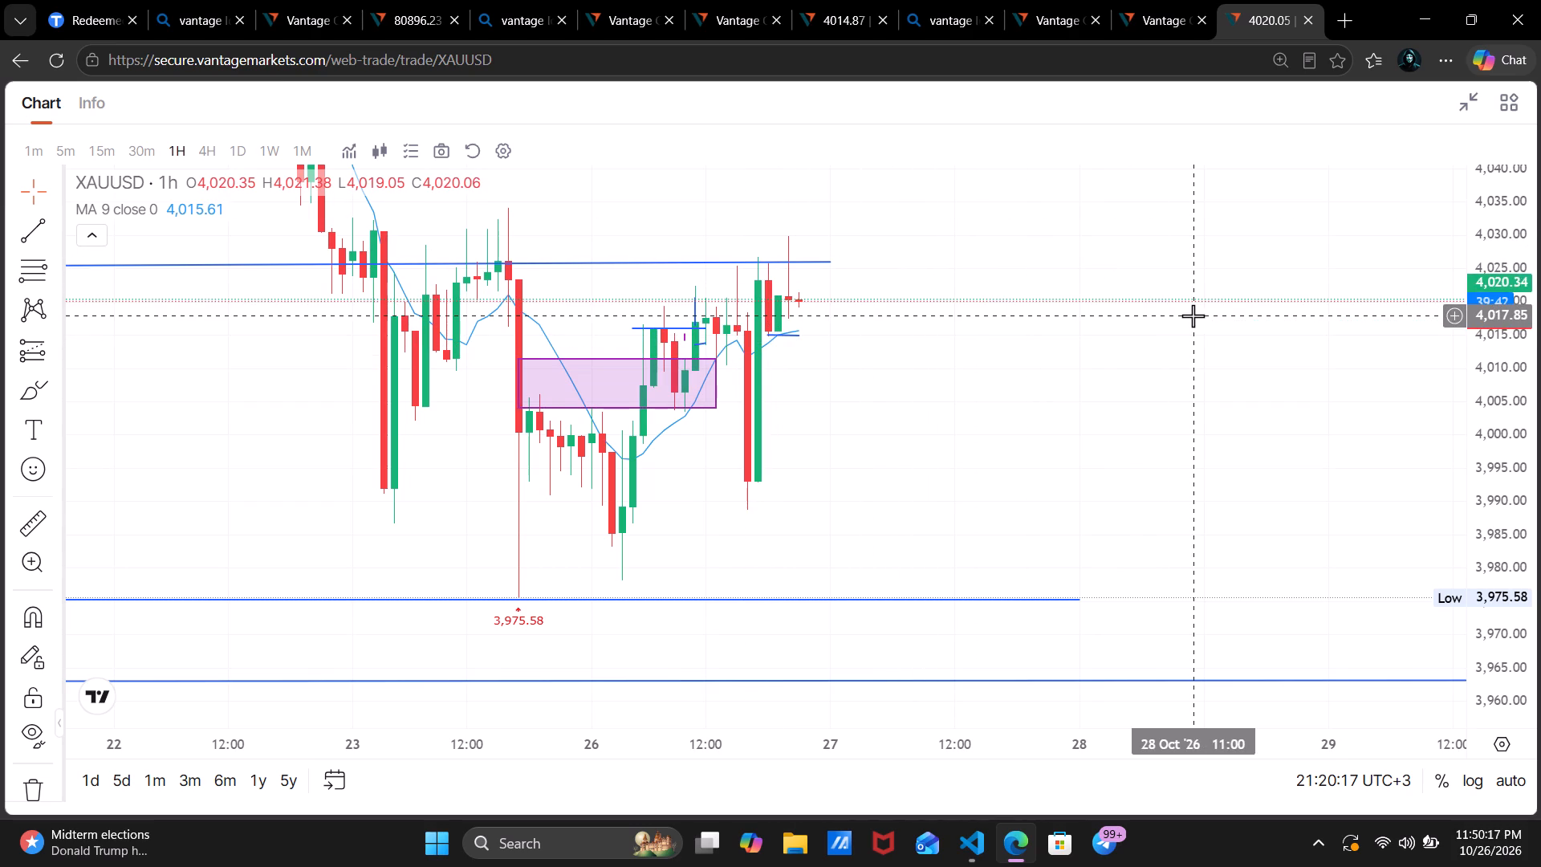
left_click_drag(1498, 423, 1508, 385)
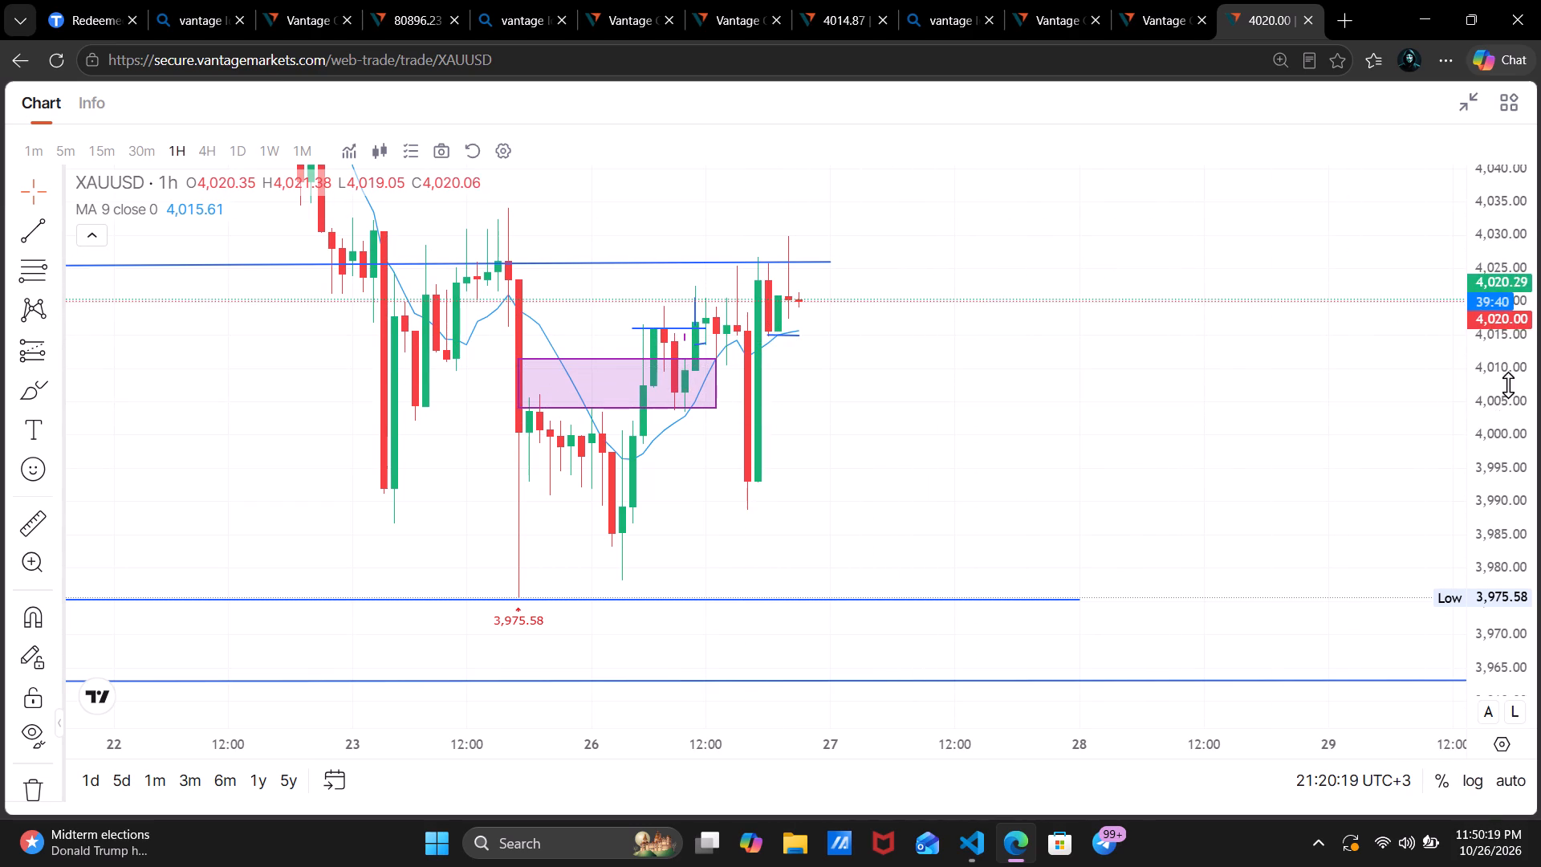
left_click_drag(1508, 385, 1525, 295)
left_click_drag(1136, 267, 1252, 401)
scroll(1252, 401, "up", 1)
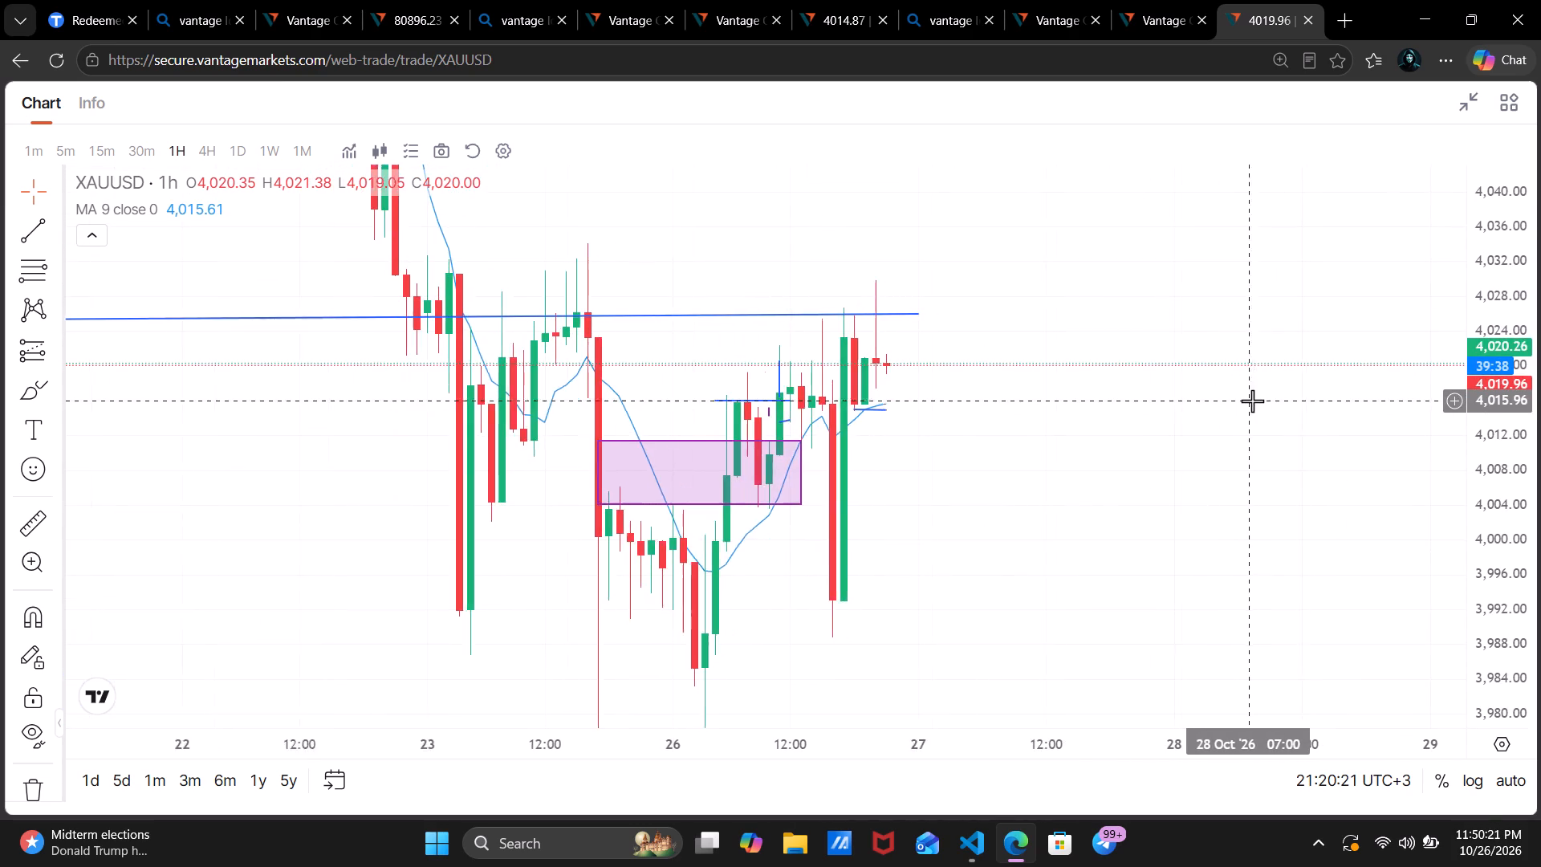
scroll(1252, 401, "up", 2)
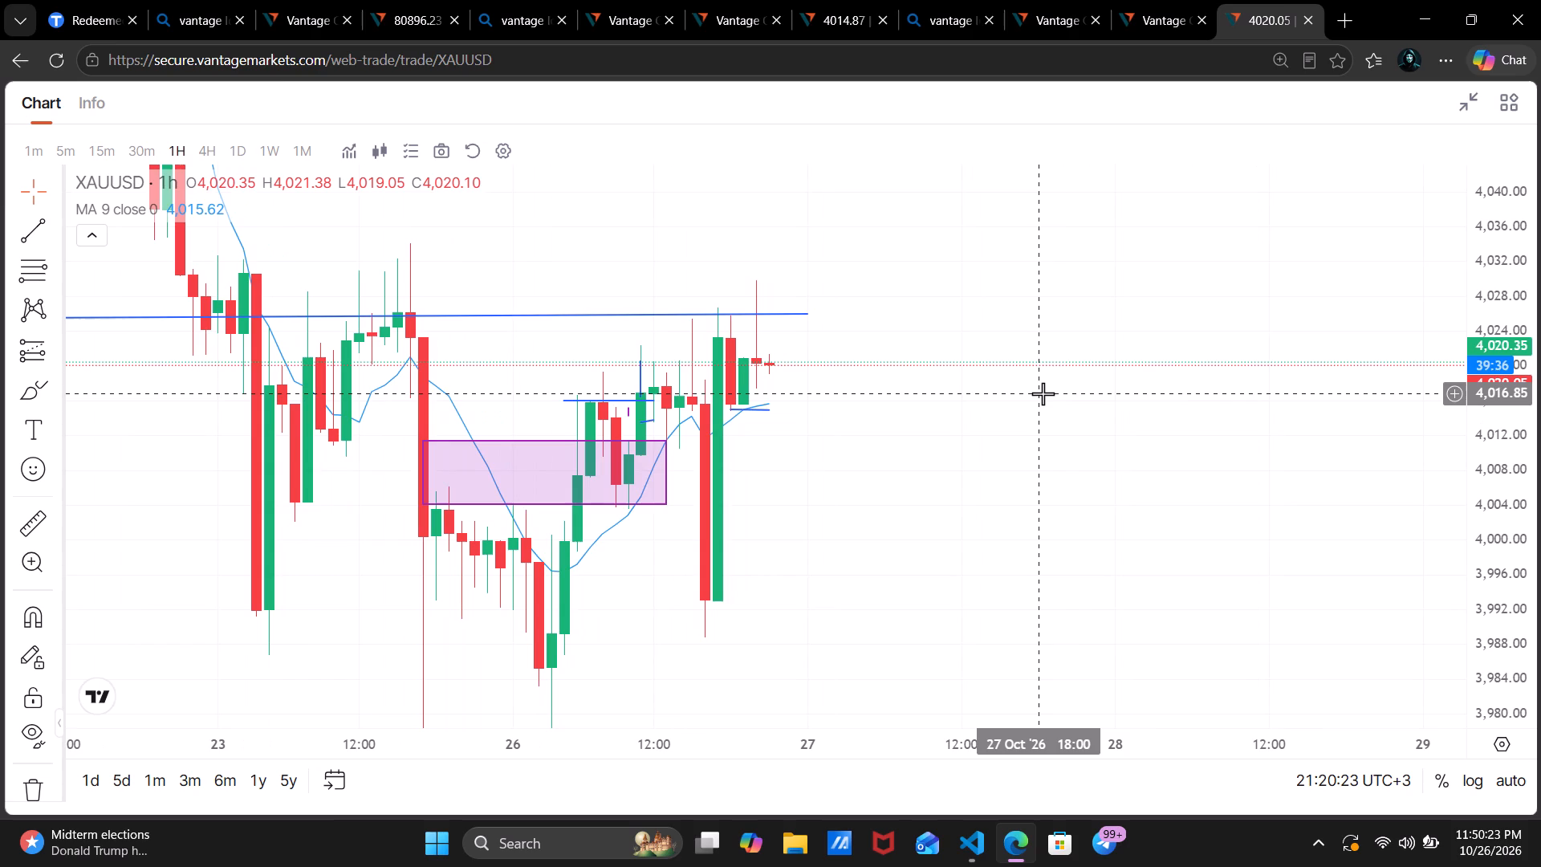
scroll(1043, 393, "up", 1)
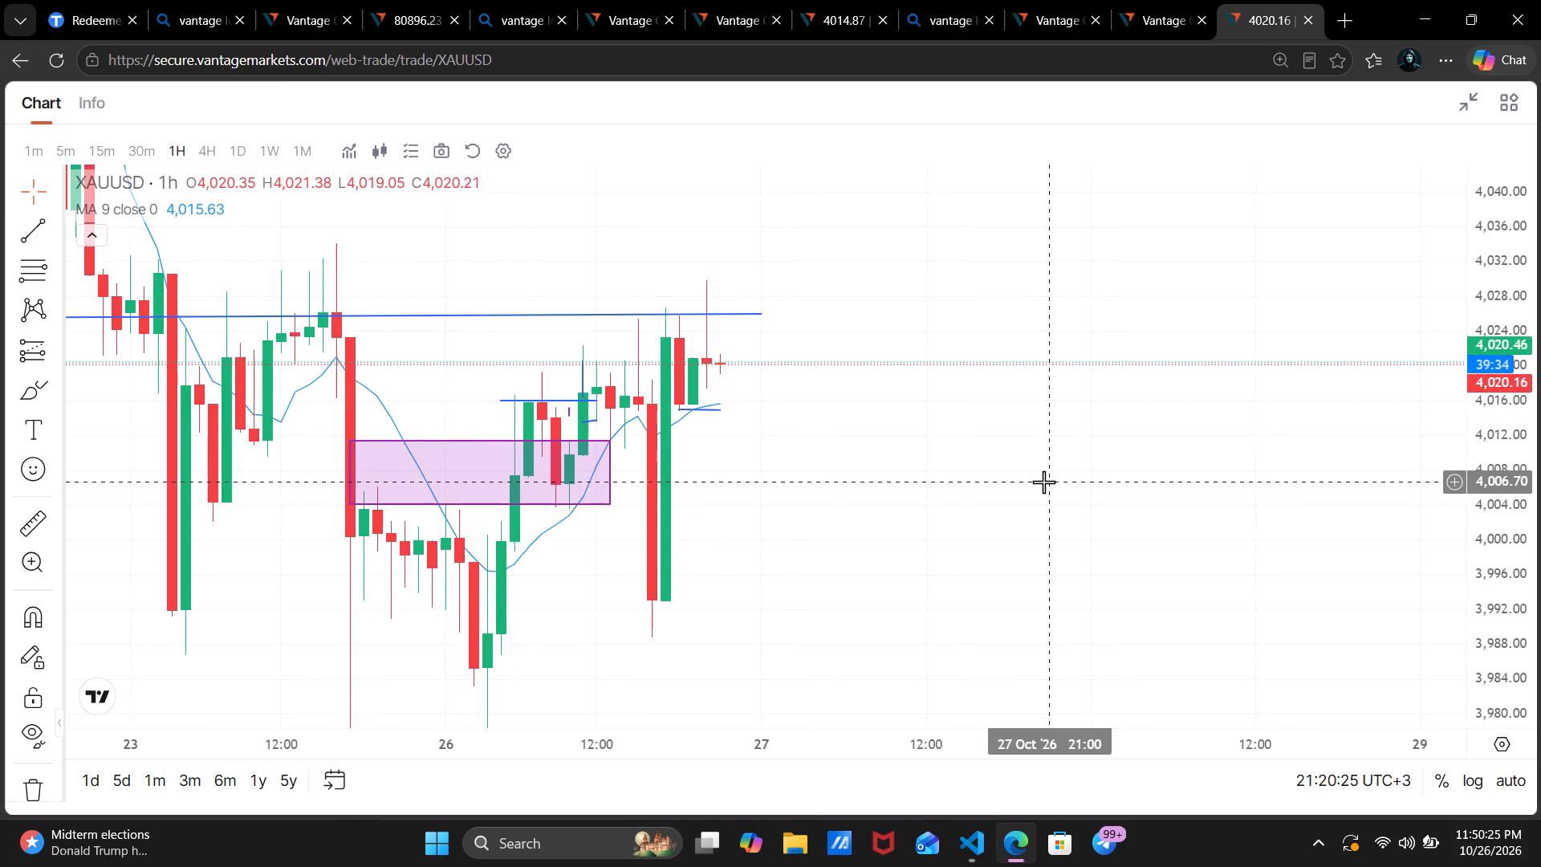
Switch the XAUUSD chart to the 30-minute timeframe and examine the latest candles between the resistance and support lines.
left_click(134, 151)
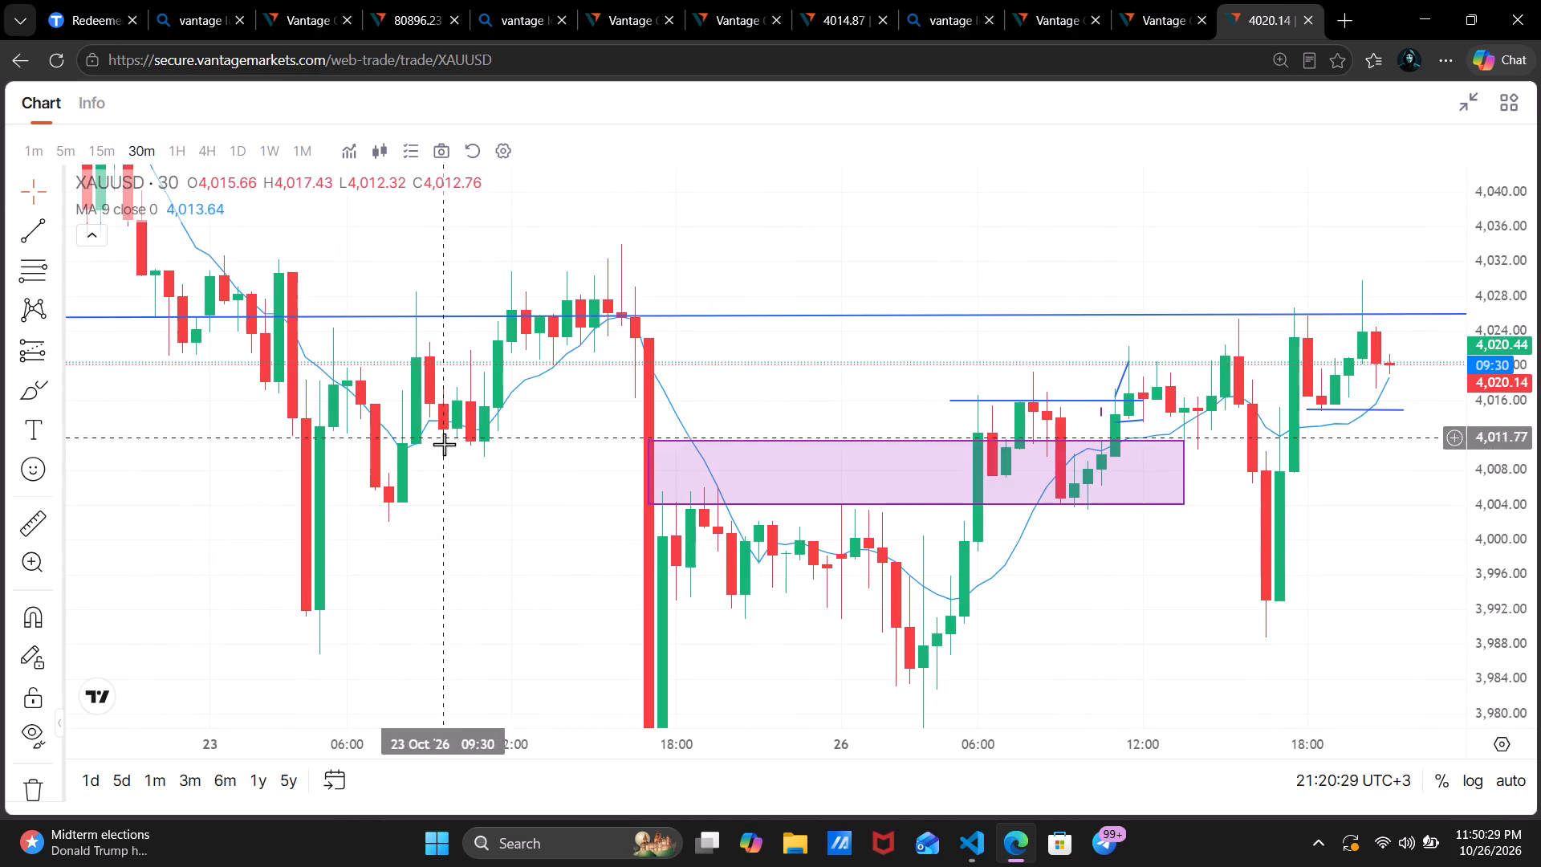
scroll(585, 405, "down", 4)
left_click_drag(1143, 244, 663, 231)
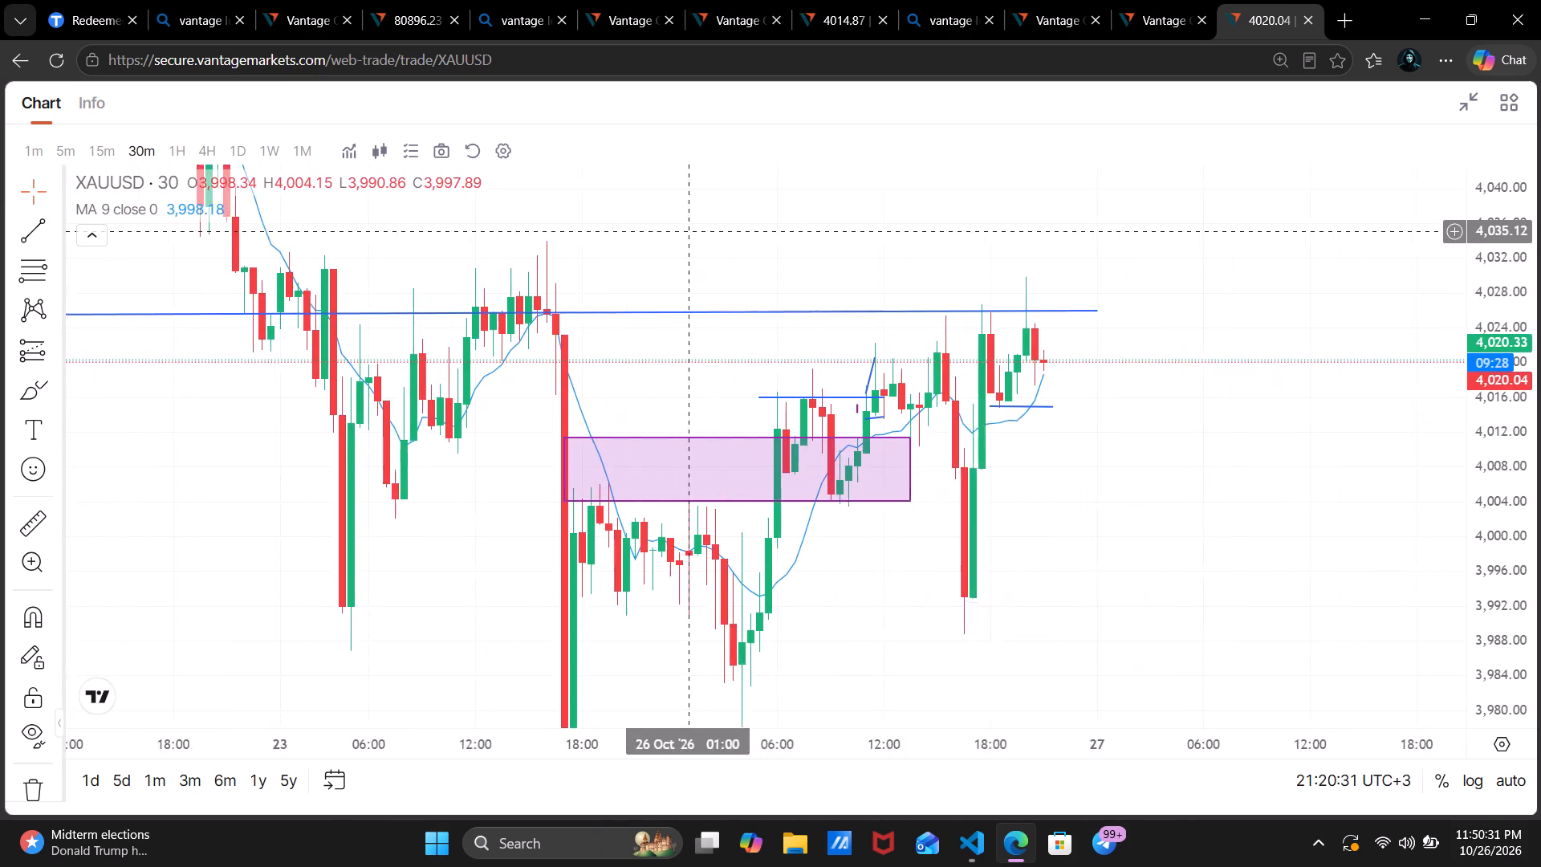
left_click_drag(663, 231, 652, 231)
scroll(1177, 425, "up", 3)
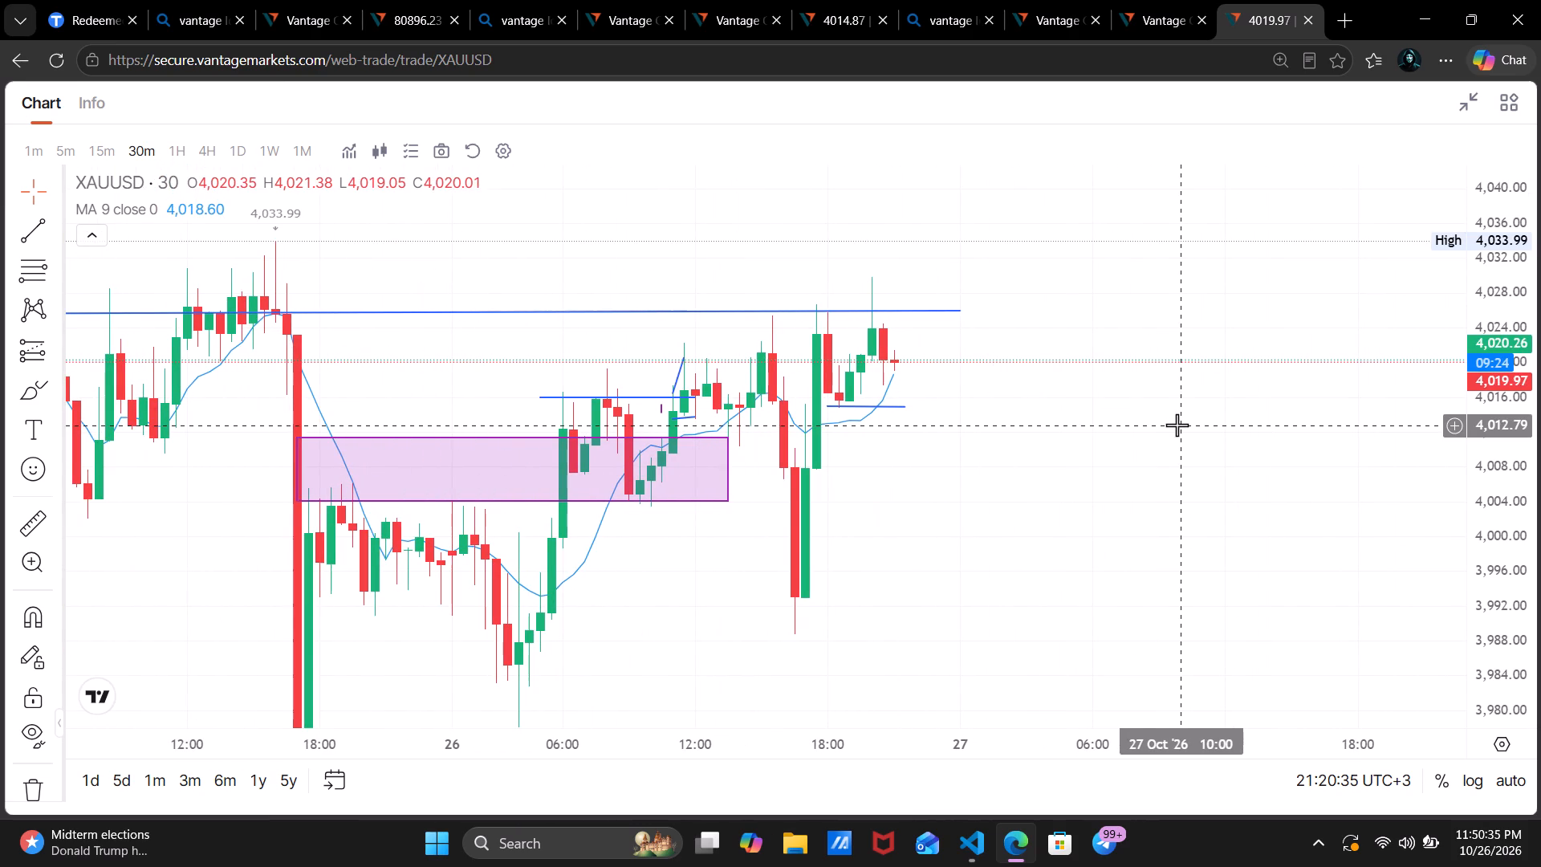
Switch the XAUUSD chart to the 15-minute timeframe and examine the 26 October candles around the drawn lines.
left_click(99, 147)
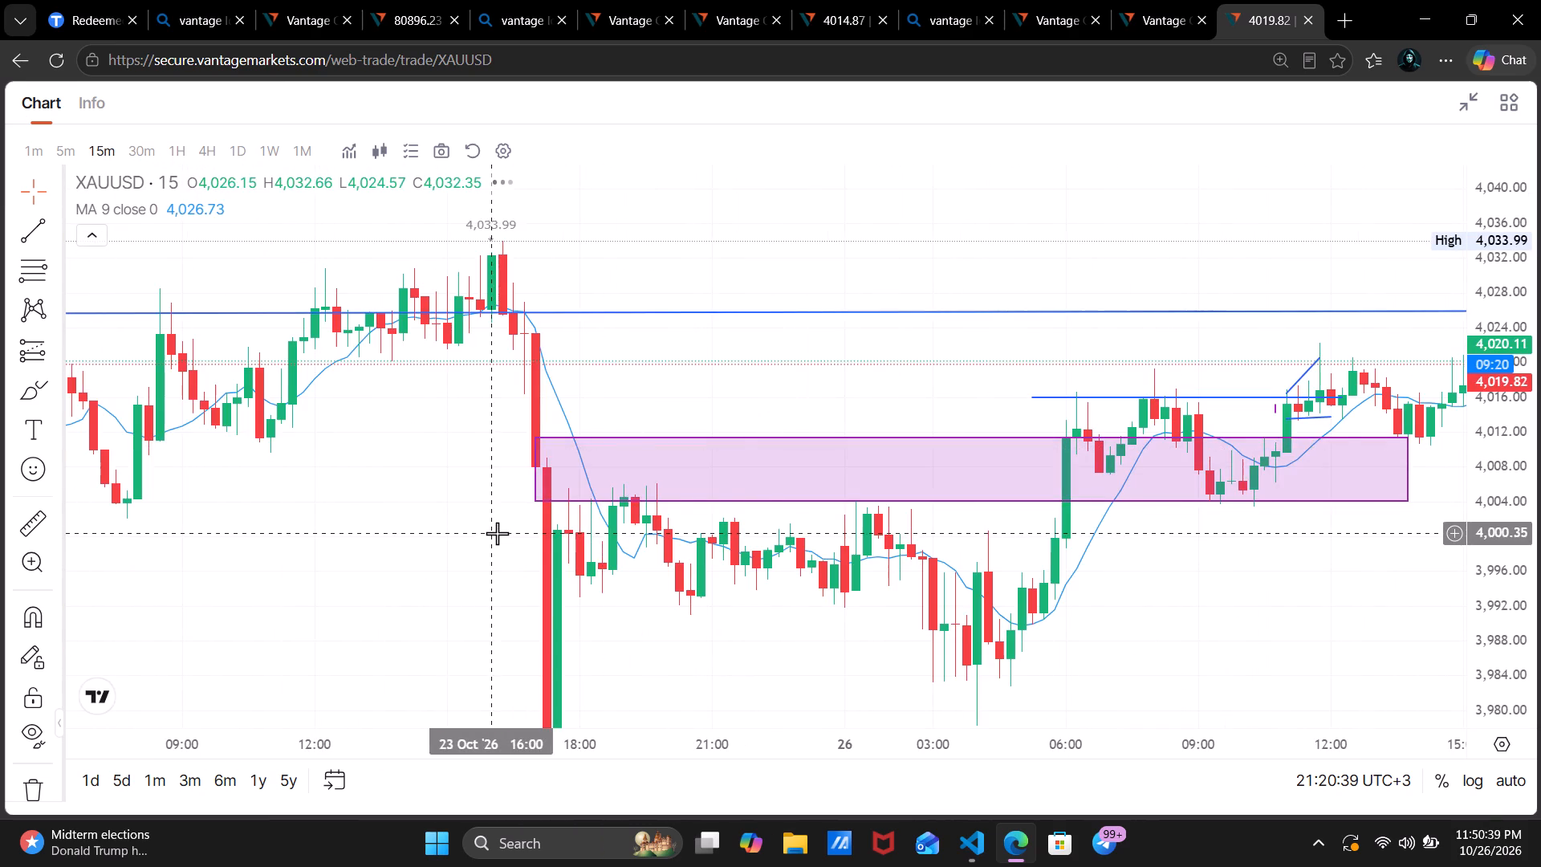
scroll(497, 533, "down", 2)
left_click_drag(923, 377, 135, 340)
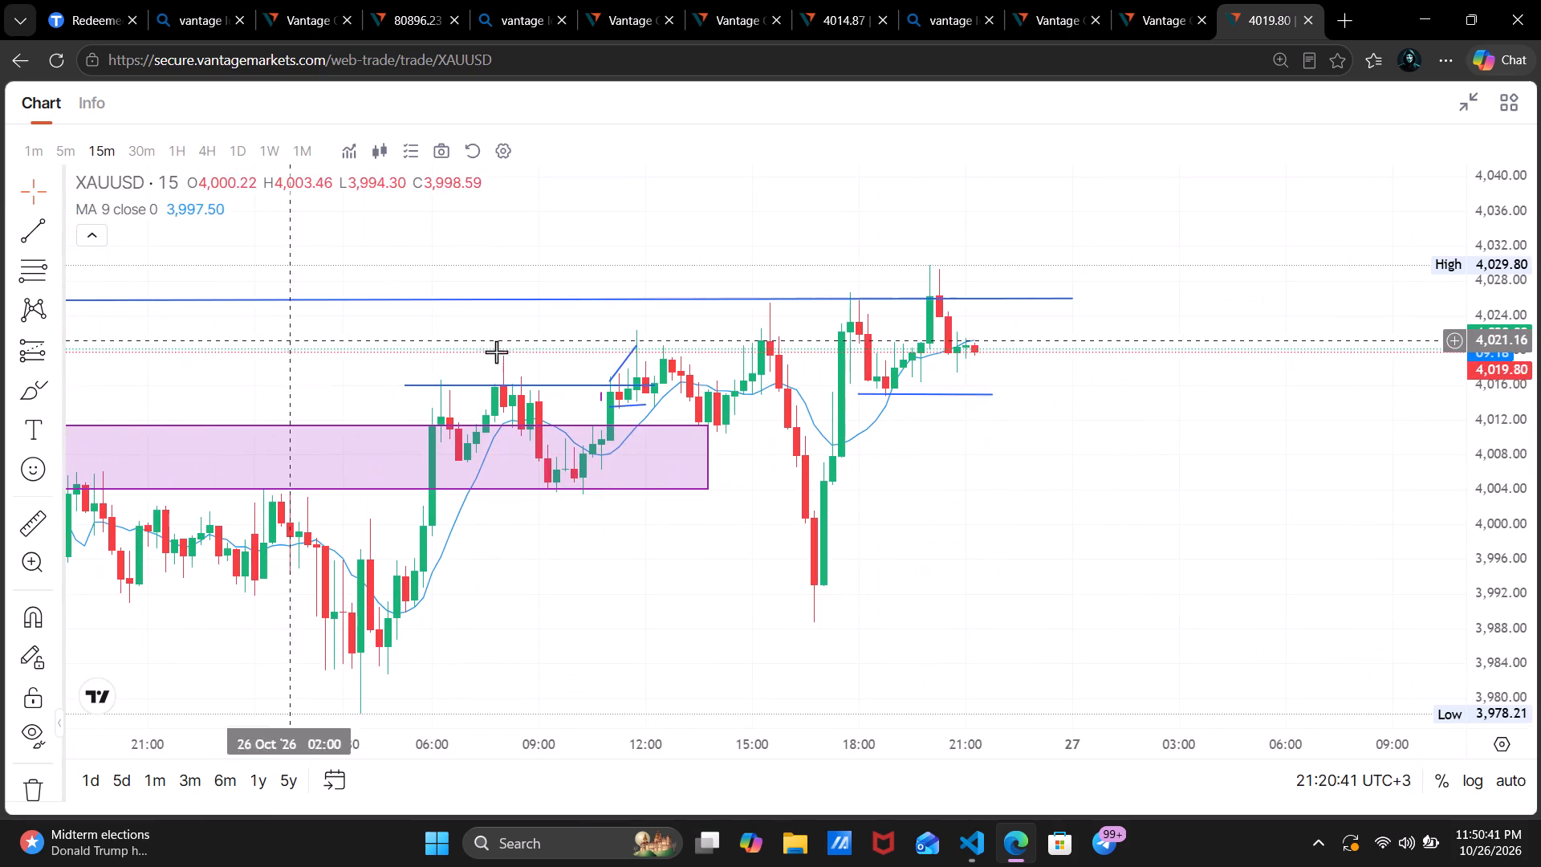
scroll(706, 391, "up", 2)
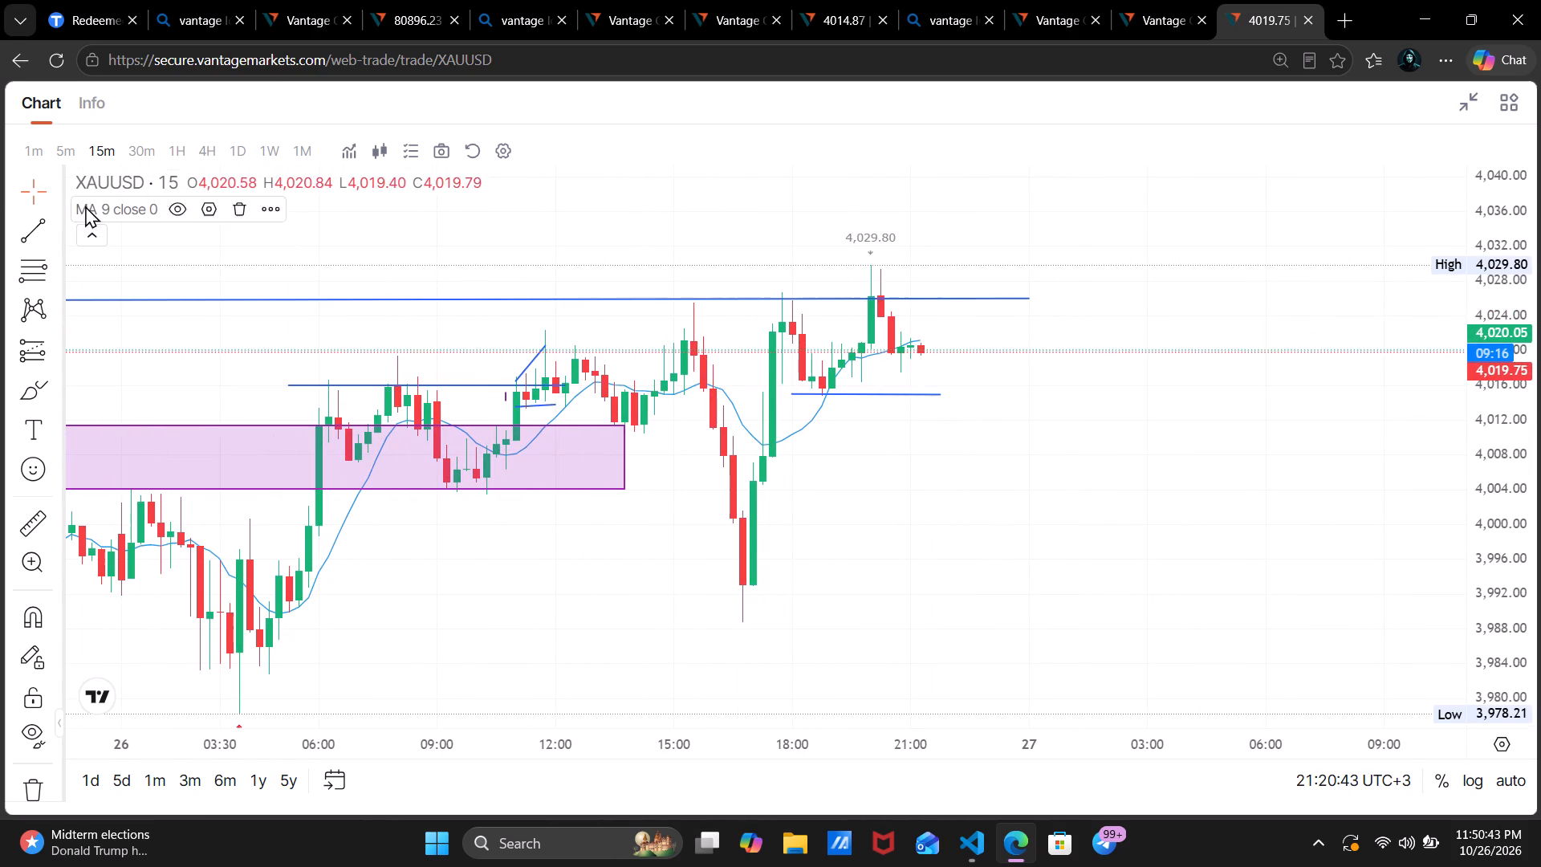
Switch the XAUUSD chart to the 5-minute timeframe and examine the latest candles against the drawn support and resistance lines.
left_click(57, 157)
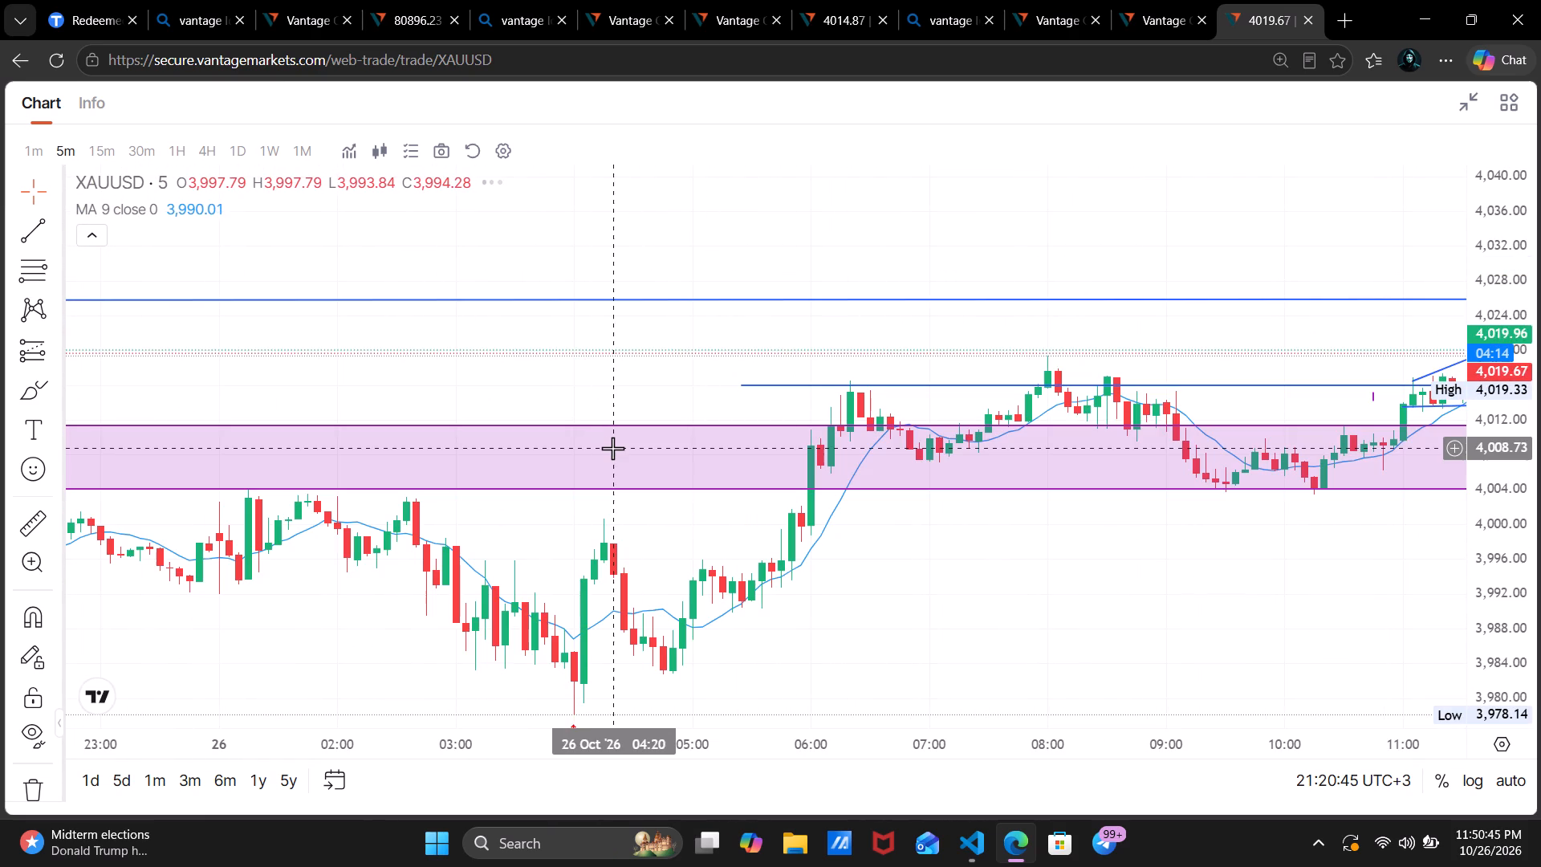
scroll(949, 538, "down", 5)
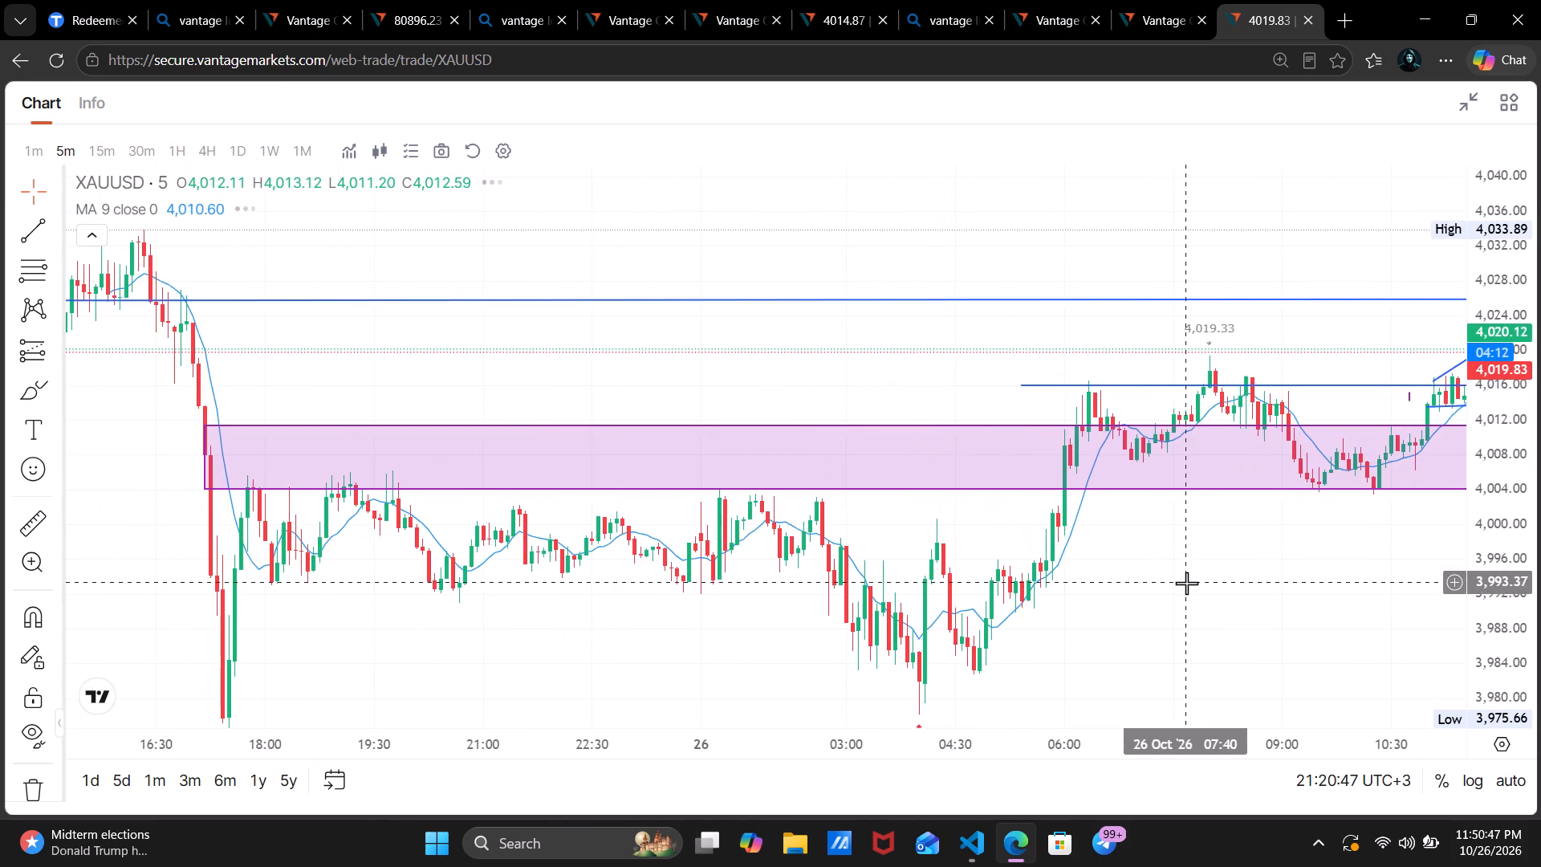
left_click_drag(1186, 583, 220, 455)
left_click_drag(1093, 379, 607, 417)
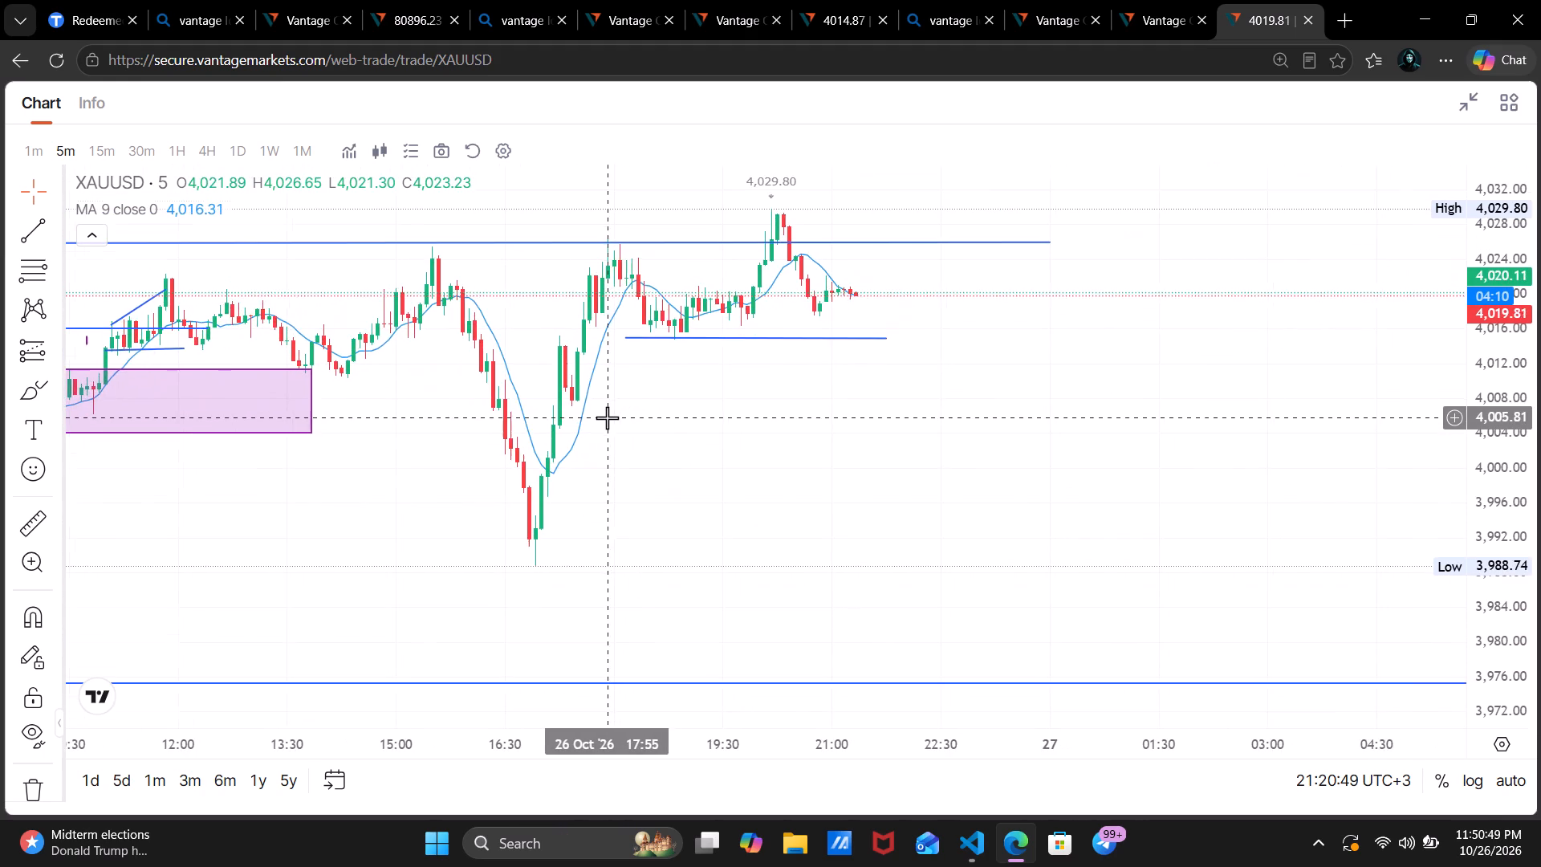
Examine the 5-minute XAUUSD candles of 26 October against the drawn support and resistance lines, rescaling the price axis.
scroll(607, 417, "up", 3)
left_click_drag(856, 424, 900, 584)
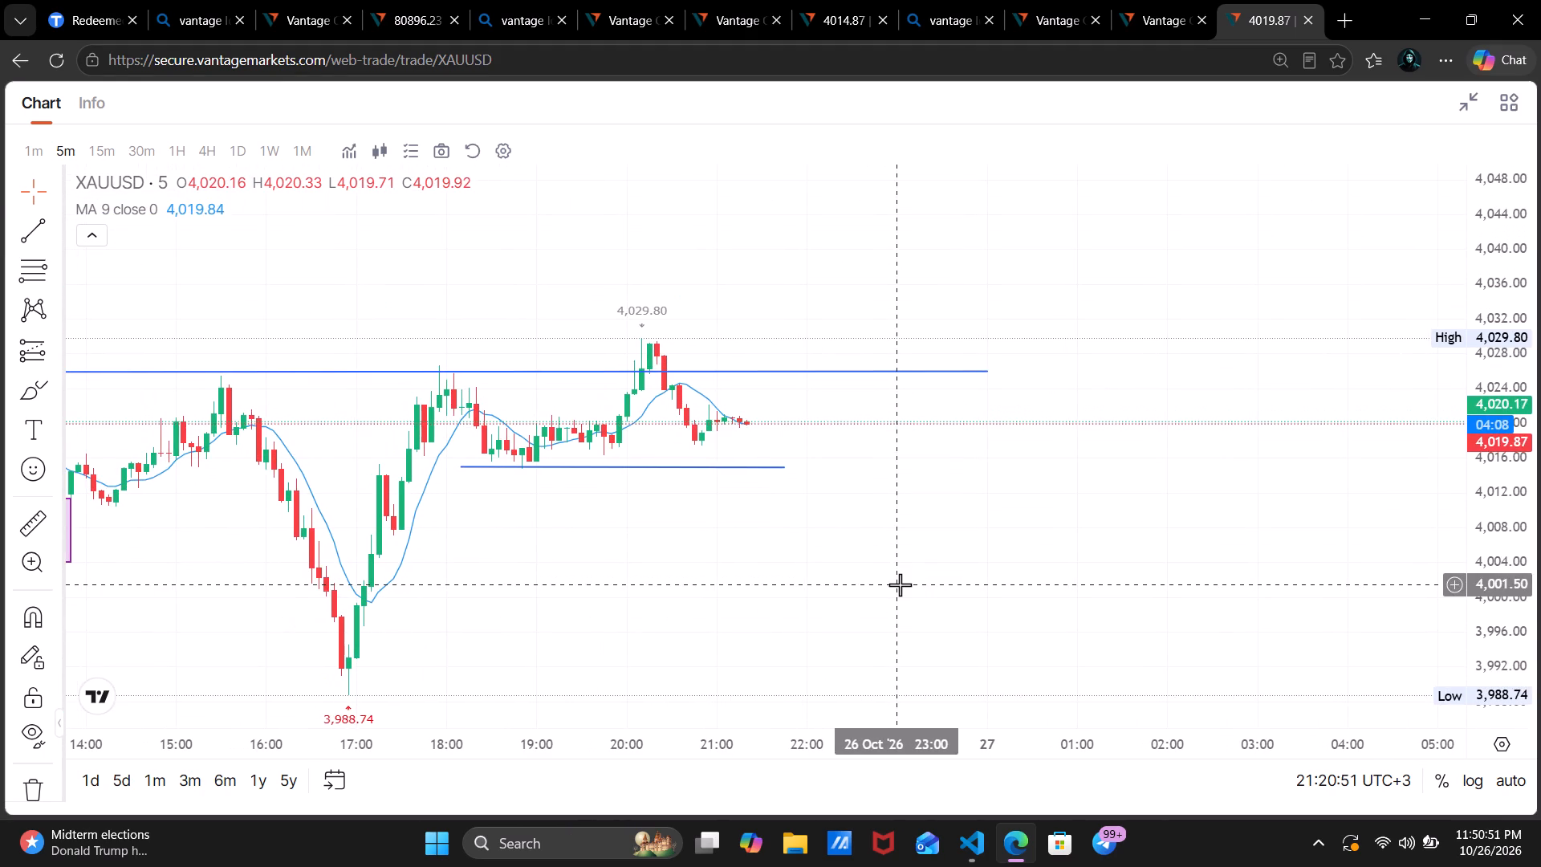
scroll(900, 584, "up", 1)
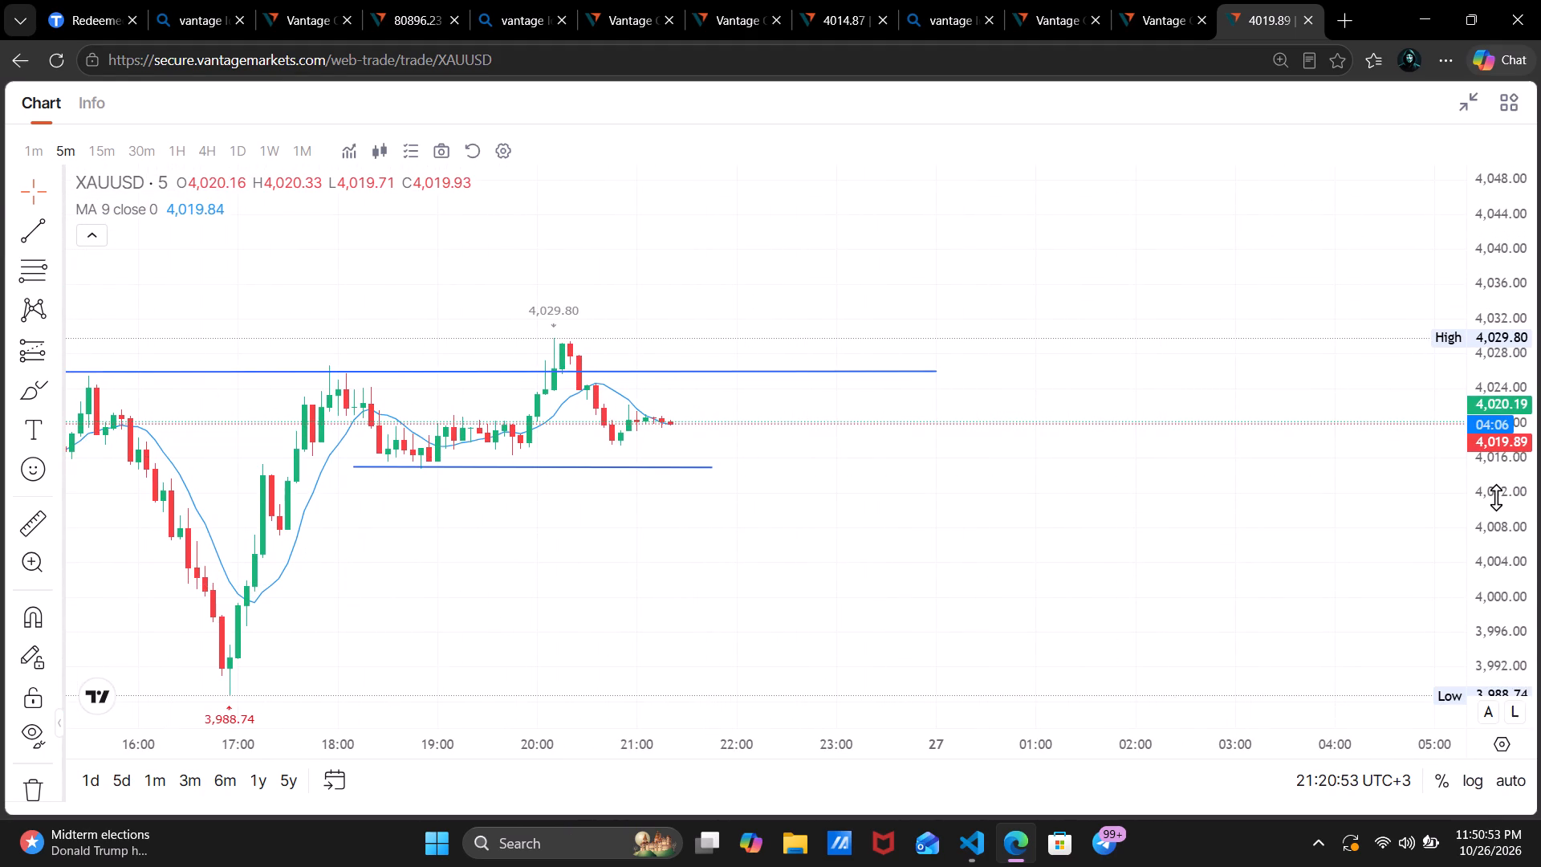
left_click_drag(1496, 497, 1521, 351)
left_click_drag(813, 523, 1140, 478)
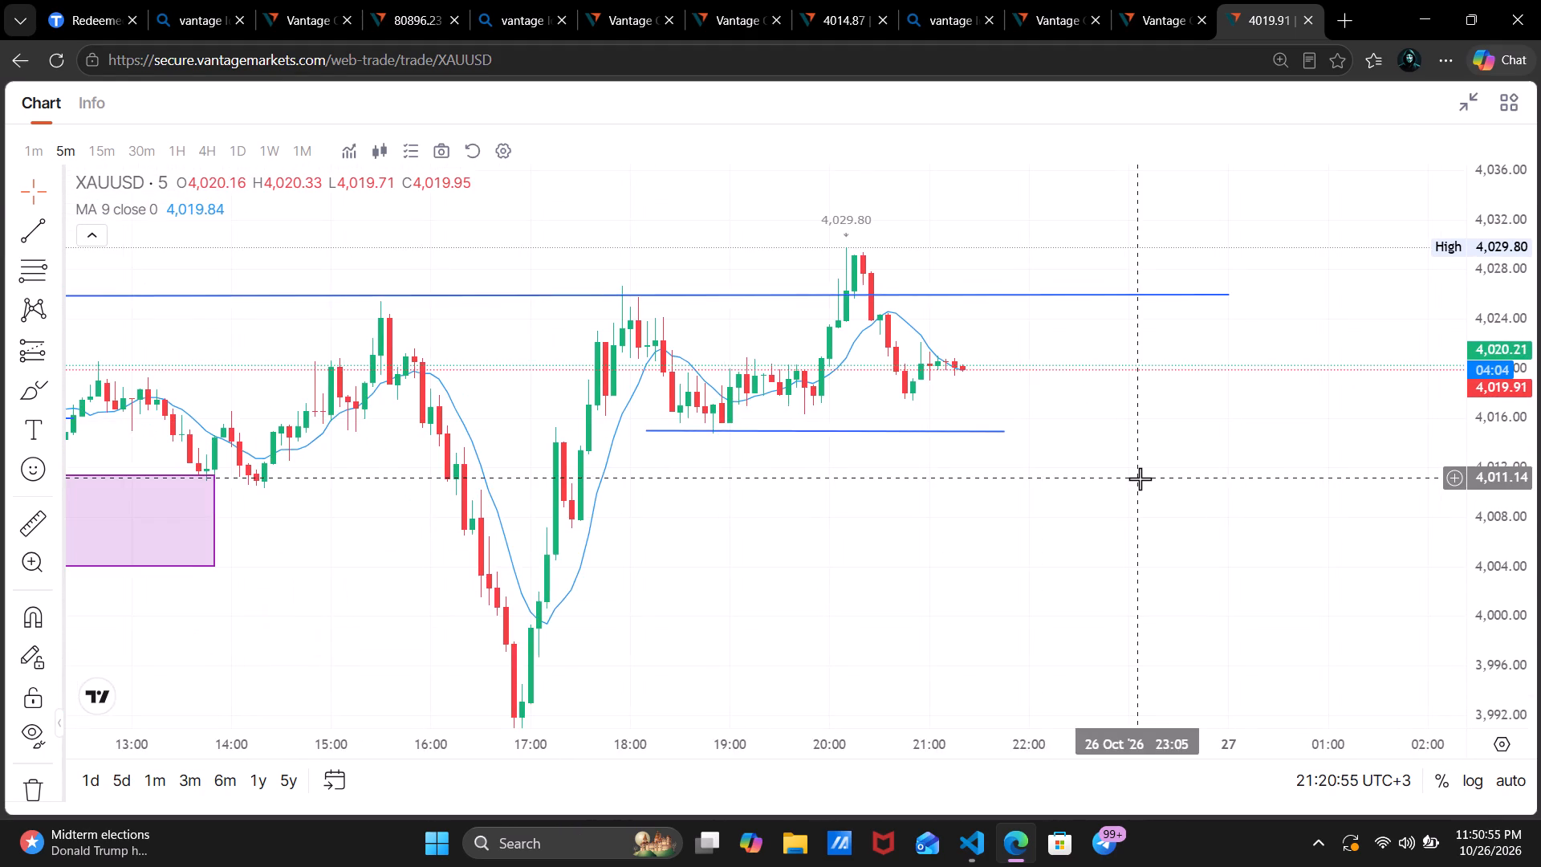
scroll(1140, 478, "up", 1)
scroll(1140, 478, "down", 5)
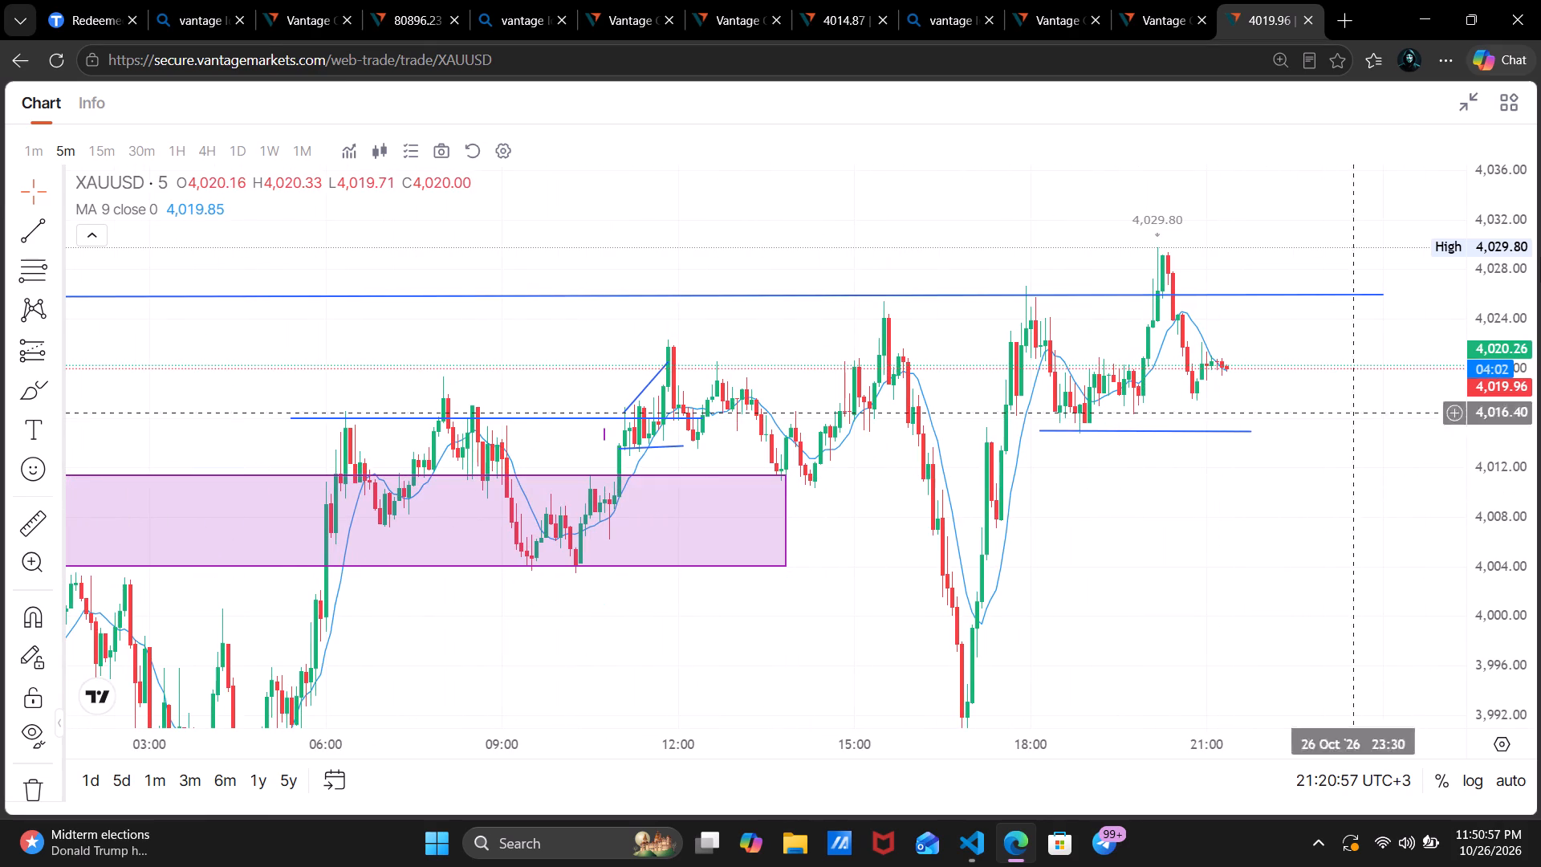
left_click_drag(1503, 218, 1458, 447)
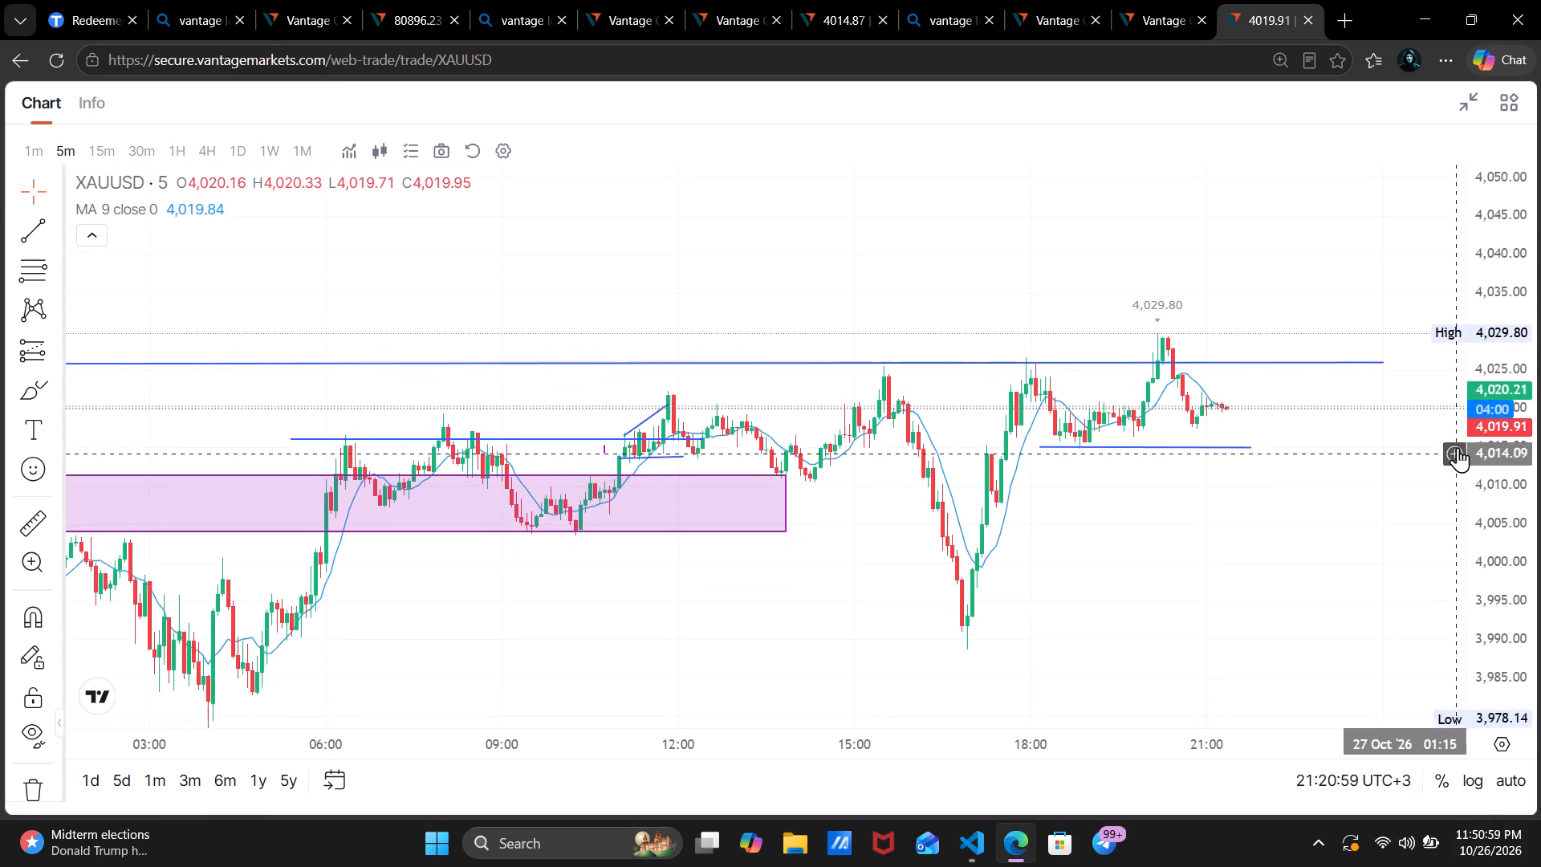
left_click_drag(1458, 447, 1459, 435)
left_click_drag(1287, 527, 1061, 479)
scroll(1061, 479, "up", 1)
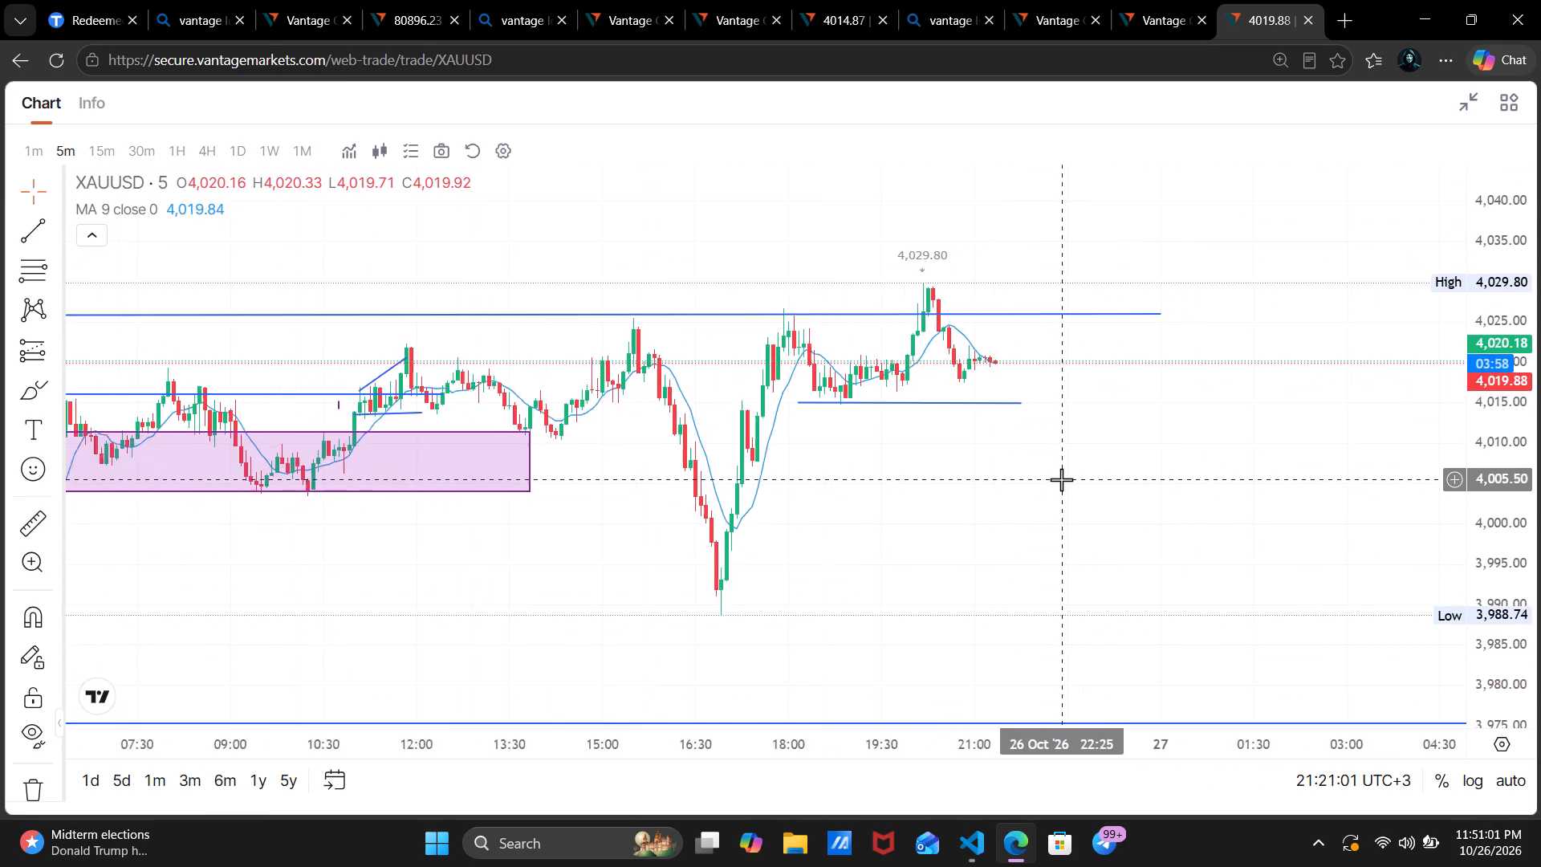
scroll(1061, 479, "up", 3)
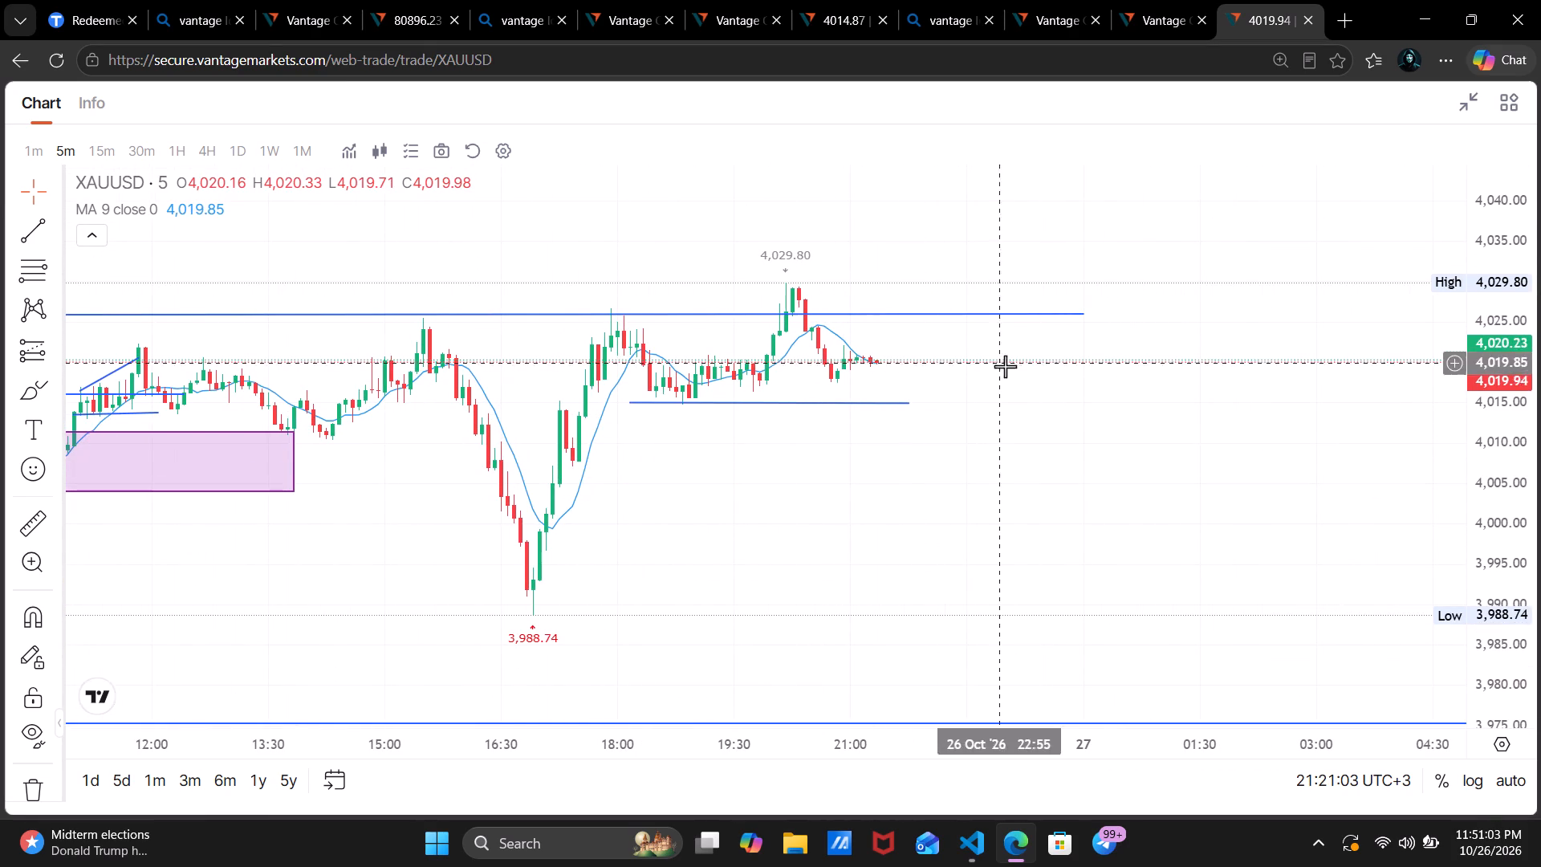
left_click_drag(931, 472, 1074, 496)
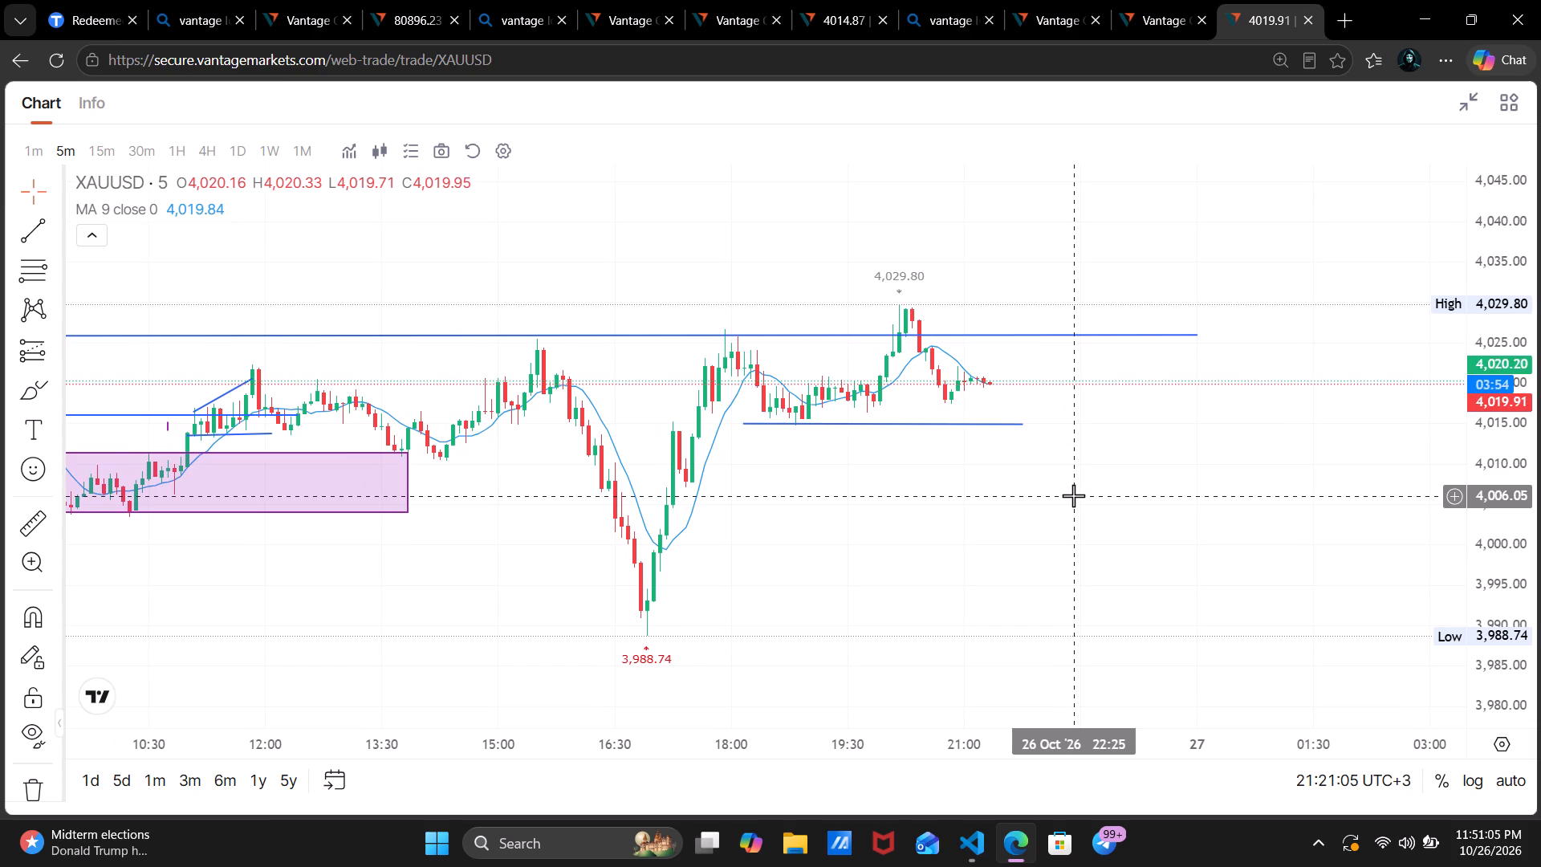
Switch the XAUUSD chart to the 1-minute timeframe and examine the 26 October afternoon and evening price action around the drawn levels.
left_click(36, 149)
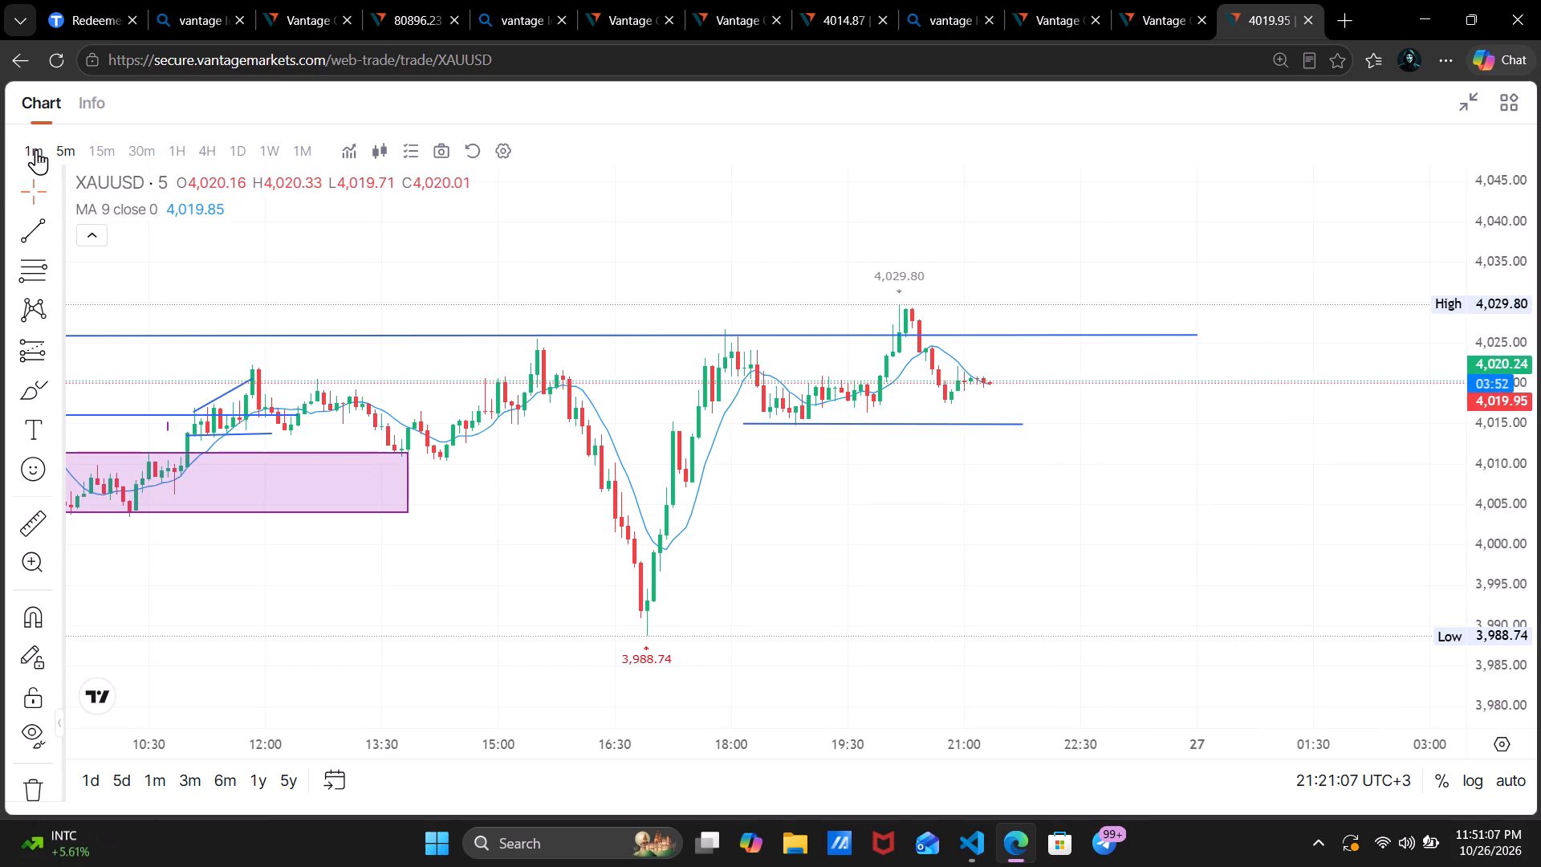
scroll(338, 423, "down", 5)
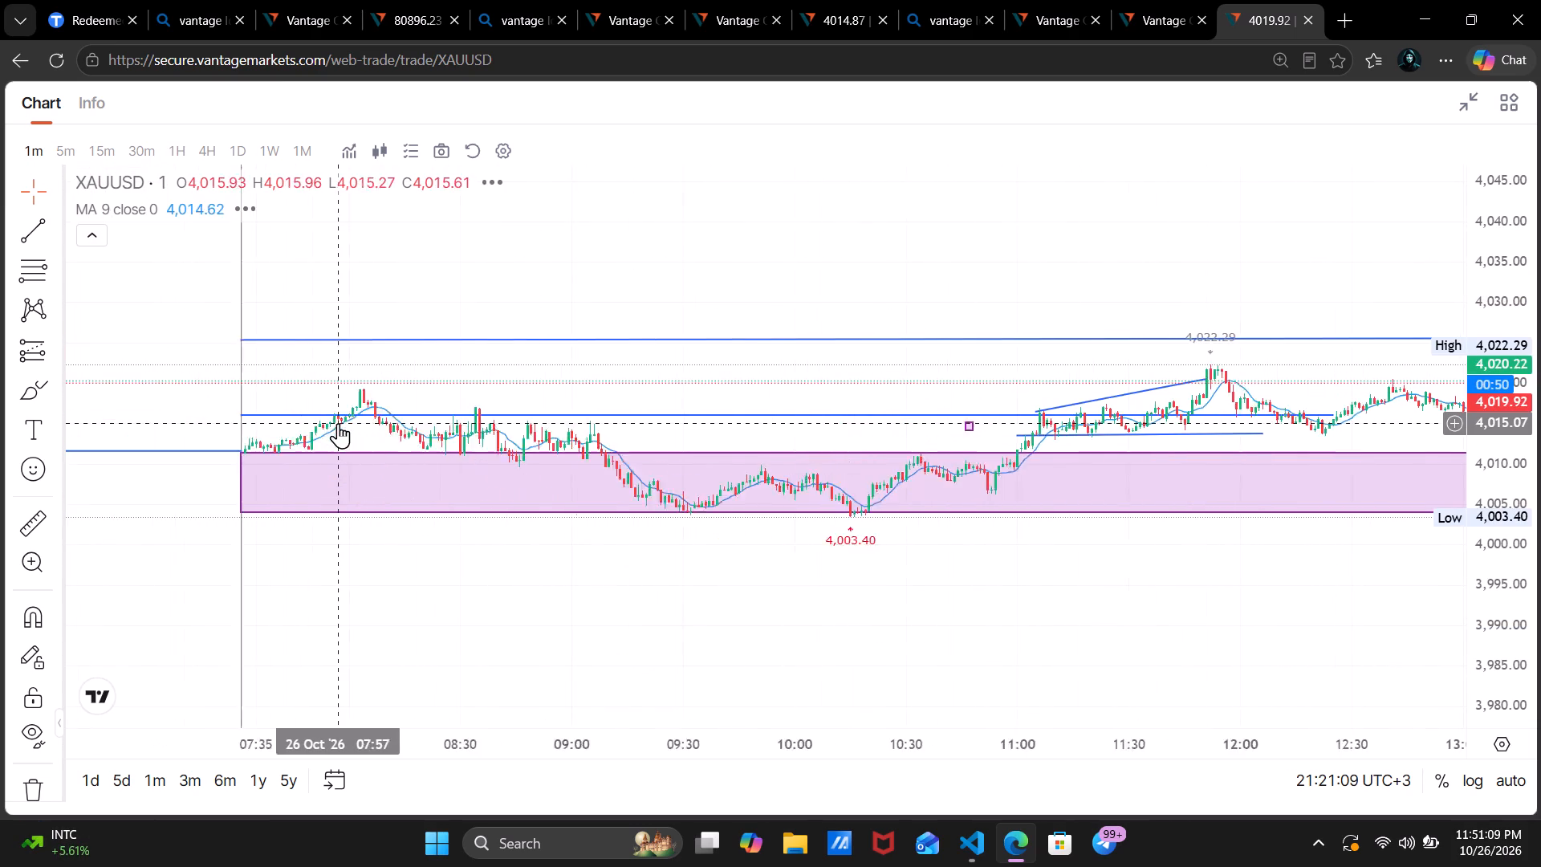
scroll(338, 423, "down", 8)
left_click_drag(992, 272, 175, 238)
left_click_drag(1127, 496, 335, 297)
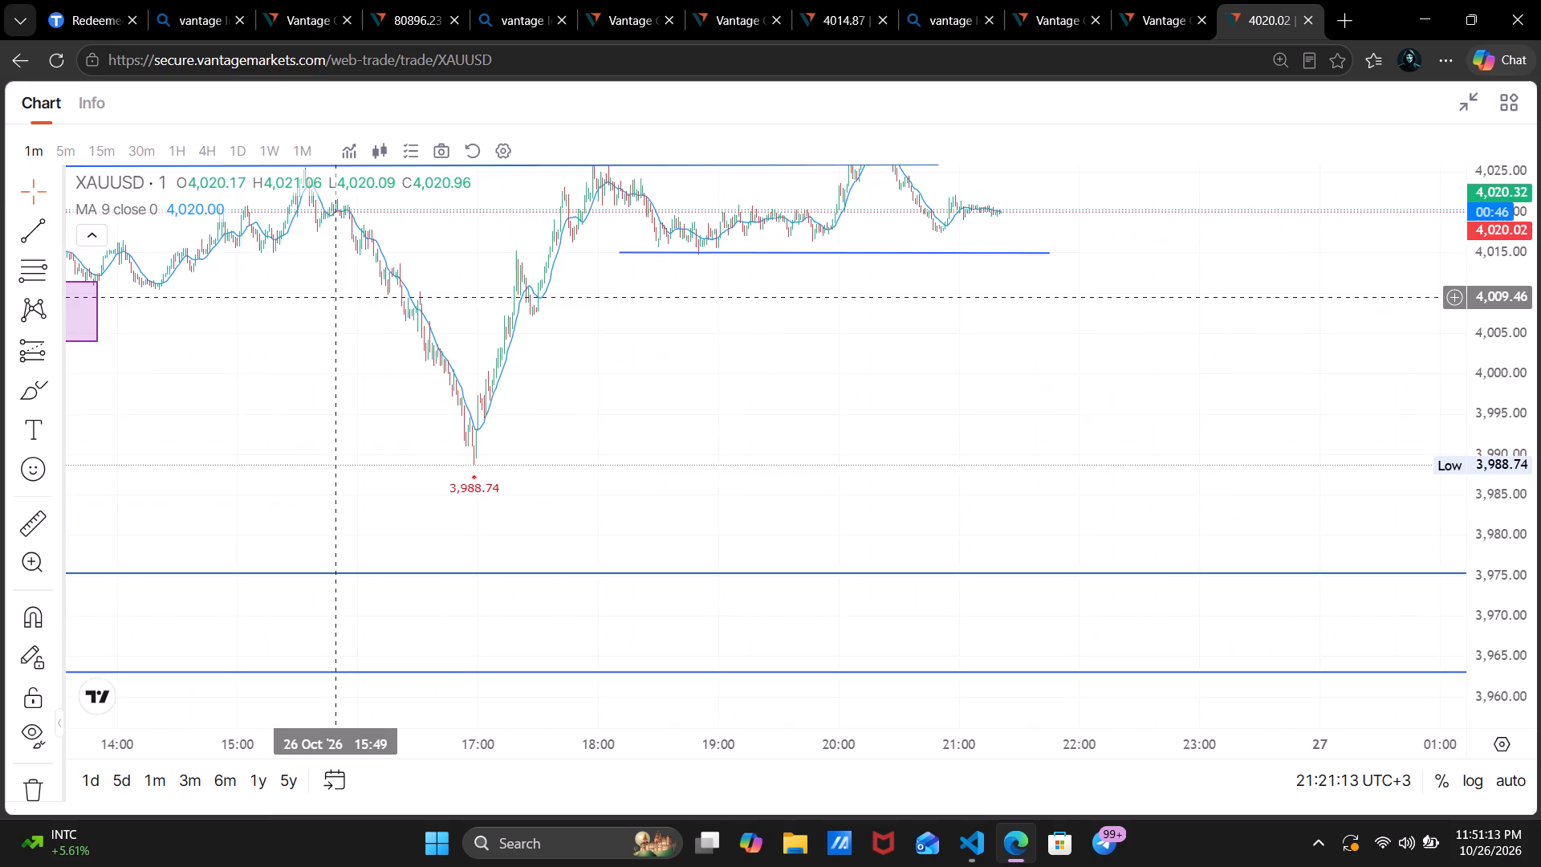
left_click_drag(335, 297, 329, 337)
left_click_drag(667, 375, 583, 463)
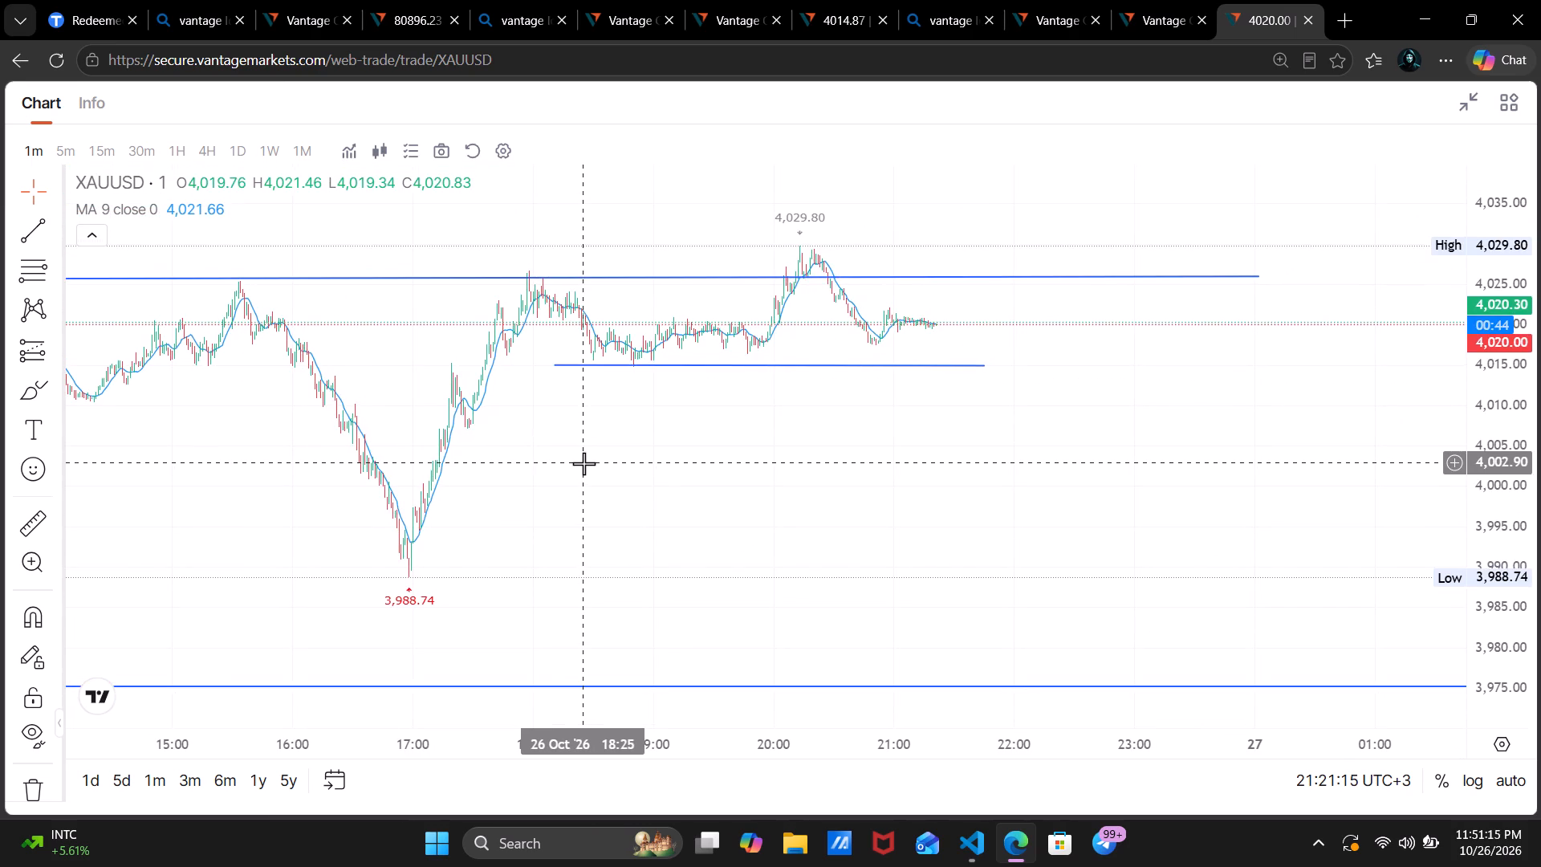
scroll(583, 463, "down", 5)
left_click_drag(908, 503, 717, 536)
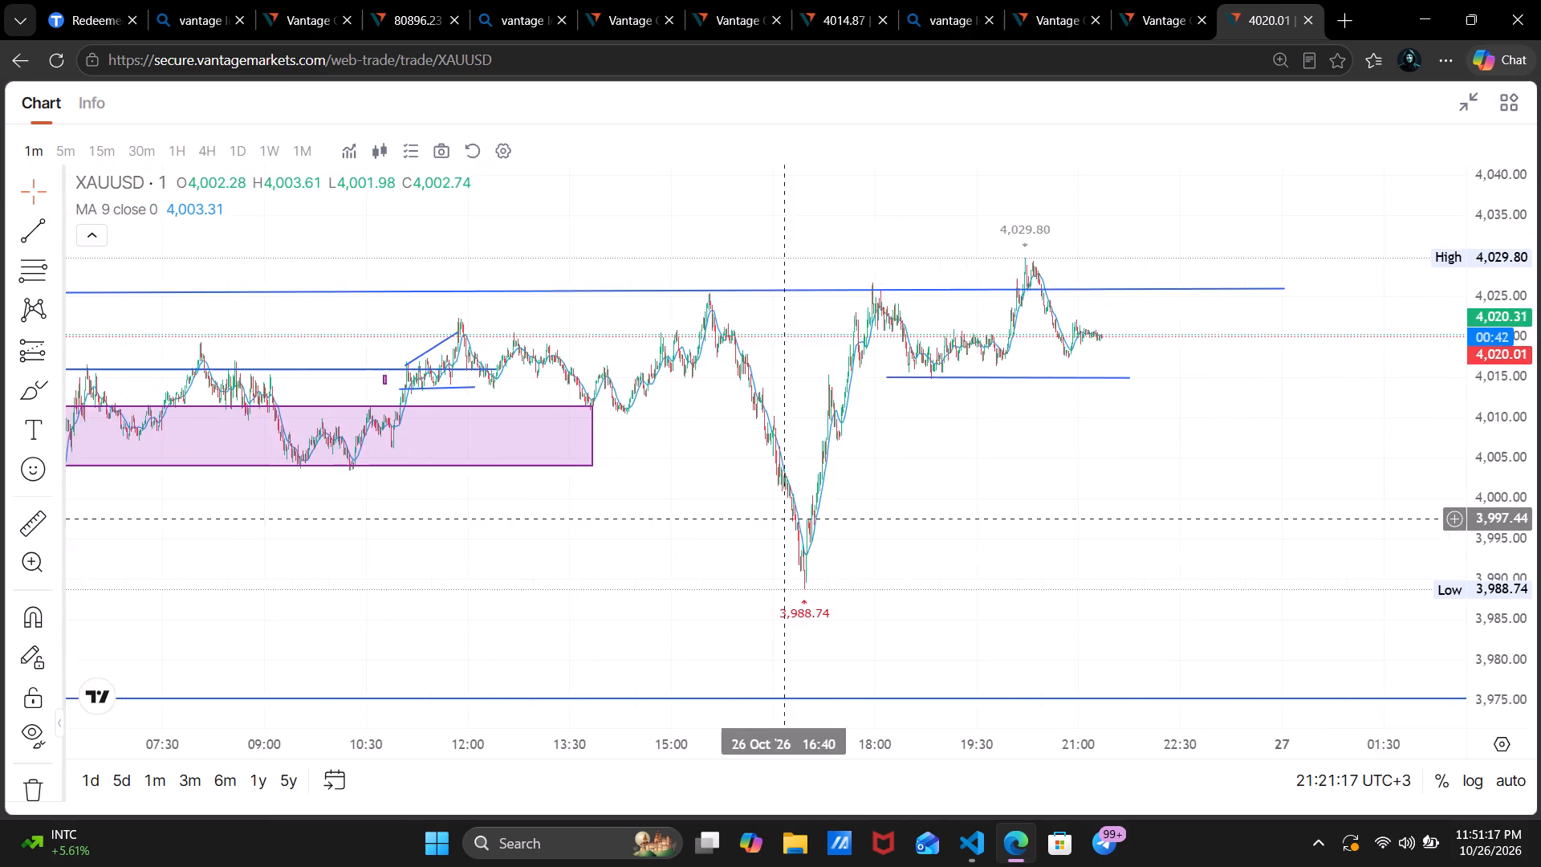
left_click_drag(717, 536, 676, 547)
scroll(951, 478, "up", 3)
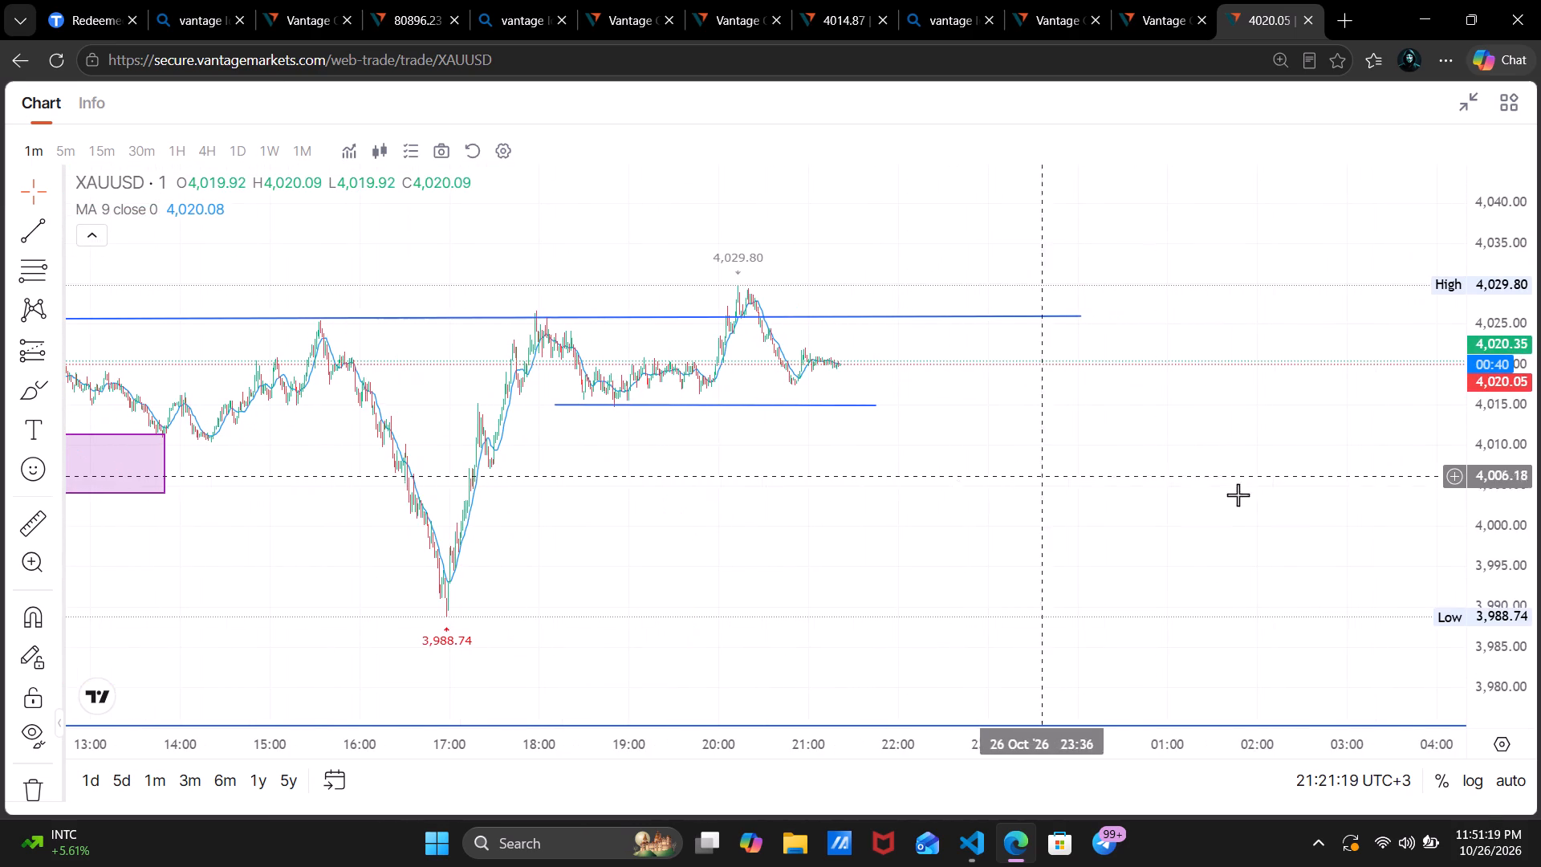
Stretch the 1-minute price scale and examine the candles from about 18:00 onward between the resistance and support lines.
left_click_drag(1522, 542, 1464, 210)
scroll(1015, 332, "up", 1)
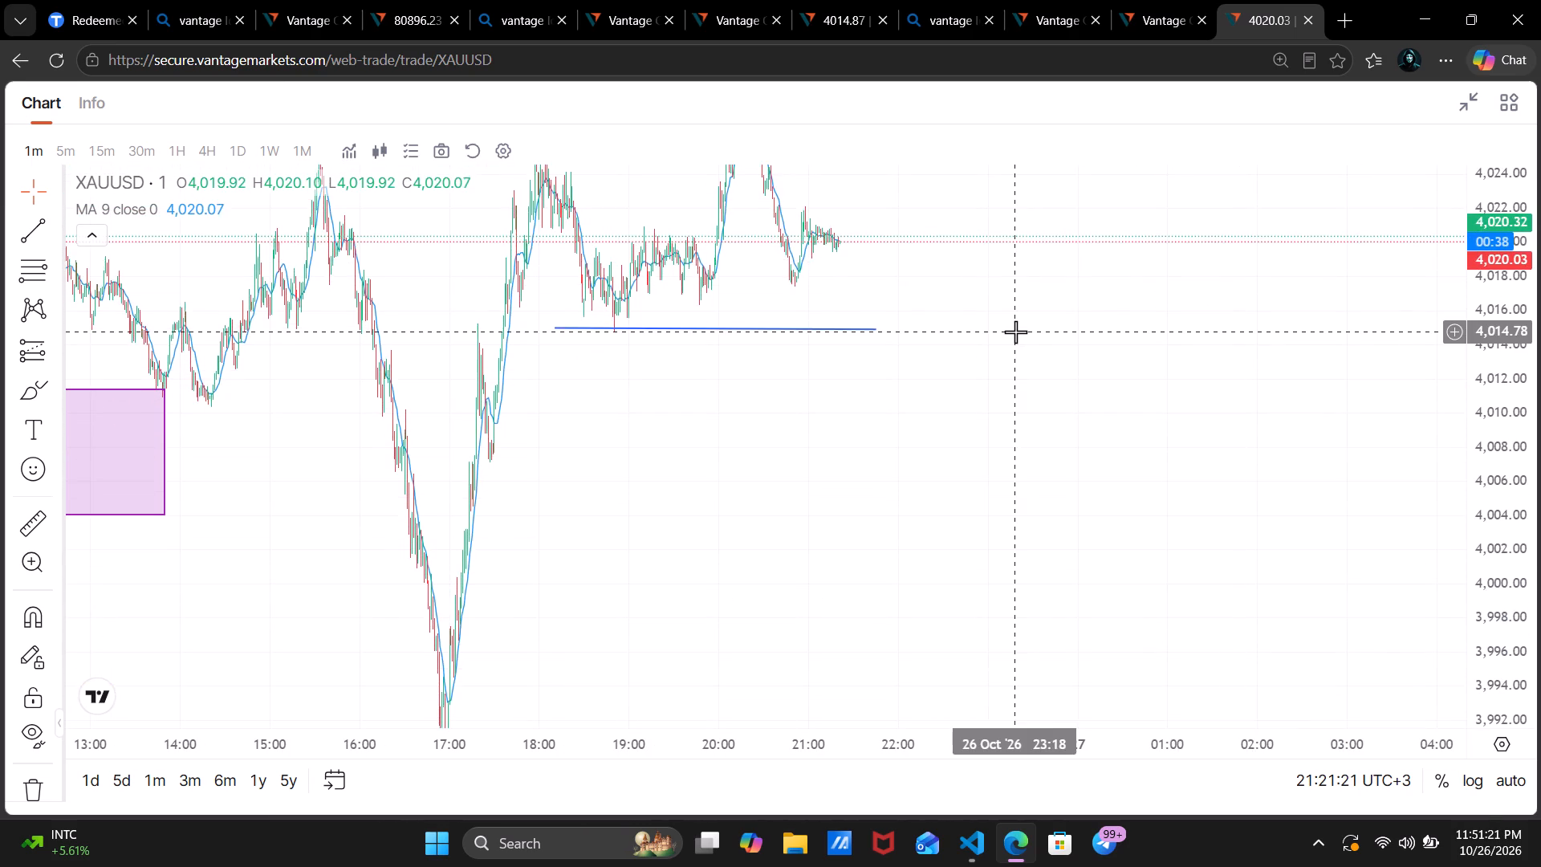
scroll(1015, 332, "up", 6)
left_click_drag(680, 286, 1099, 443)
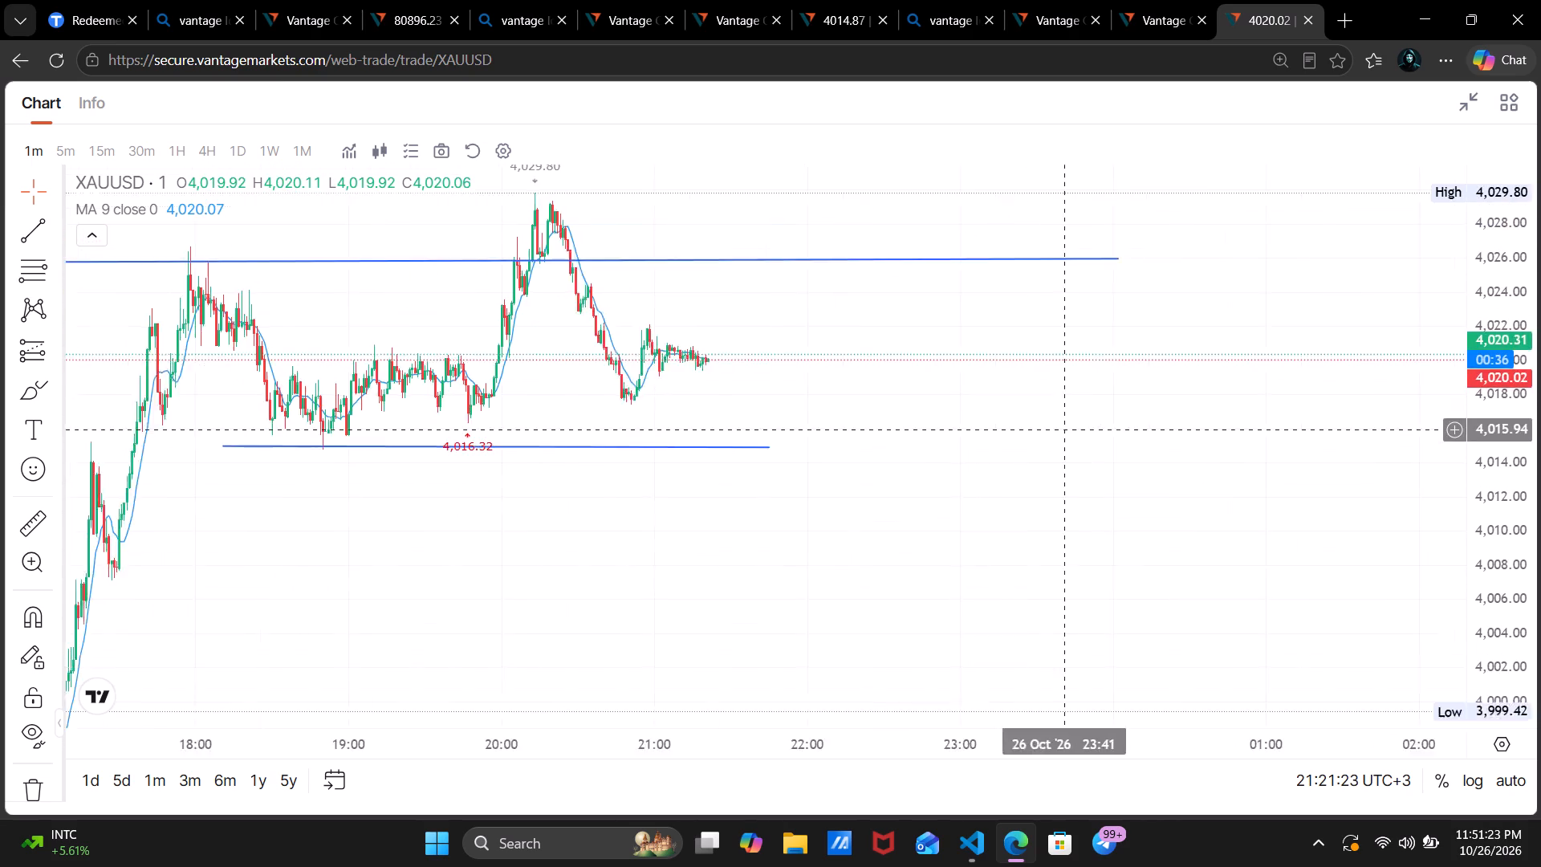
left_click_drag(1099, 443, 1141, 452)
scroll(1141, 452, "up", 3)
left_click_drag(750, 368, 1073, 450)
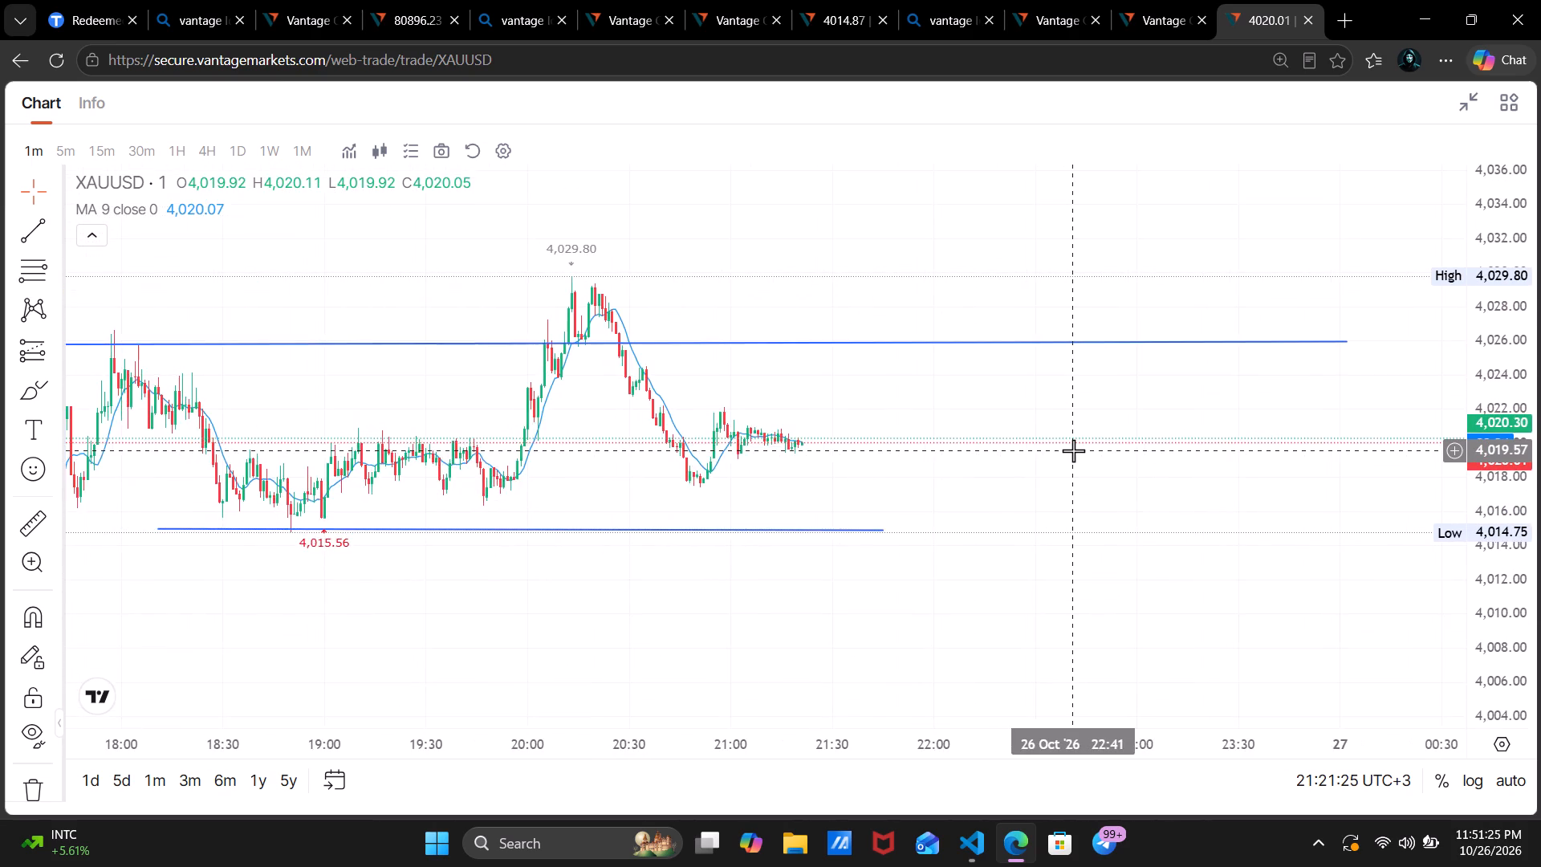
scroll(1073, 450, "up", 1)
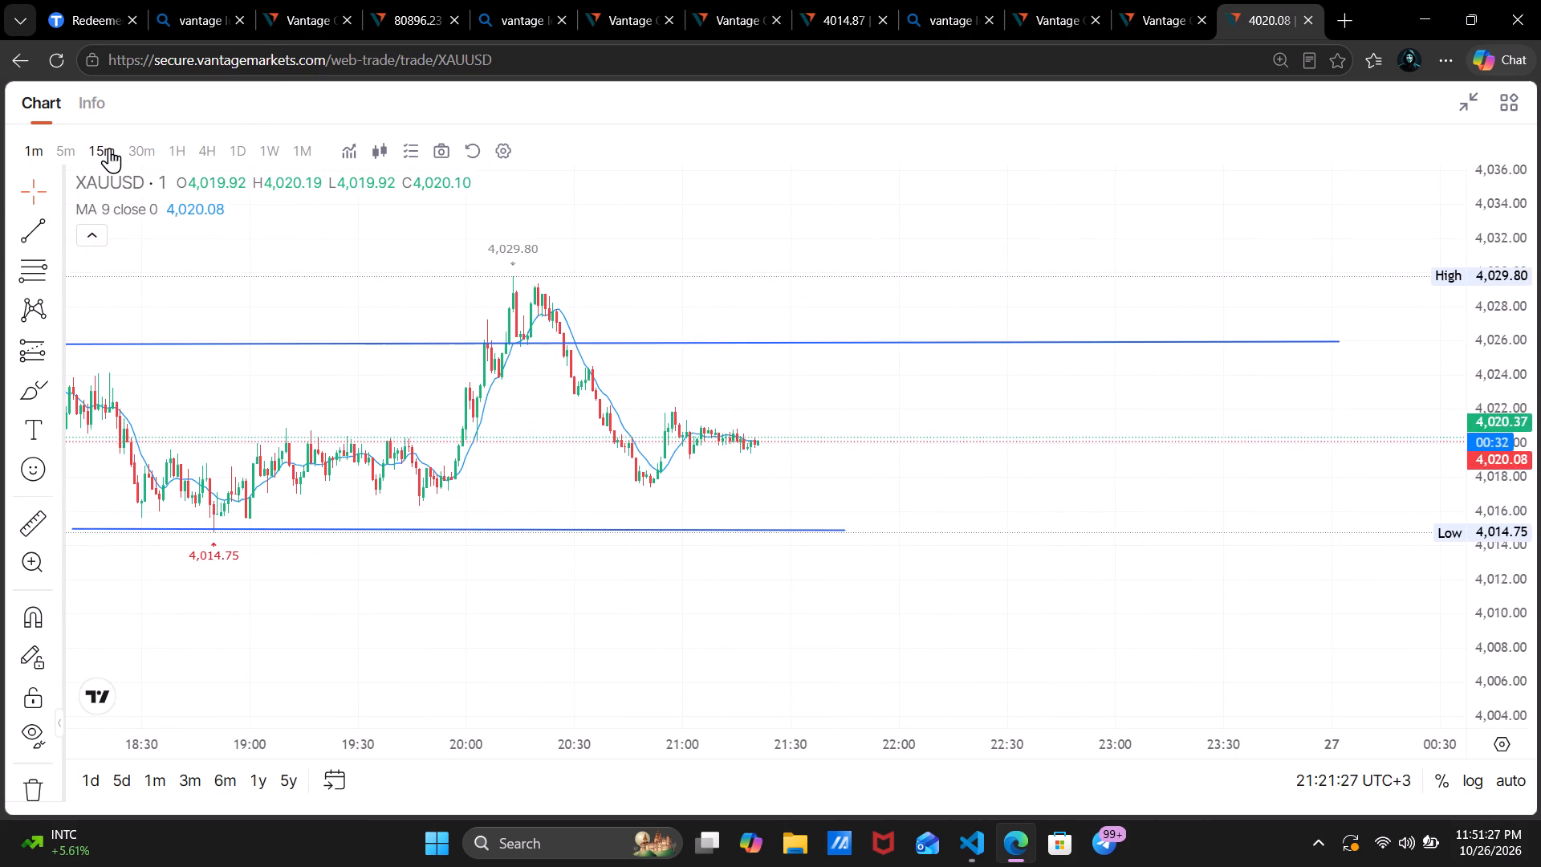
On the 15-minute chart, move the upper resistance line to about 4,032, spanning roughly 22 October 07:15 to 27 October 19:15.
left_click(109, 148)
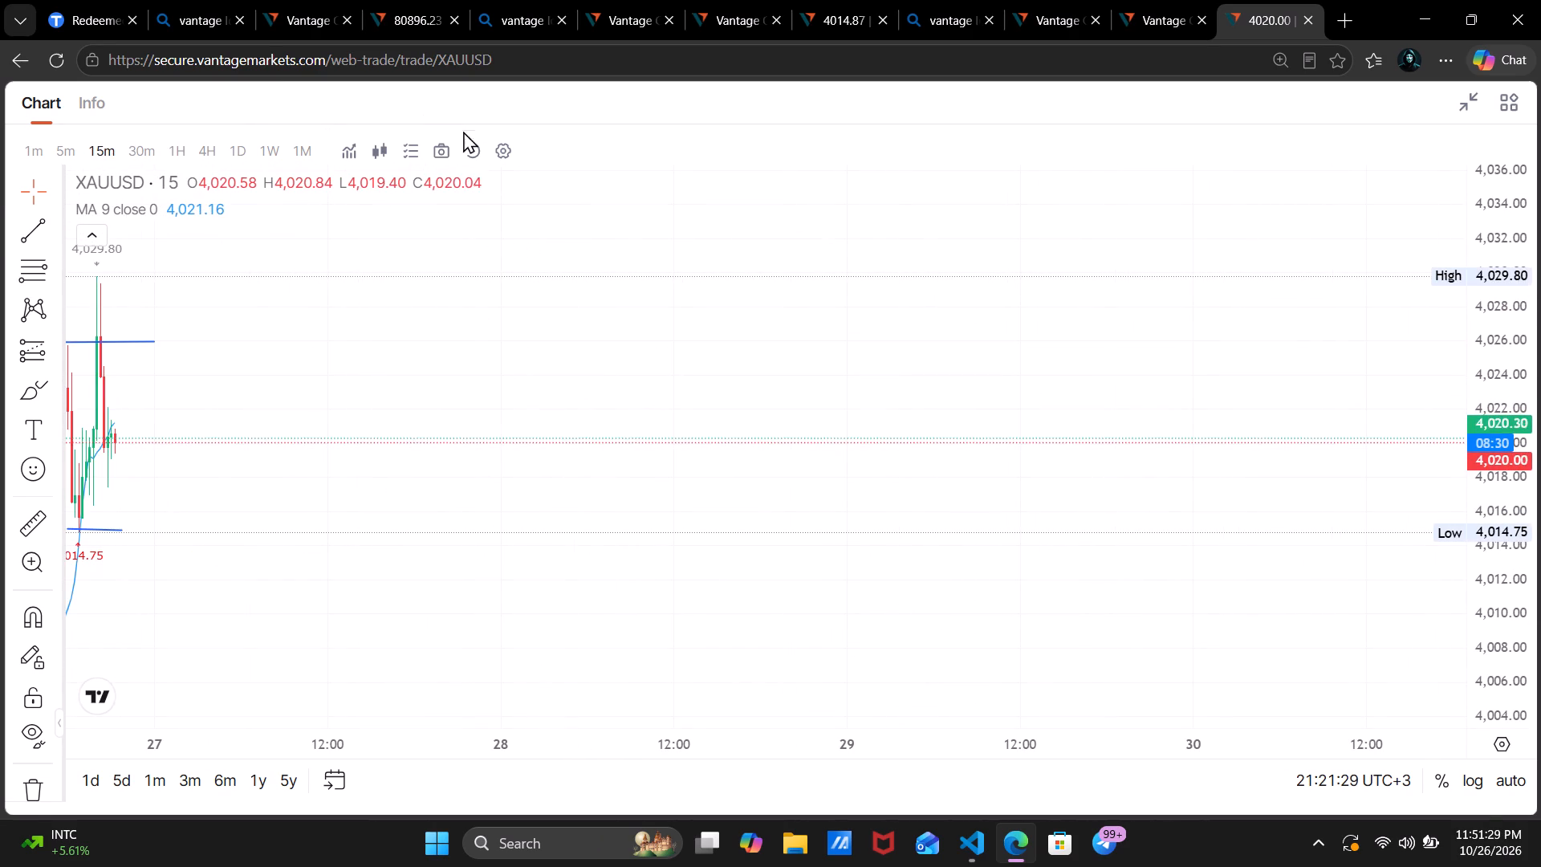
left_click_drag(447, 340, 1108, 319)
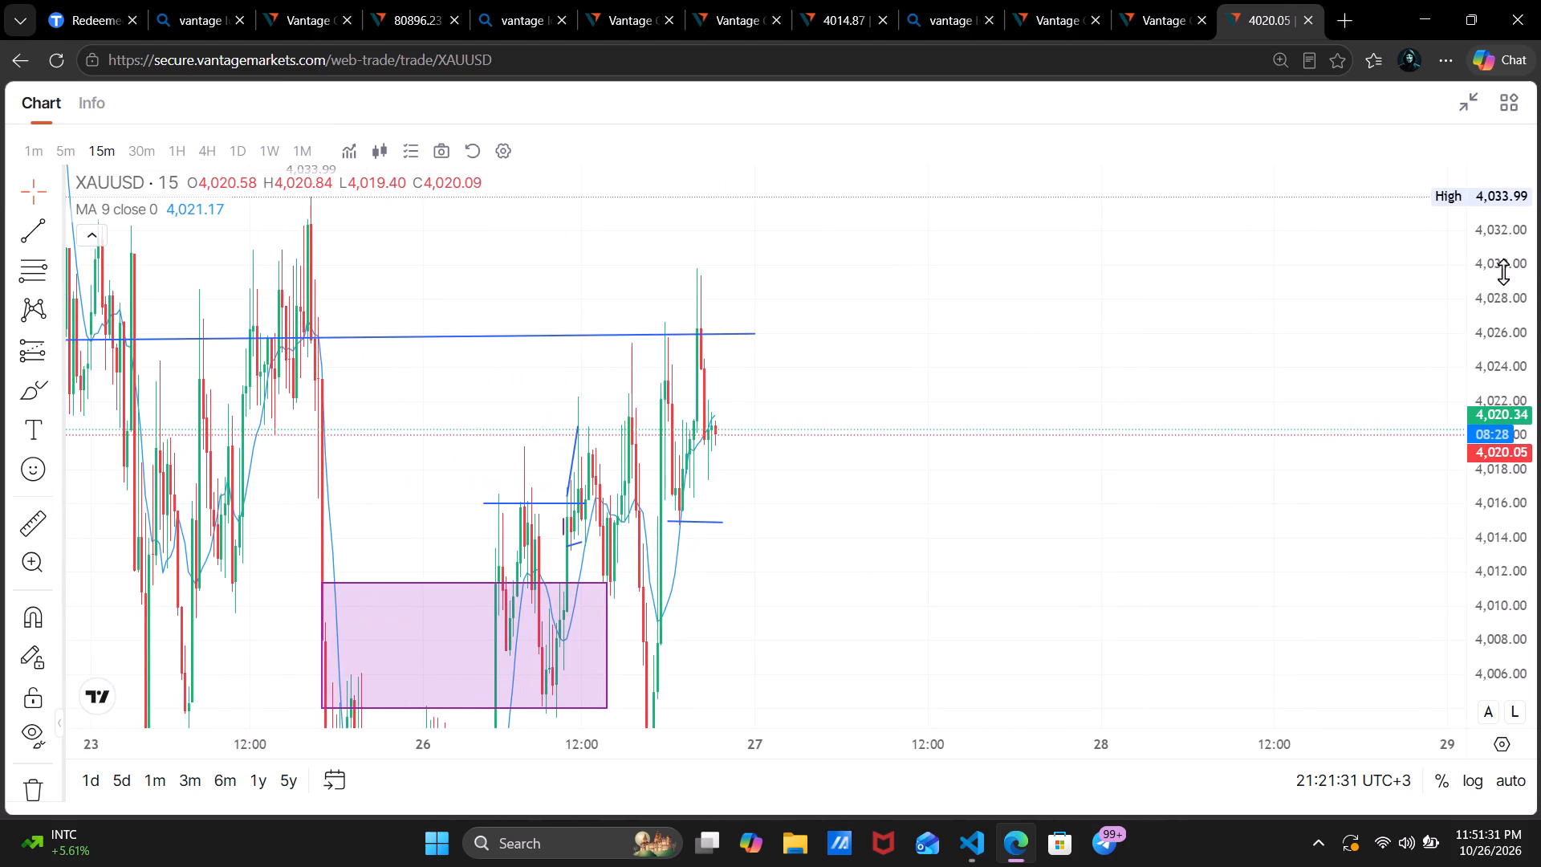
left_click_drag(1509, 256, 1540, 650)
scroll(1081, 657, "down", 3)
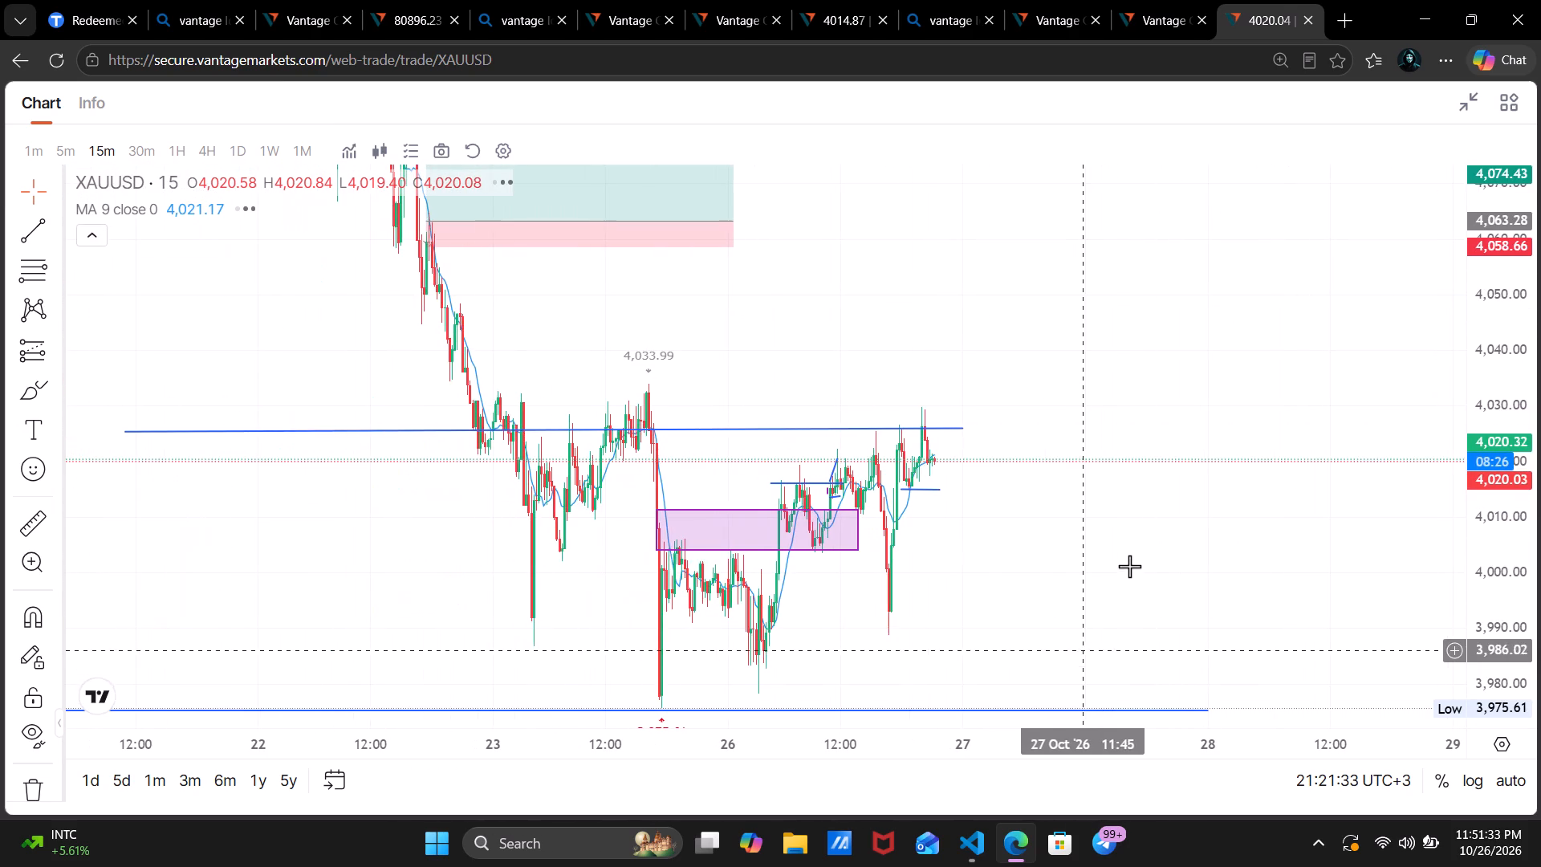
left_click_drag(1137, 556, 1254, 450)
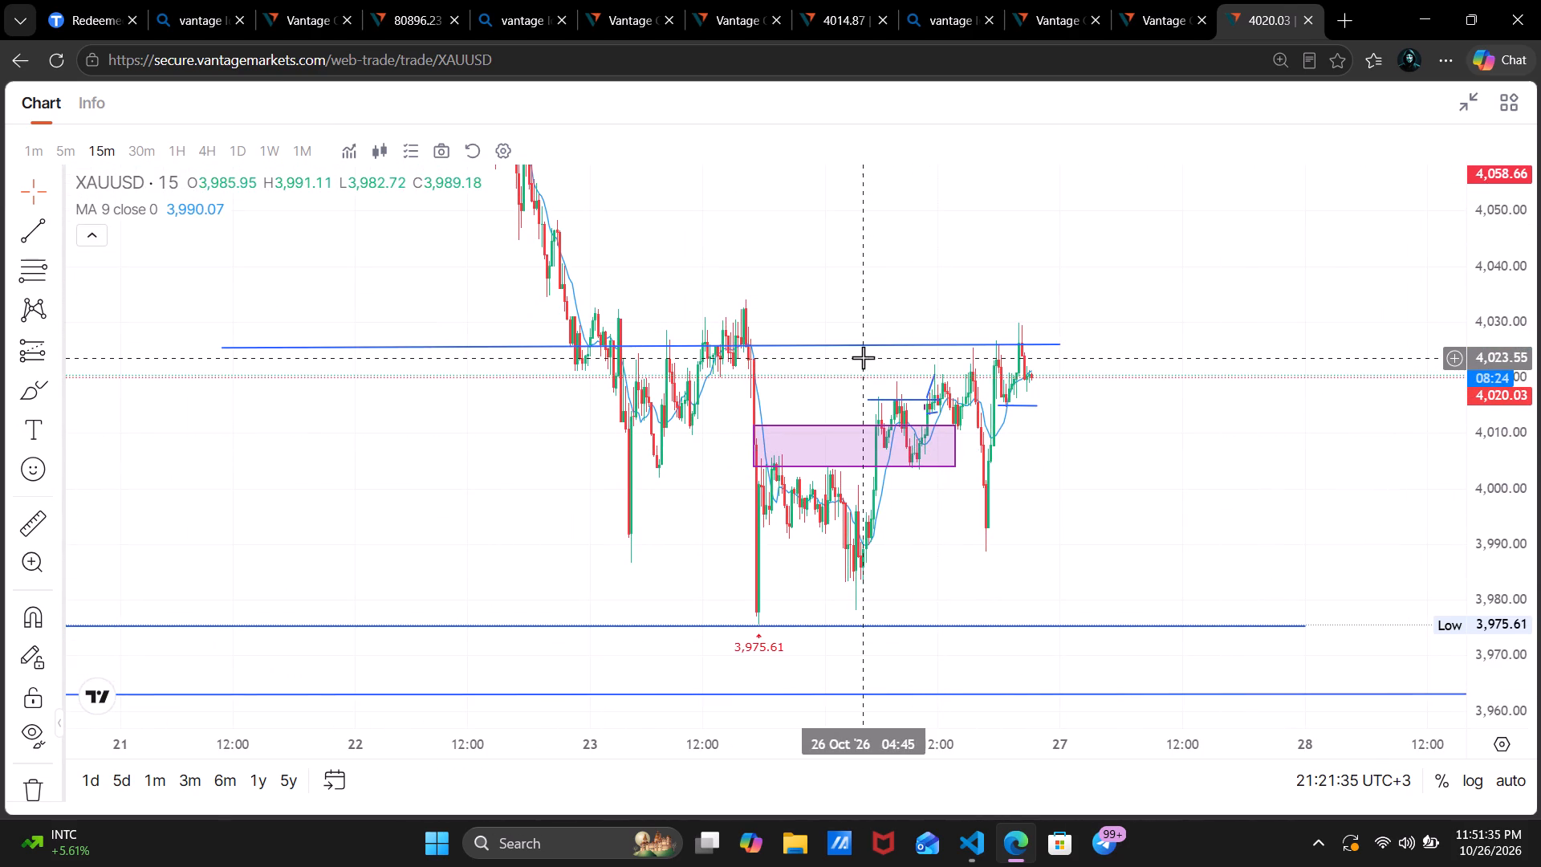
left_click_drag(860, 346, 911, 310)
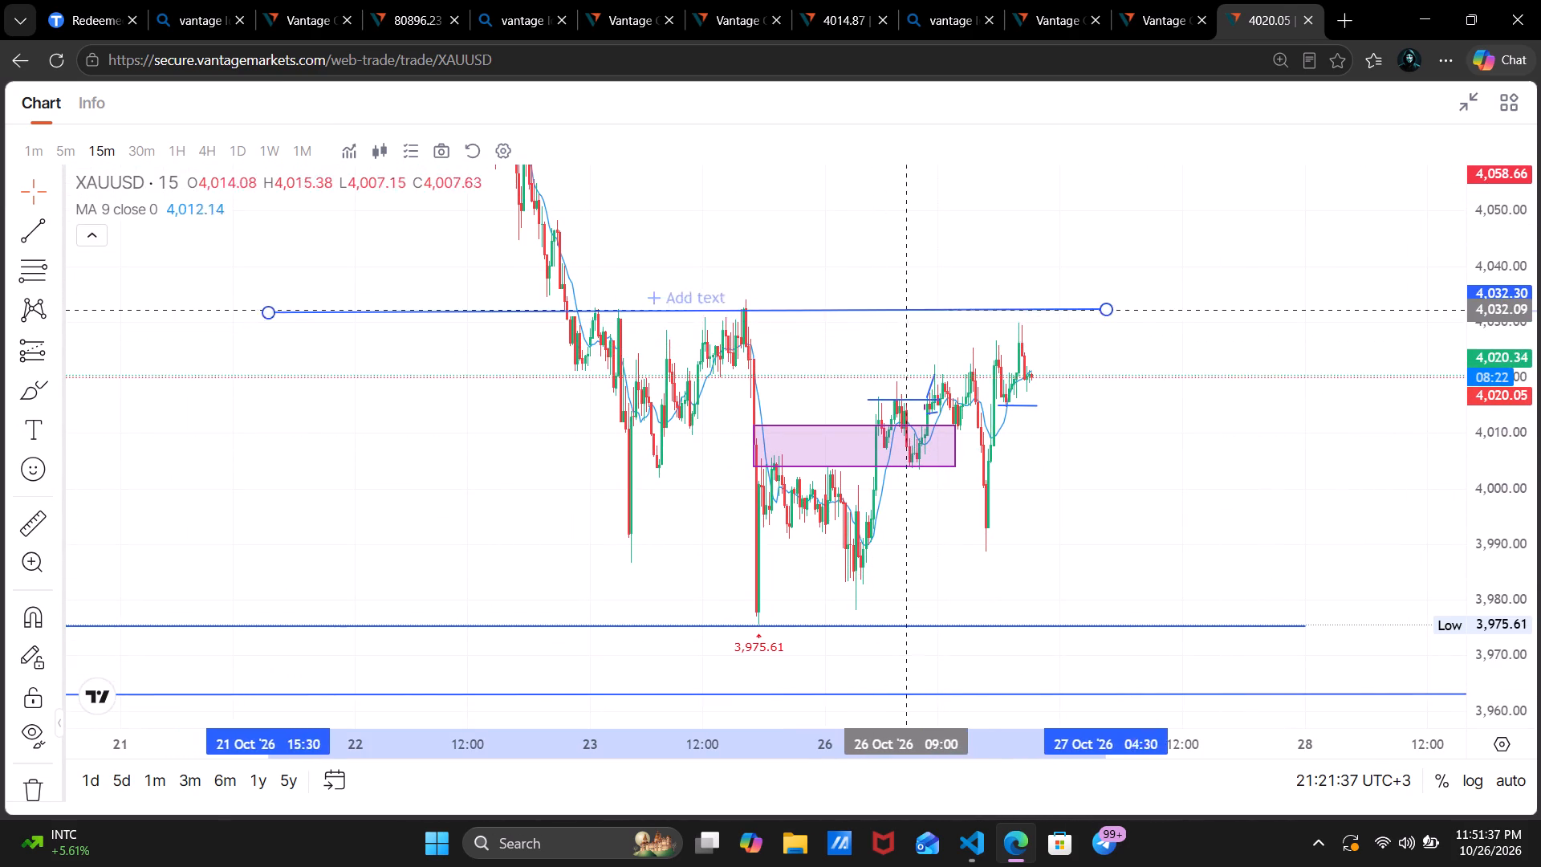
left_click_drag(911, 310, 1059, 313)
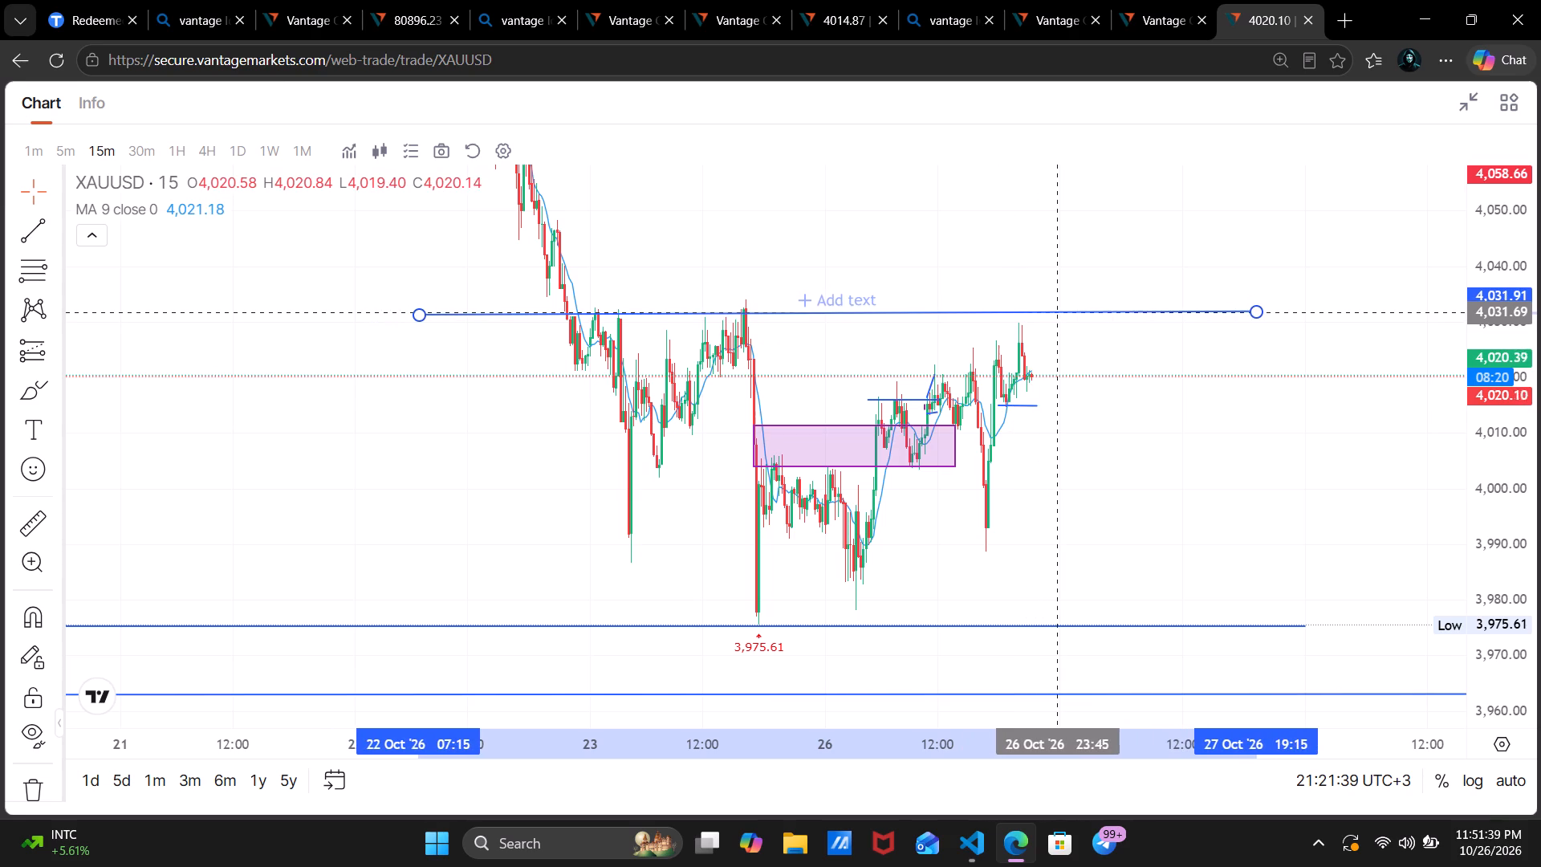
left_click_drag(1059, 313, 1060, 313)
left_click(1108, 404)
Examine the 15-minute candles from 23 to 26 October against the moved resistance line, the purple zone and the support lines.
scroll(1108, 404, "up", 2)
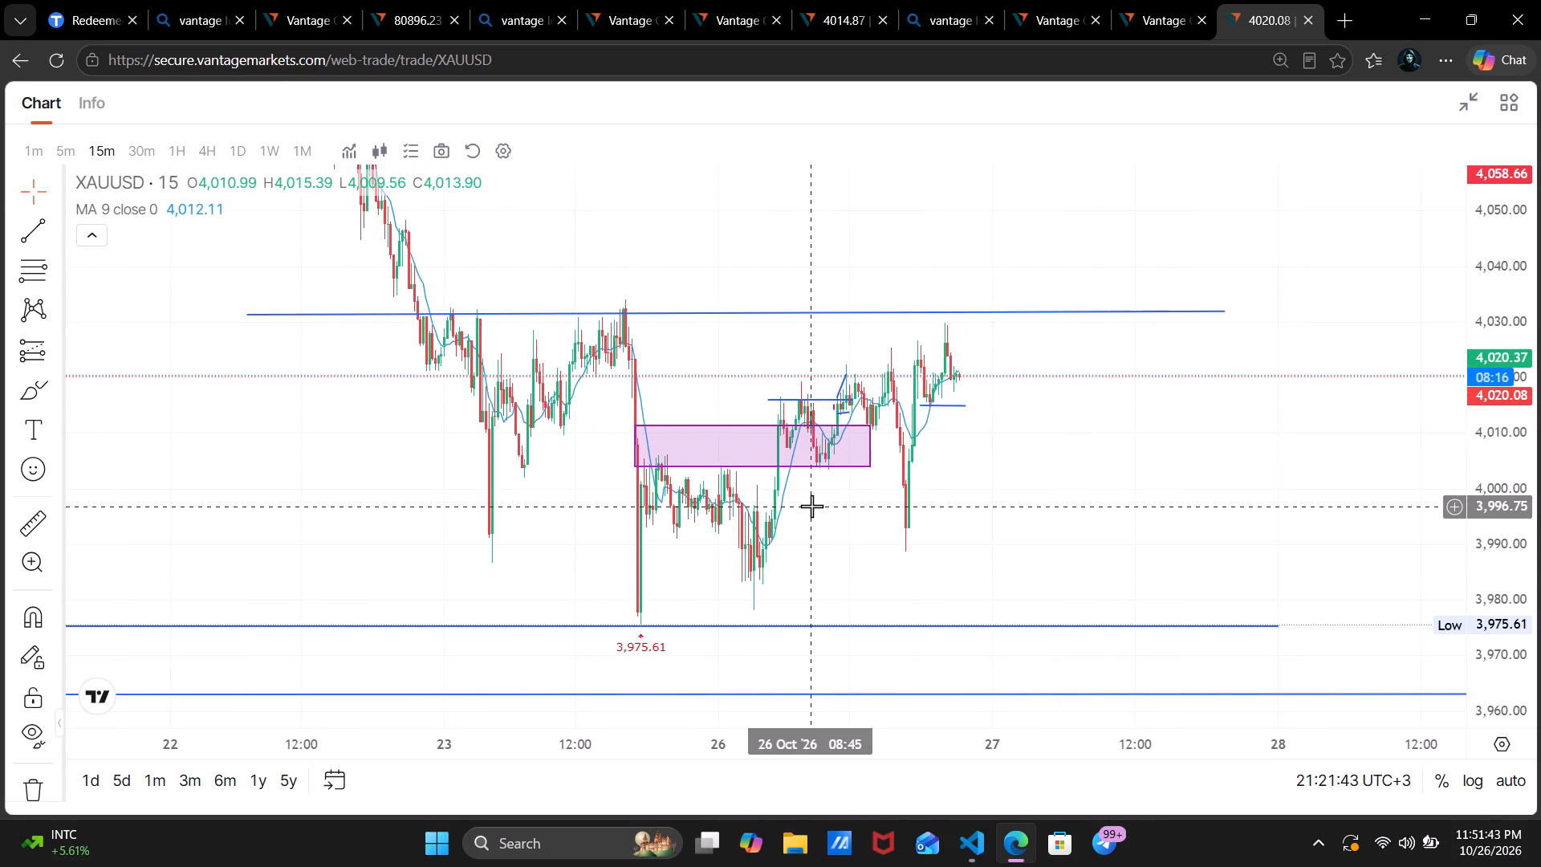
scroll(811, 506, "up", 2)
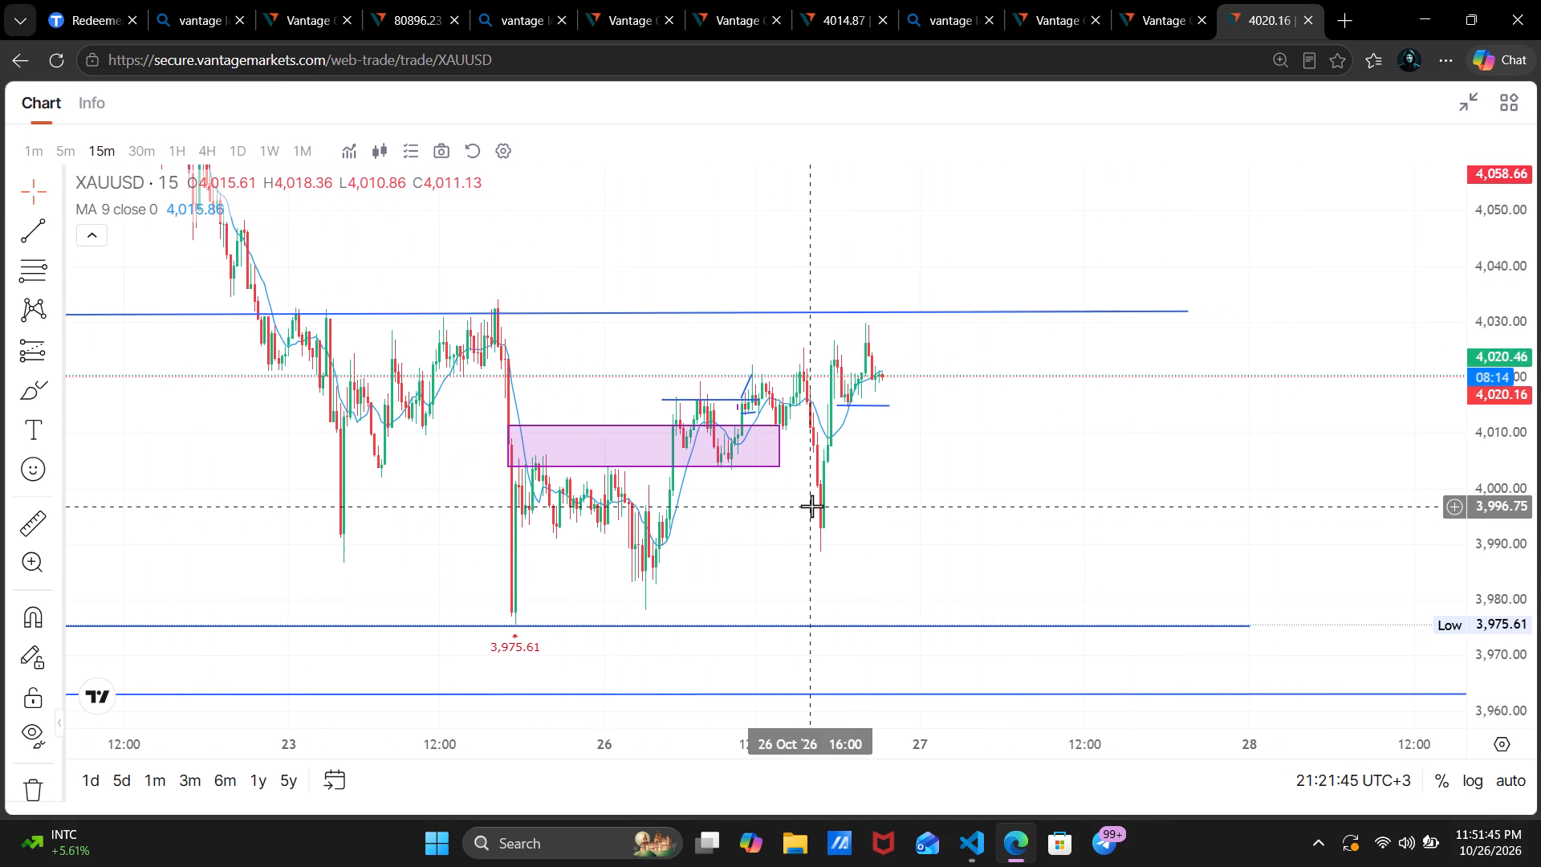
scroll(762, 505, "up", 3)
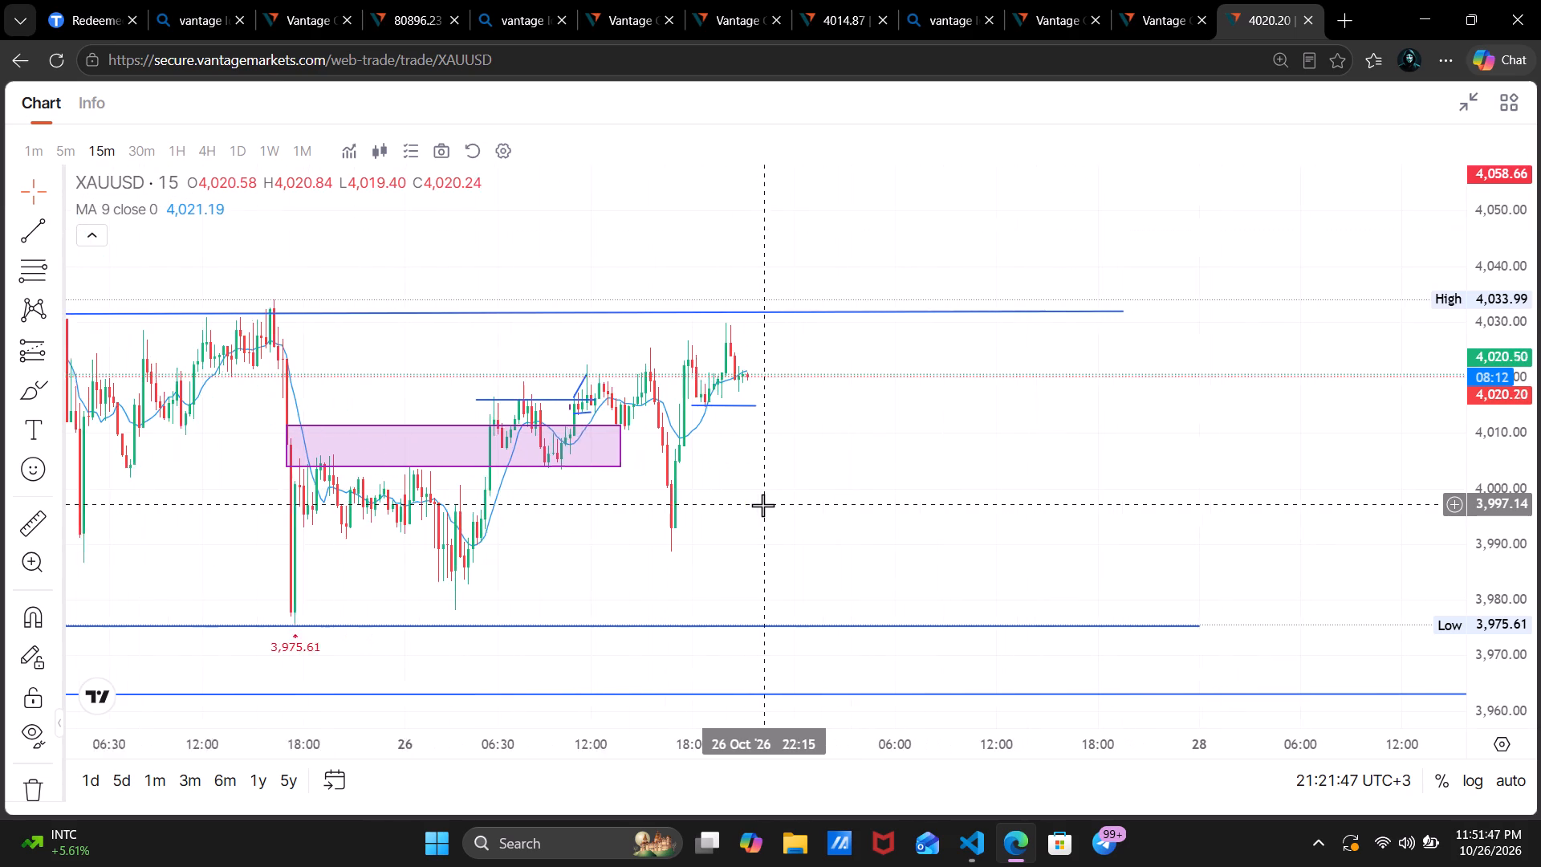
left_click_drag(835, 497, 1044, 462)
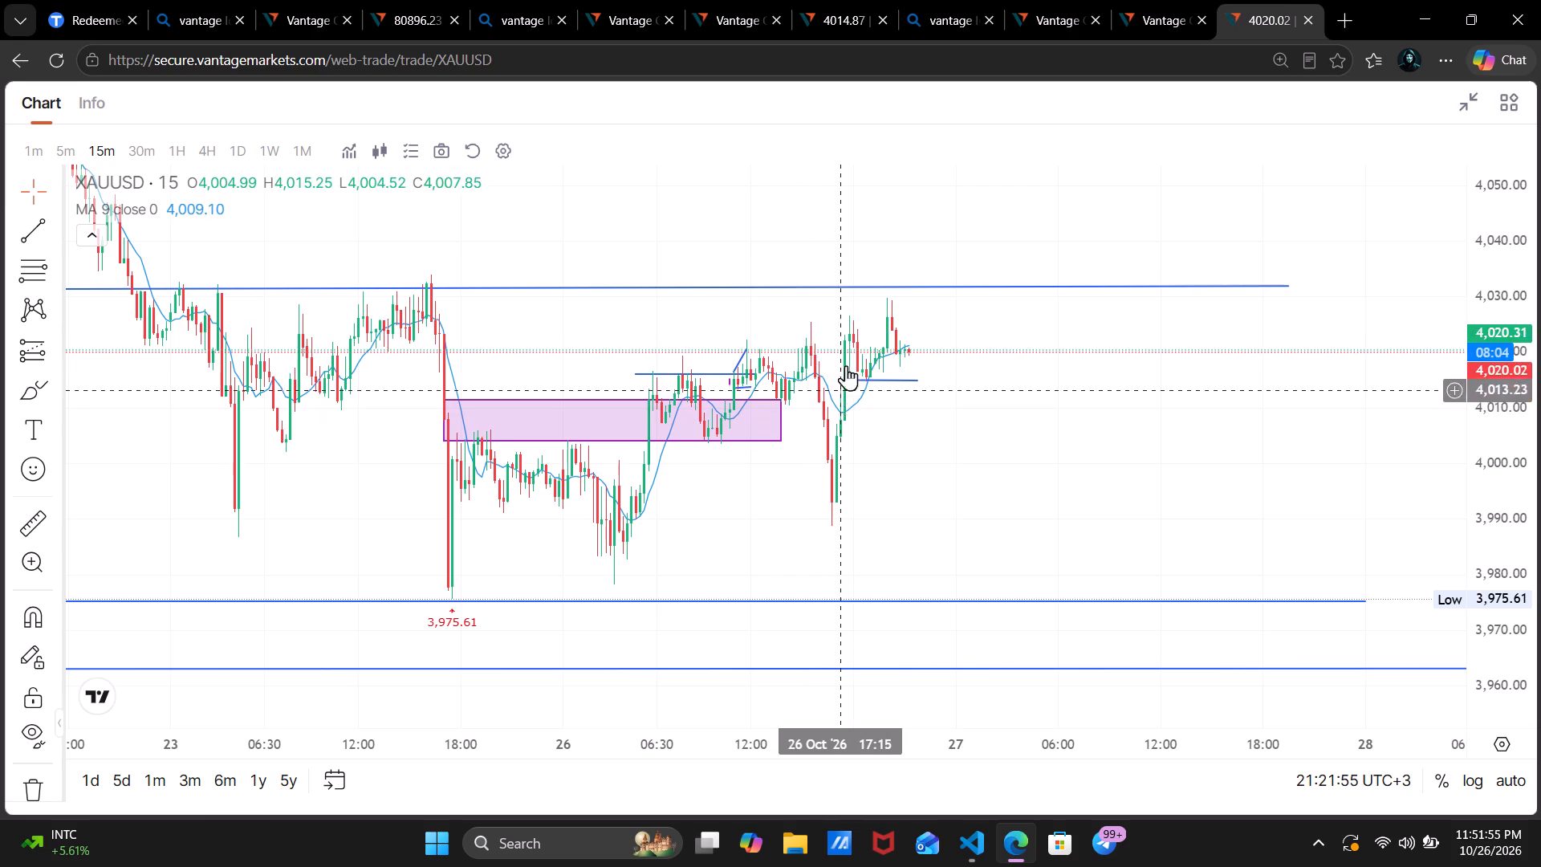
scroll(955, 397, "up", 2)
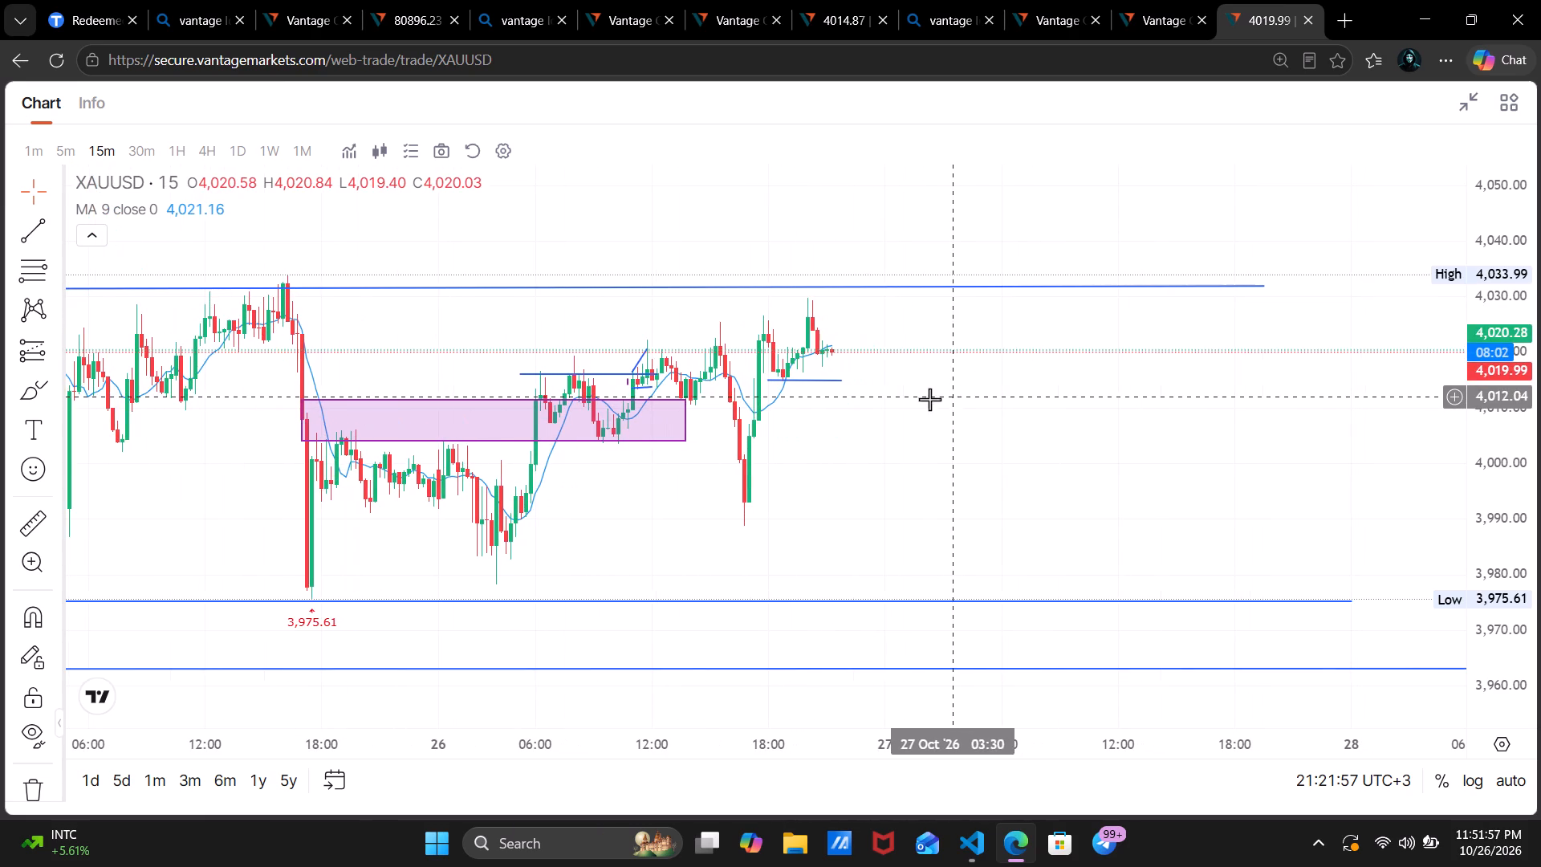
scroll(852, 425, "up", 1)
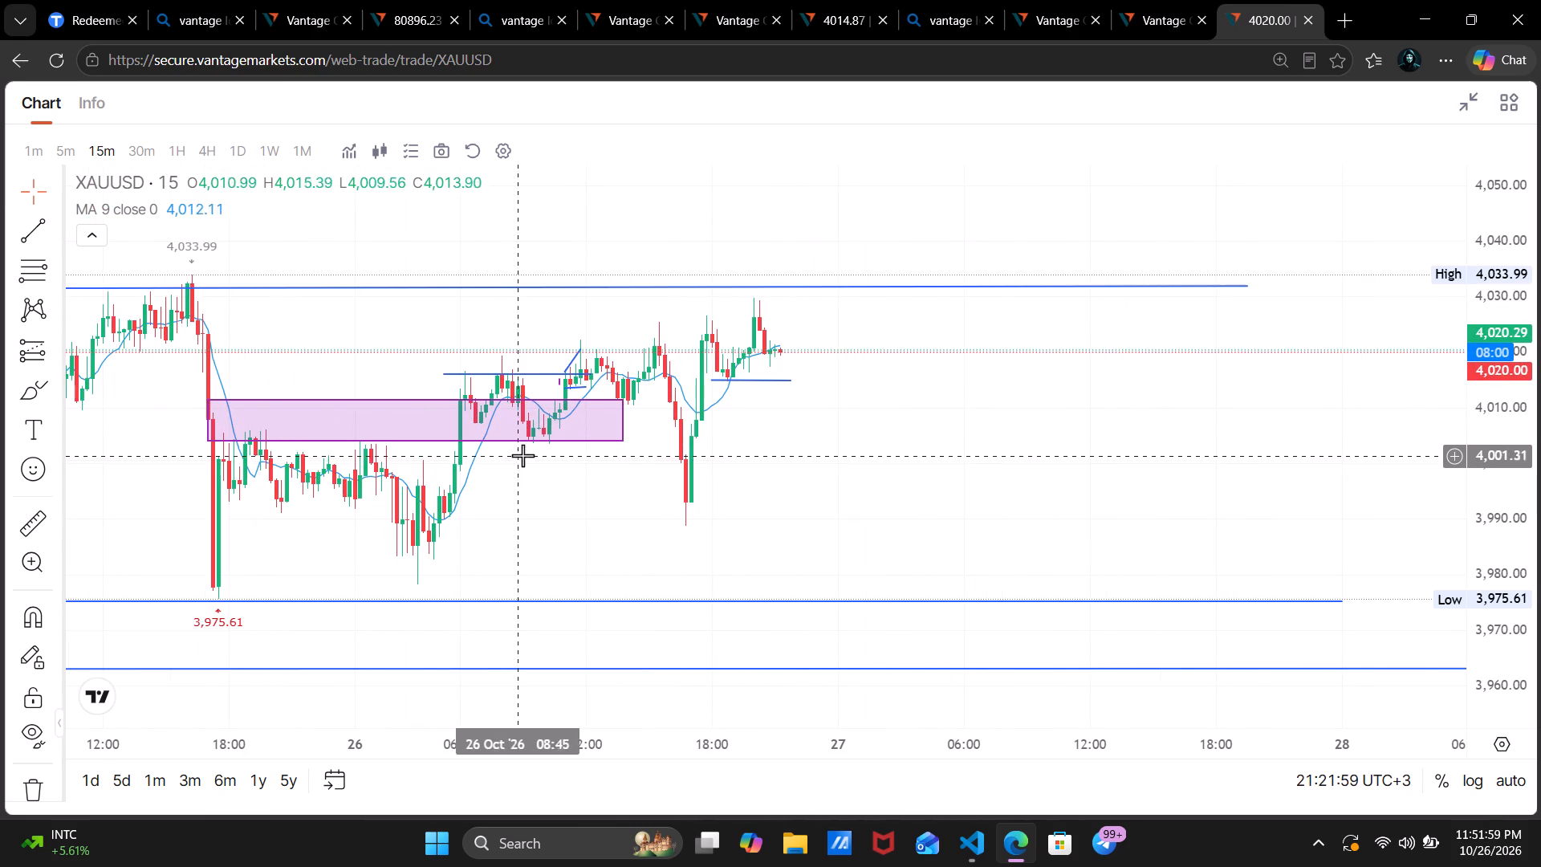
scroll(838, 381, "up", 1)
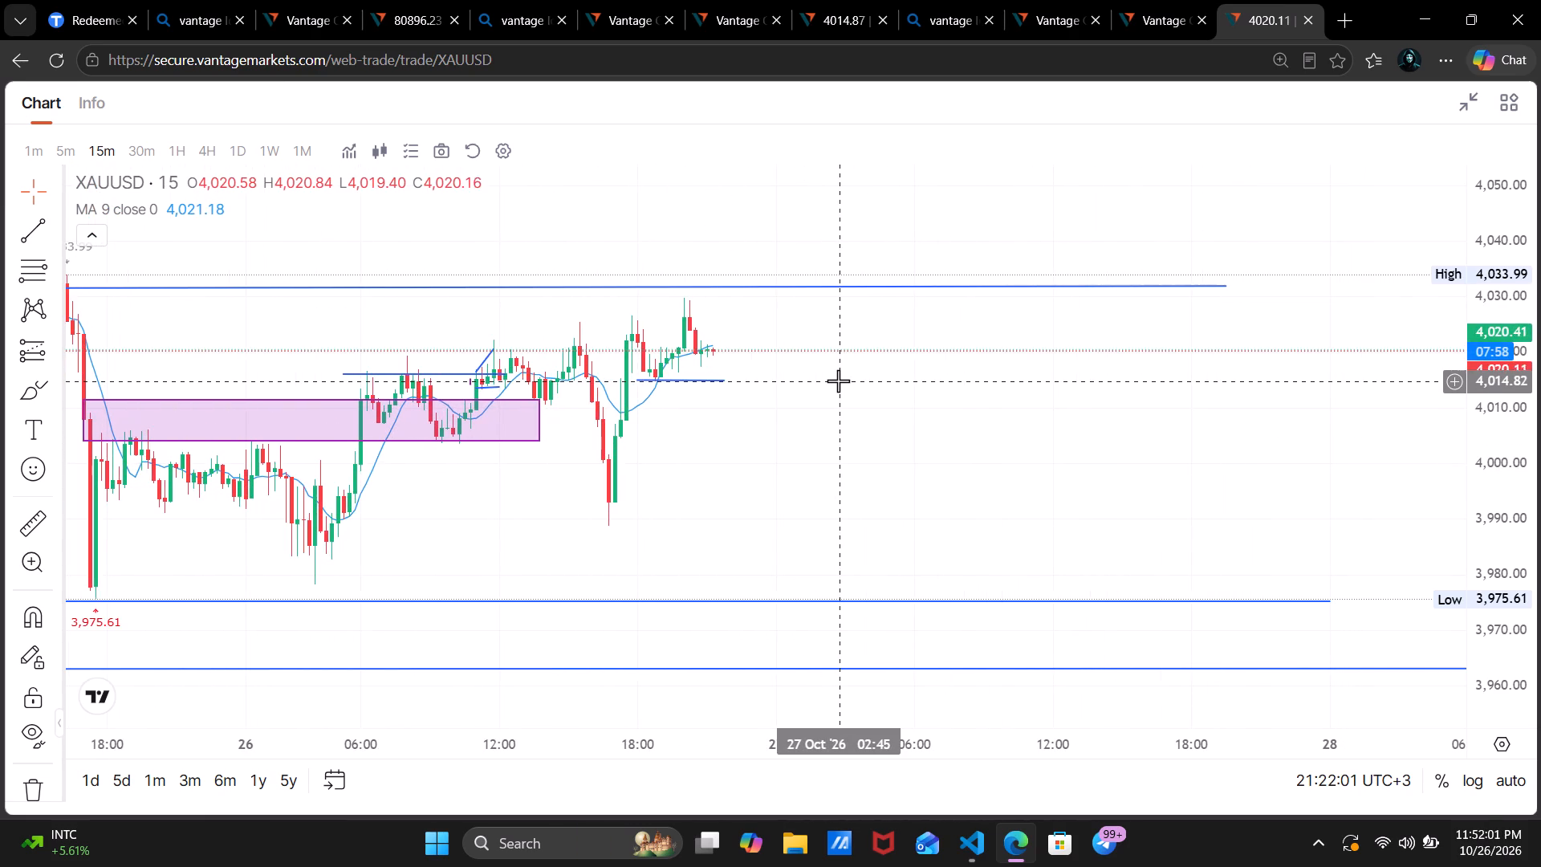
scroll(838, 381, "up", 1)
scroll(838, 381, "down", 5)
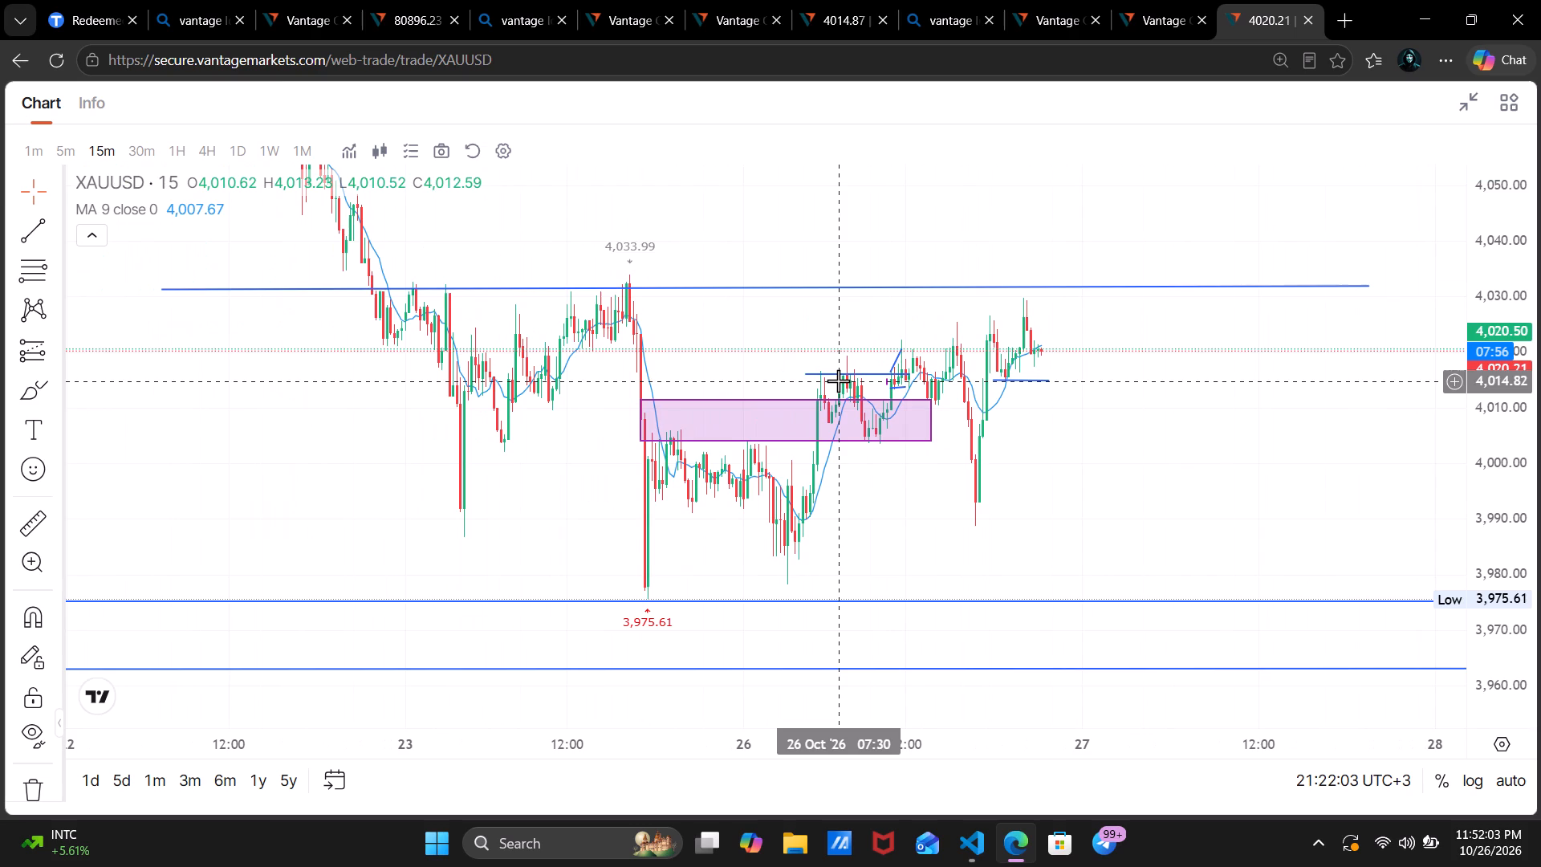
scroll(838, 381, "up", 1)
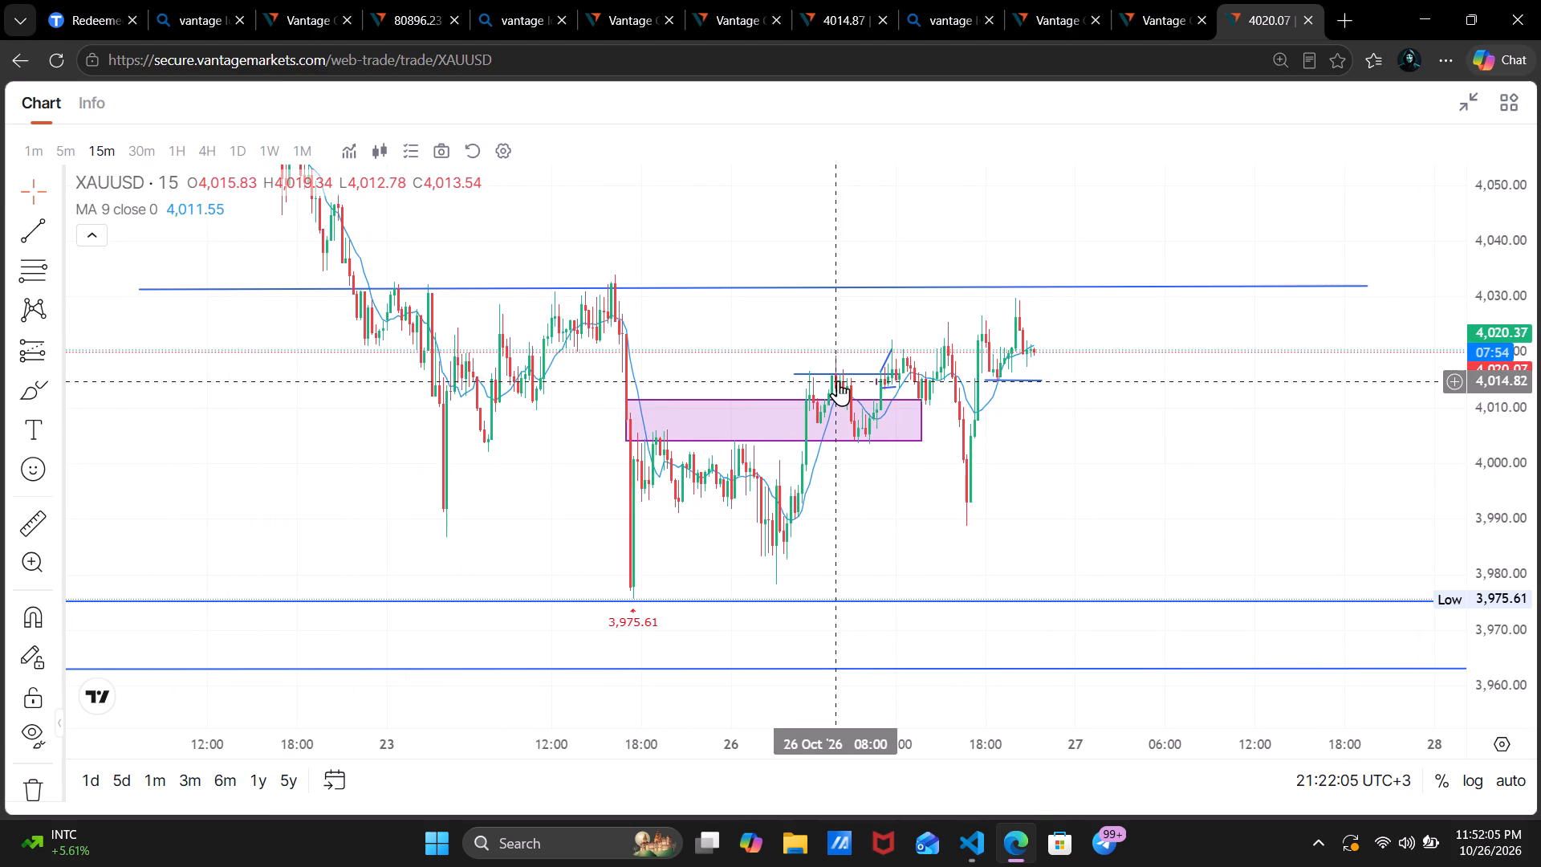
scroll(838, 381, "up", 1)
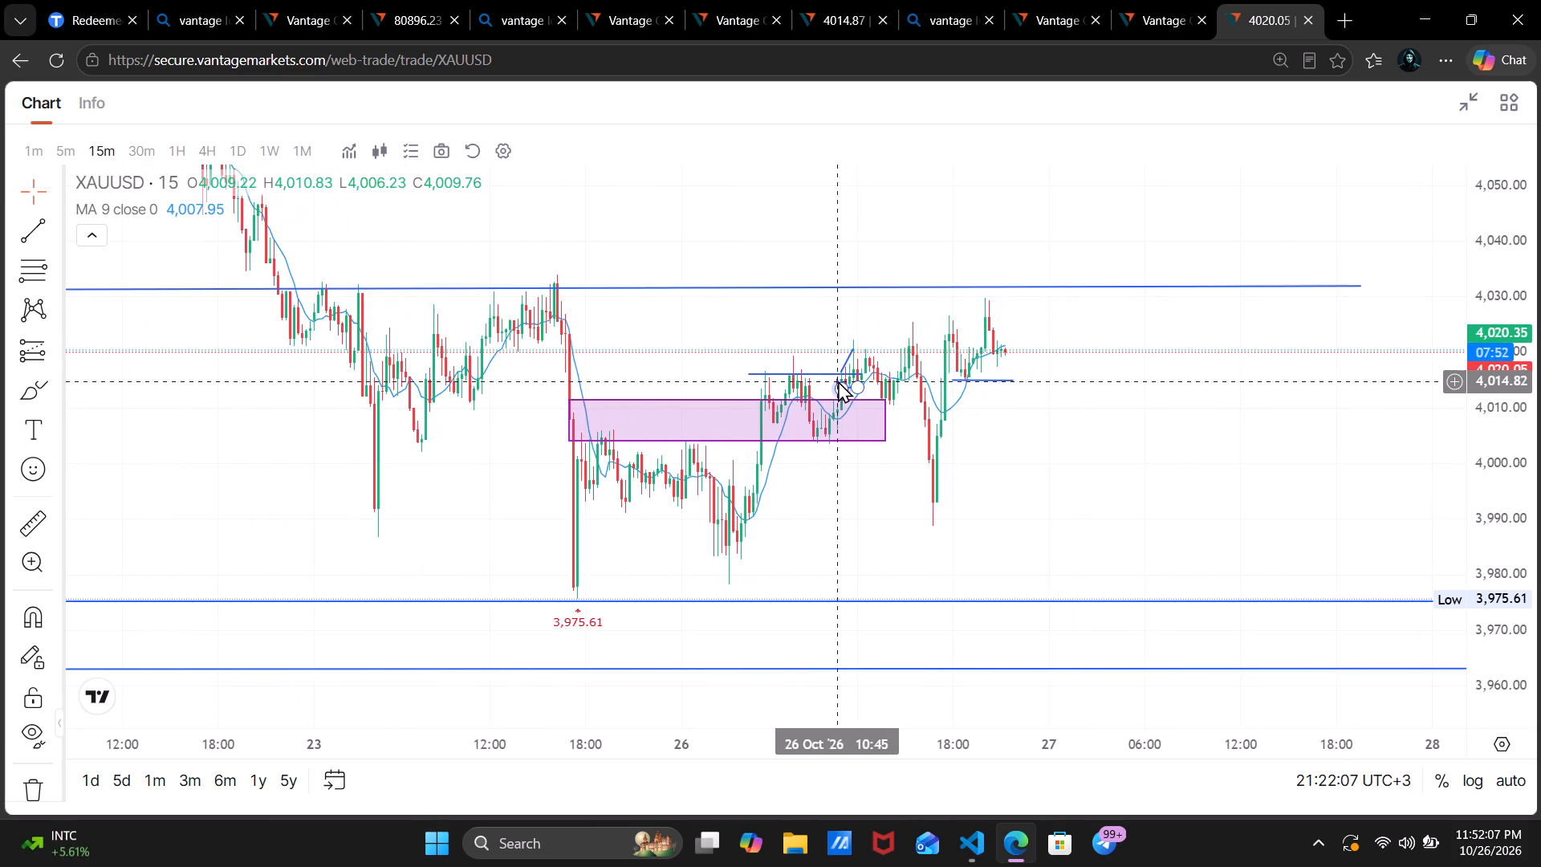
scroll(838, 381, "up", 3)
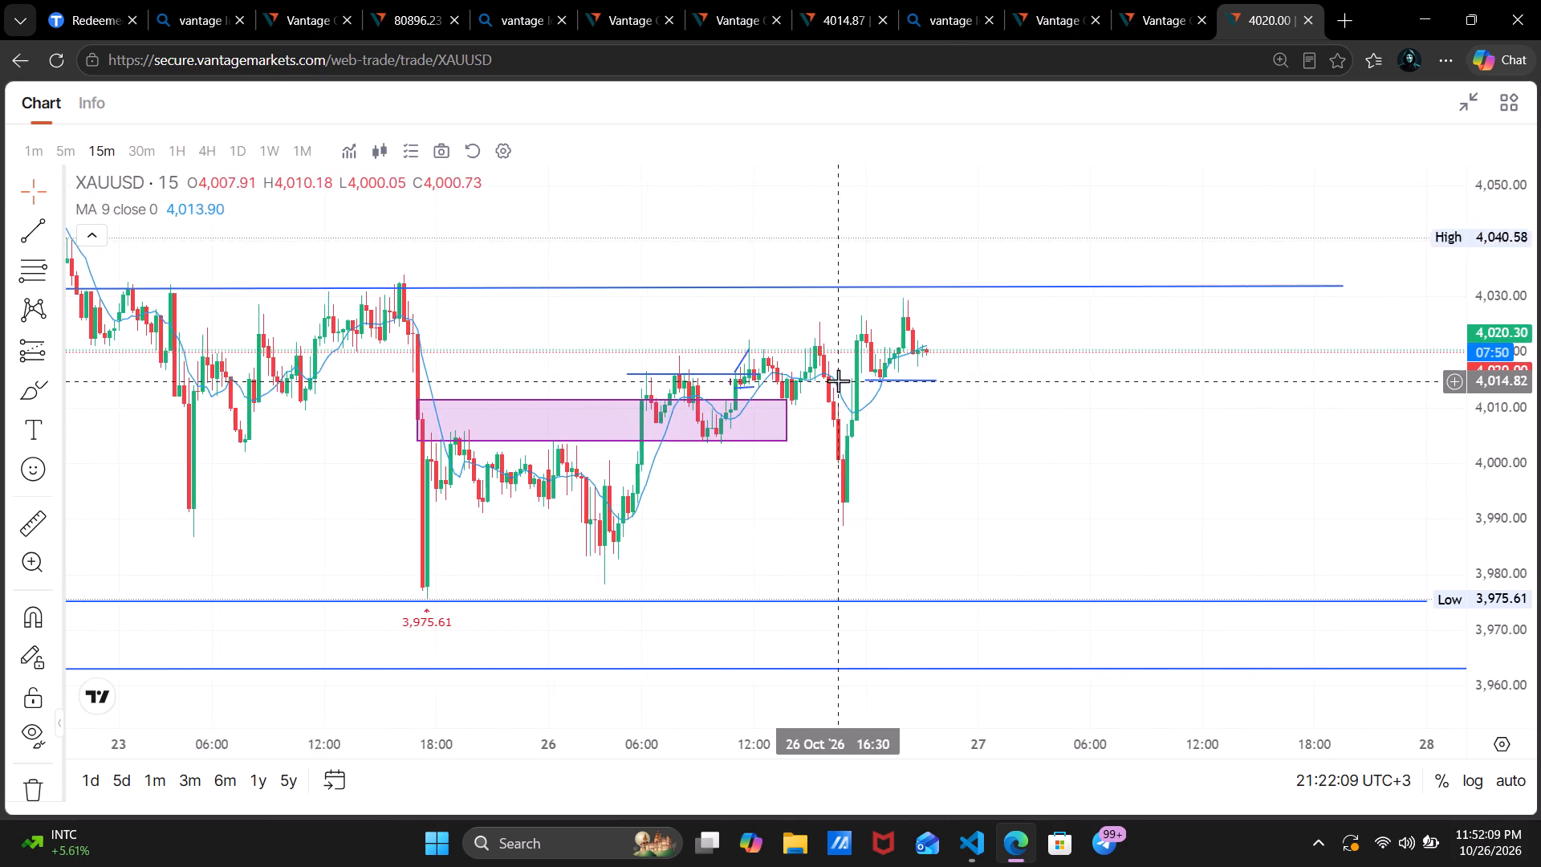
Examine the 15-minute candles from 22 to 26 October against the upper resistance line, the purple zone and the short support line.
scroll(838, 381, "up", 3)
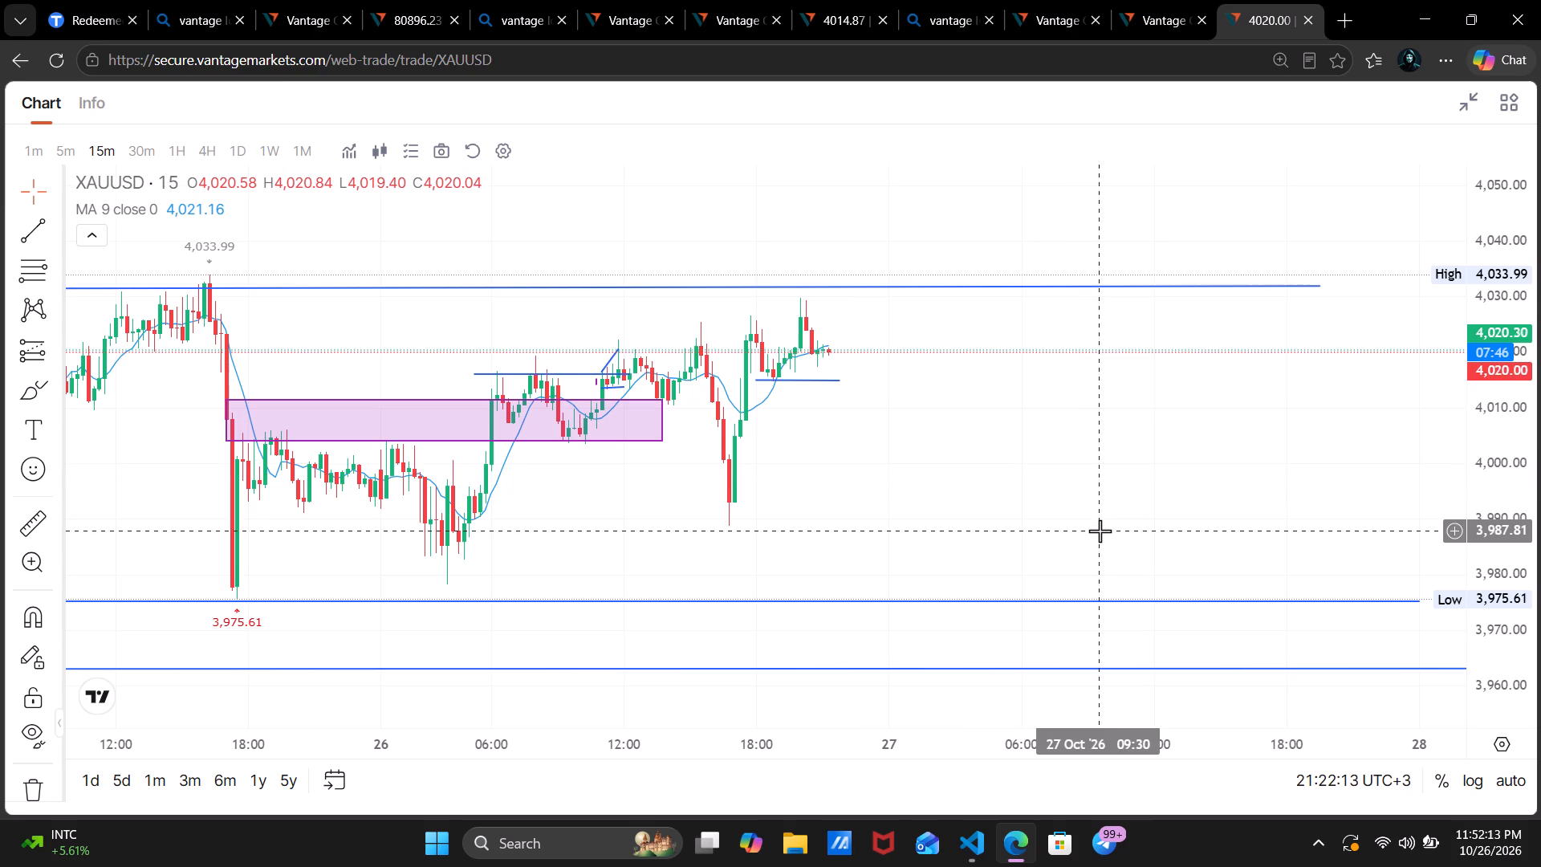
scroll(1100, 531, "up", 2)
left_click_drag(930, 438, 1177, 472)
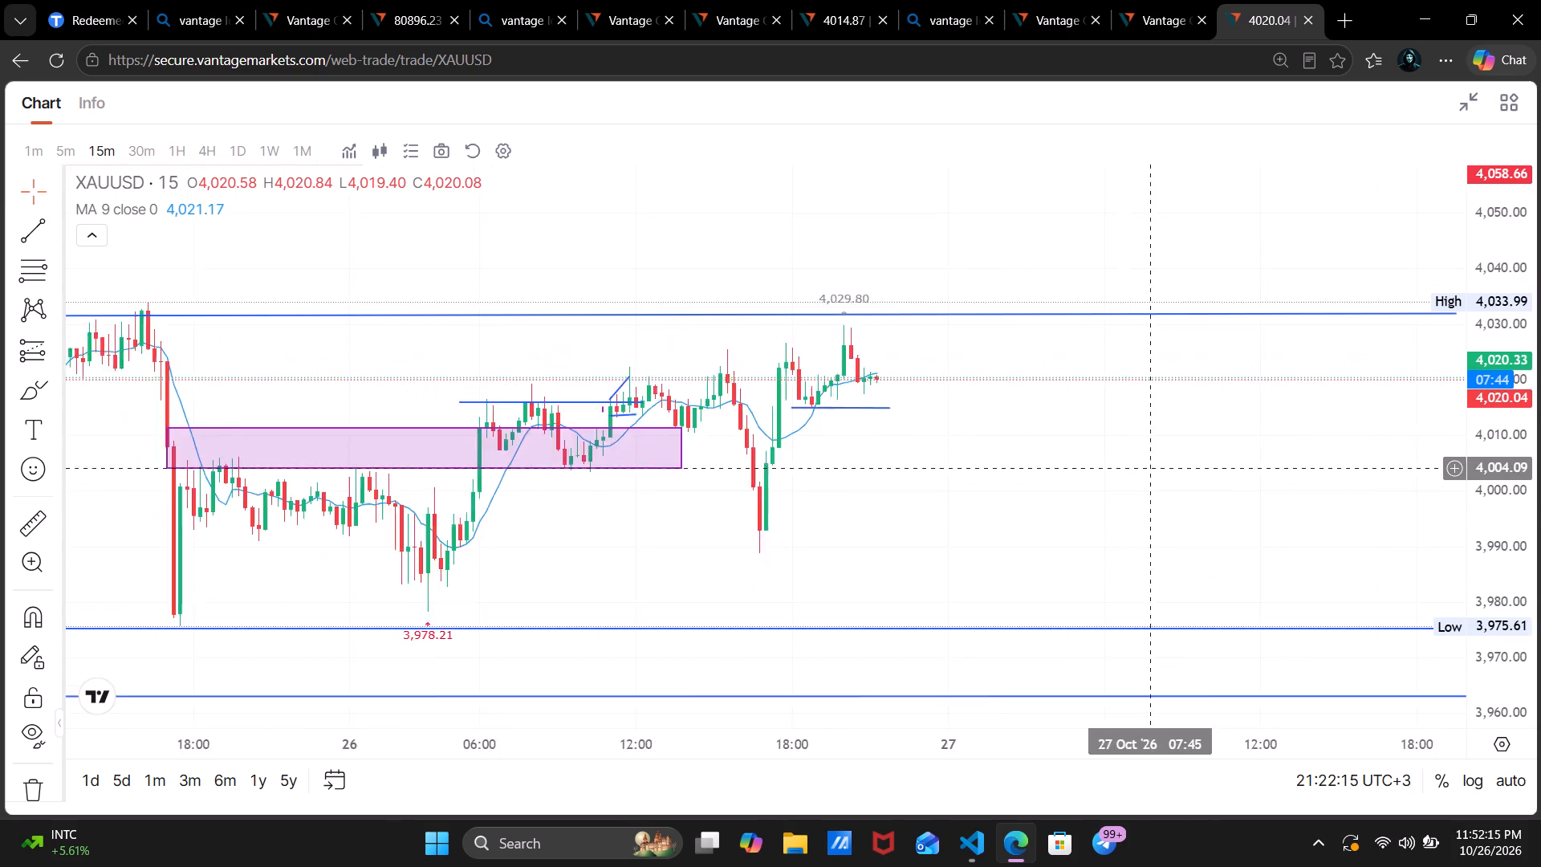
left_click_drag(1177, 472, 1206, 476)
left_click_drag(1486, 447, 1518, 352)
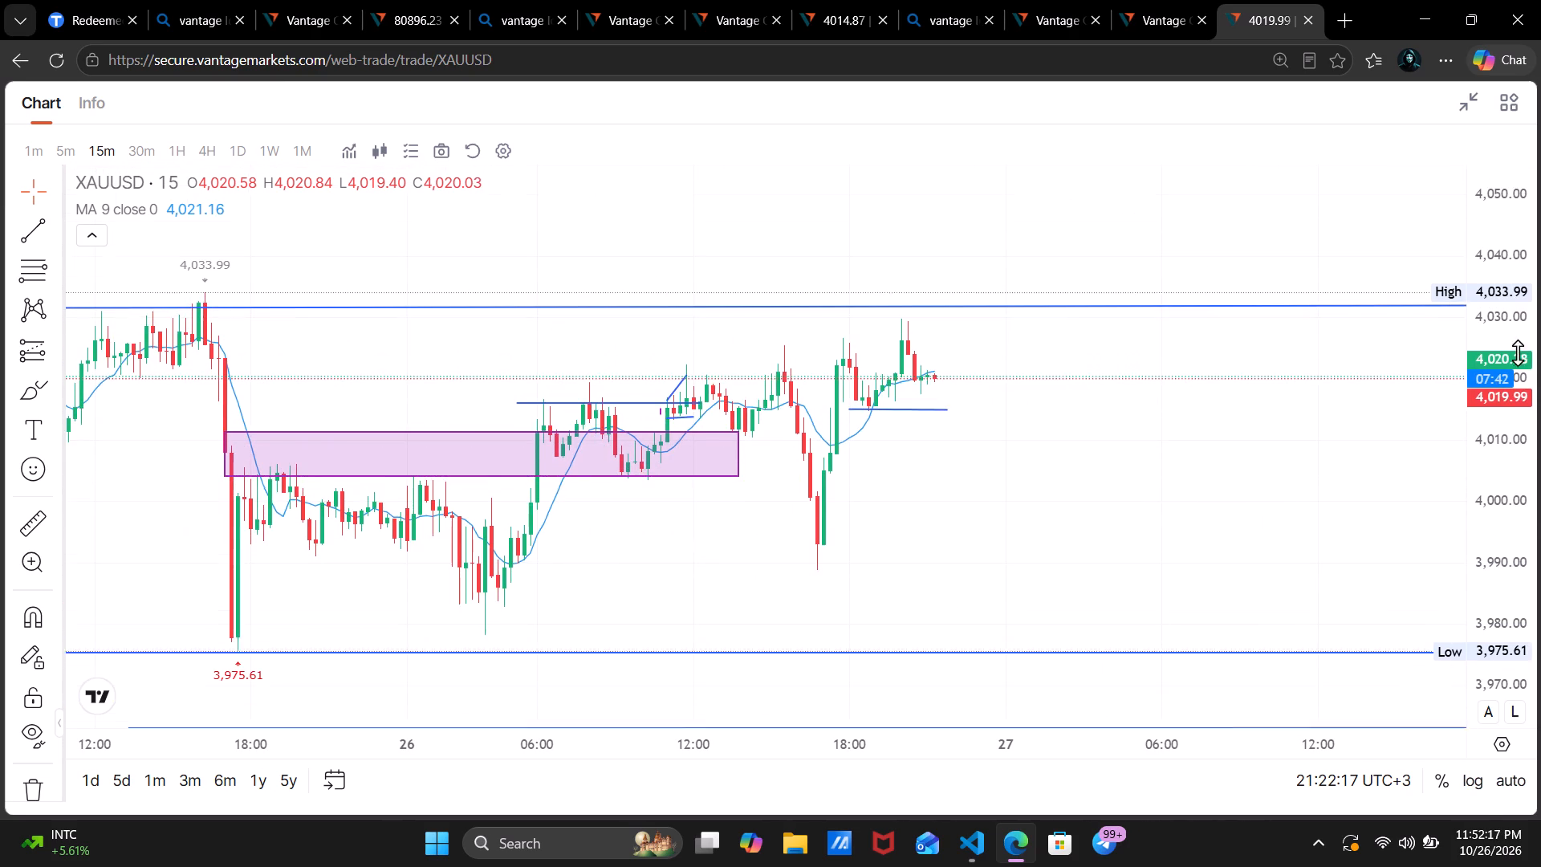
left_click_drag(1518, 352, 1525, 338)
scroll(1319, 328, "up", 5)
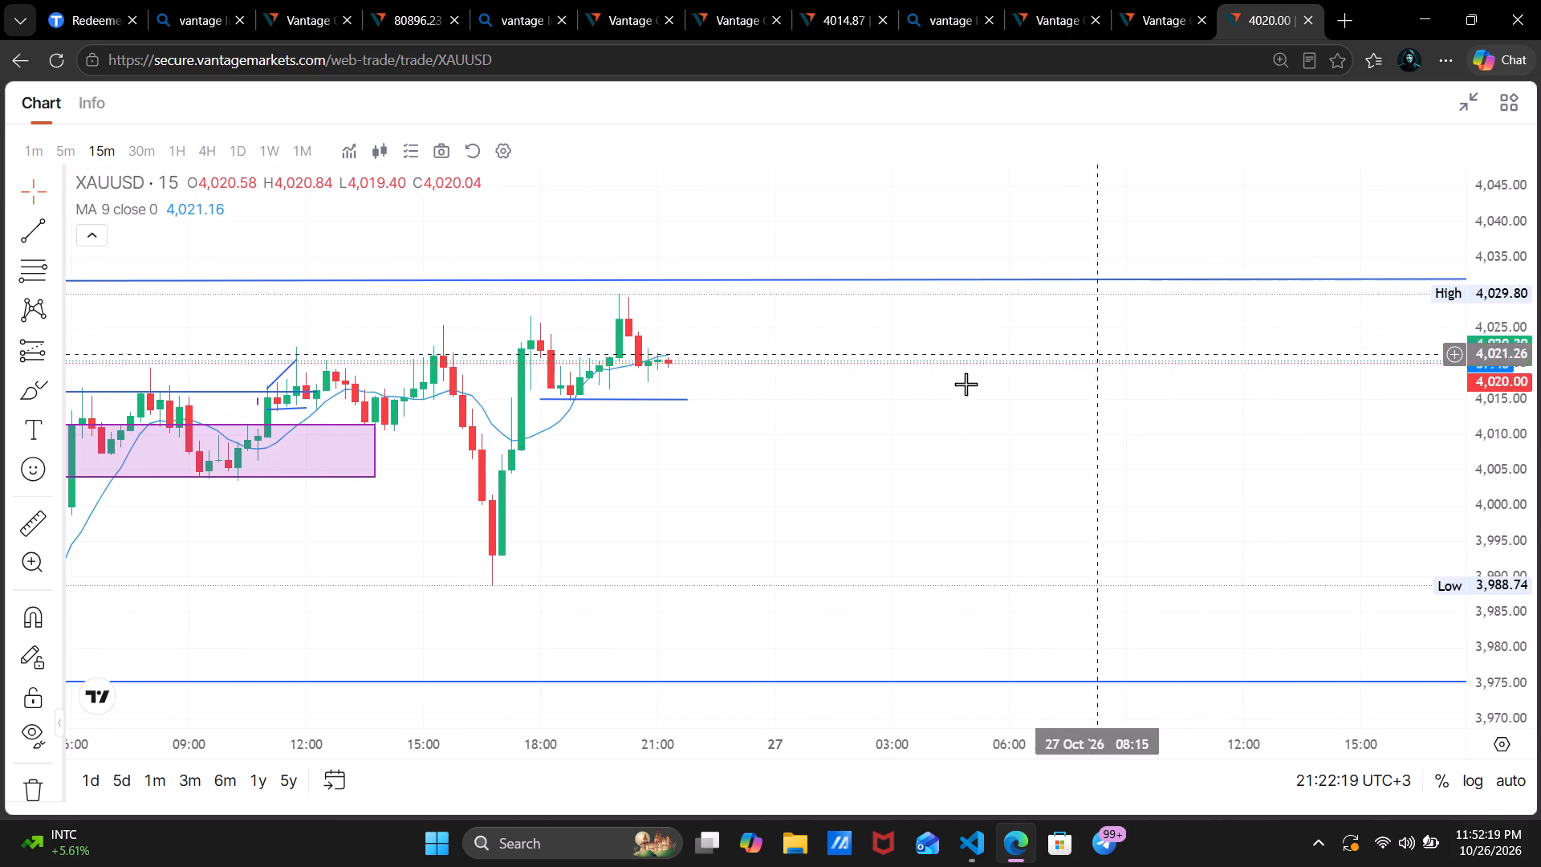
left_click_drag(897, 406, 1124, 458)
scroll(1124, 458, "down", 6)
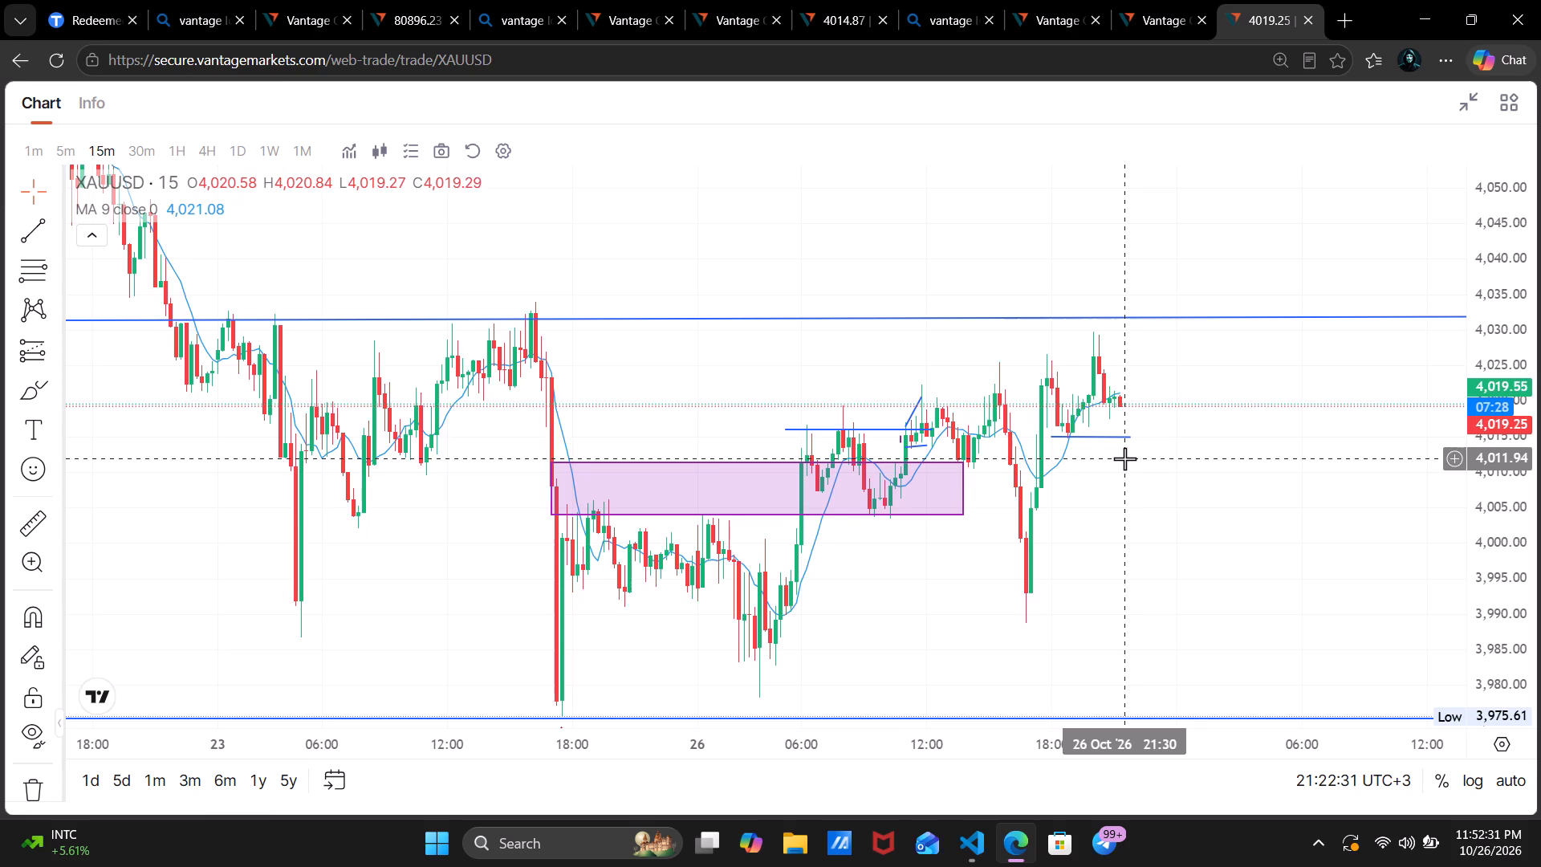
scroll(1124, 458, "up", 1)
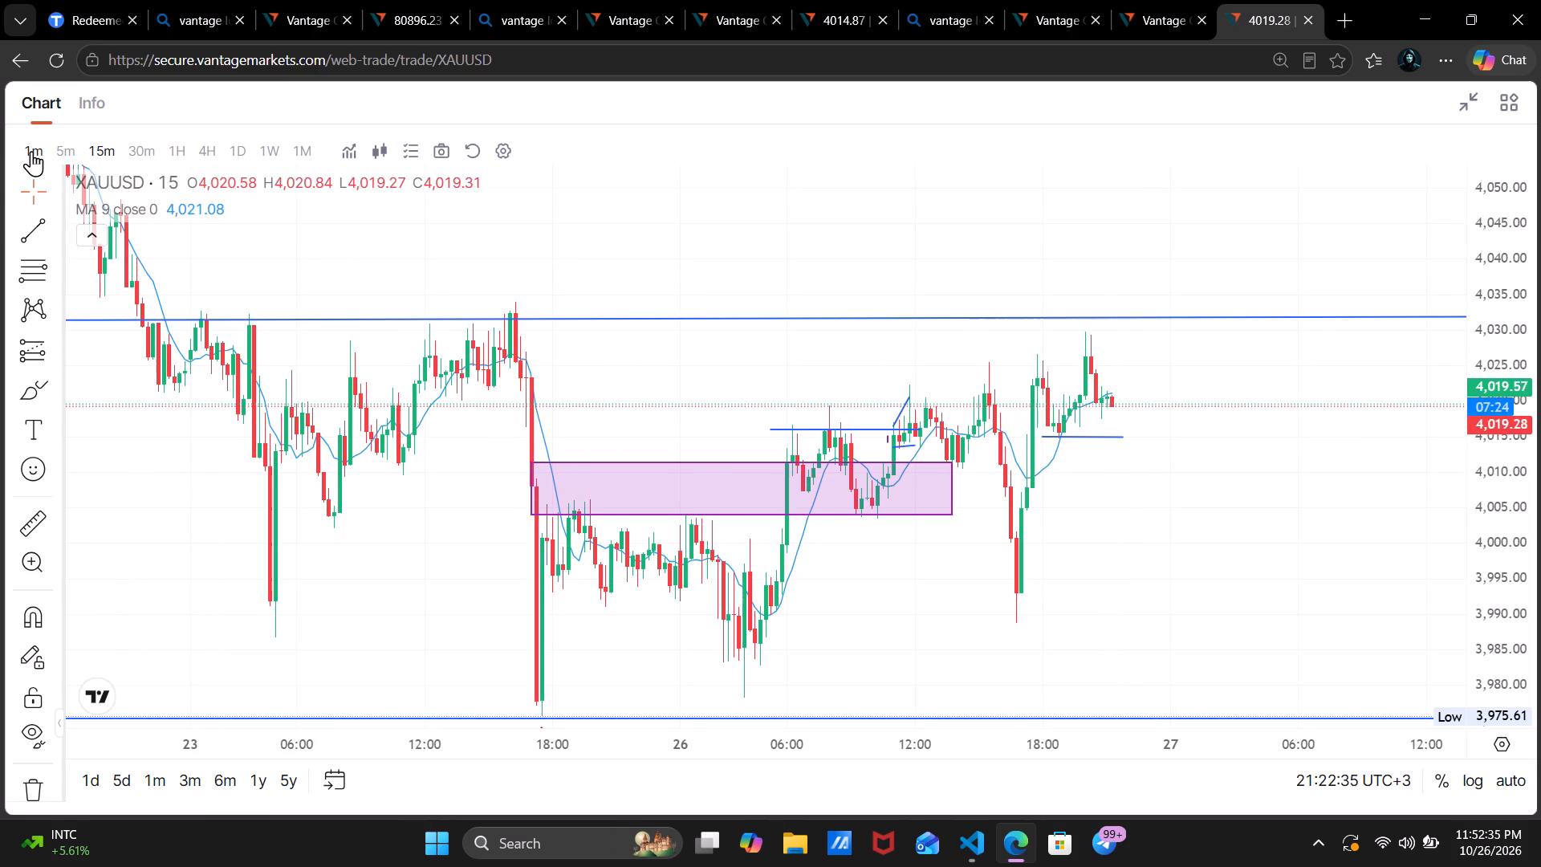
Switch the XAUUSD chart to the 1-minute timeframe.
left_click(31, 151)
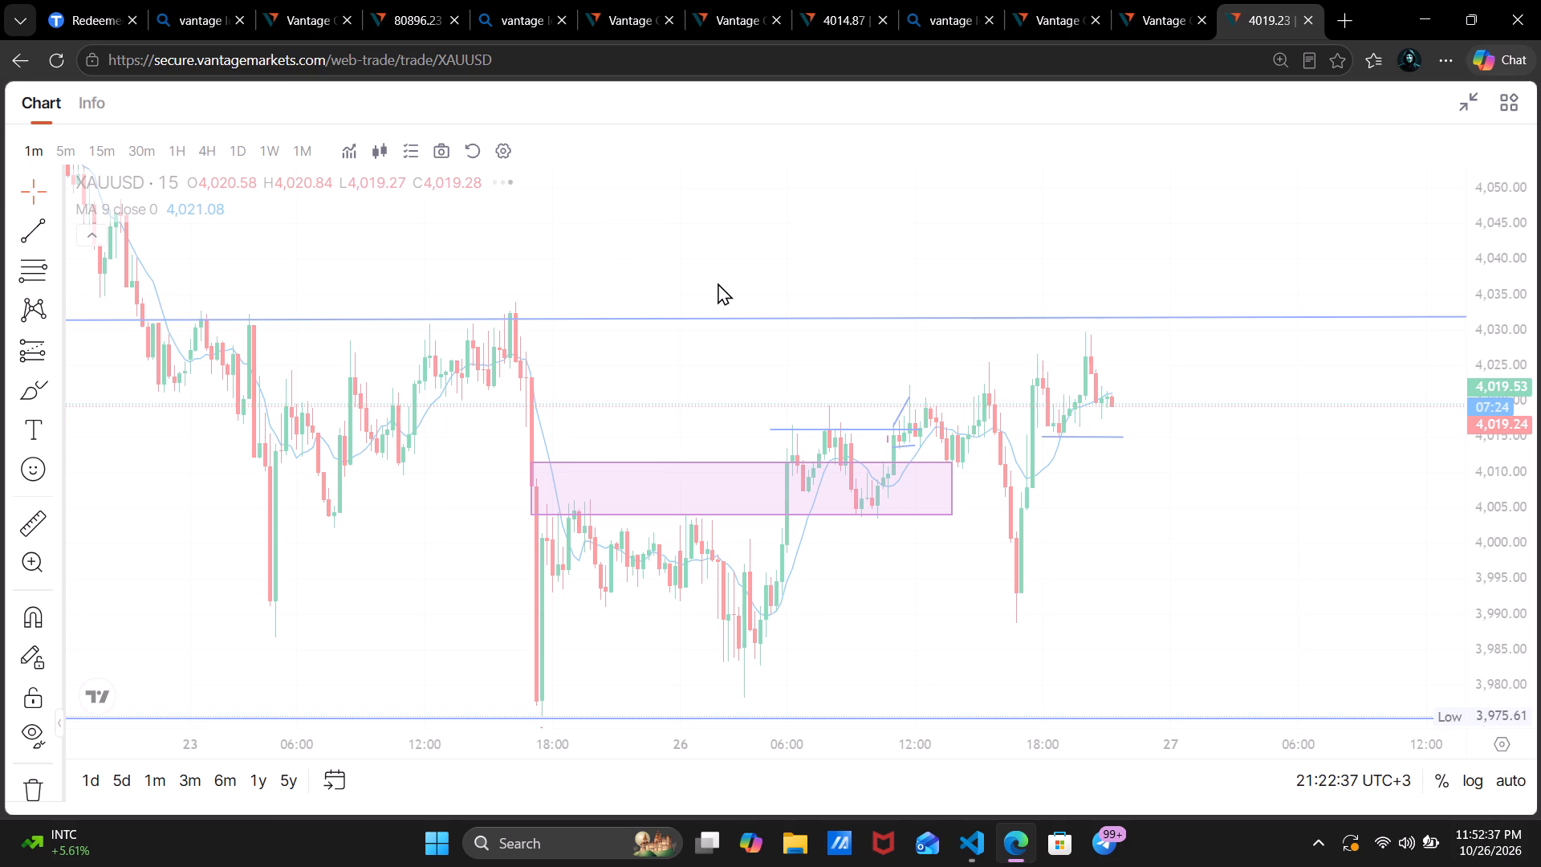
Place a market sell order for 0.02 lots of XAUUSD with no take profit or stop loss.
left_click_drag(1454, 90, 1466, 102)
left_click(1466, 102)
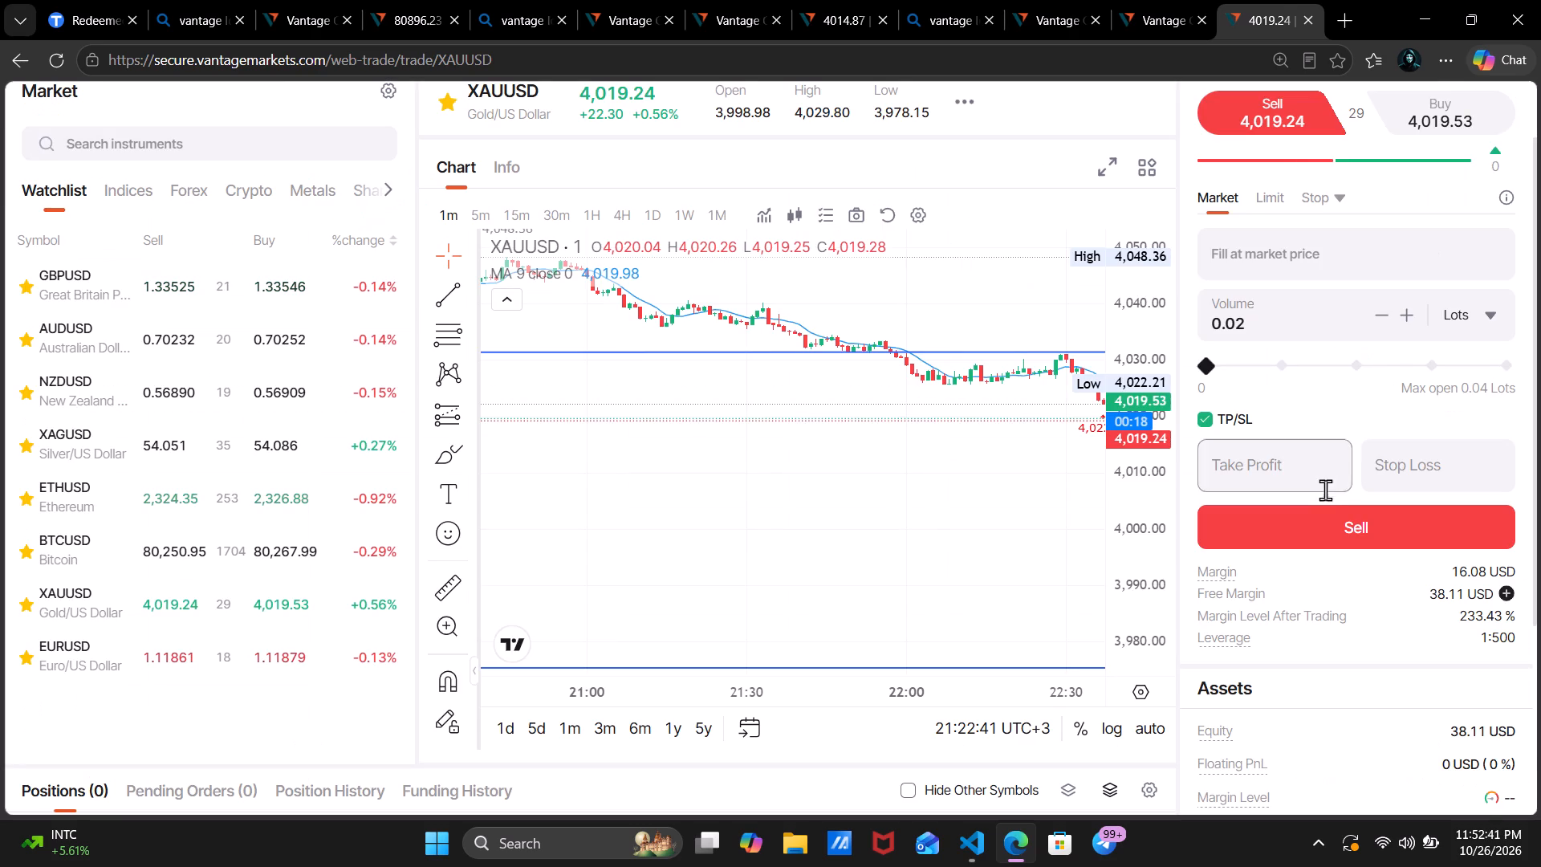
left_click(1335, 518)
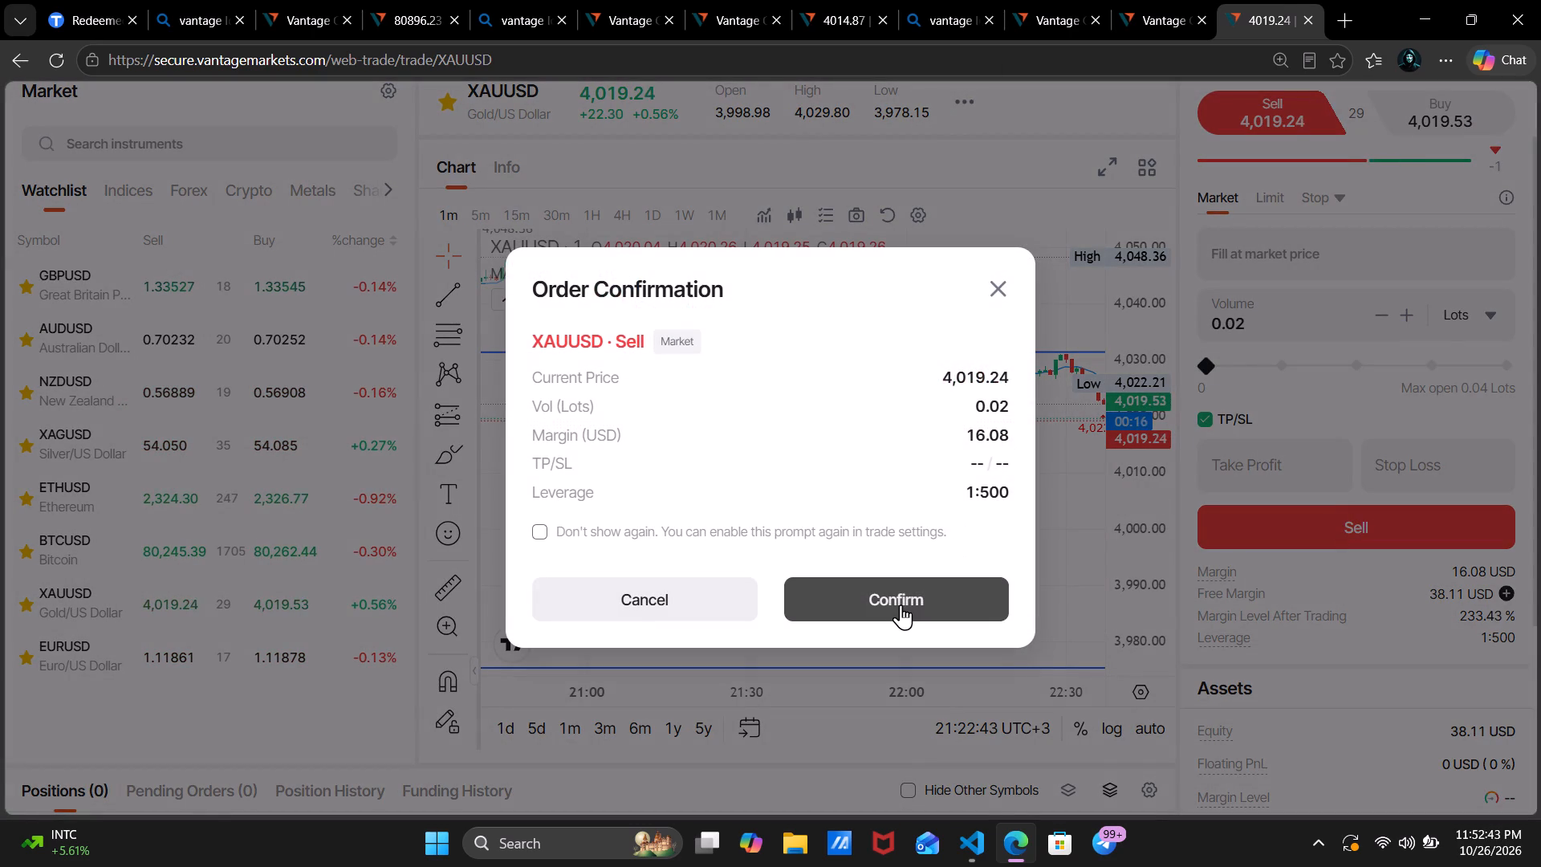
left_click(901, 604)
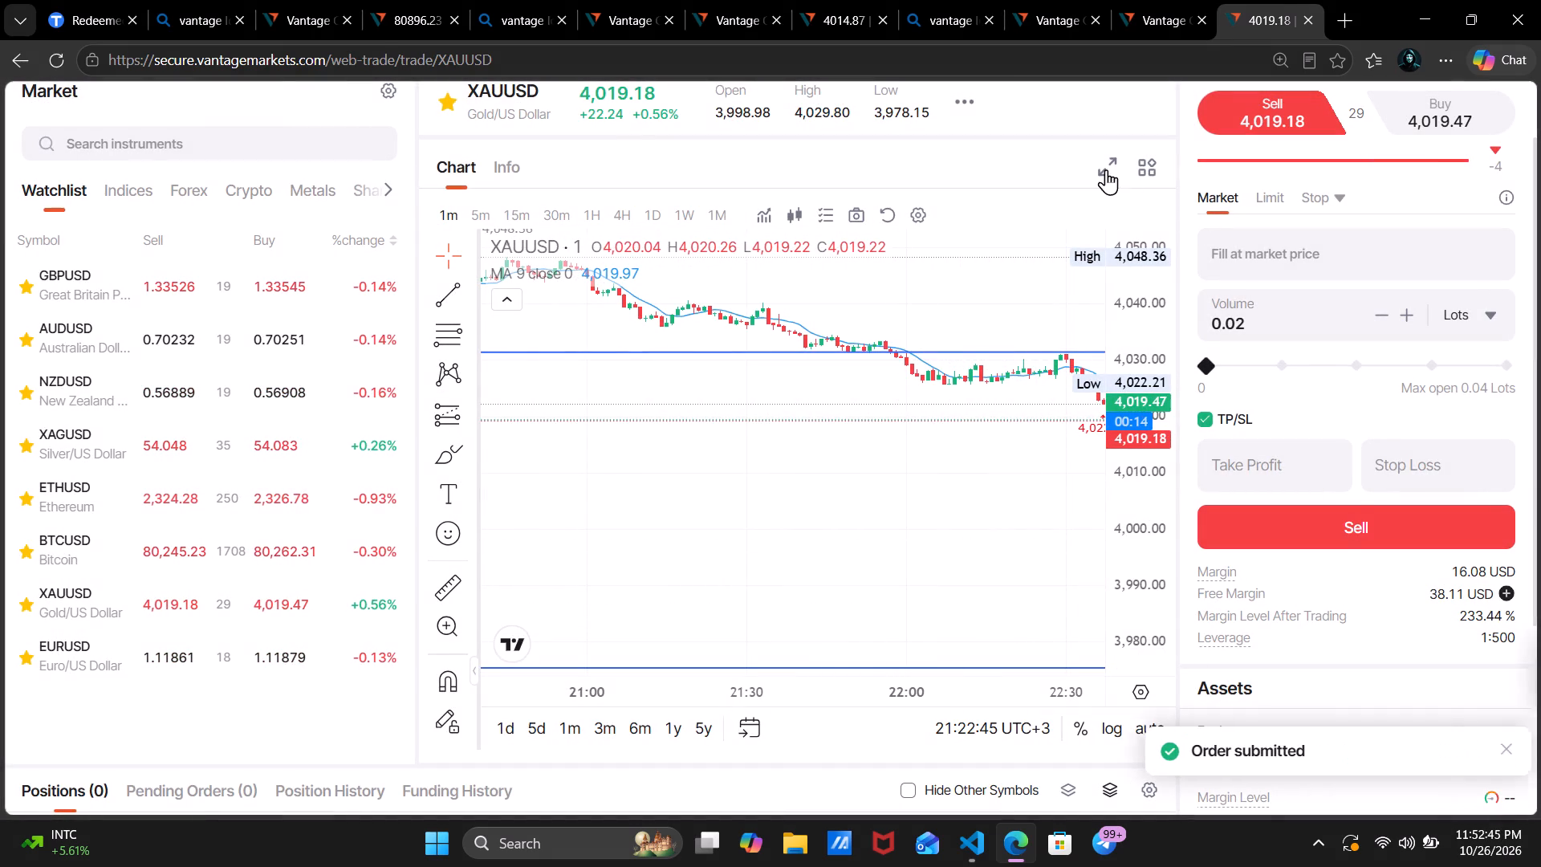
Expand the chart and follow the 1-minute price action from 22 October to the latest candles on 26 October.
left_click(1104, 166)
scroll(1041, 454, "down", 5)
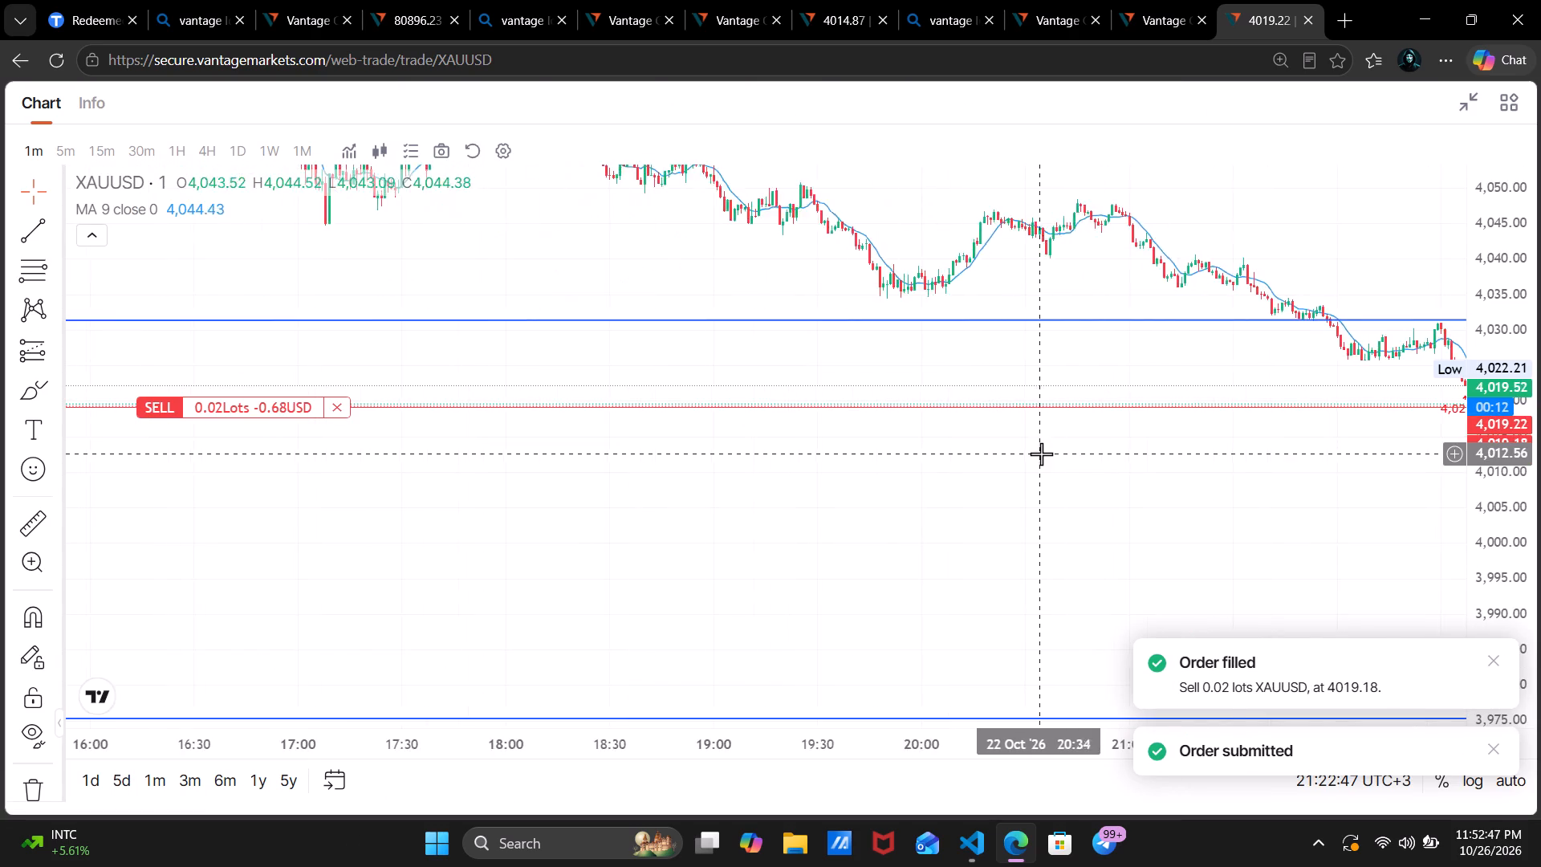
scroll(1041, 454, "down", 3)
left_click_drag(1154, 459, 177, 418)
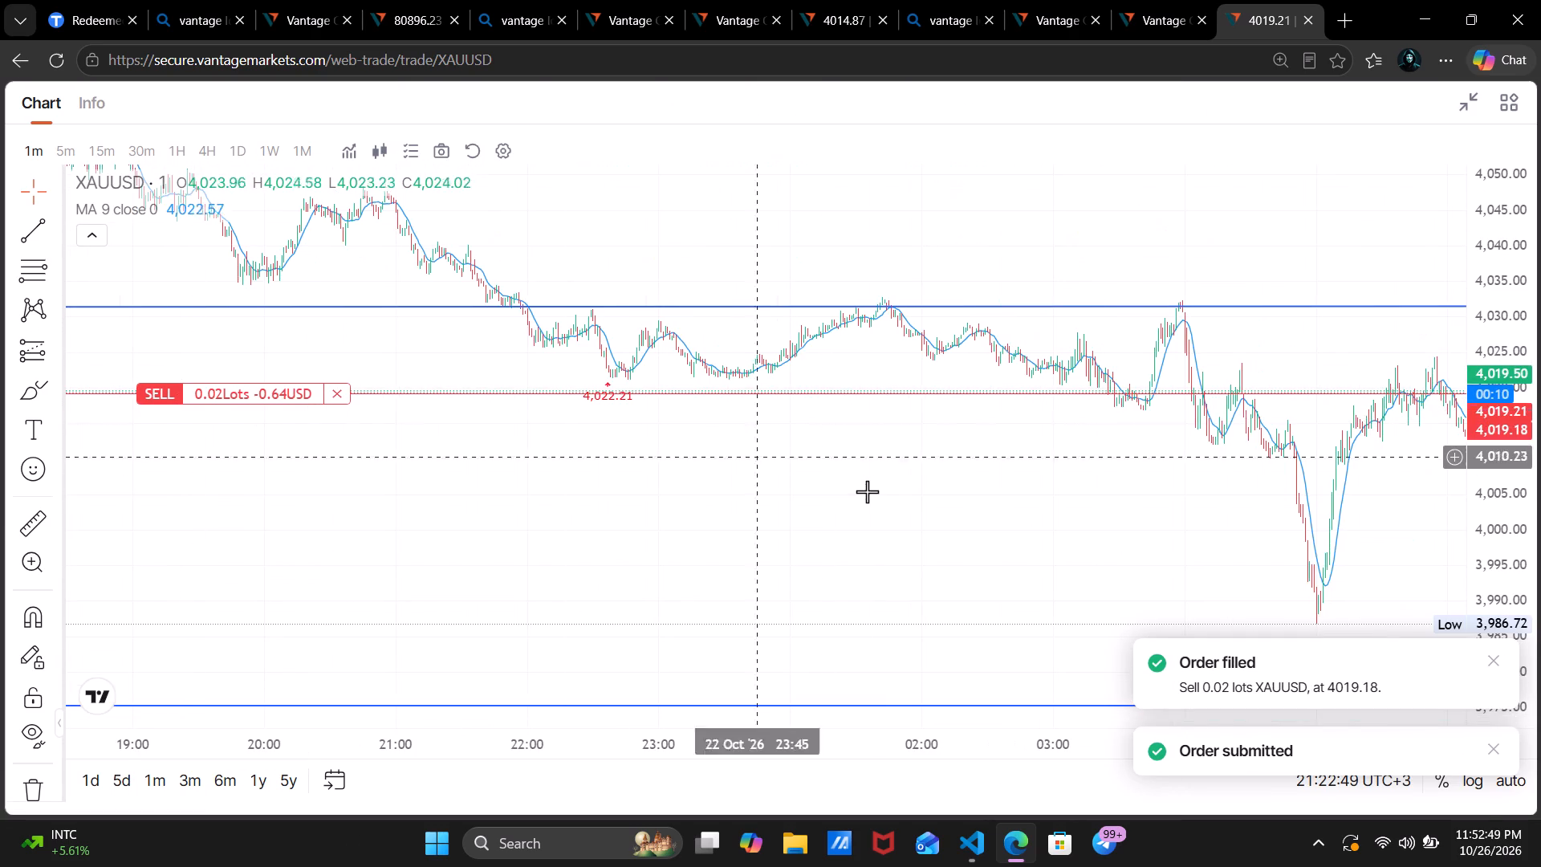
left_click_drag(872, 493, 0, 508)
left_click_drag(929, 475, 3, 393)
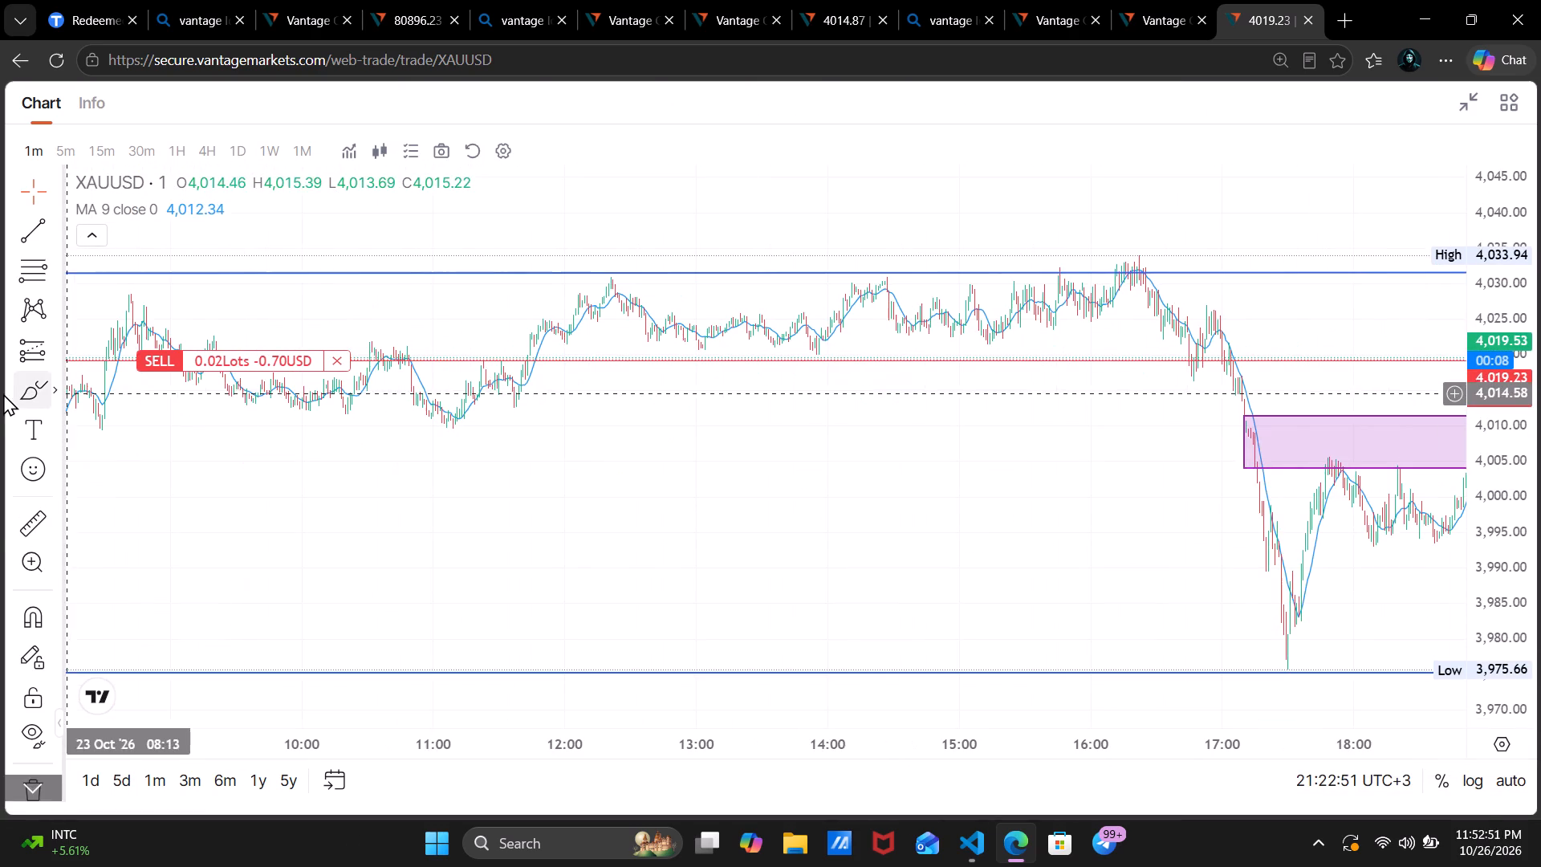
left_click_drag(817, 462, 0, 427)
left_click_drag(1059, 438, 25, 354)
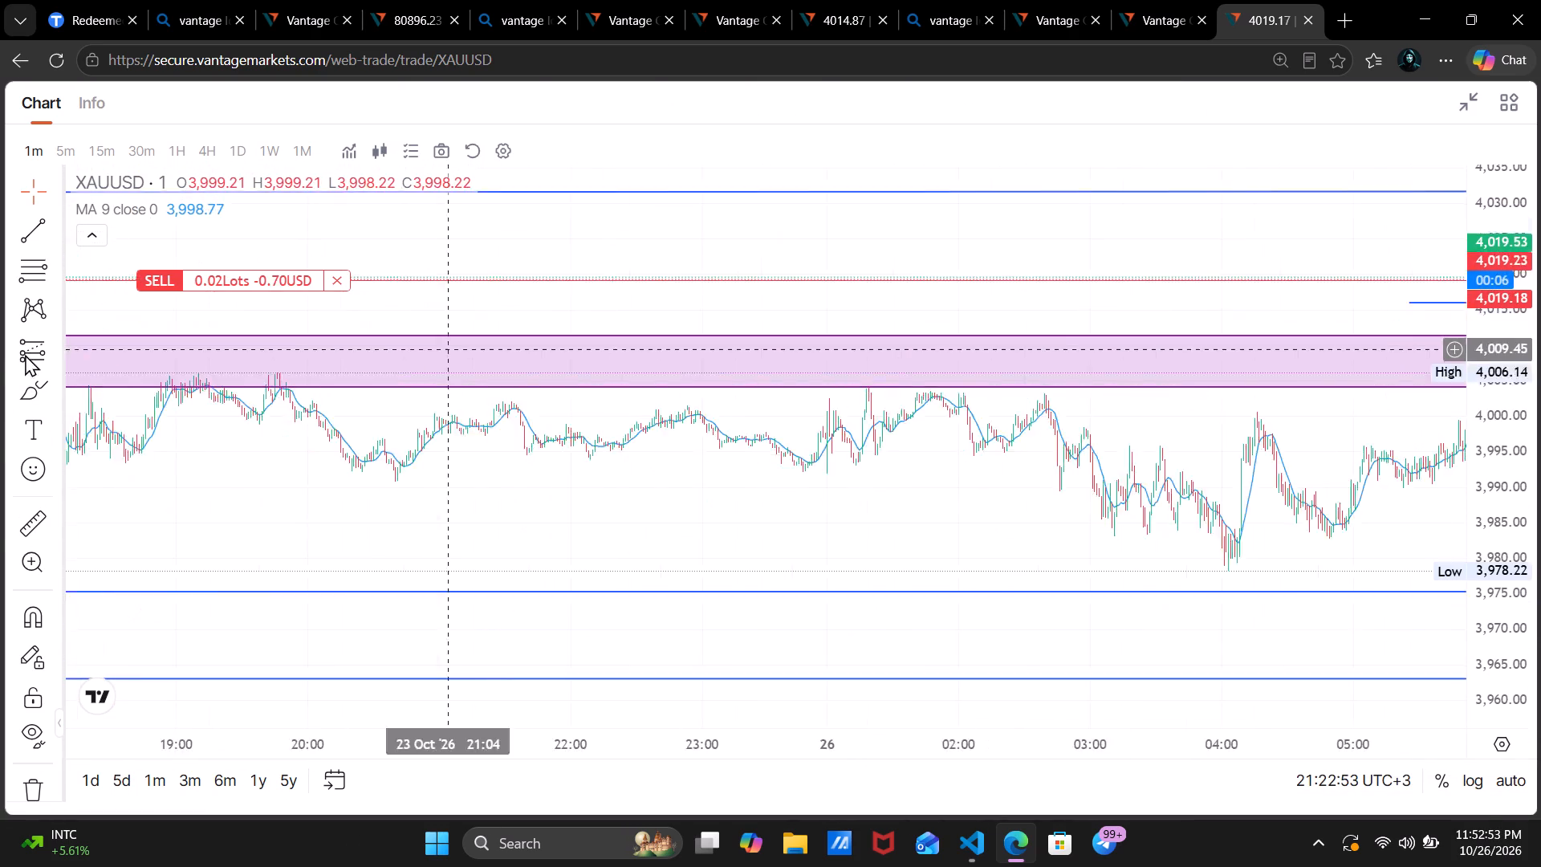
left_click_drag(25, 354, 0, 352)
left_click_drag(1038, 415, 0, 461)
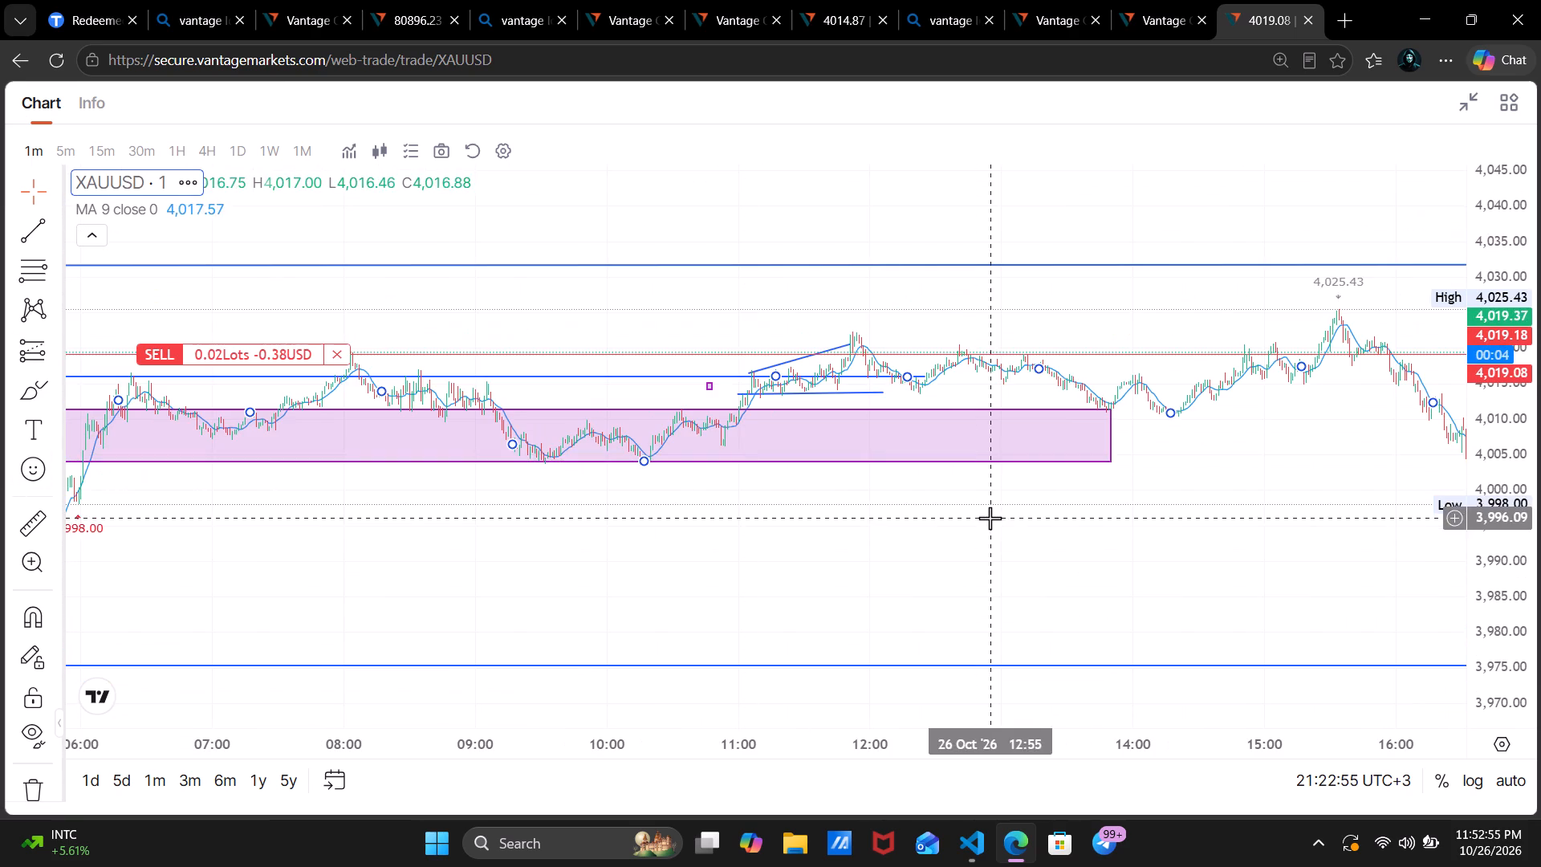
left_click_drag(990, 518, 0, 399)
left_click_drag(998, 451, 325, 503)
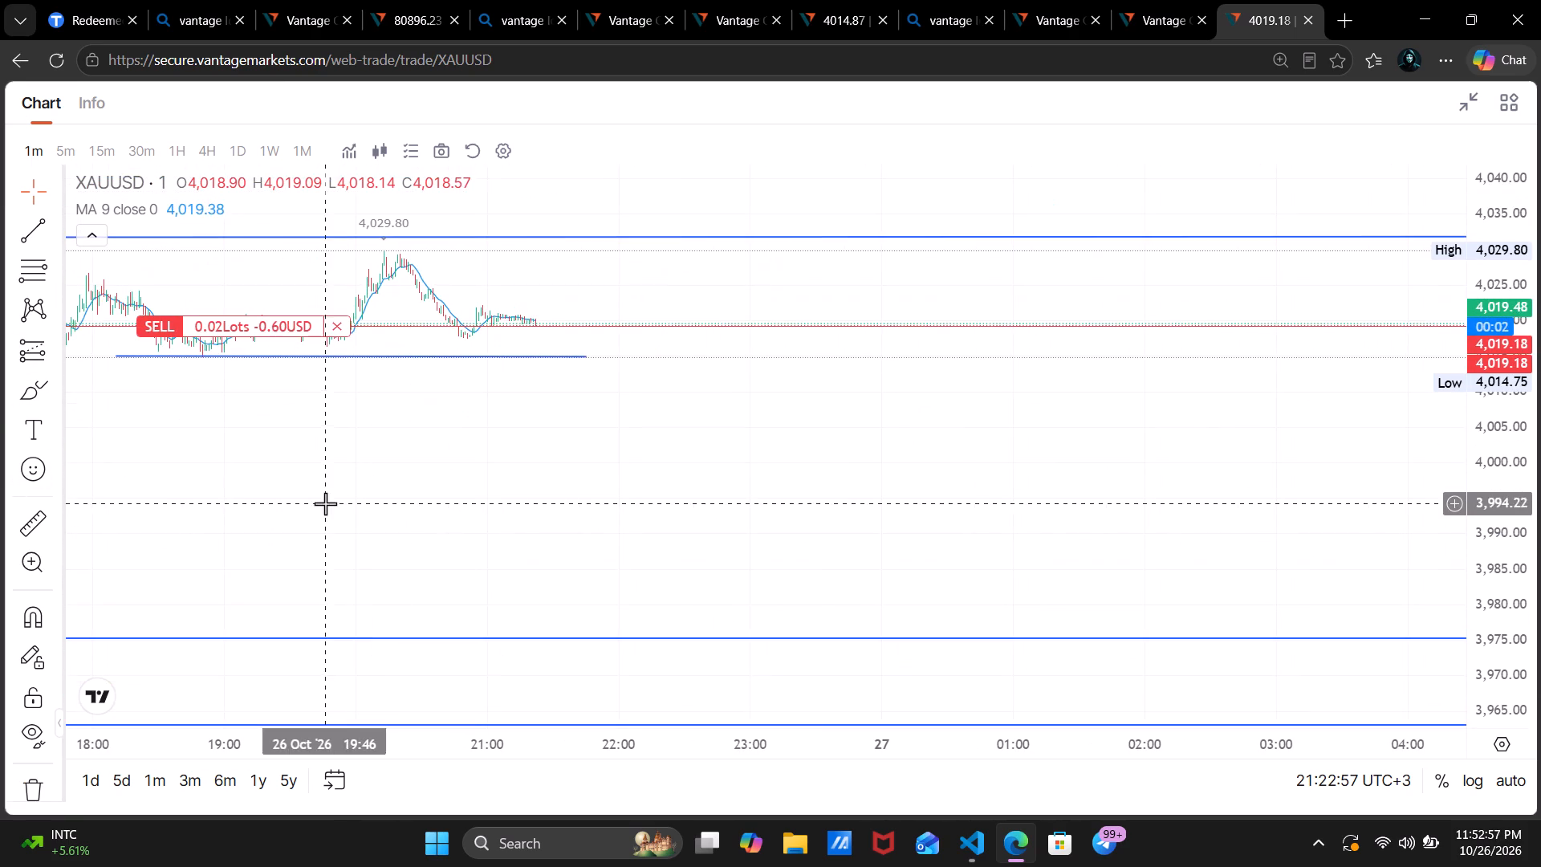
Stretch the 1-minute price scale and examine the latest candles around the open sell position and the short support line.
left_click_drag(1480, 486, 1486, 230)
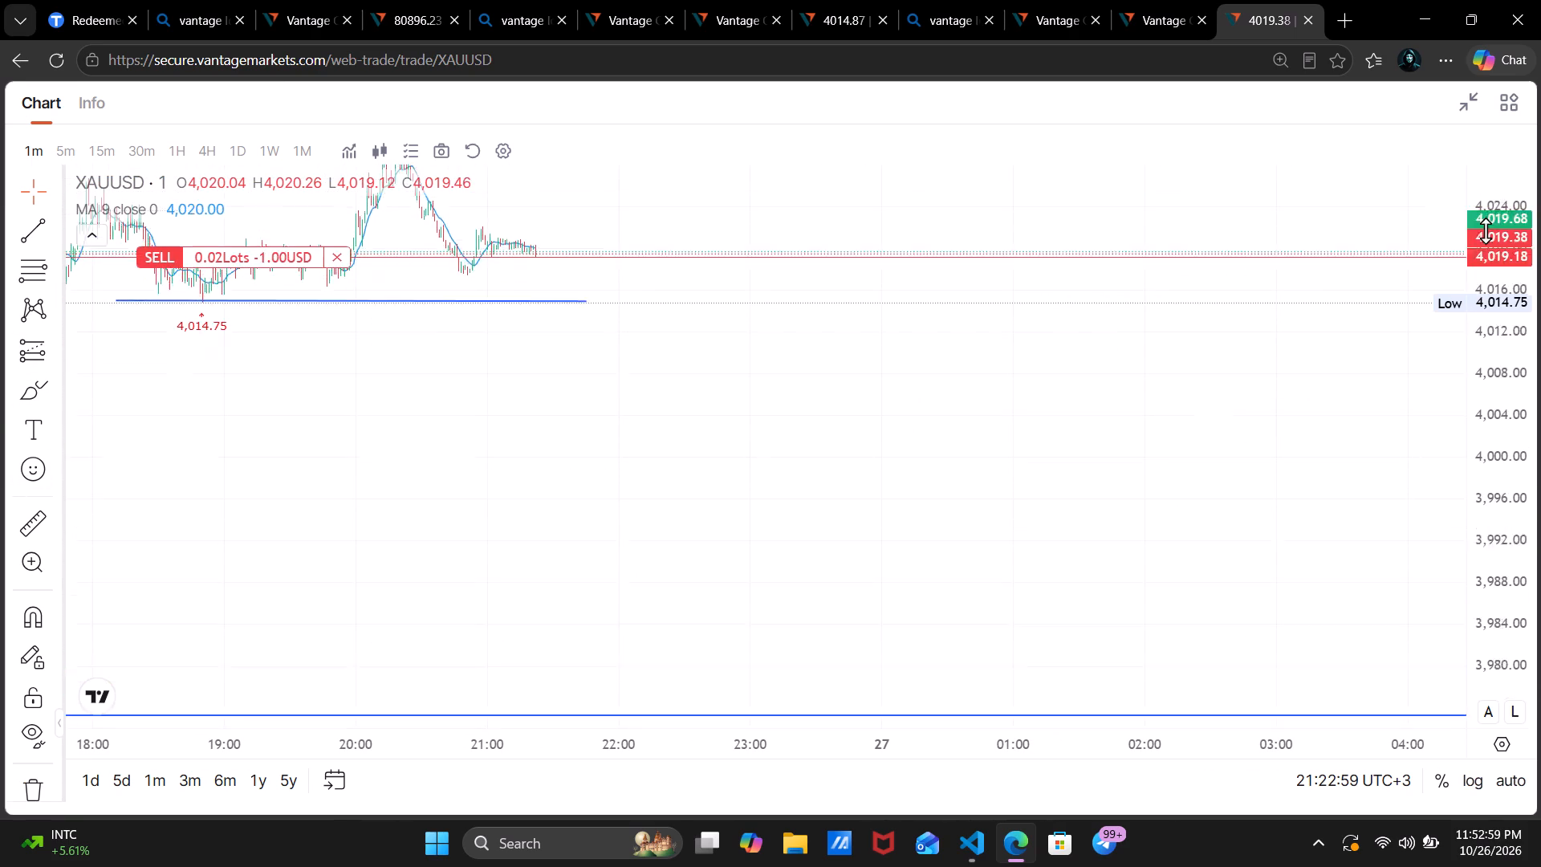
left_click_drag(1486, 230, 1452, 86)
left_click_drag(835, 245, 1039, 516)
scroll(1039, 516, "up", 2)
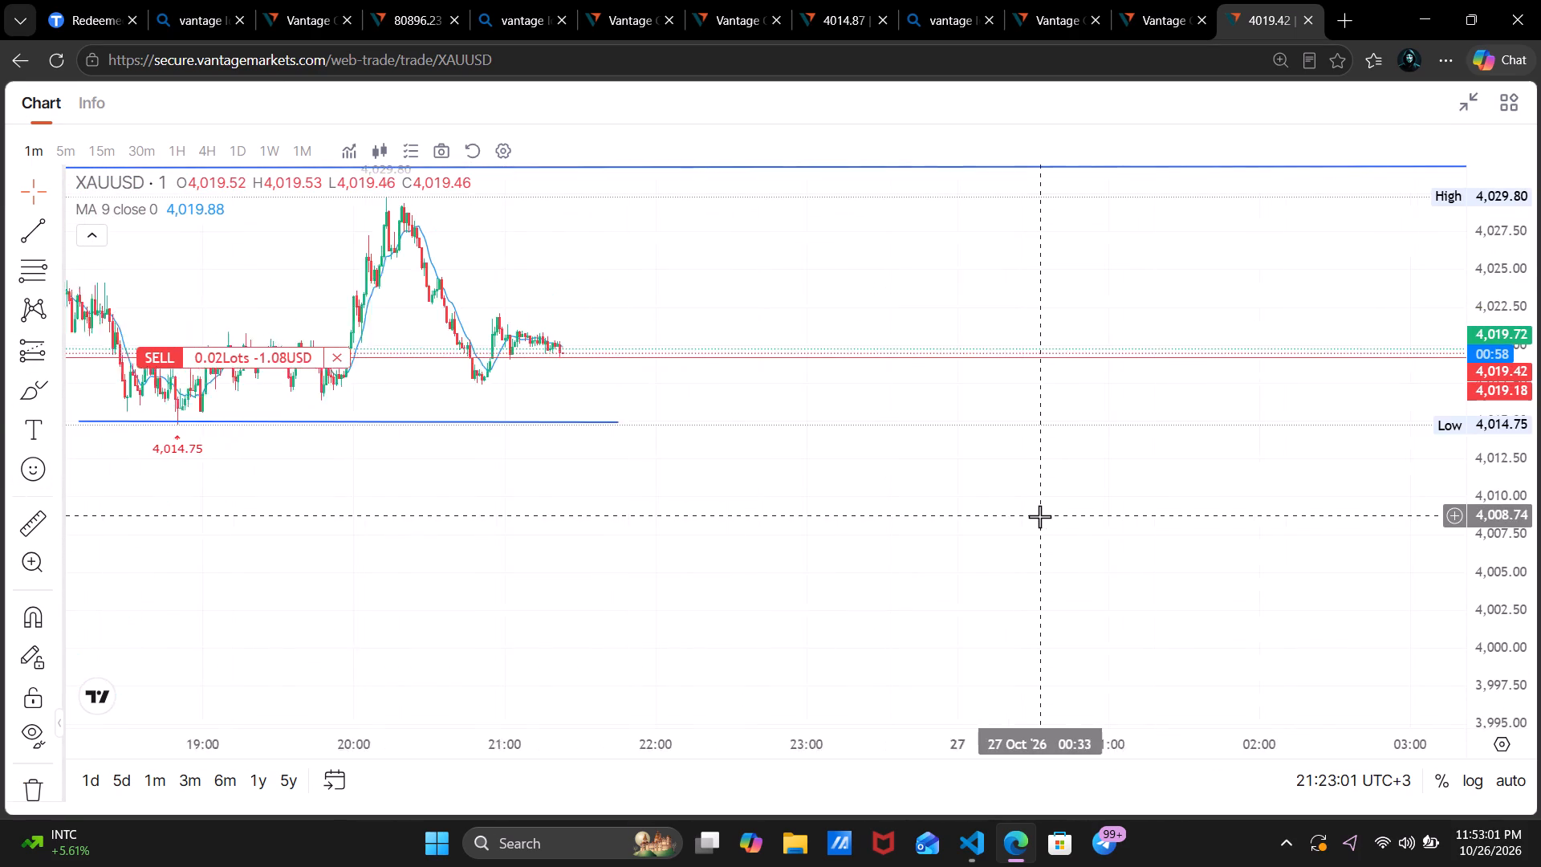
scroll(1039, 516, "up", 1)
scroll(878, 438, "up", 1)
left_click_drag(592, 360, 962, 430)
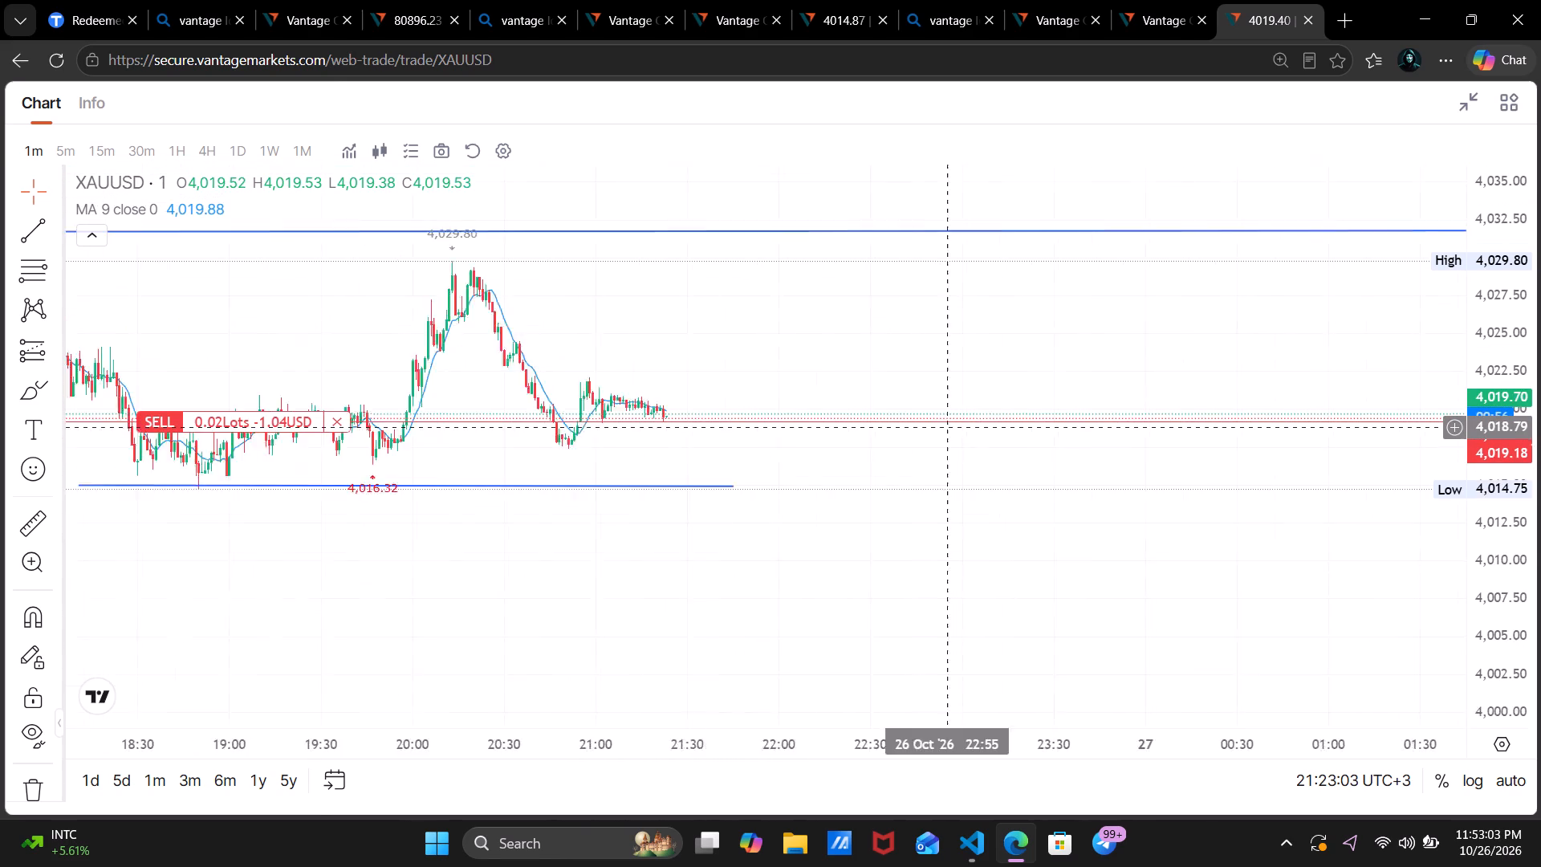
left_click_drag(962, 430, 983, 437)
scroll(983, 437, "up", 3)
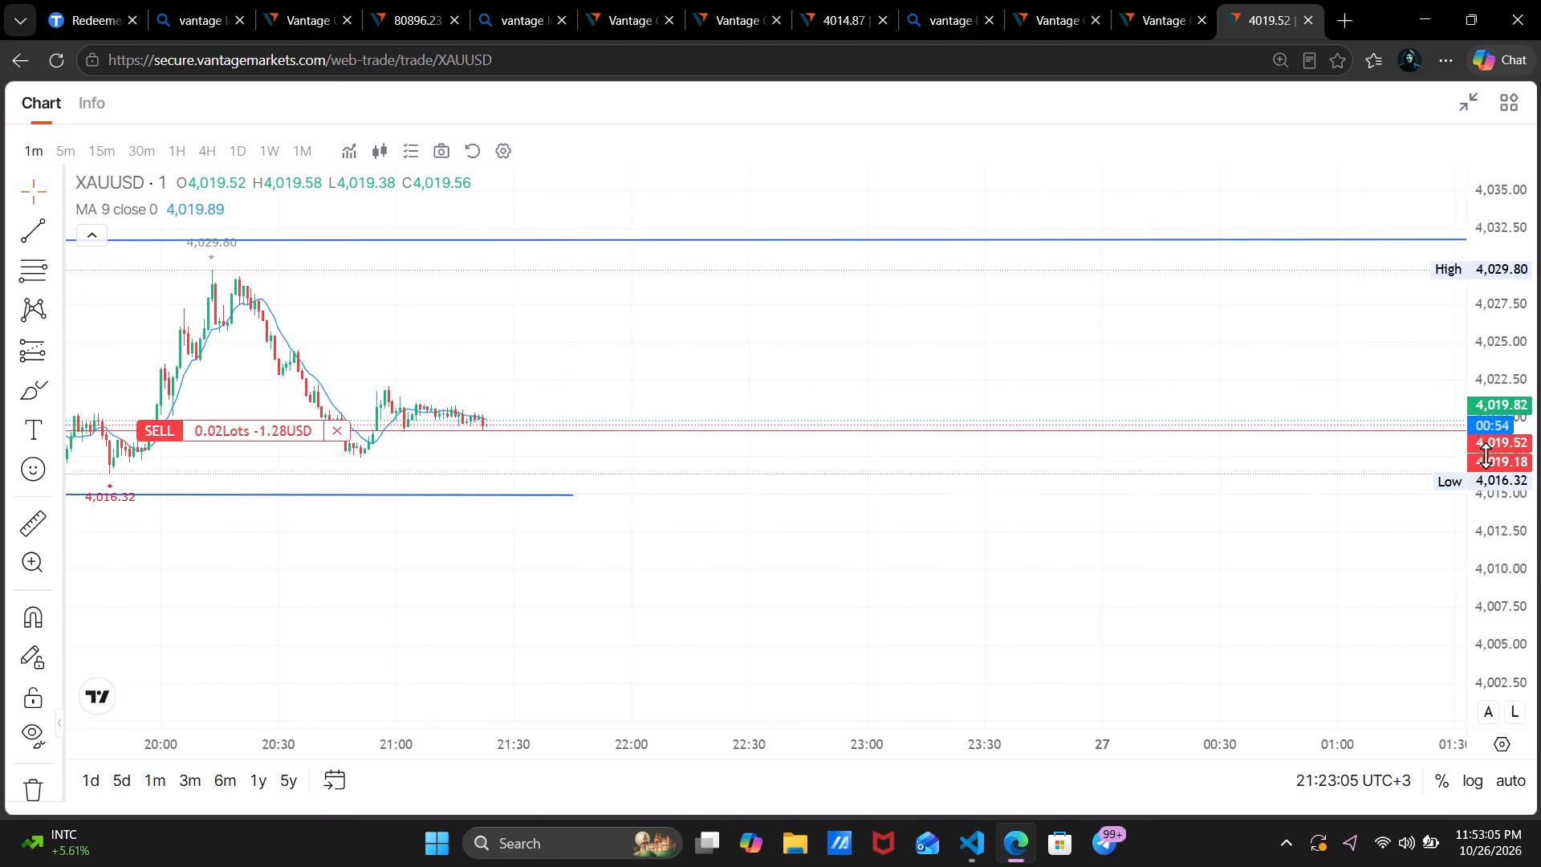
left_click_drag(1502, 466, 1536, 152)
left_click_drag(809, 396, 1217, 405)
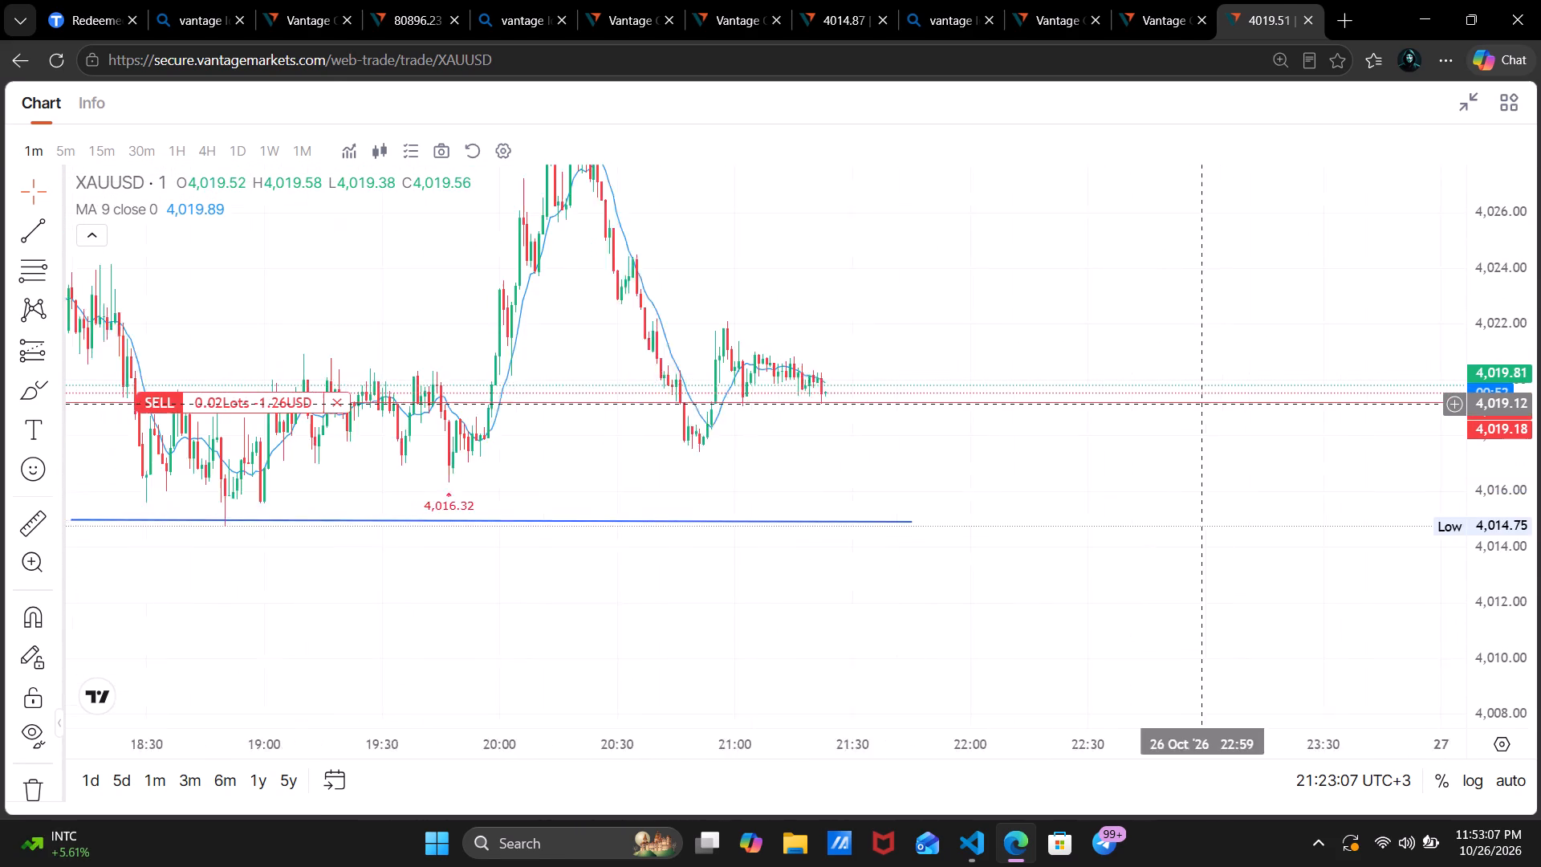
left_click_drag(1217, 405, 1227, 403)
scroll(1227, 403, "up", 4)
left_click_drag(921, 352, 1275, 353)
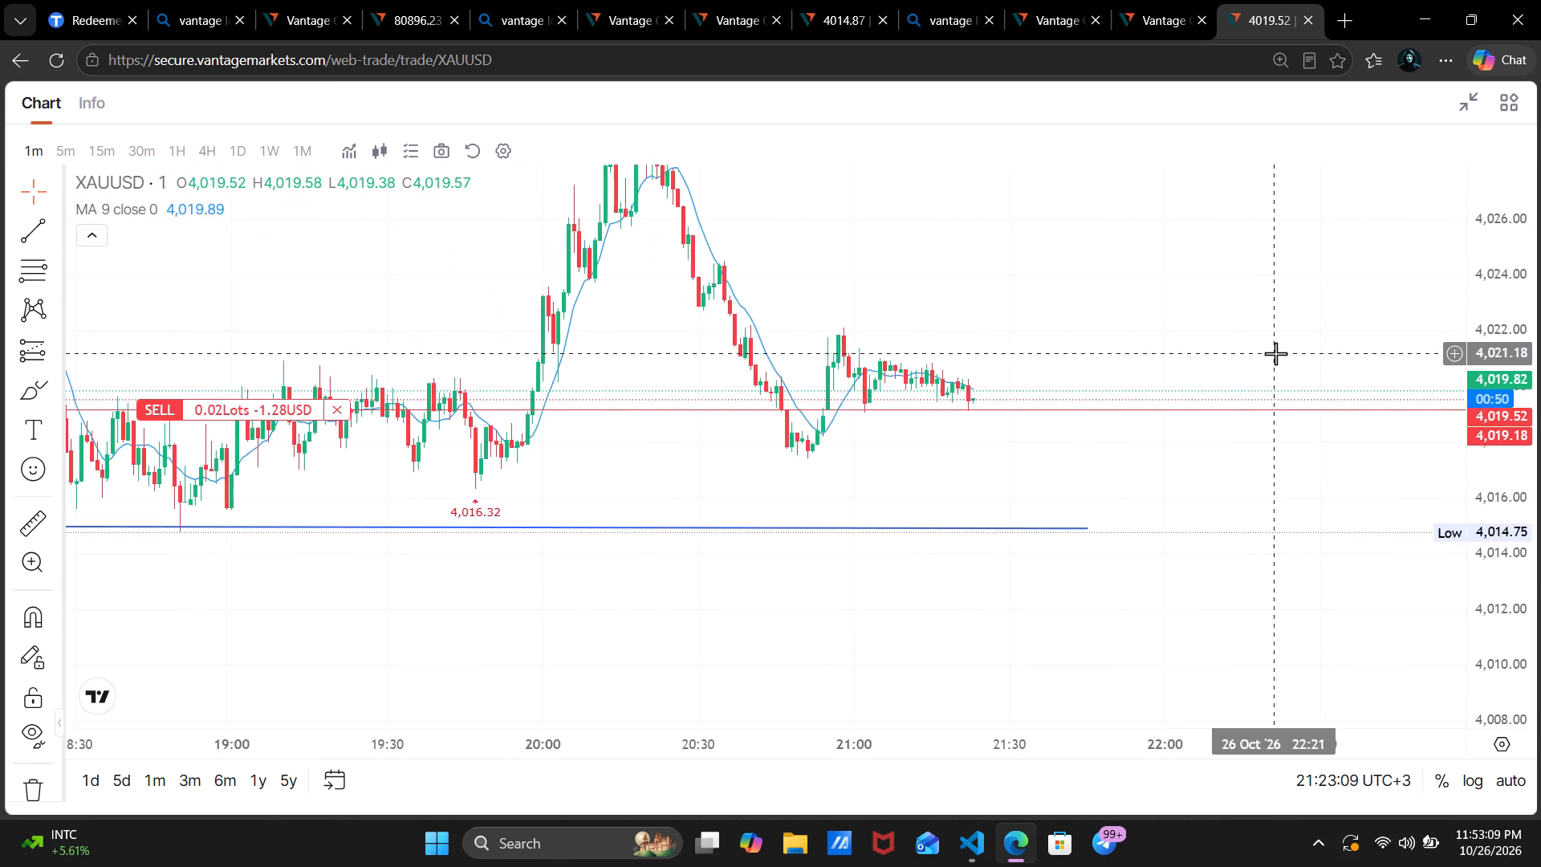
scroll(1275, 353, "up", 5)
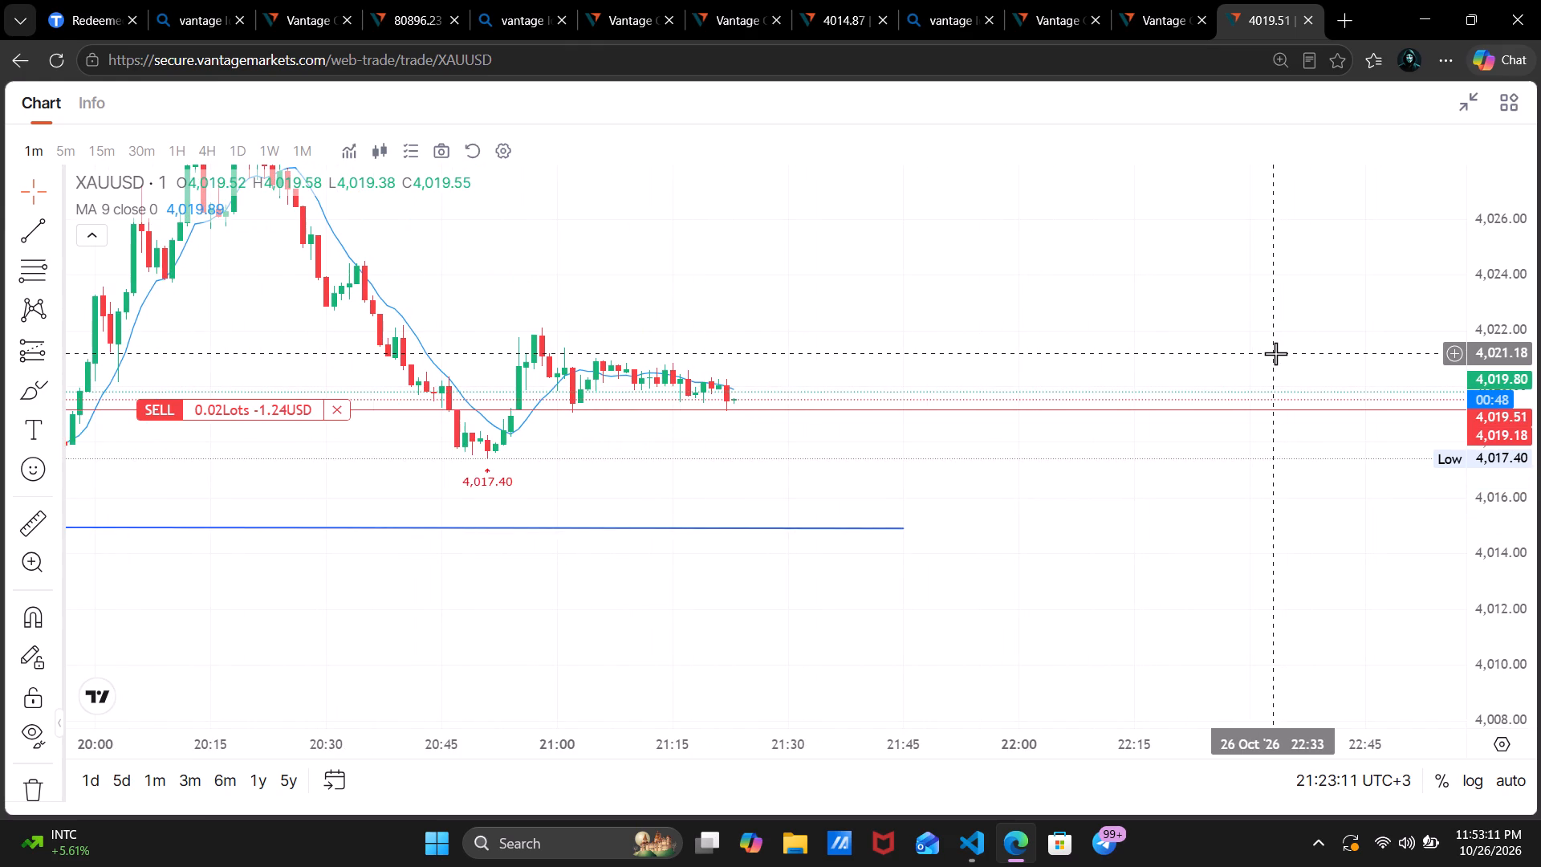
scroll(1275, 353, "up", 2)
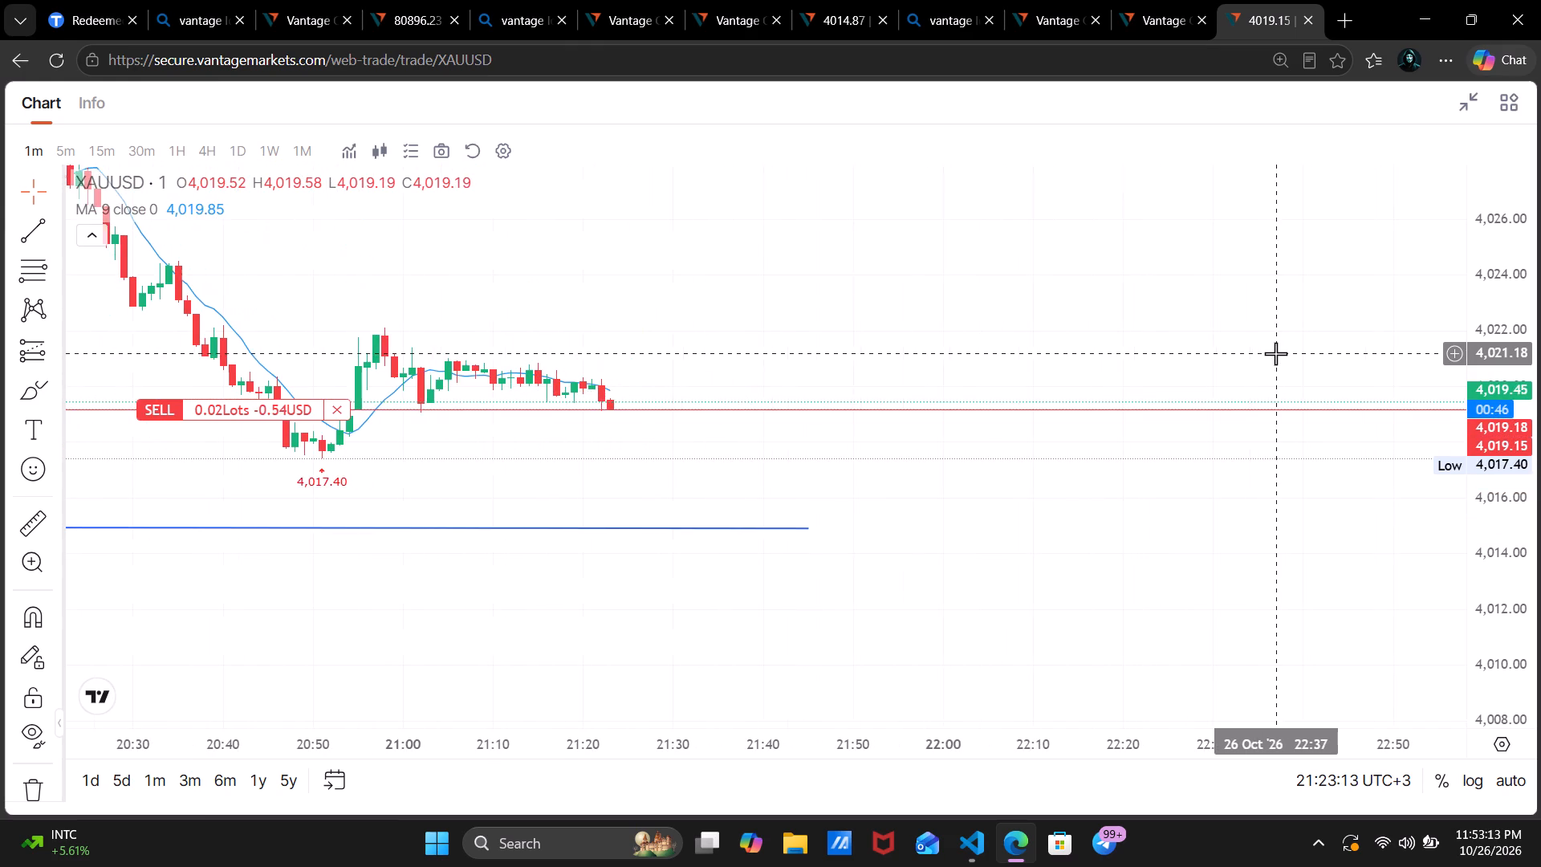
Draw a short position with entry 4,019.20 from 21:19 to 21:34, stop 4,021.84 and target about 4,014.96 at the support line.
left_click_drag(963, 358, 1338, 321)
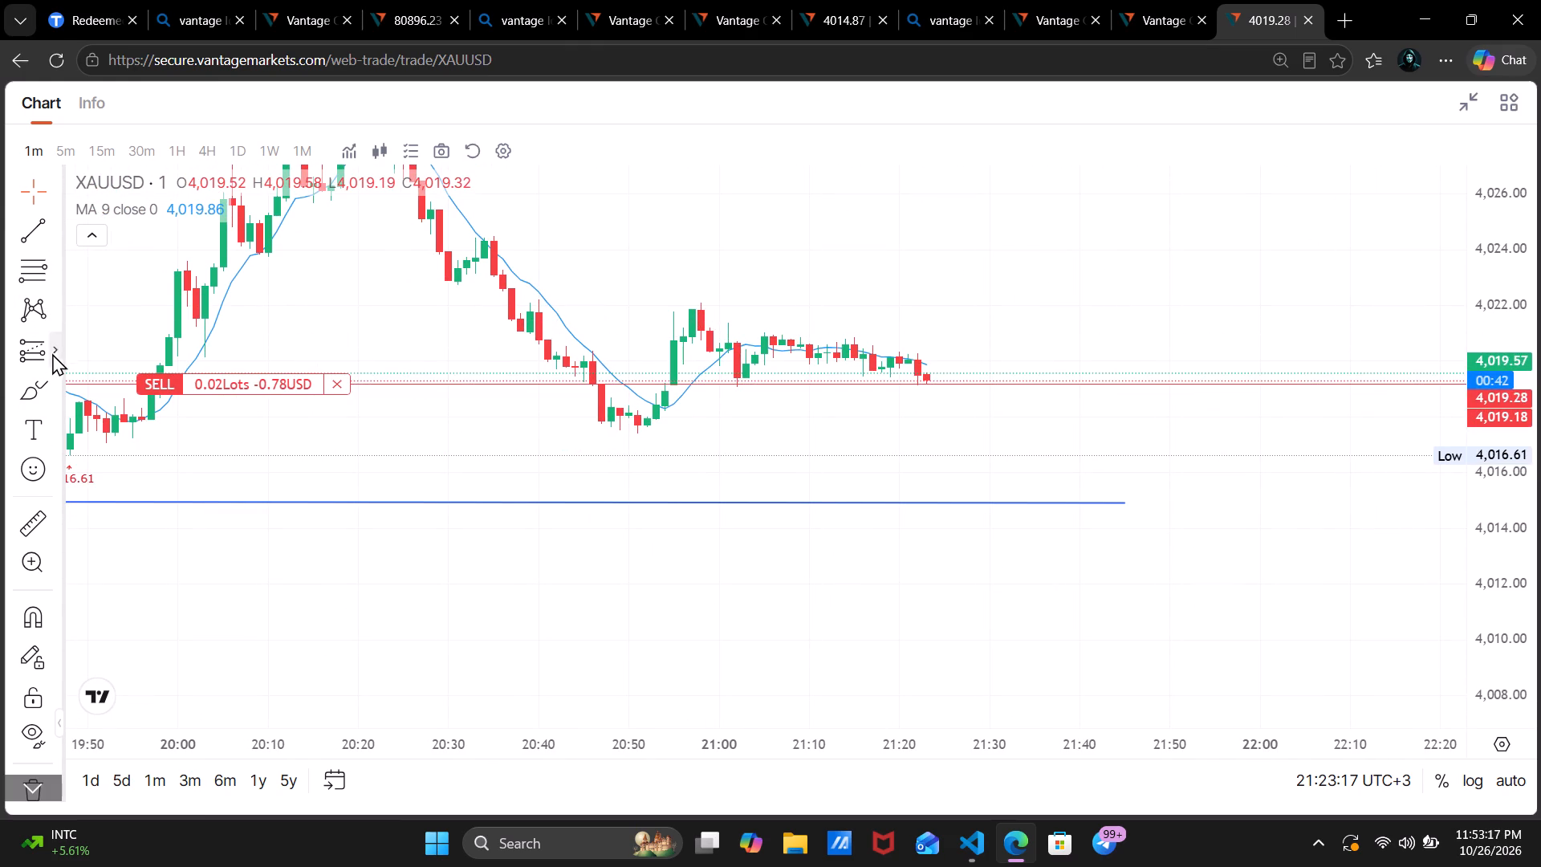
left_click(55, 348)
left_click(148, 283)
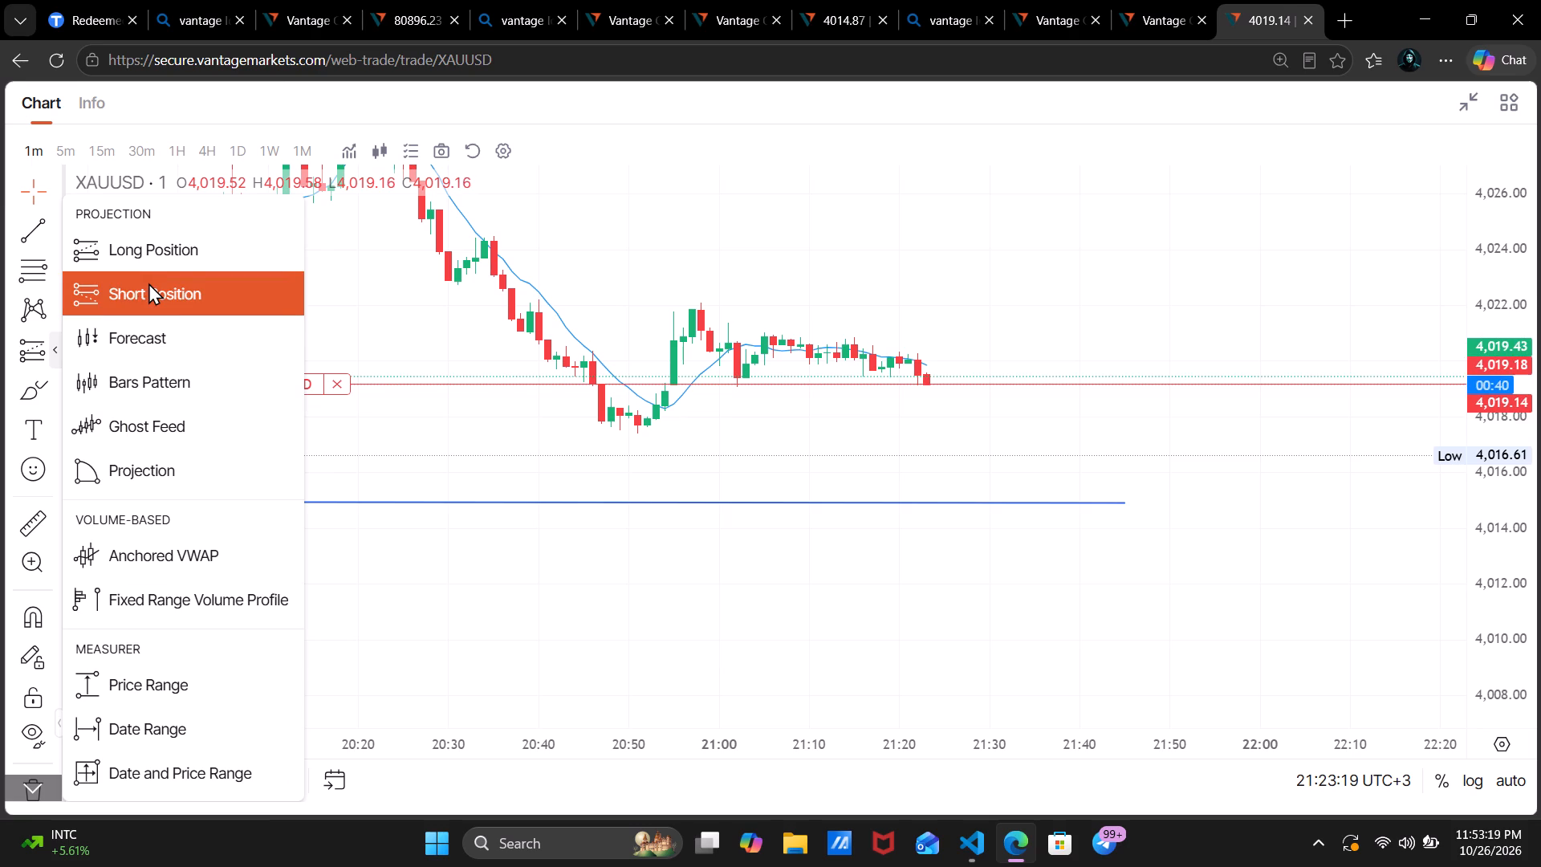
left_click(892, 383)
left_click_drag(1100, 381, 1029, 388)
left_click_drag(892, 463, 892, 466)
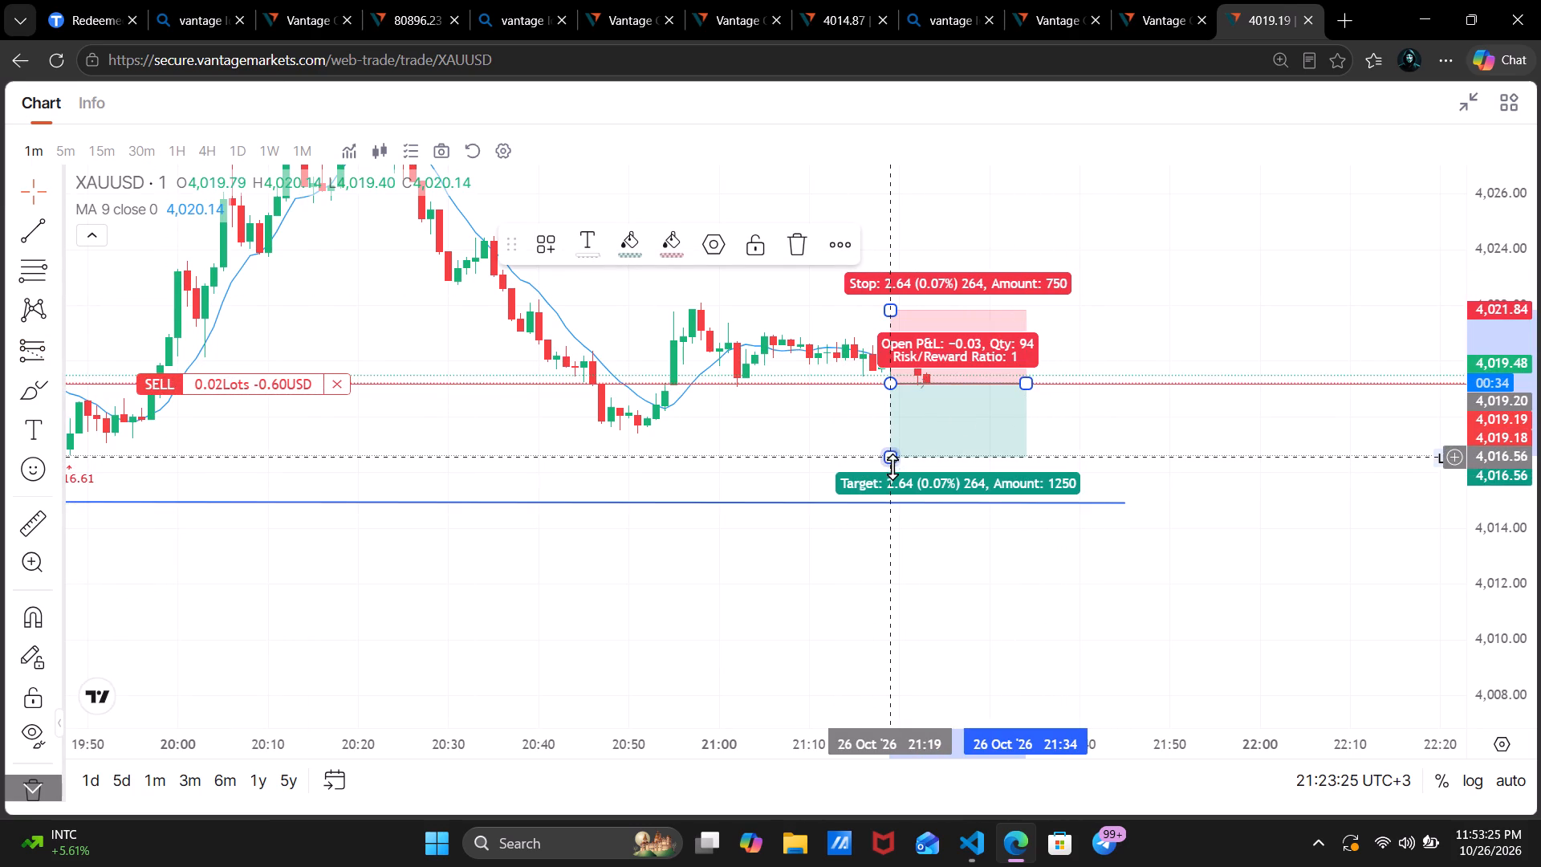
left_click_drag(892, 466, 892, 499)
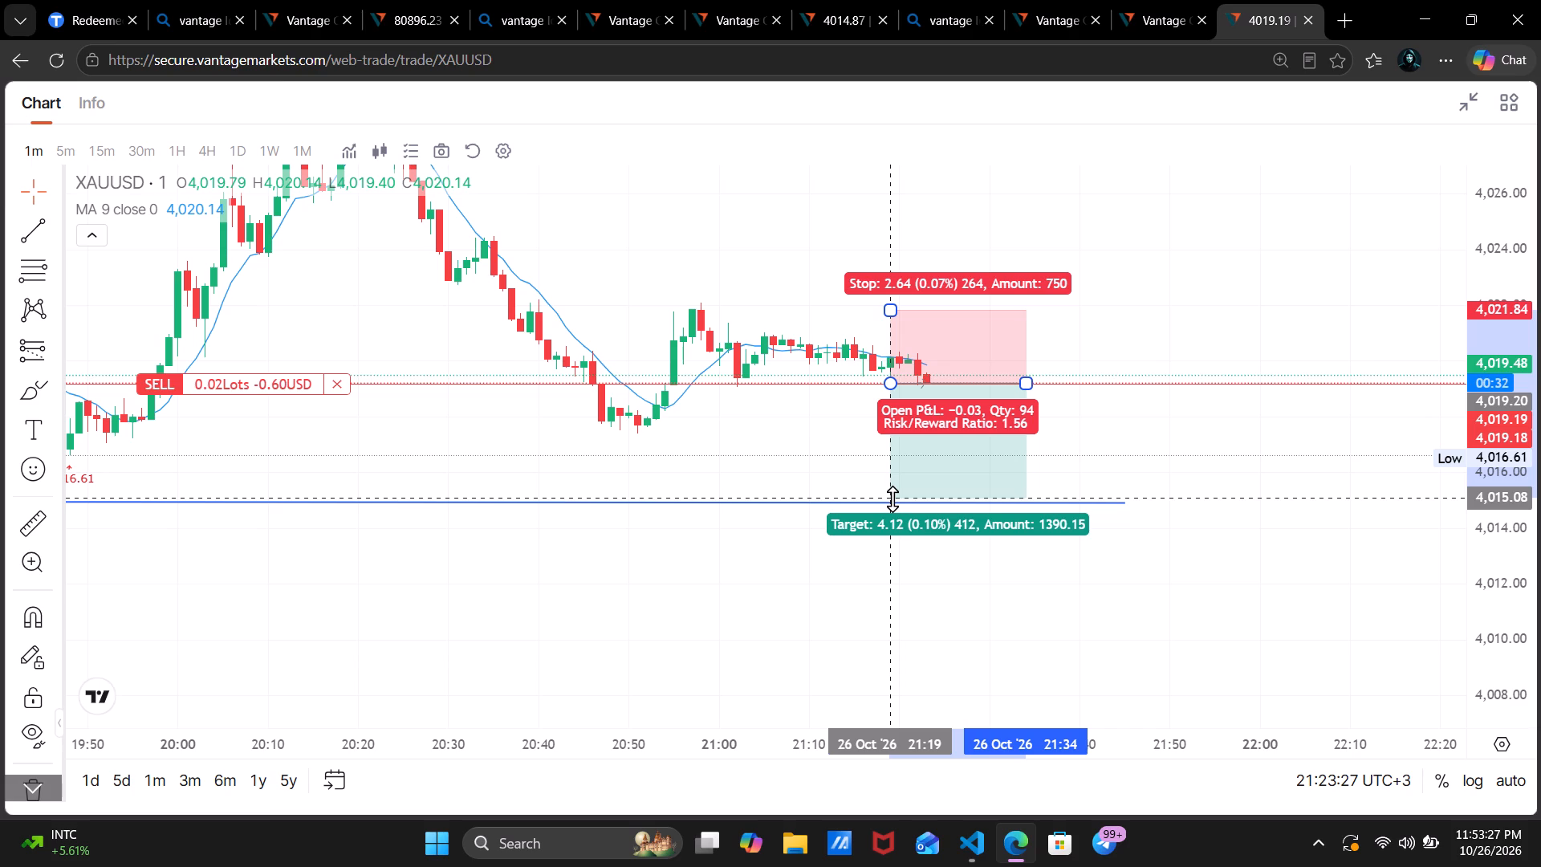
left_click_drag(892, 499, 892, 502)
left_click(1100, 414)
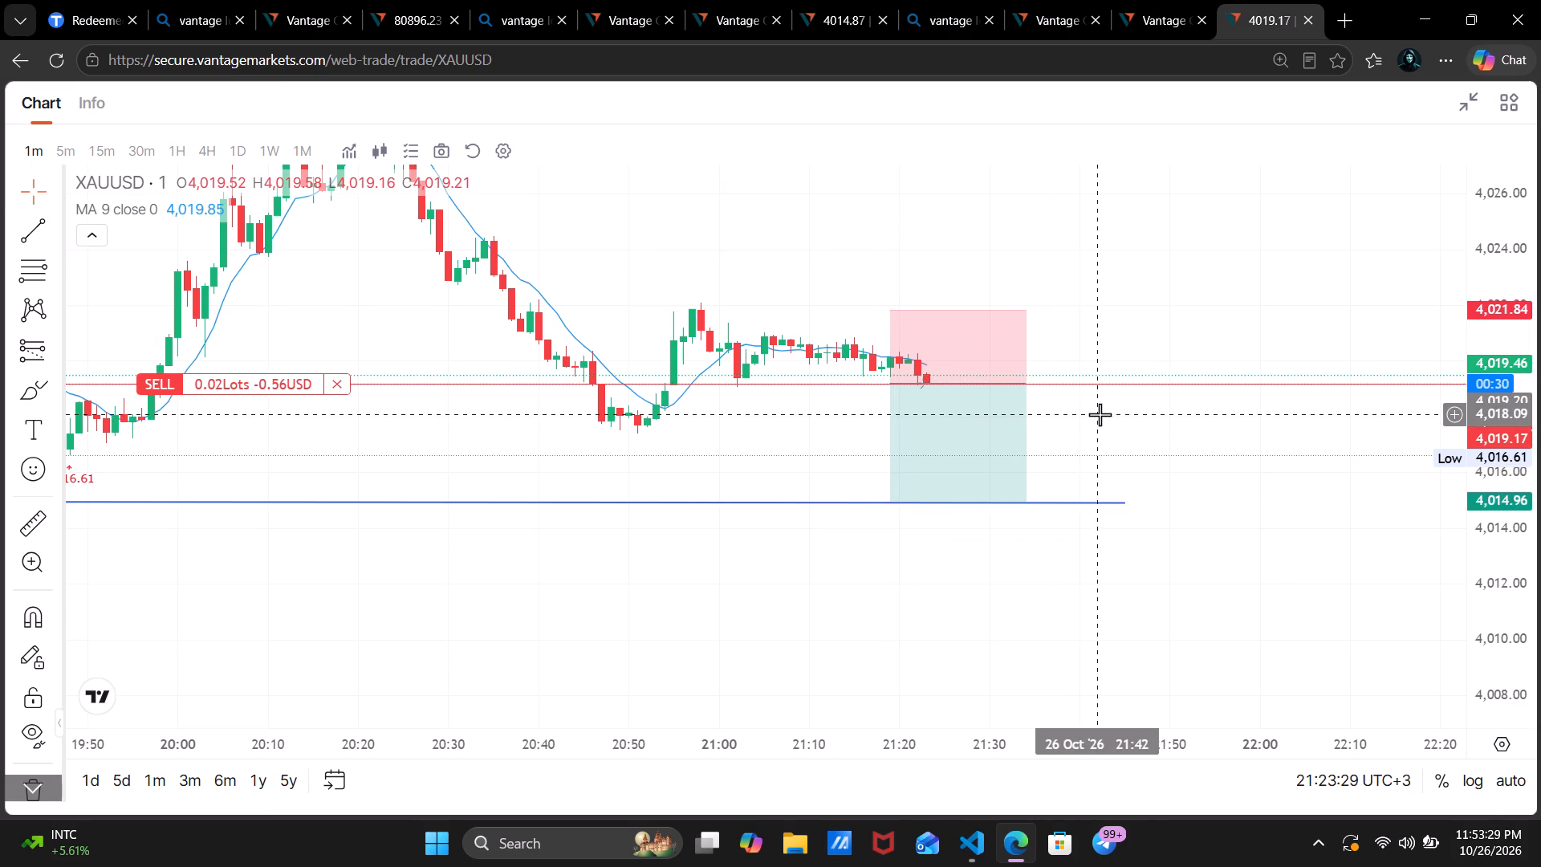
Examine the 1-minute candles from about 17:00 onward against the drawn short position, the resistance line and the support line.
scroll(1100, 414, "down", 7)
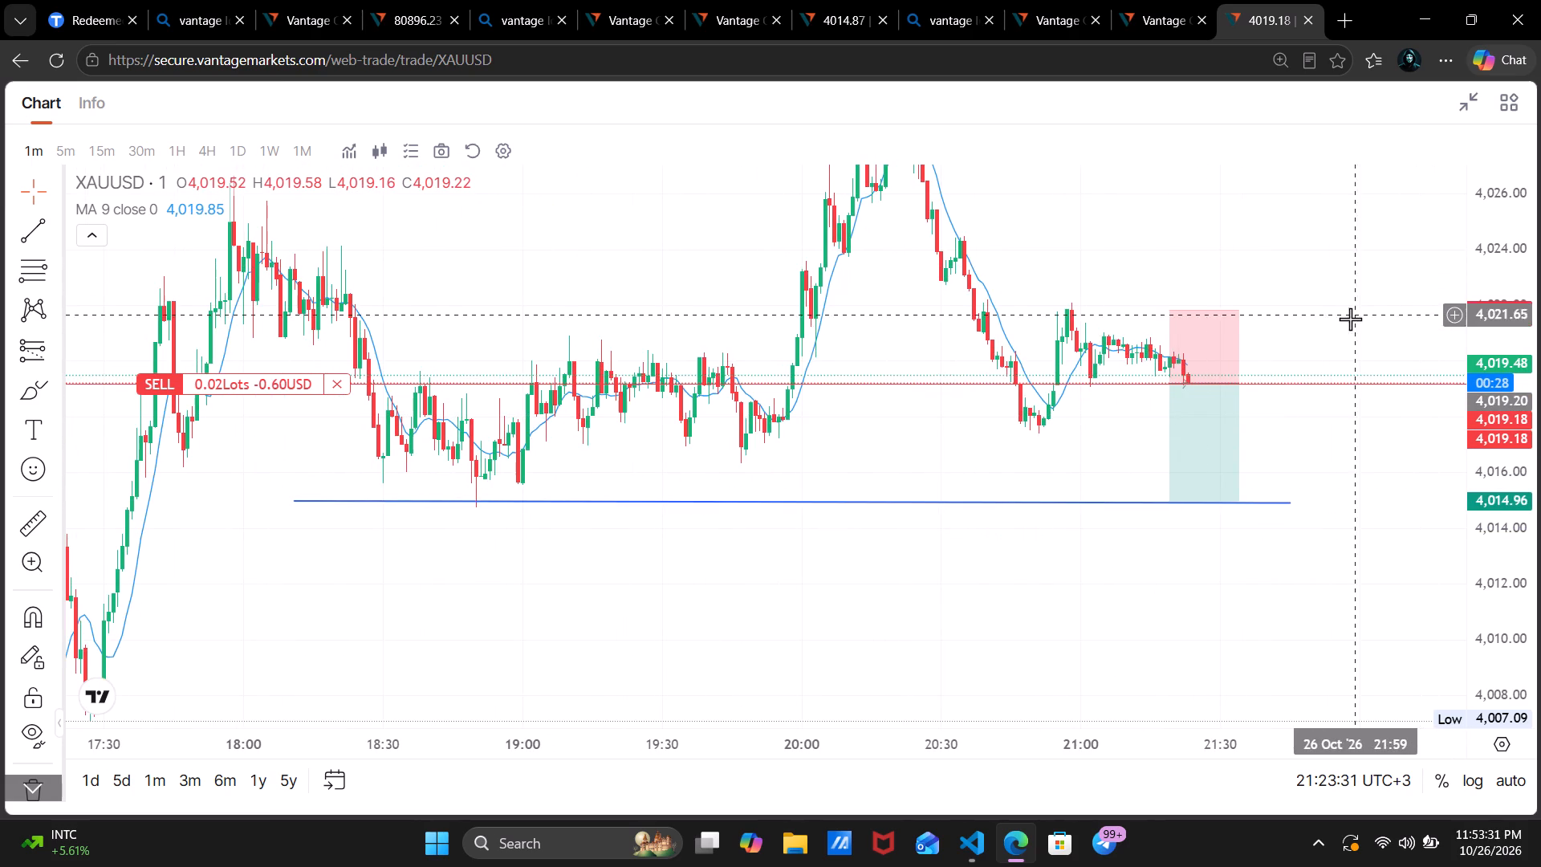
left_click_drag(1350, 319, 1188, 385)
scroll(1188, 385, "up", 1)
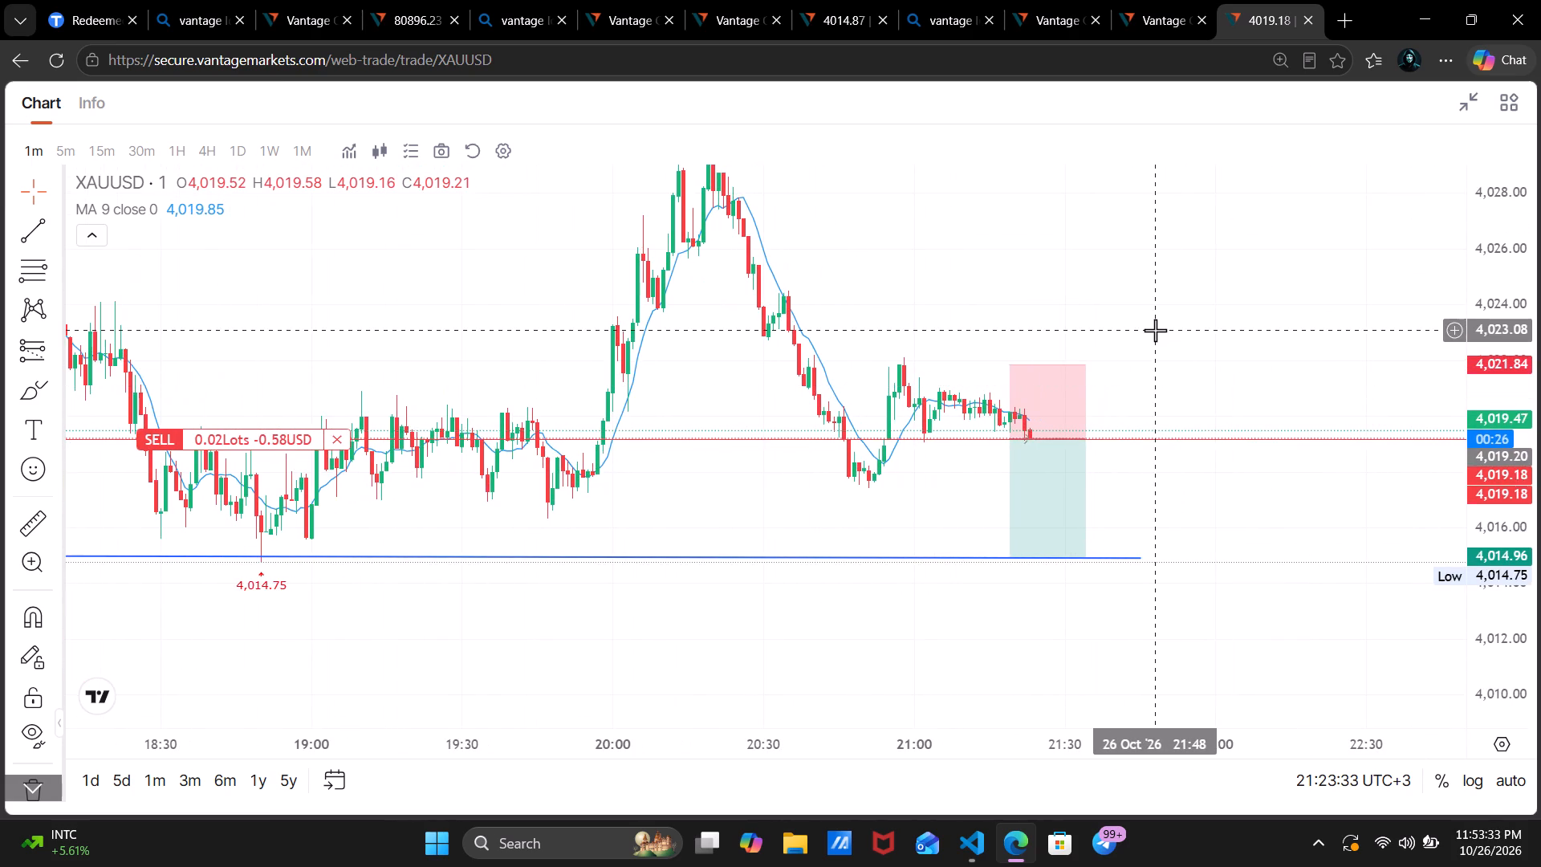
left_click_drag(1155, 330, 1212, 454)
scroll(1212, 454, "down", 1)
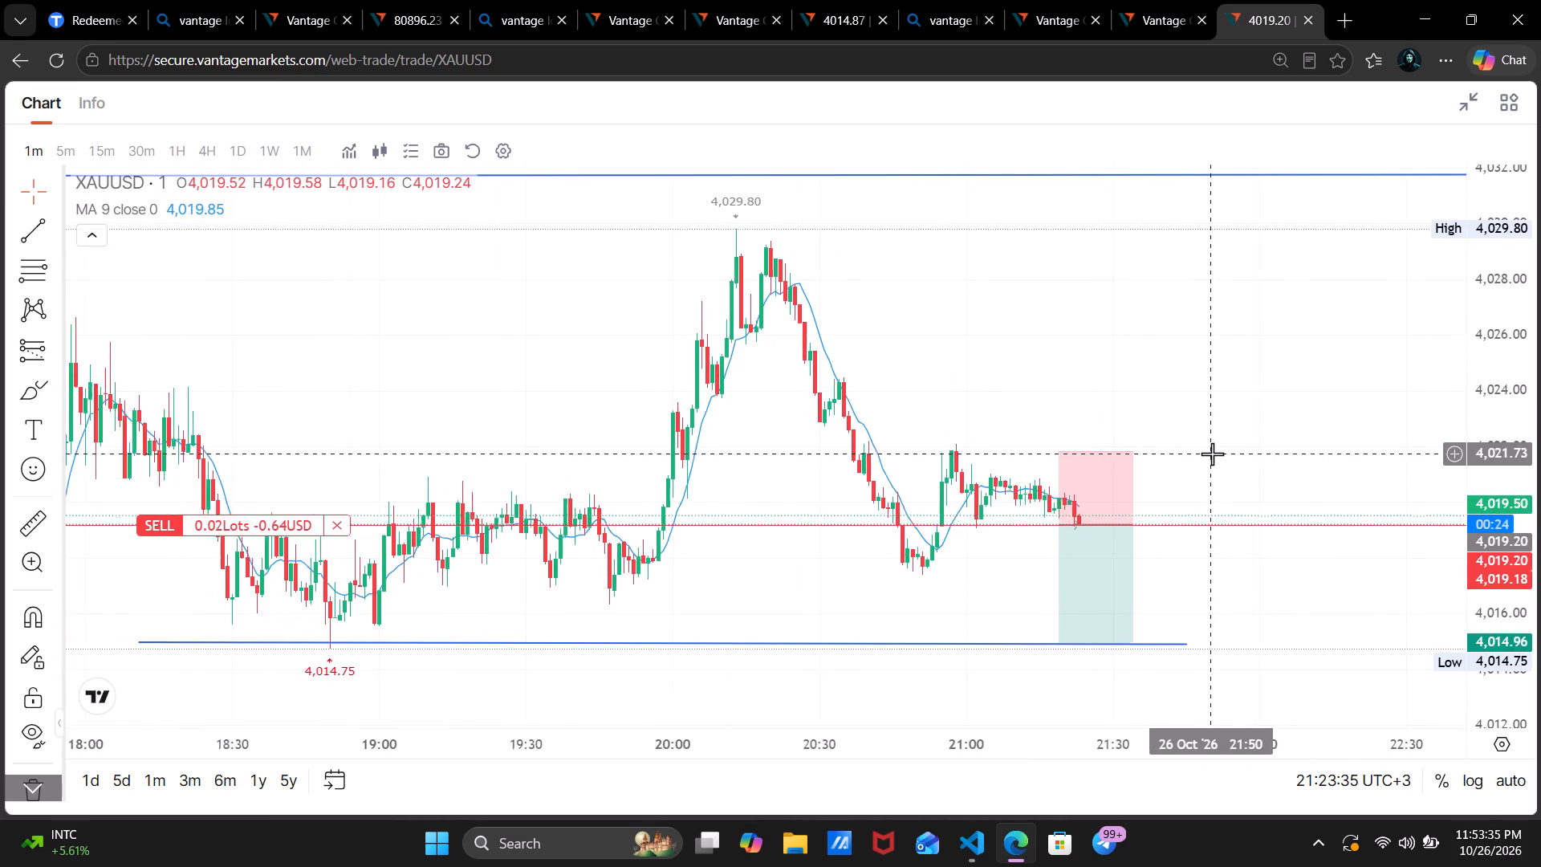
scroll(1212, 454, "down", 2)
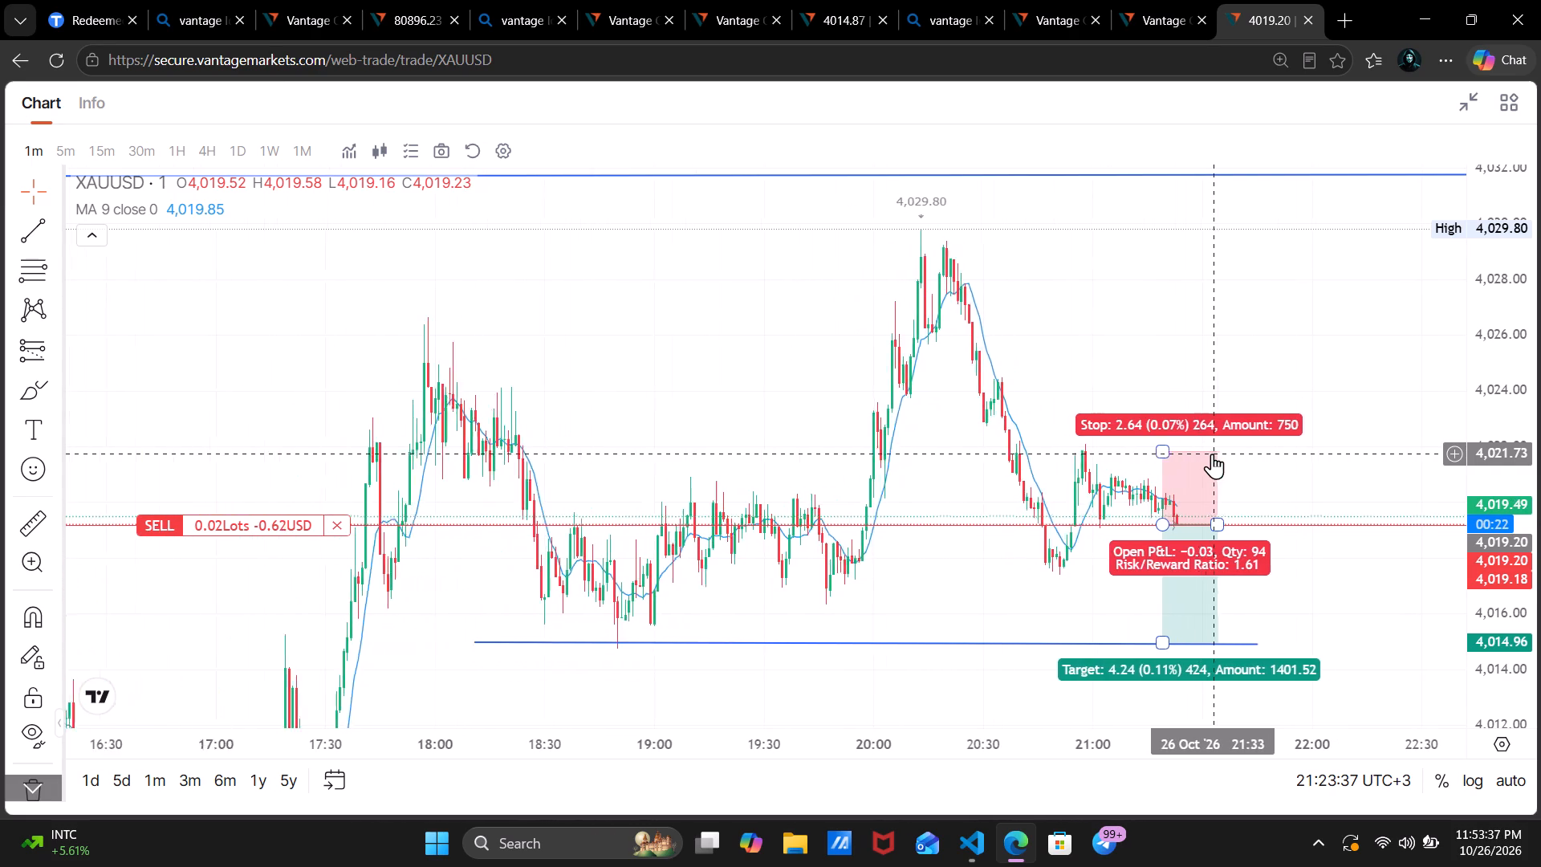
scroll(1212, 454, "down", 1)
scroll(1212, 454, "up", 2)
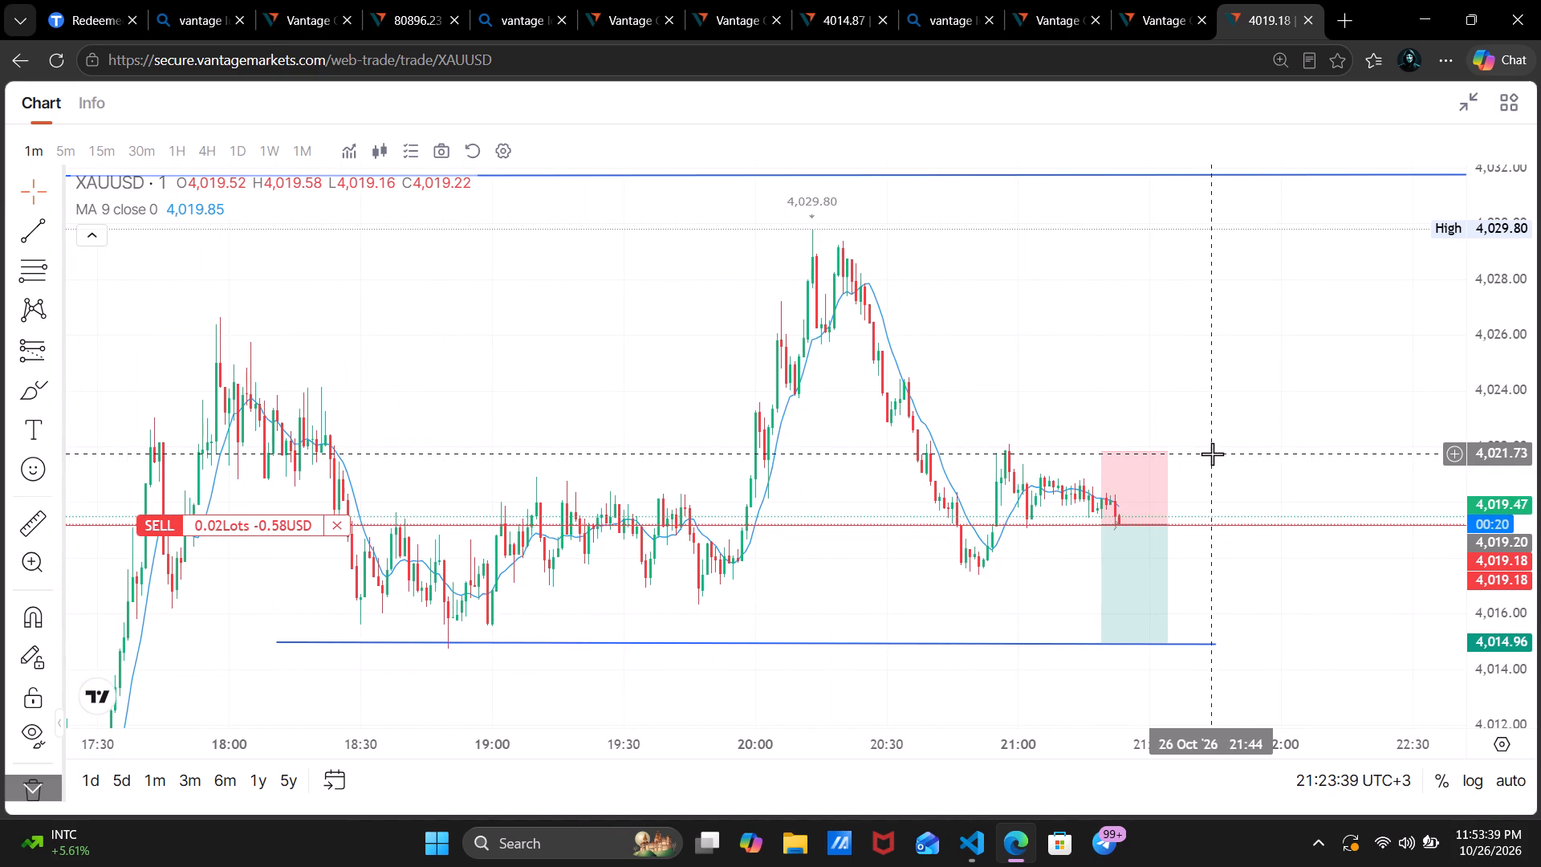
scroll(1212, 454, "up", 1)
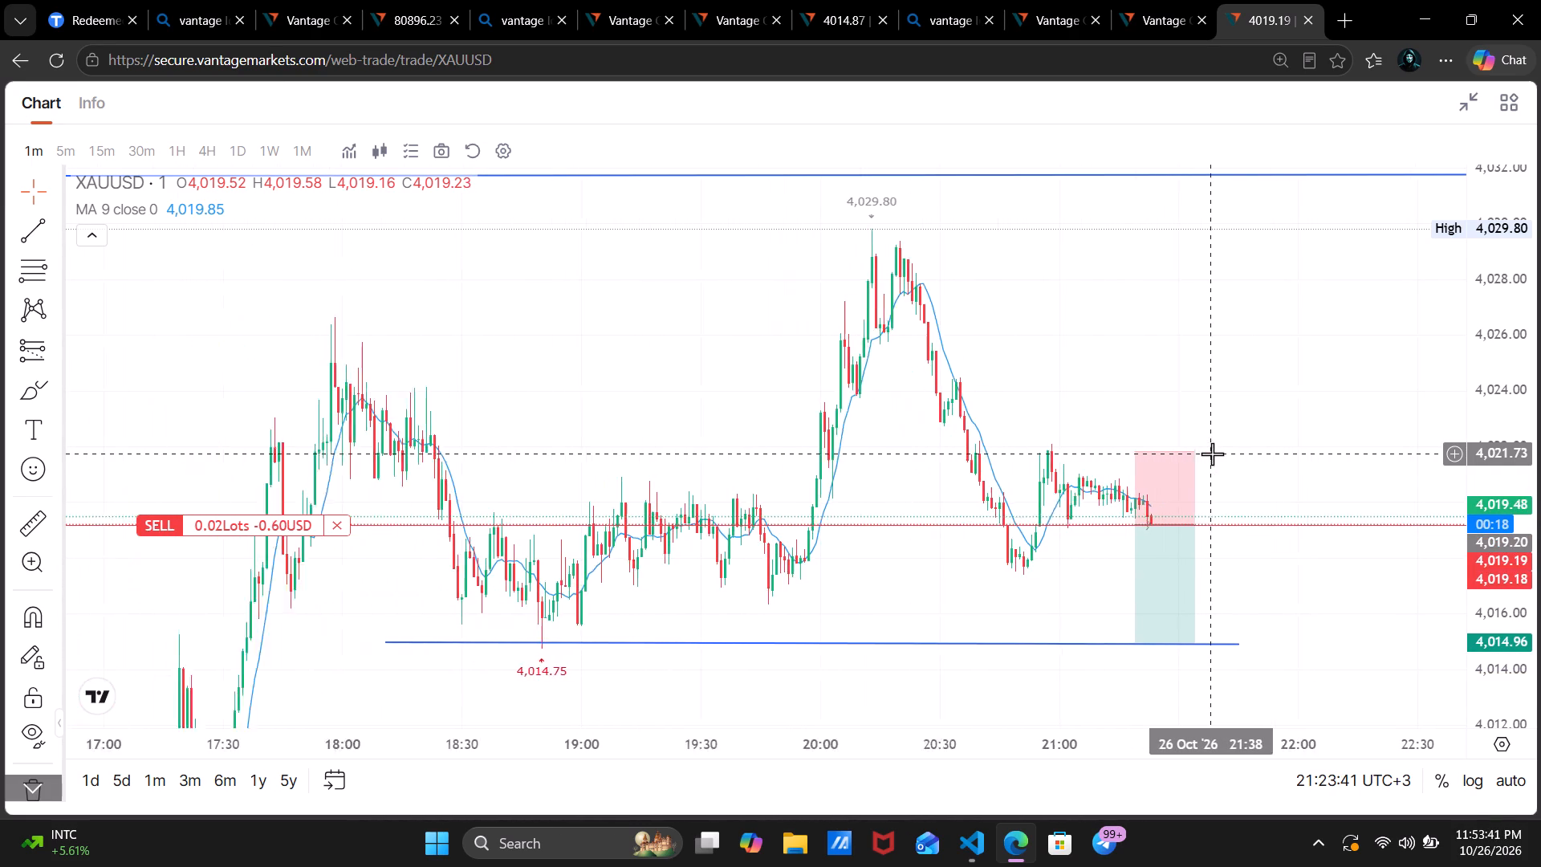
Examine the latest 1-minute candles up close against the sell entry and the drawn short position's stop and target zones.
scroll(1212, 454, "up", 1)
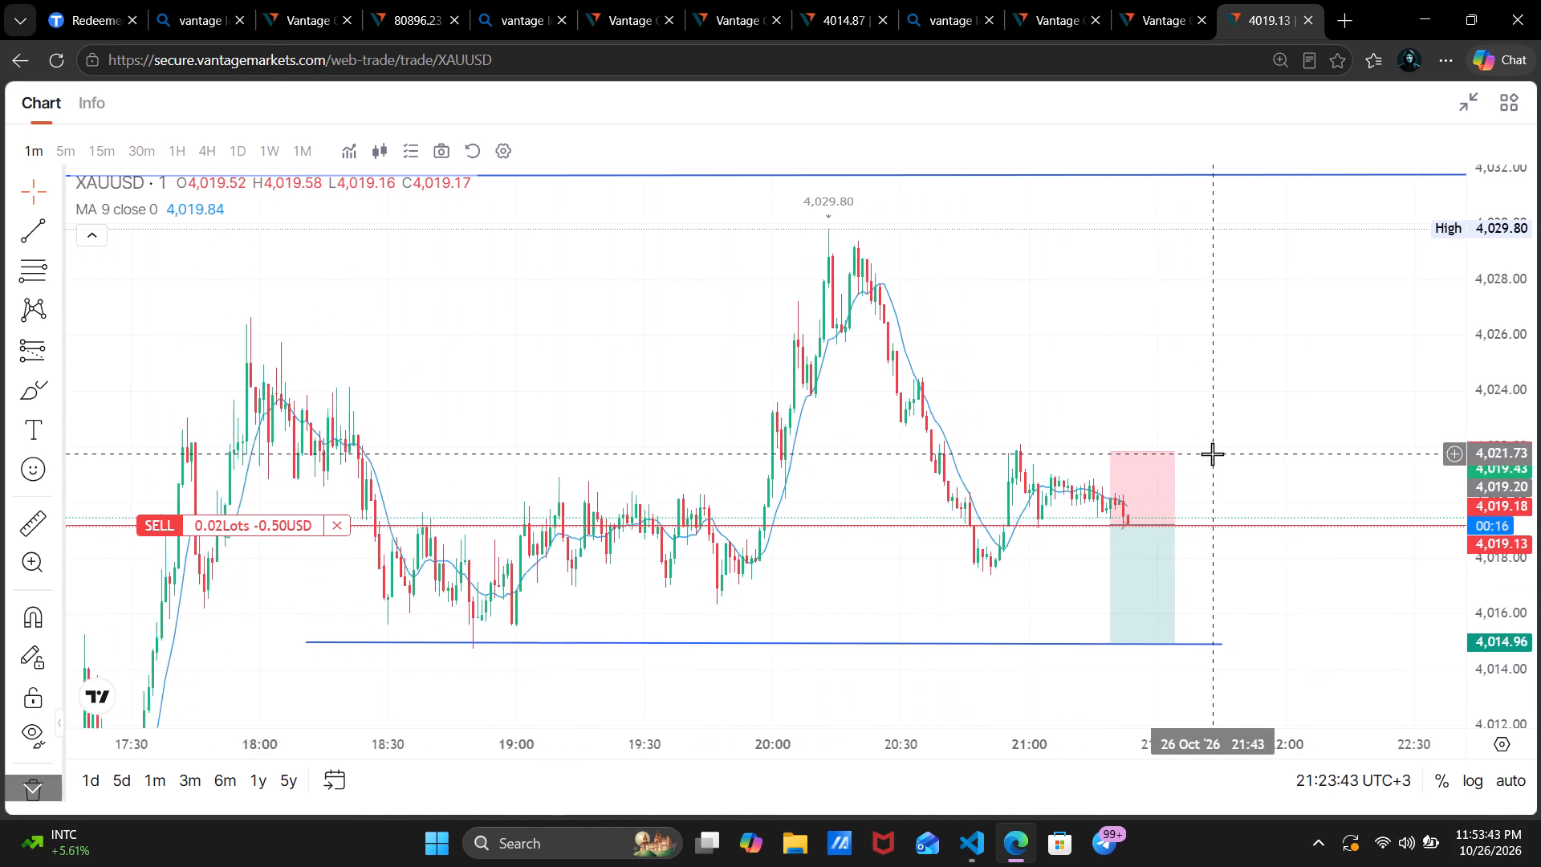
scroll(1212, 454, "up", 2)
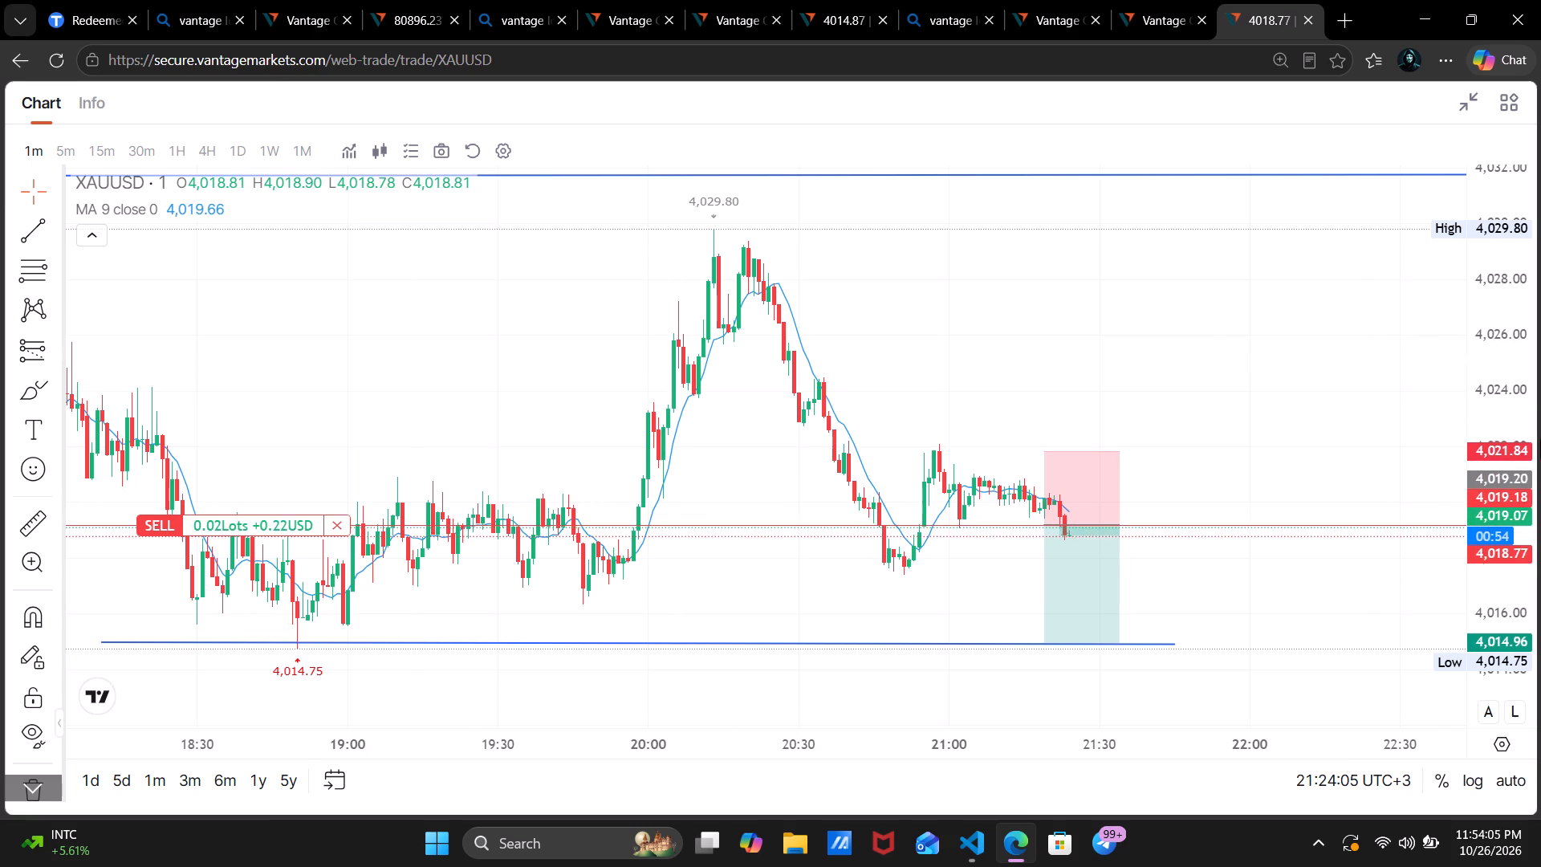
left_click_drag(1490, 478, 1478, 248)
scroll(1214, 461, "up", 2)
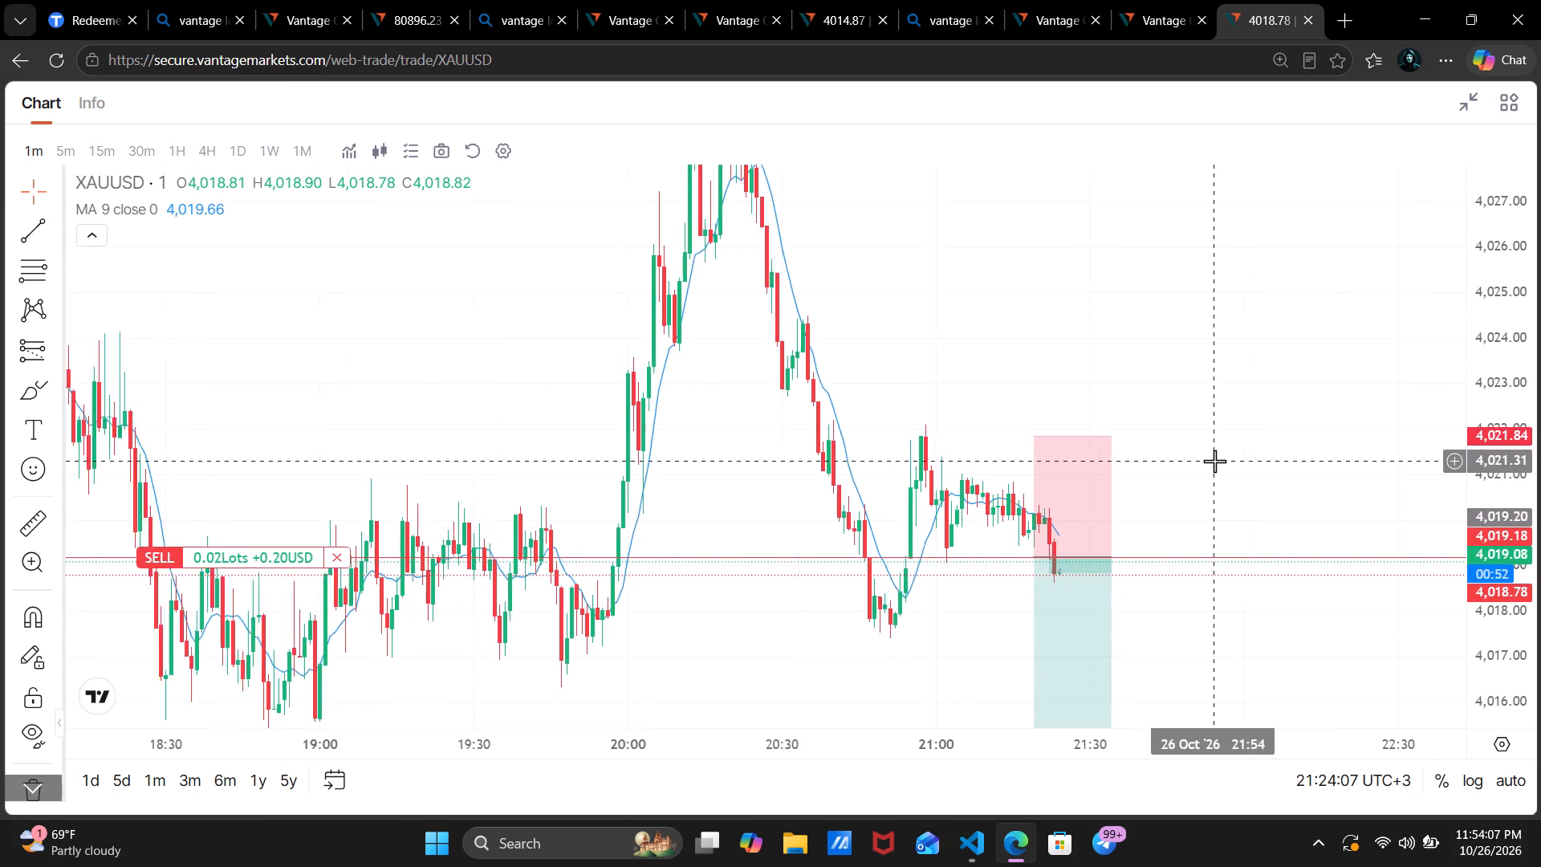
scroll(1214, 461, "up", 2)
left_click_drag(1214, 461, 1265, 339)
scroll(1265, 339, "up", 2)
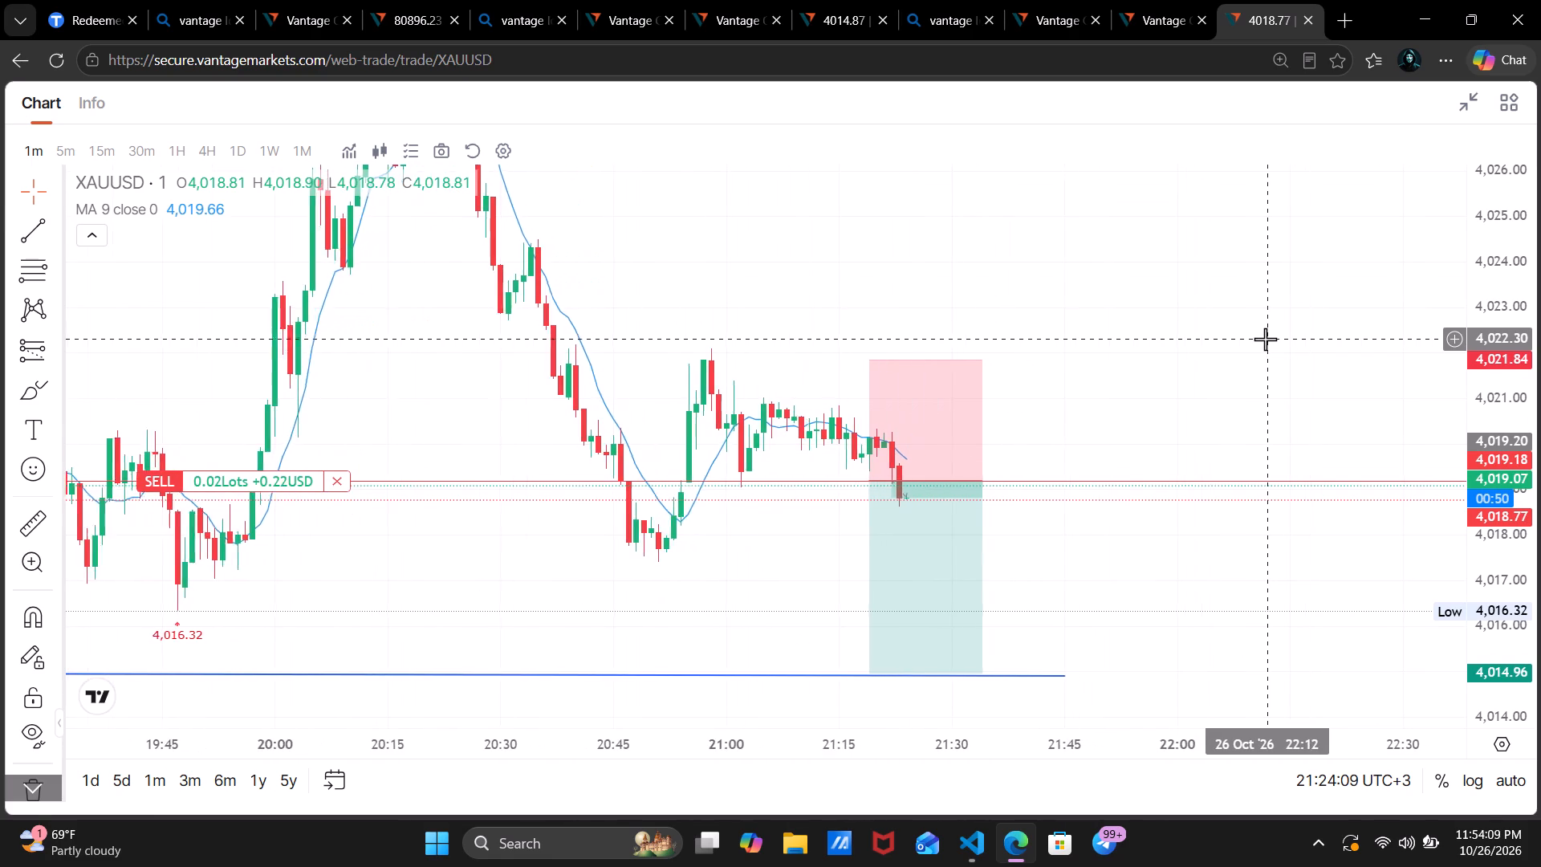
scroll(1265, 339, "up", 2)
left_click_drag(1153, 339, 1359, 285)
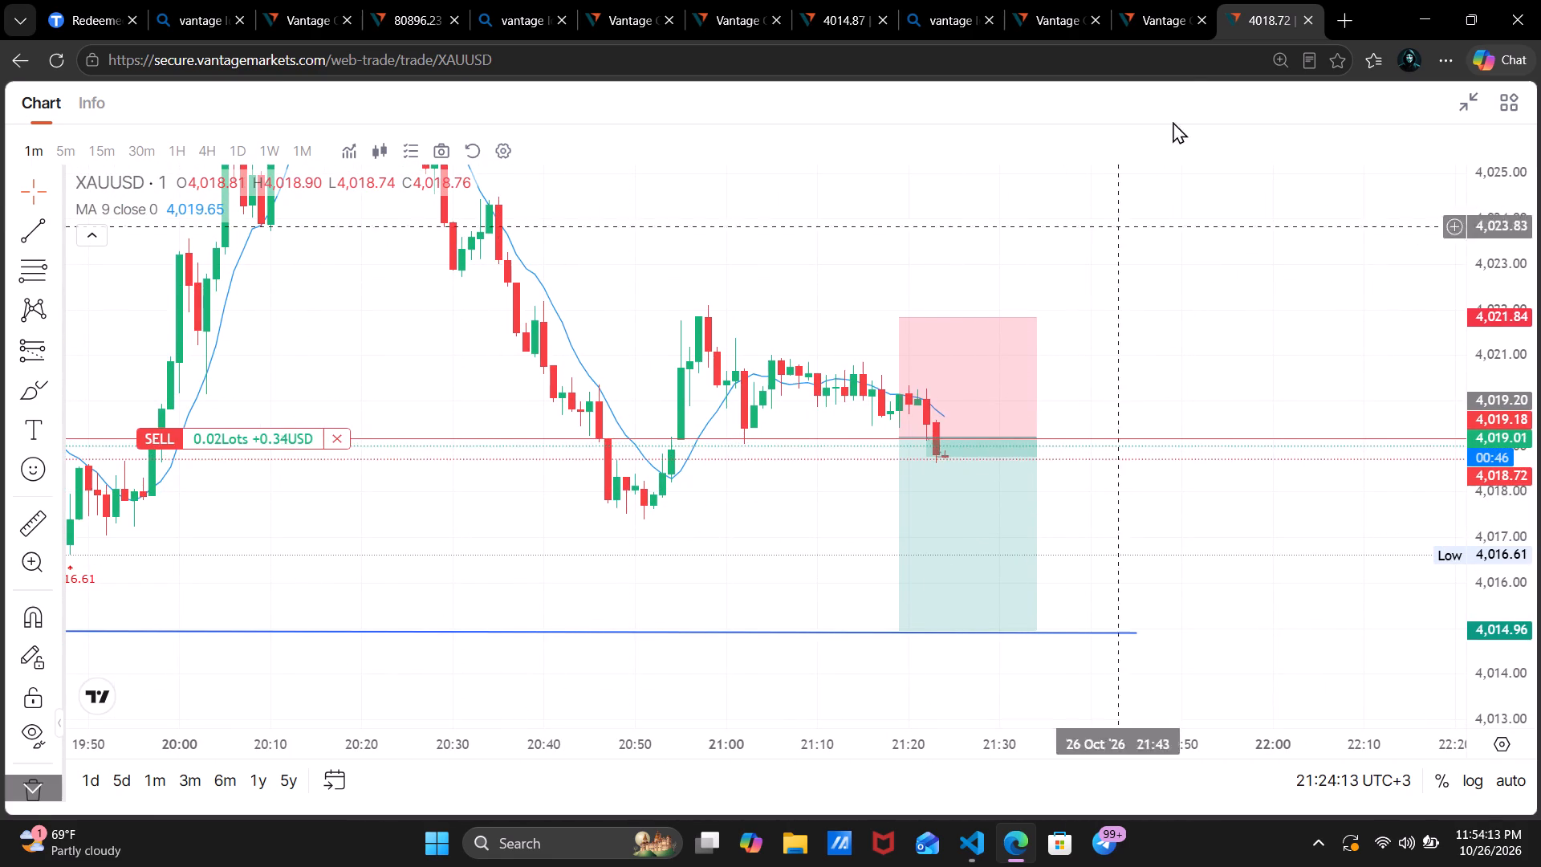
left_click_drag(1071, 296, 1140, 367)
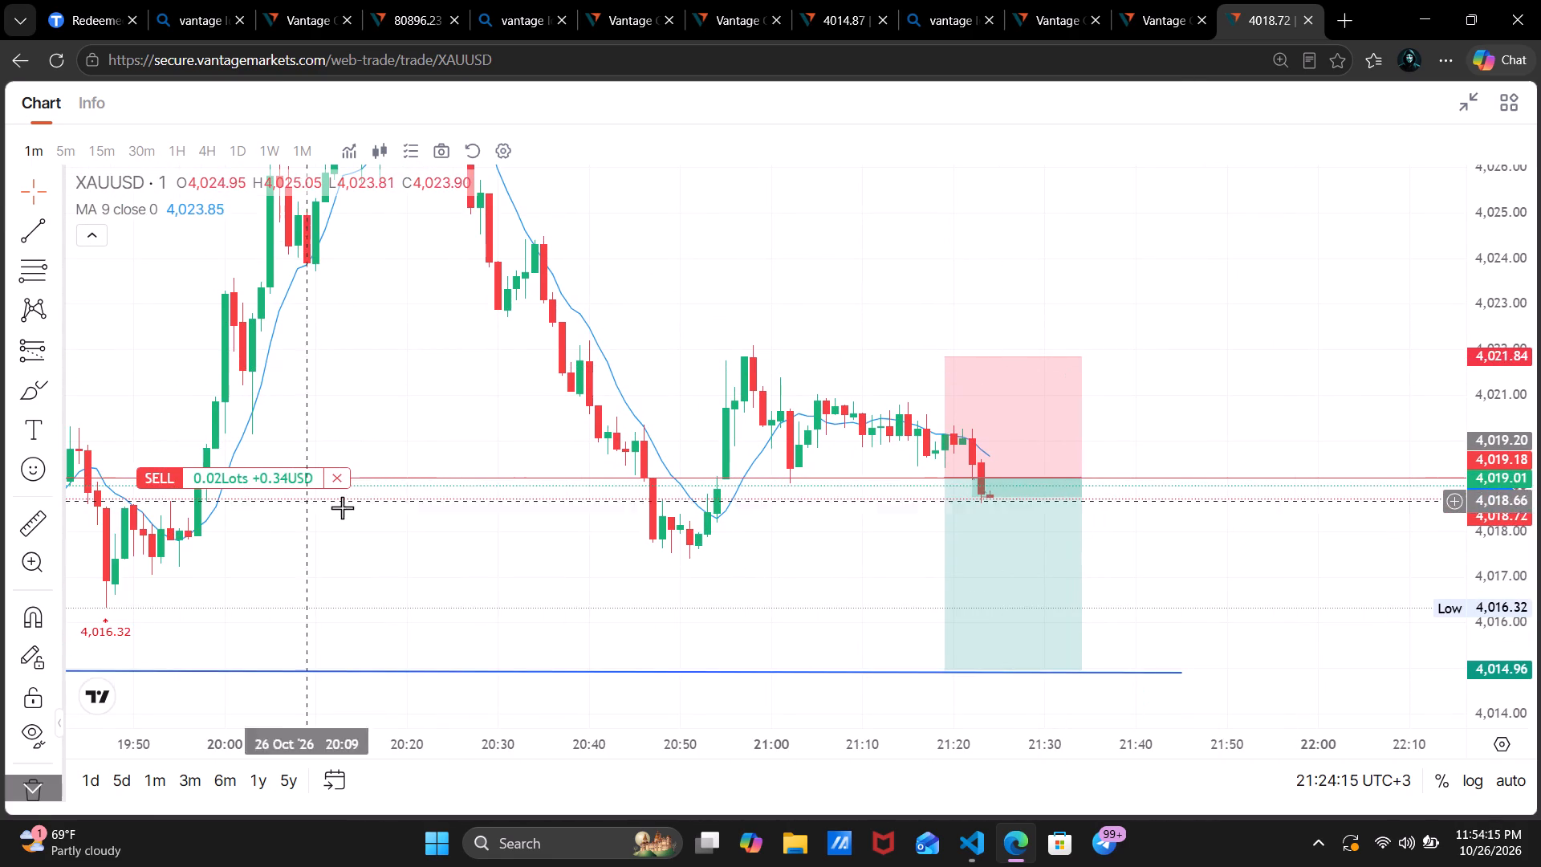
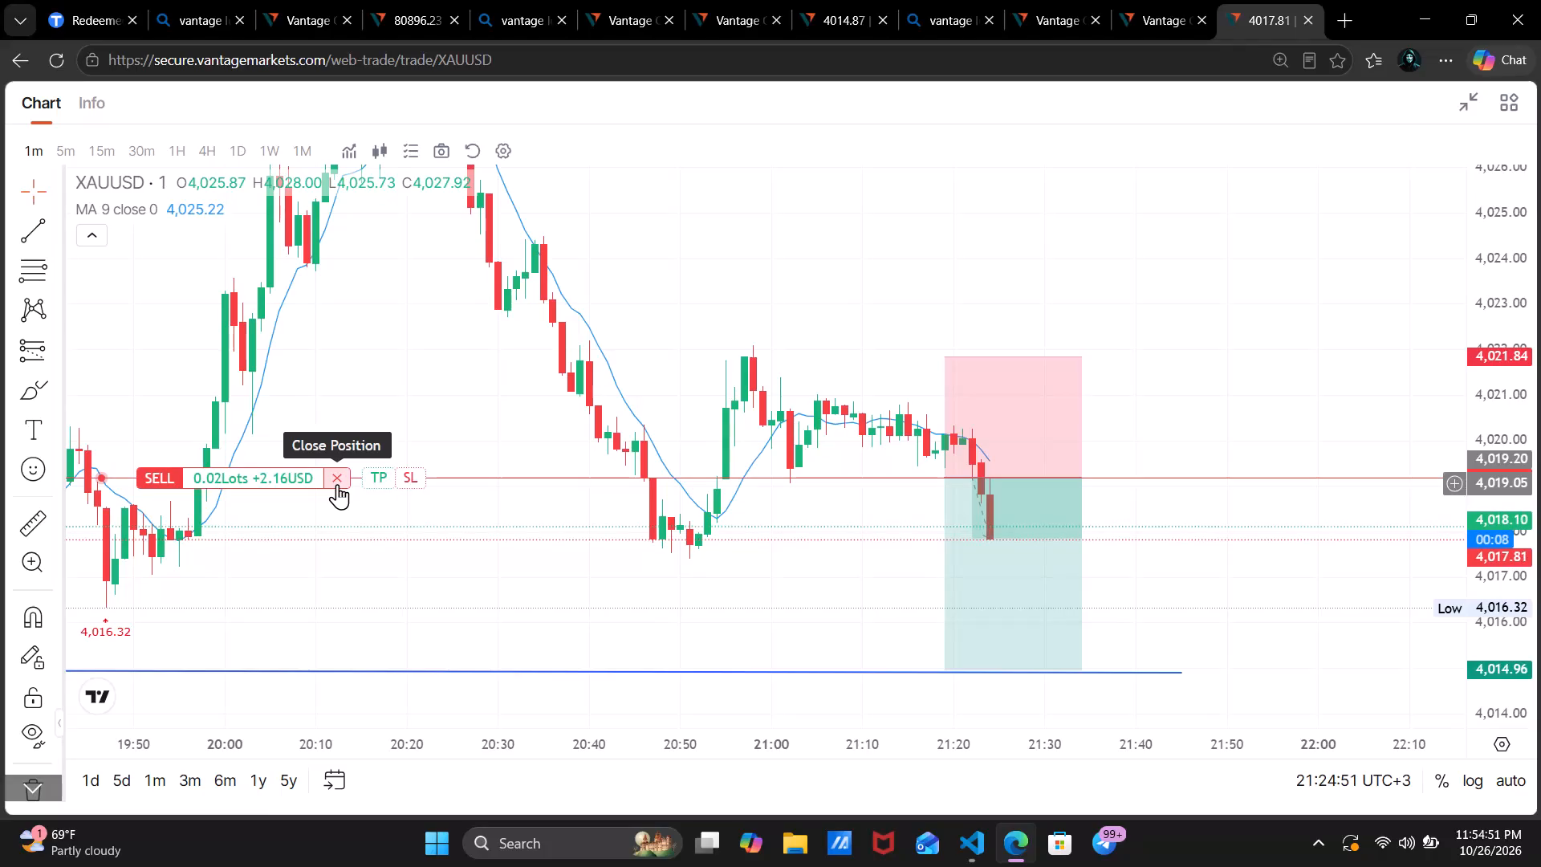
Close the open 0.02-lot XAUUSD sell position and check the positions list and account assets.
left_click(337, 484)
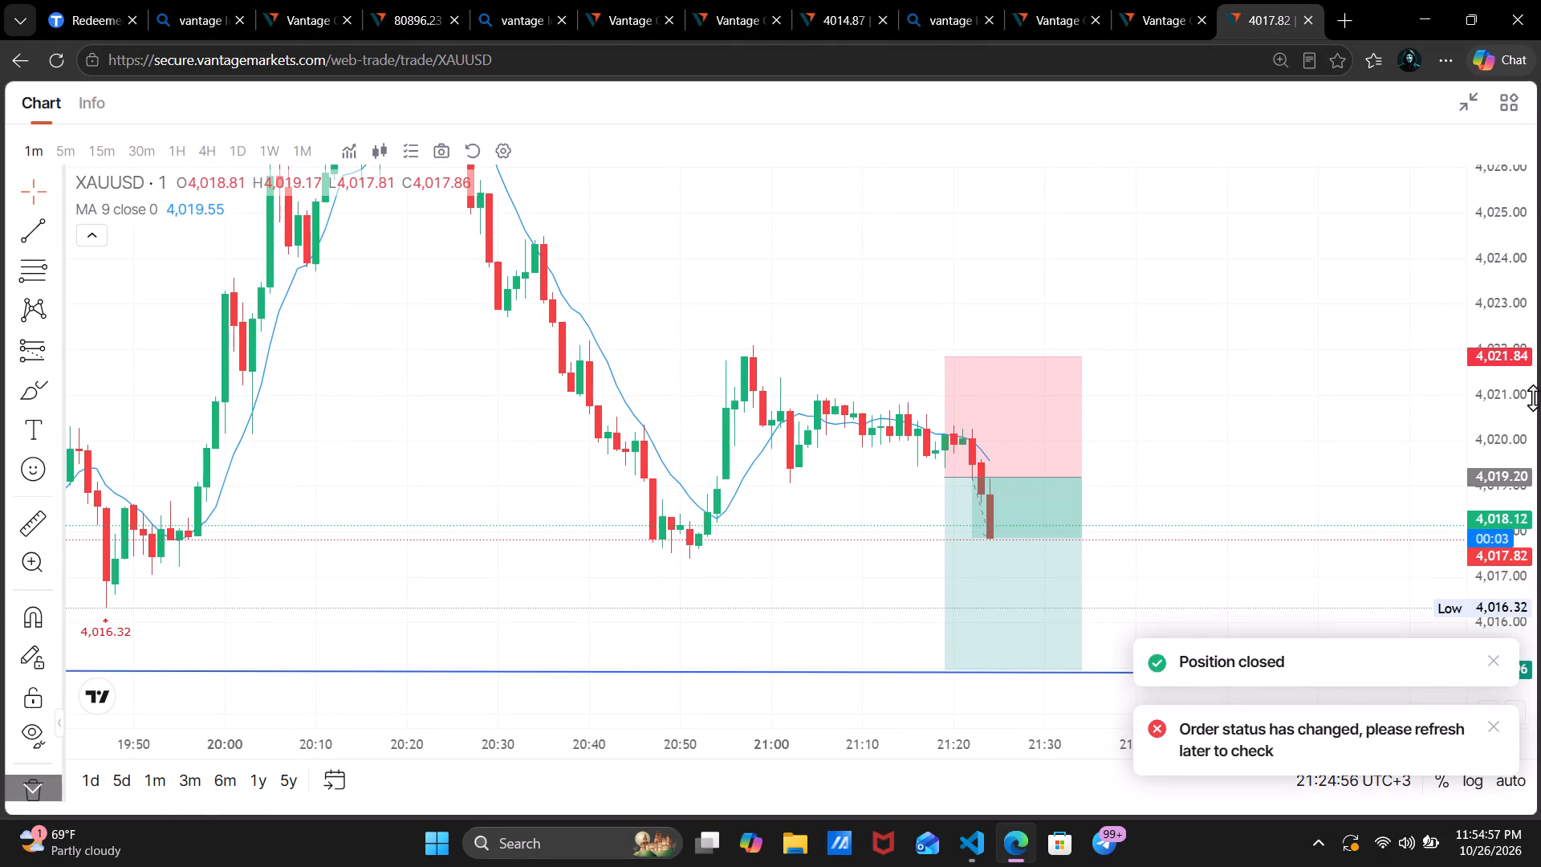
left_click(1473, 104)
scroll(1321, 310, "down", 2)
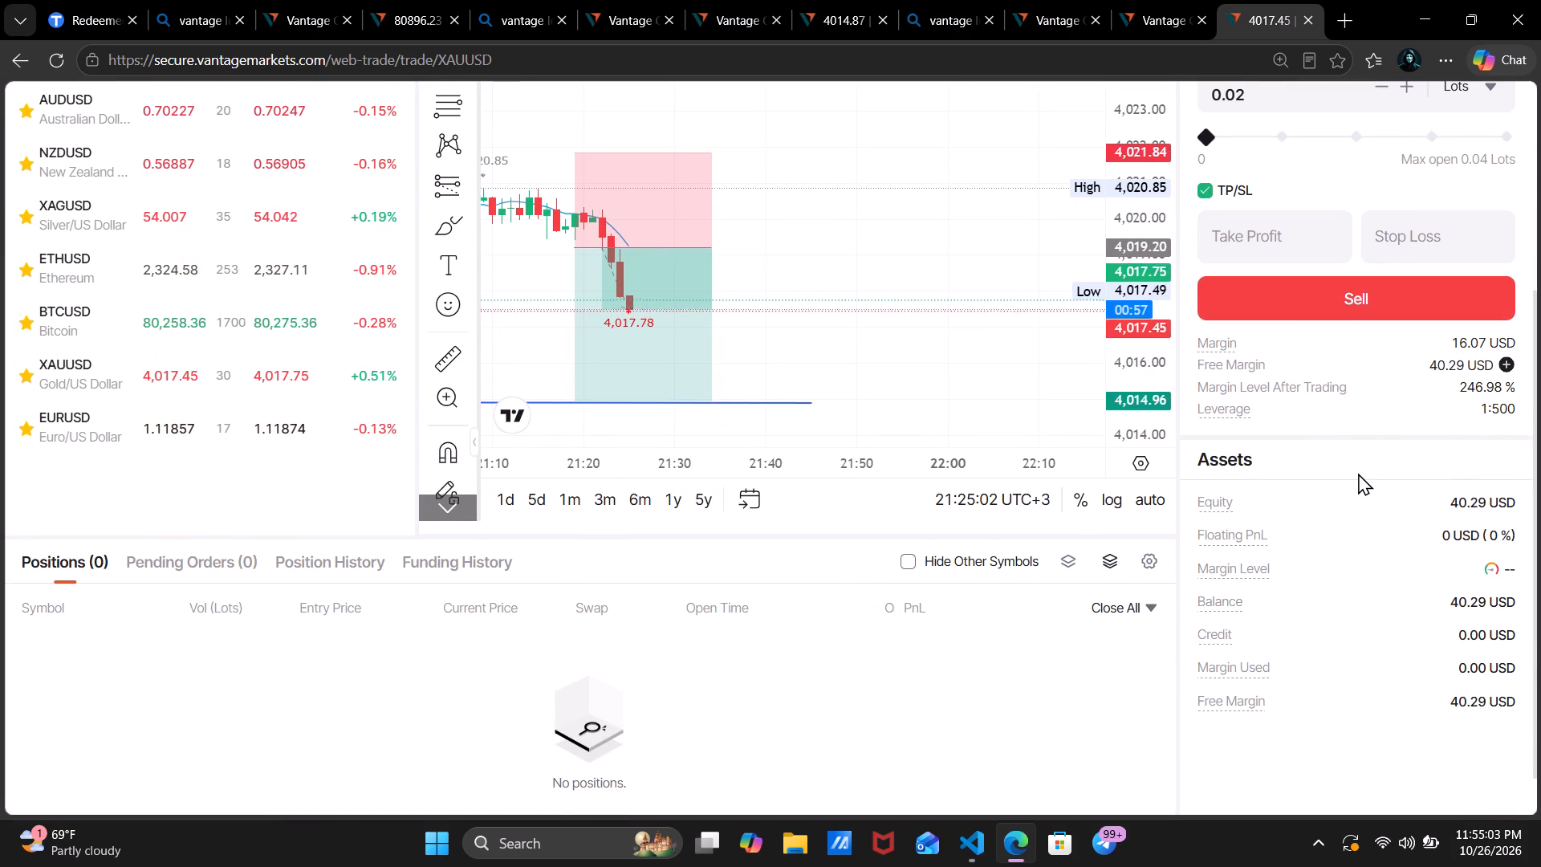
scroll(1358, 473, "up", 3)
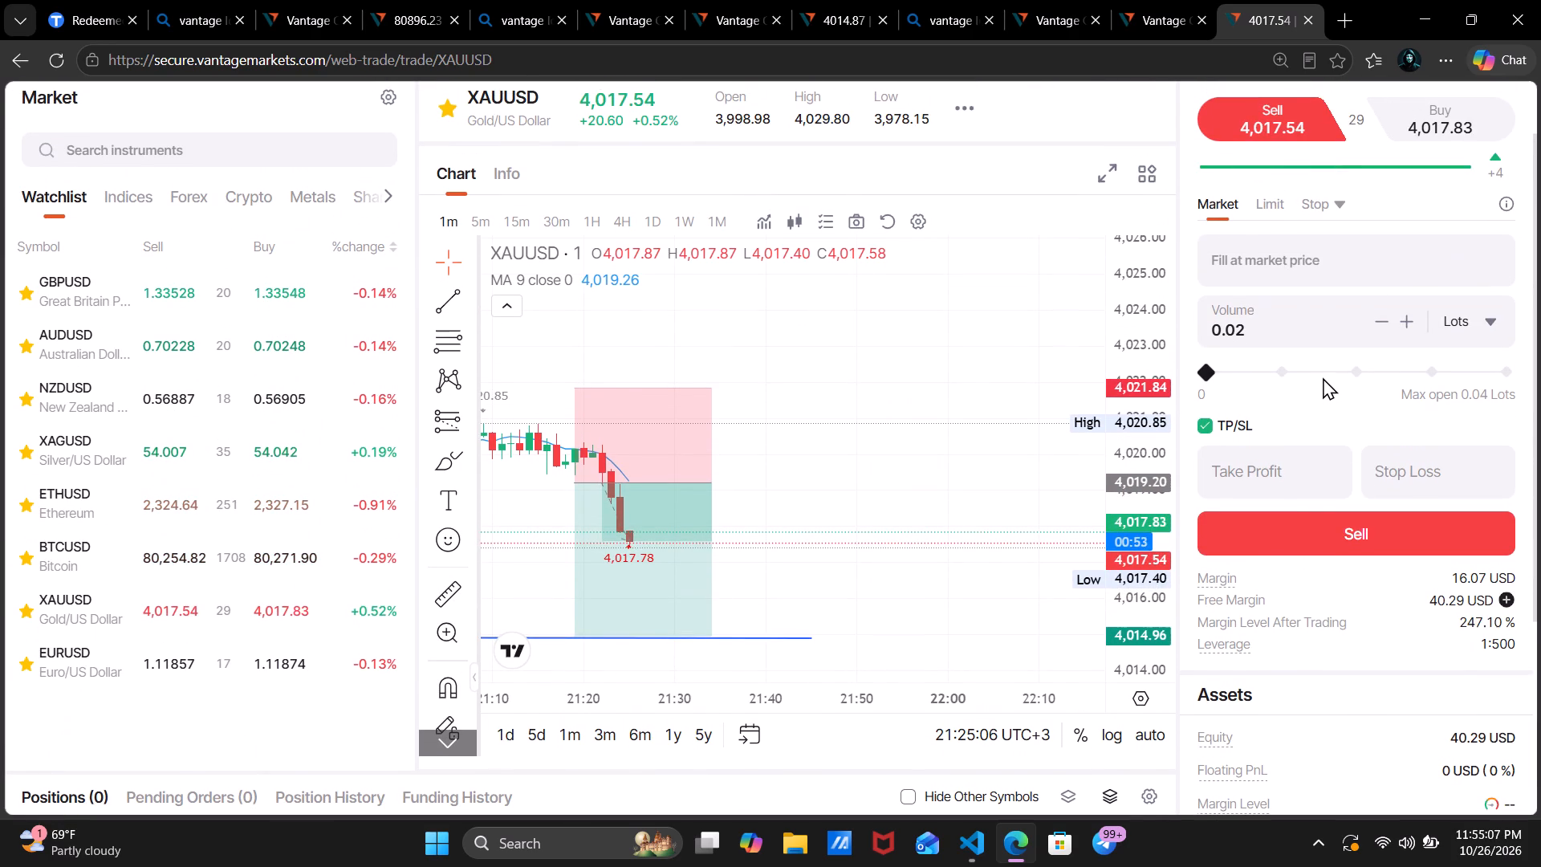
Examine the 1-minute candles from about 17:00 onward in the enlarged chart against the drawn short position and the support line.
left_click(1101, 177)
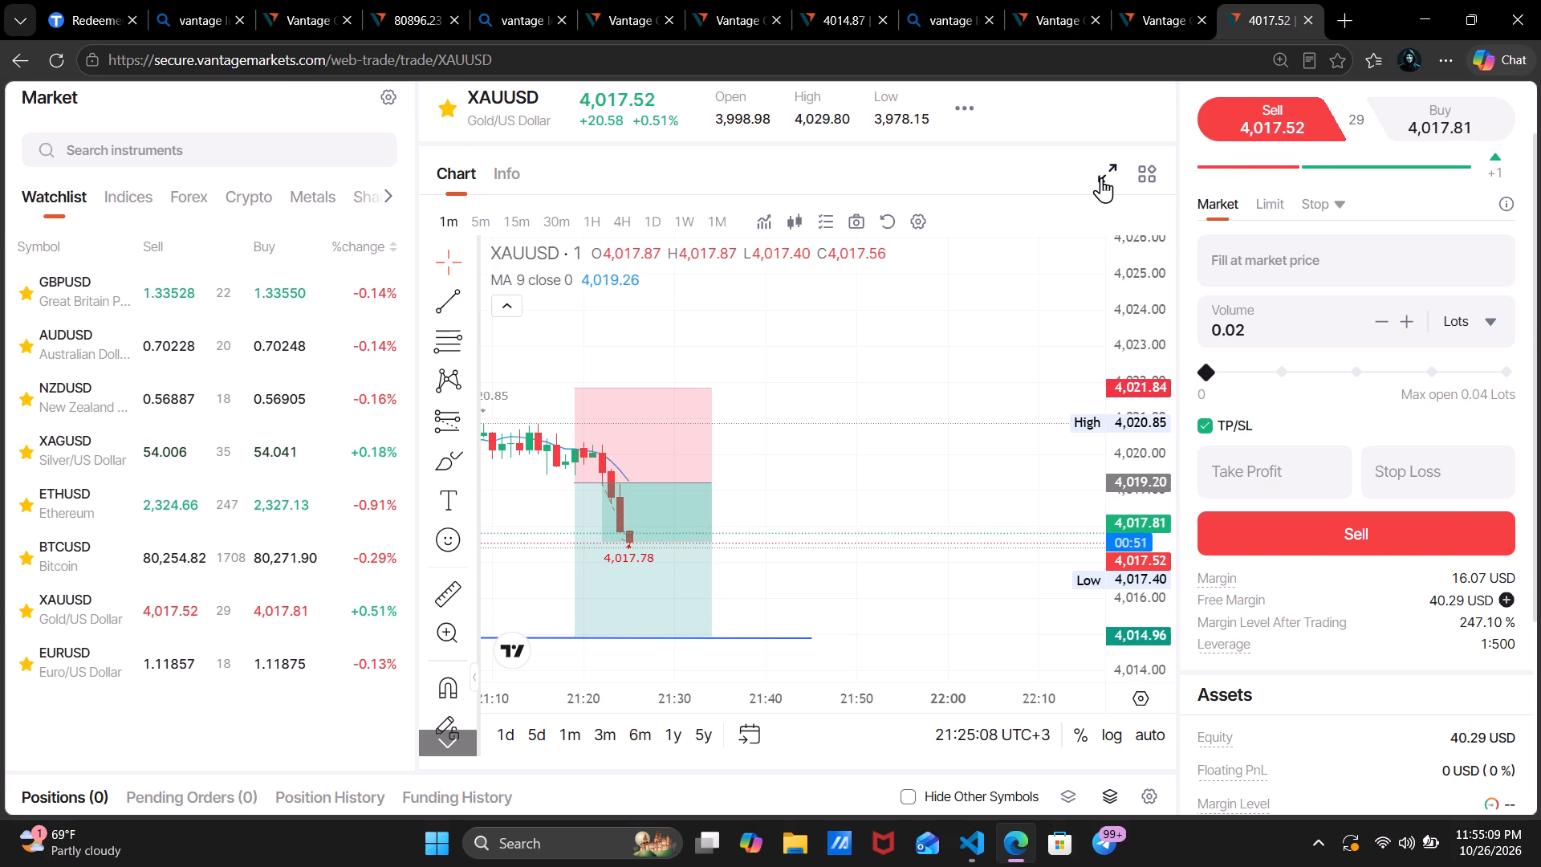
scroll(1092, 471, "down", 2)
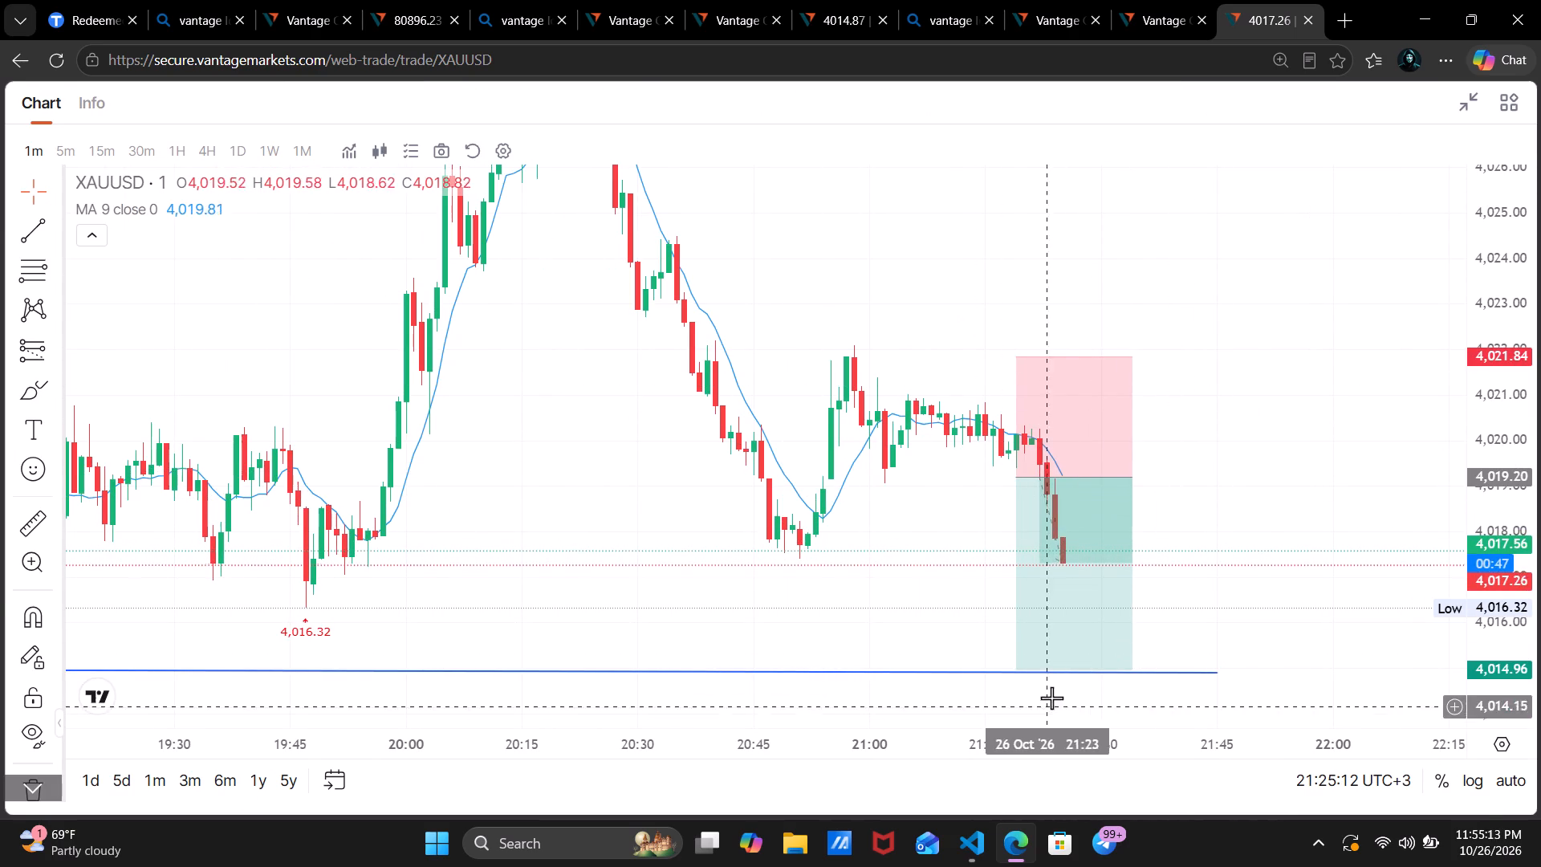
scroll(1186, 453, "down", 2)
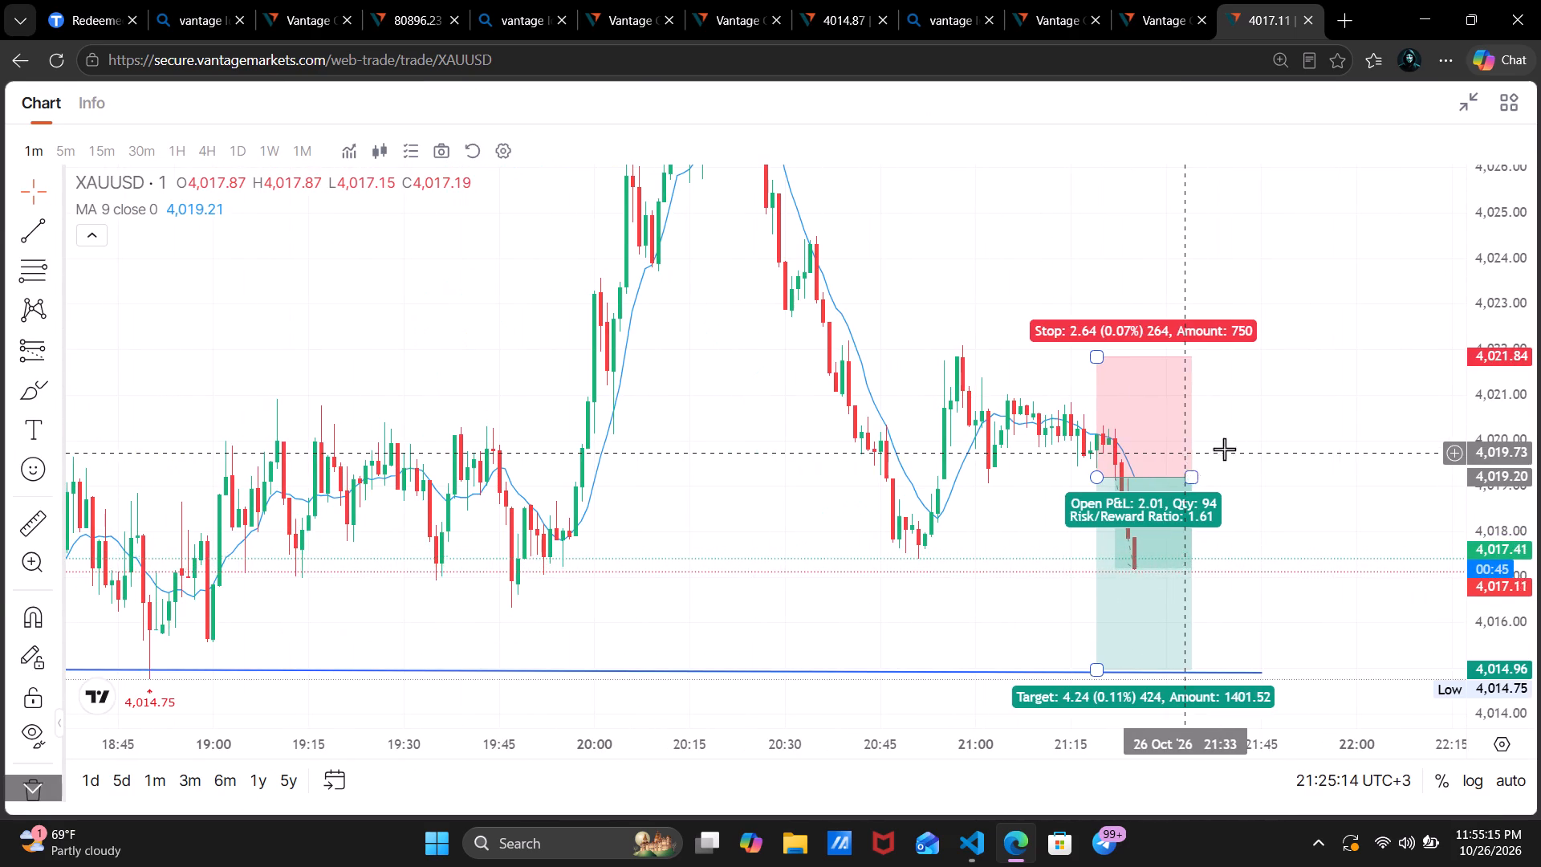
left_click_drag(1472, 286, 1448, 458)
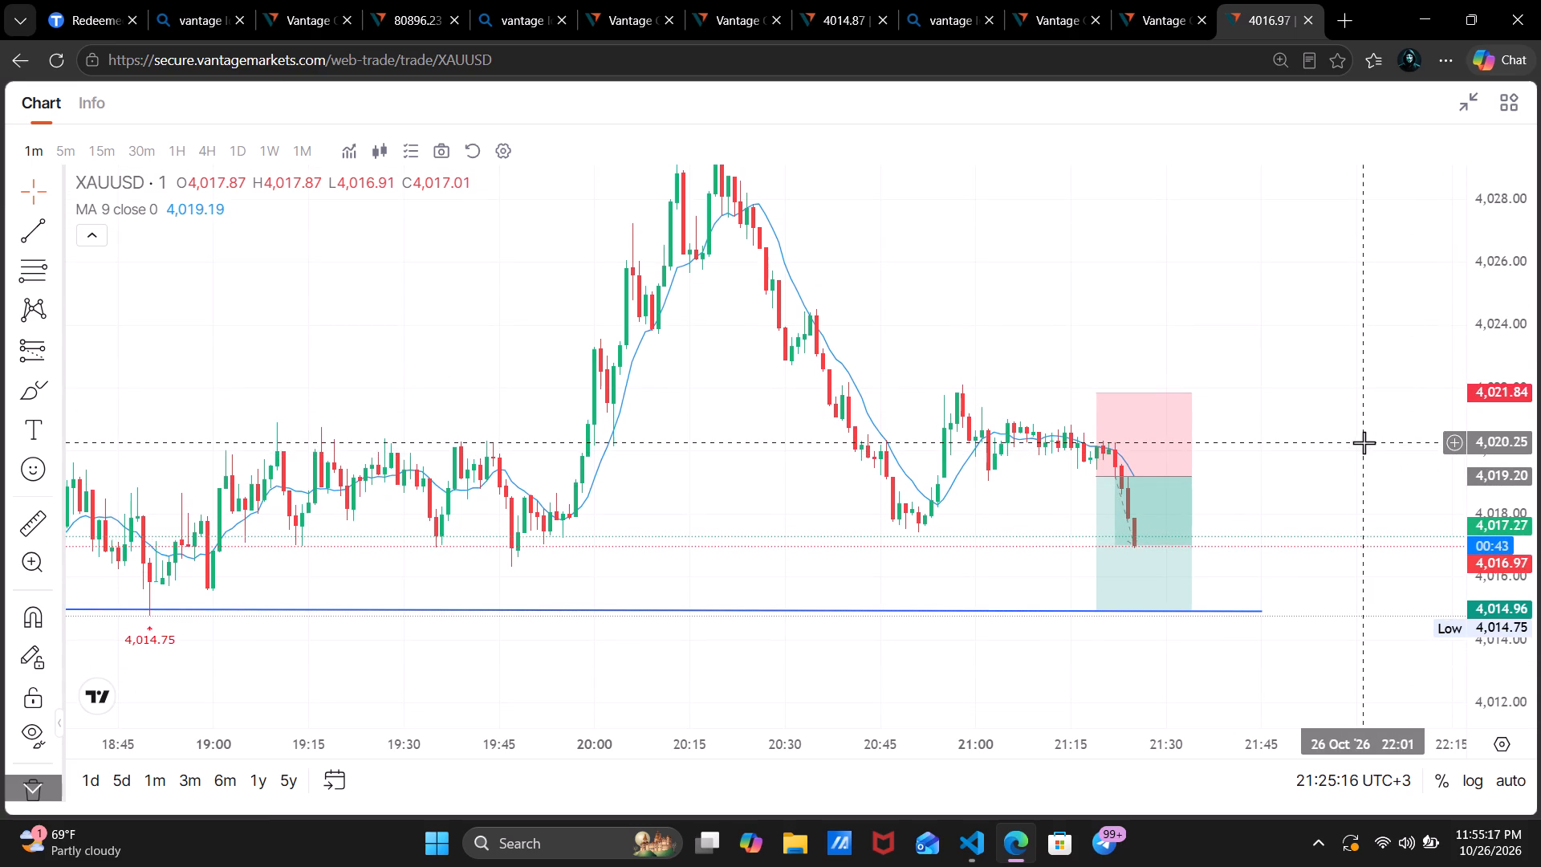
left_click_drag(1364, 442, 1230, 462)
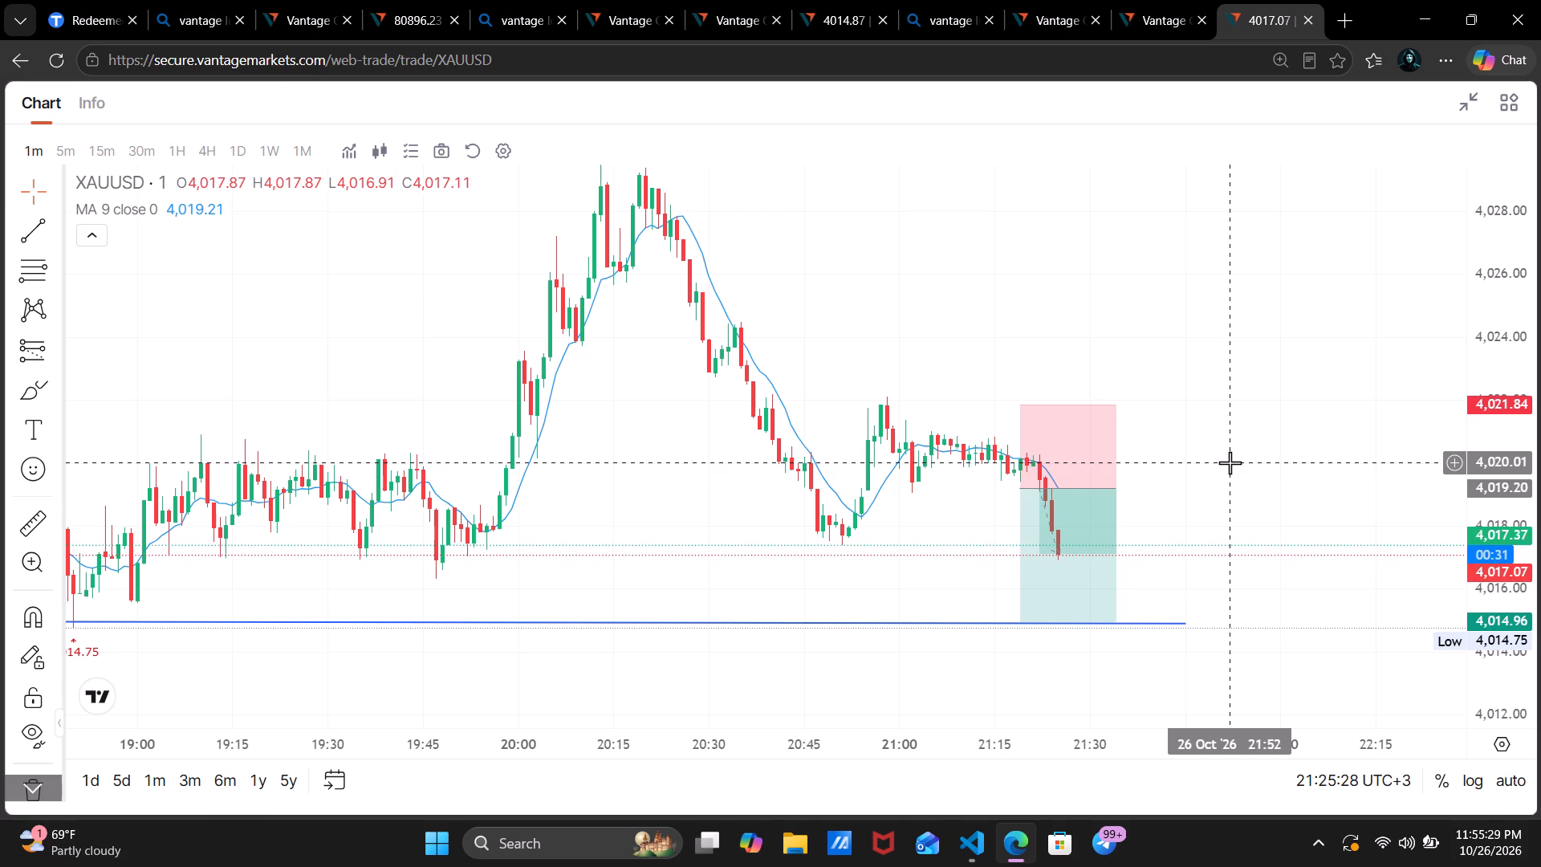
scroll(1230, 462, "down", 5)
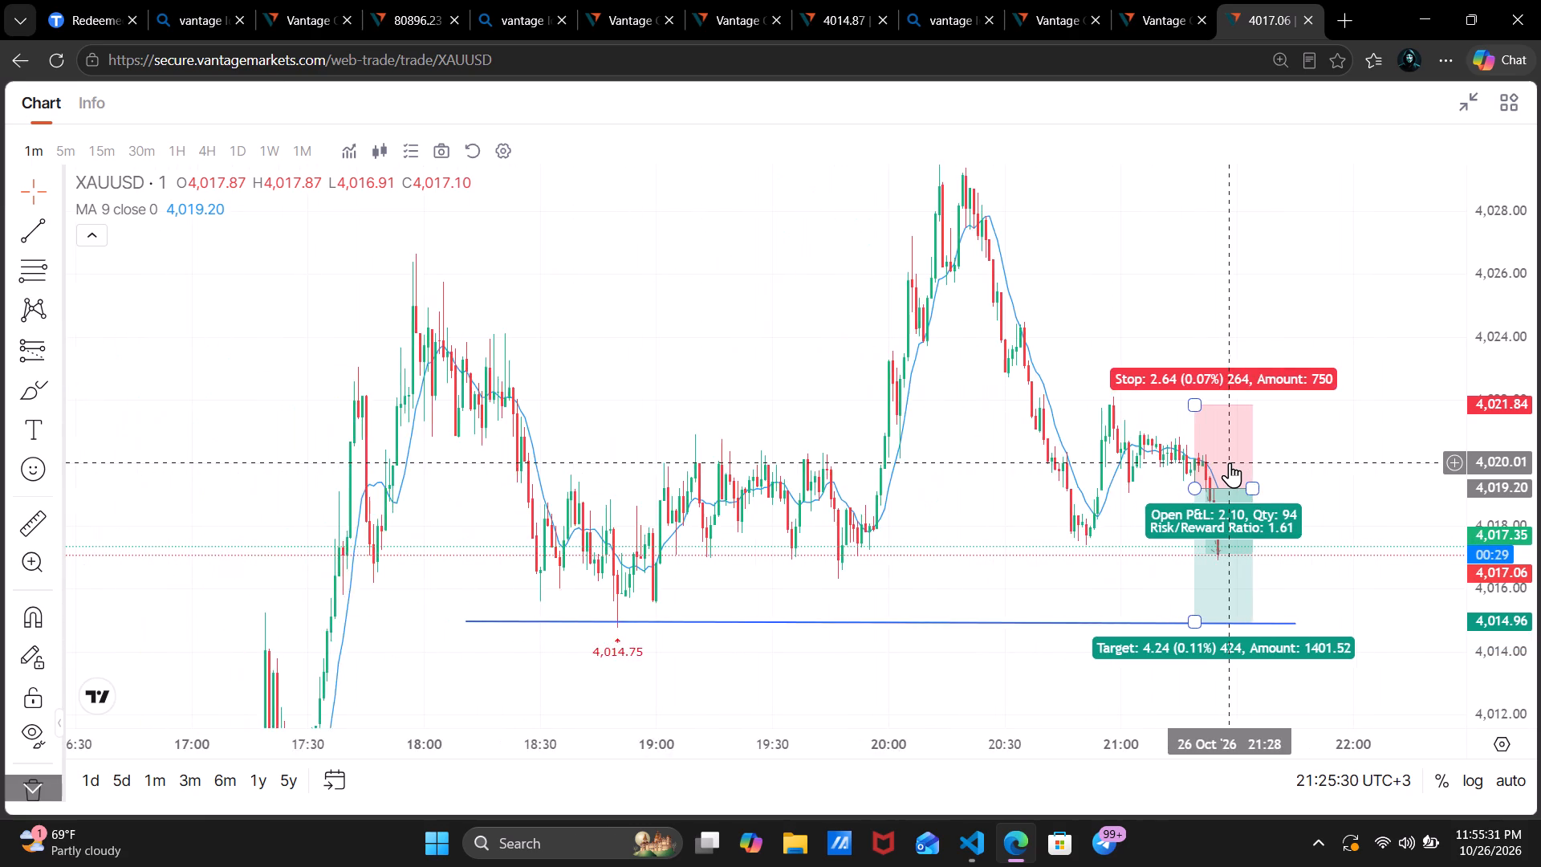
scroll(1230, 462, "down", 1)
scroll(1372, 518, "up", 3)
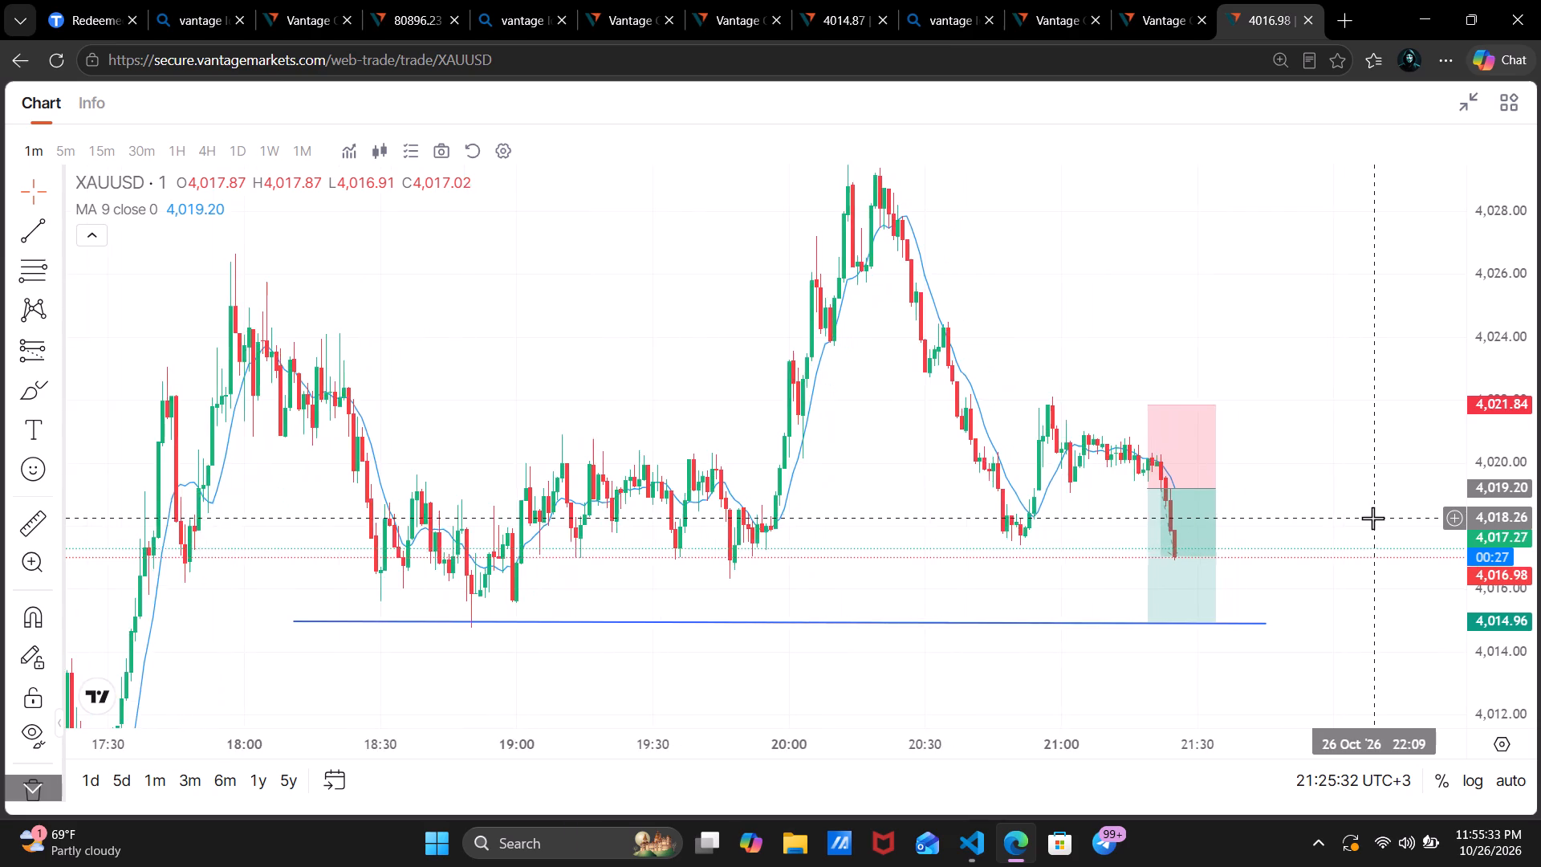
scroll(1372, 518, "up", 4)
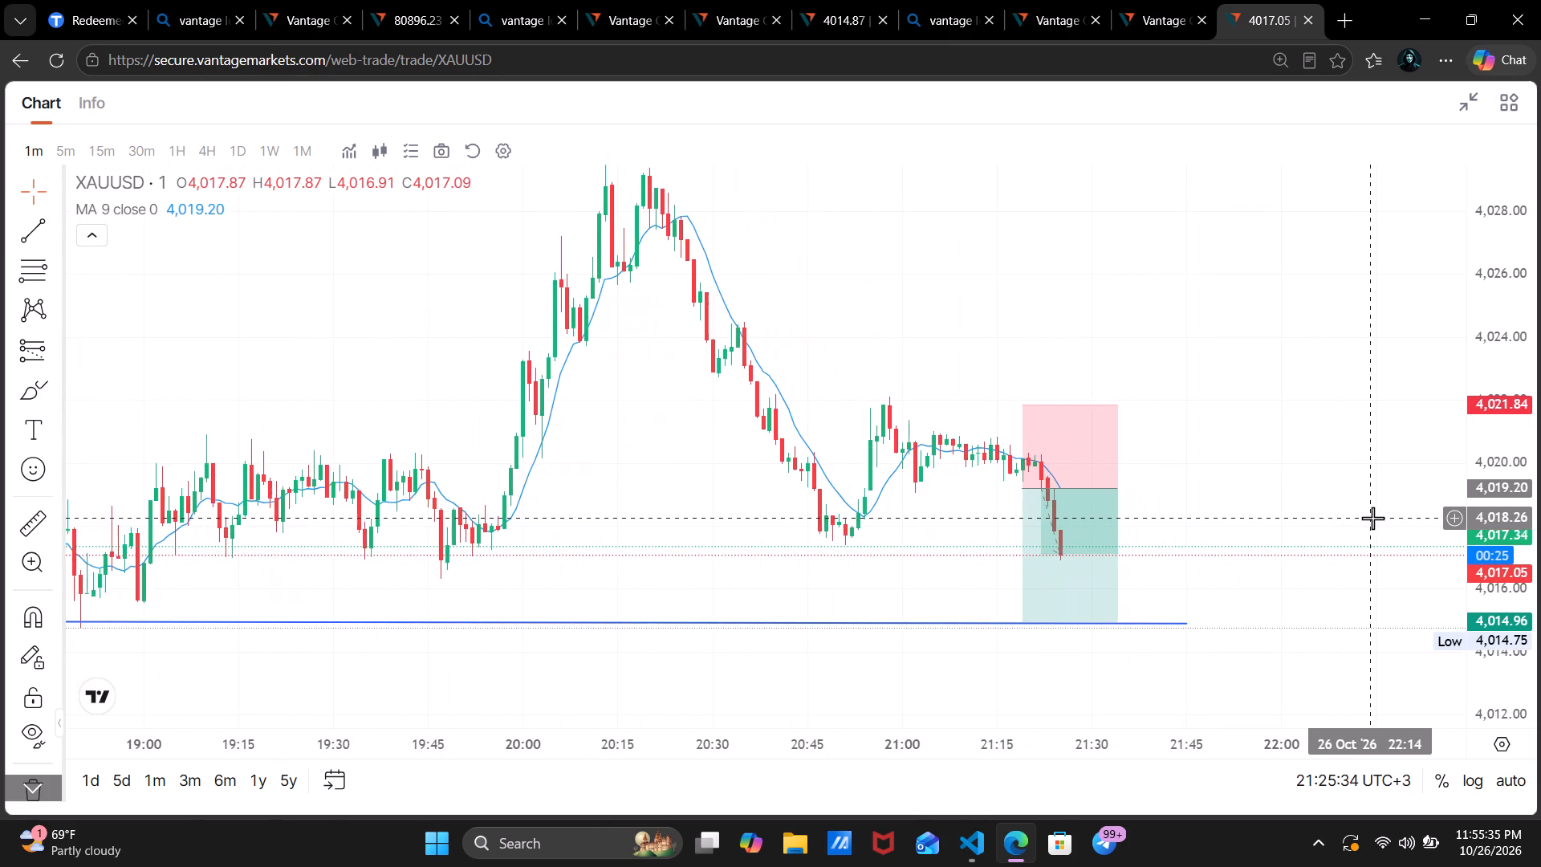
scroll(1372, 518, "down", 4)
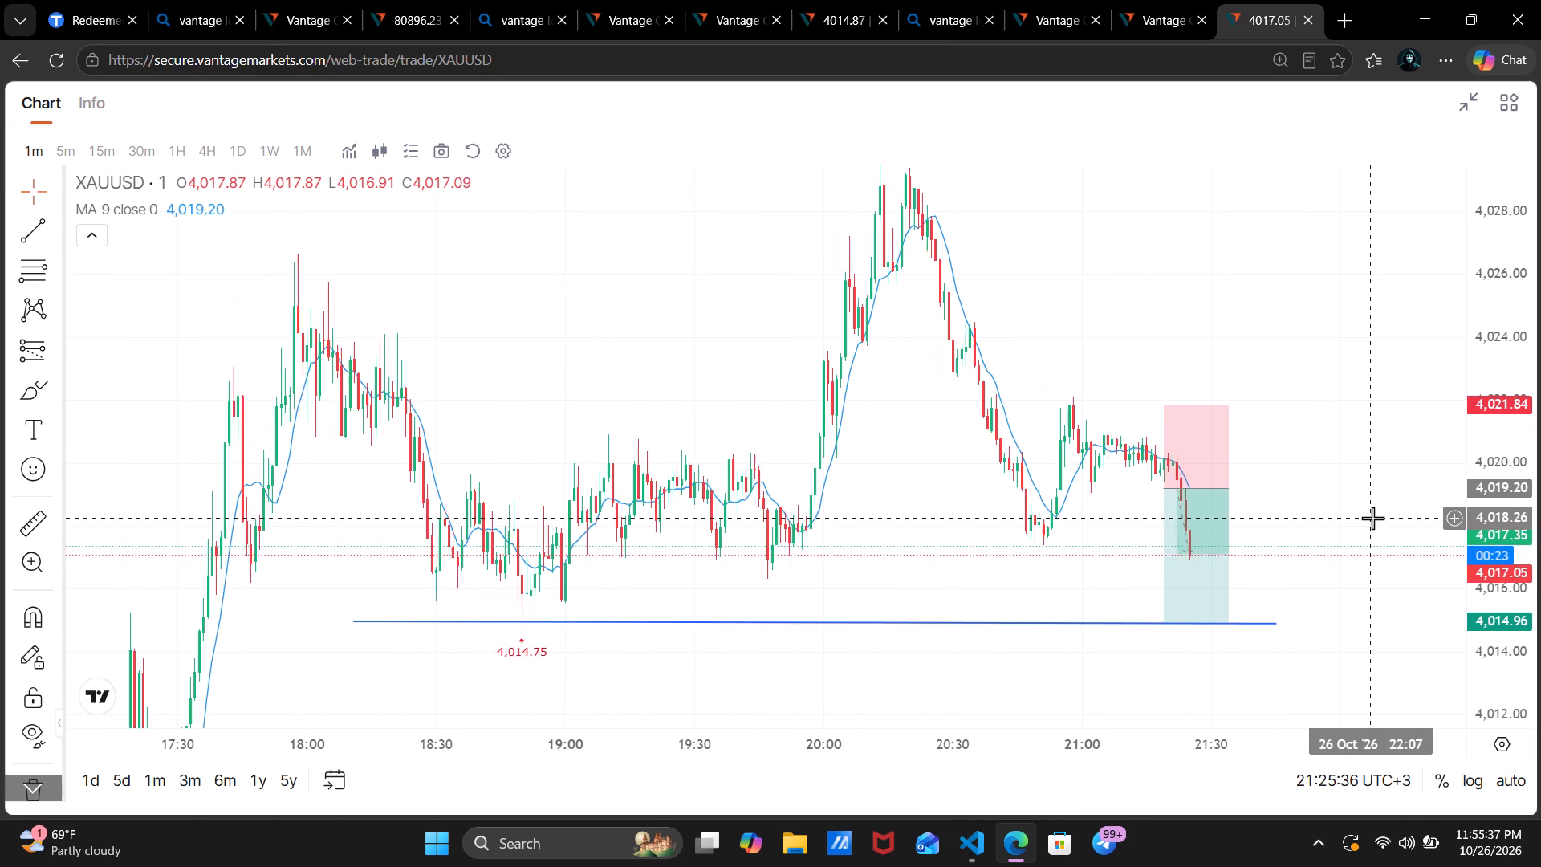
scroll(1372, 518, "up", 2)
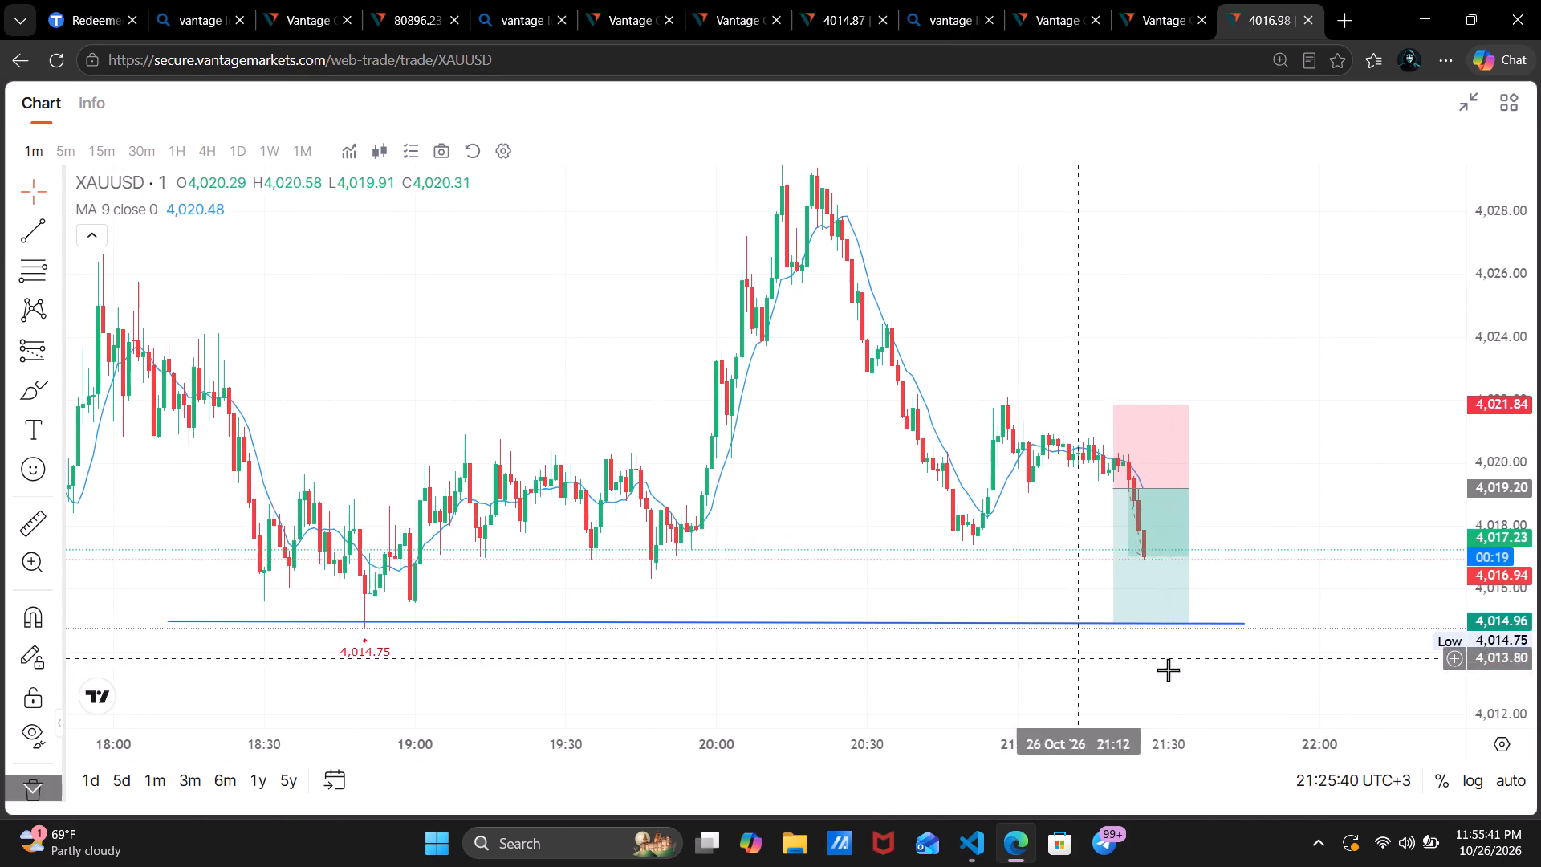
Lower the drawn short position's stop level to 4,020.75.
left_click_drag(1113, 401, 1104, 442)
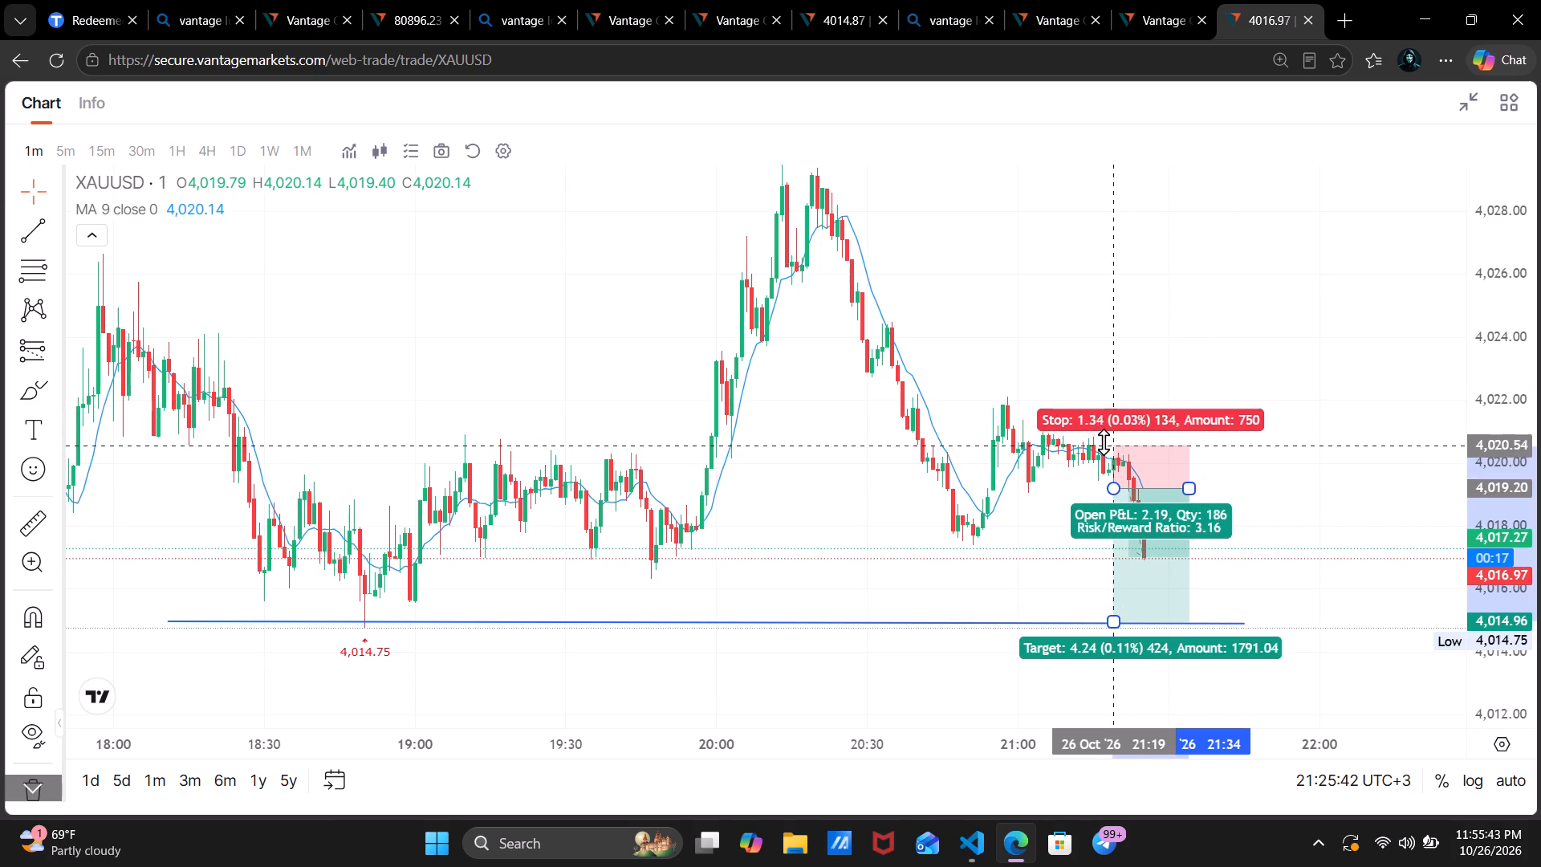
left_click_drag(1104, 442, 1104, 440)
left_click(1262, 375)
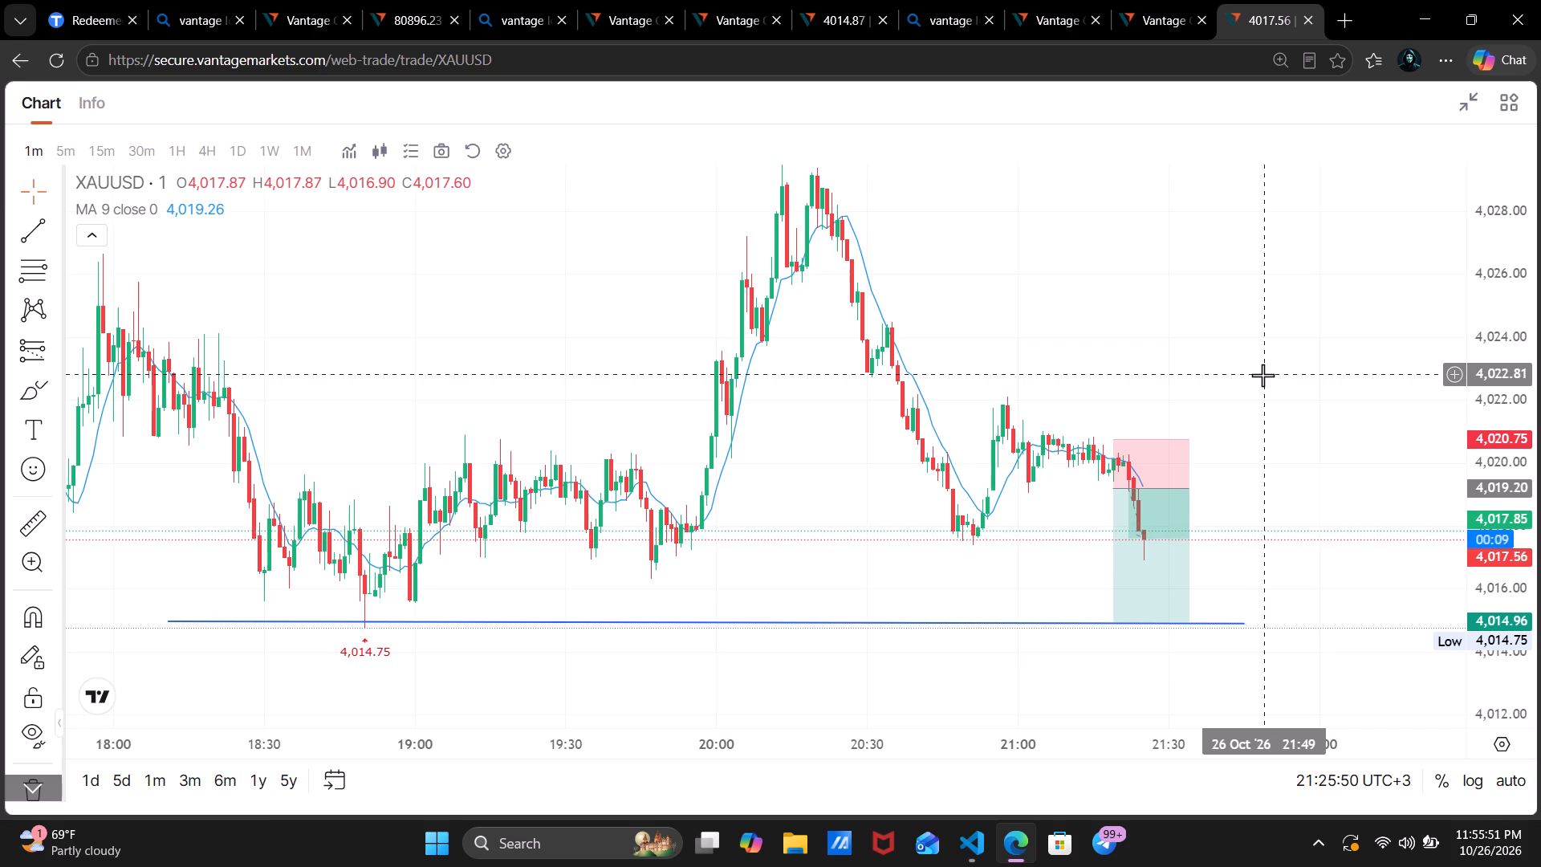
Place a market buy order for 0.02 lots of XAUUSD without take profit or stop loss.
scroll(1253, 435, "up", 5)
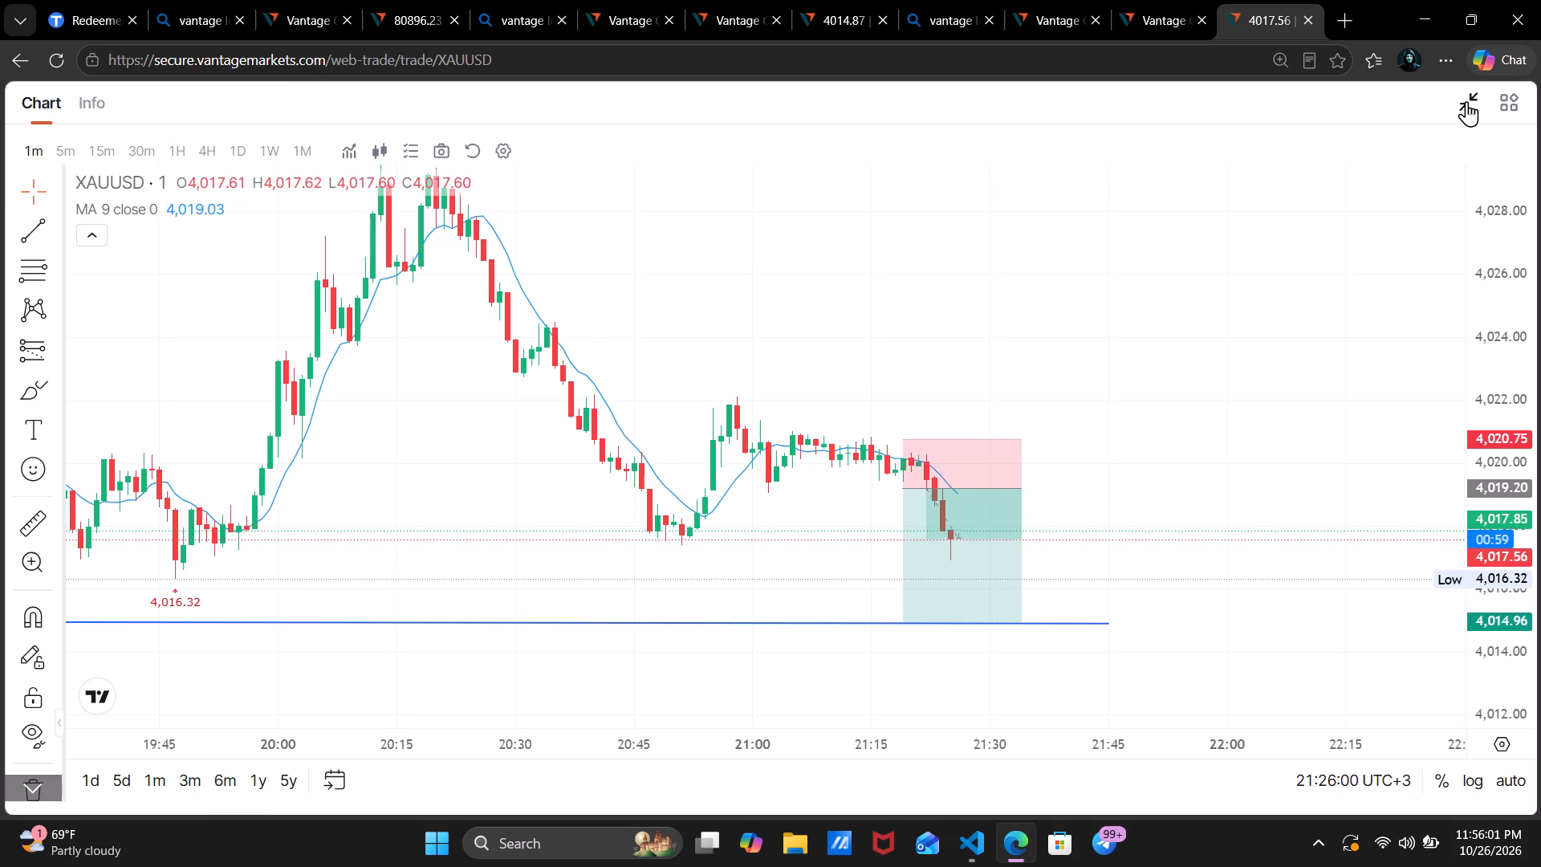
left_click(1466, 101)
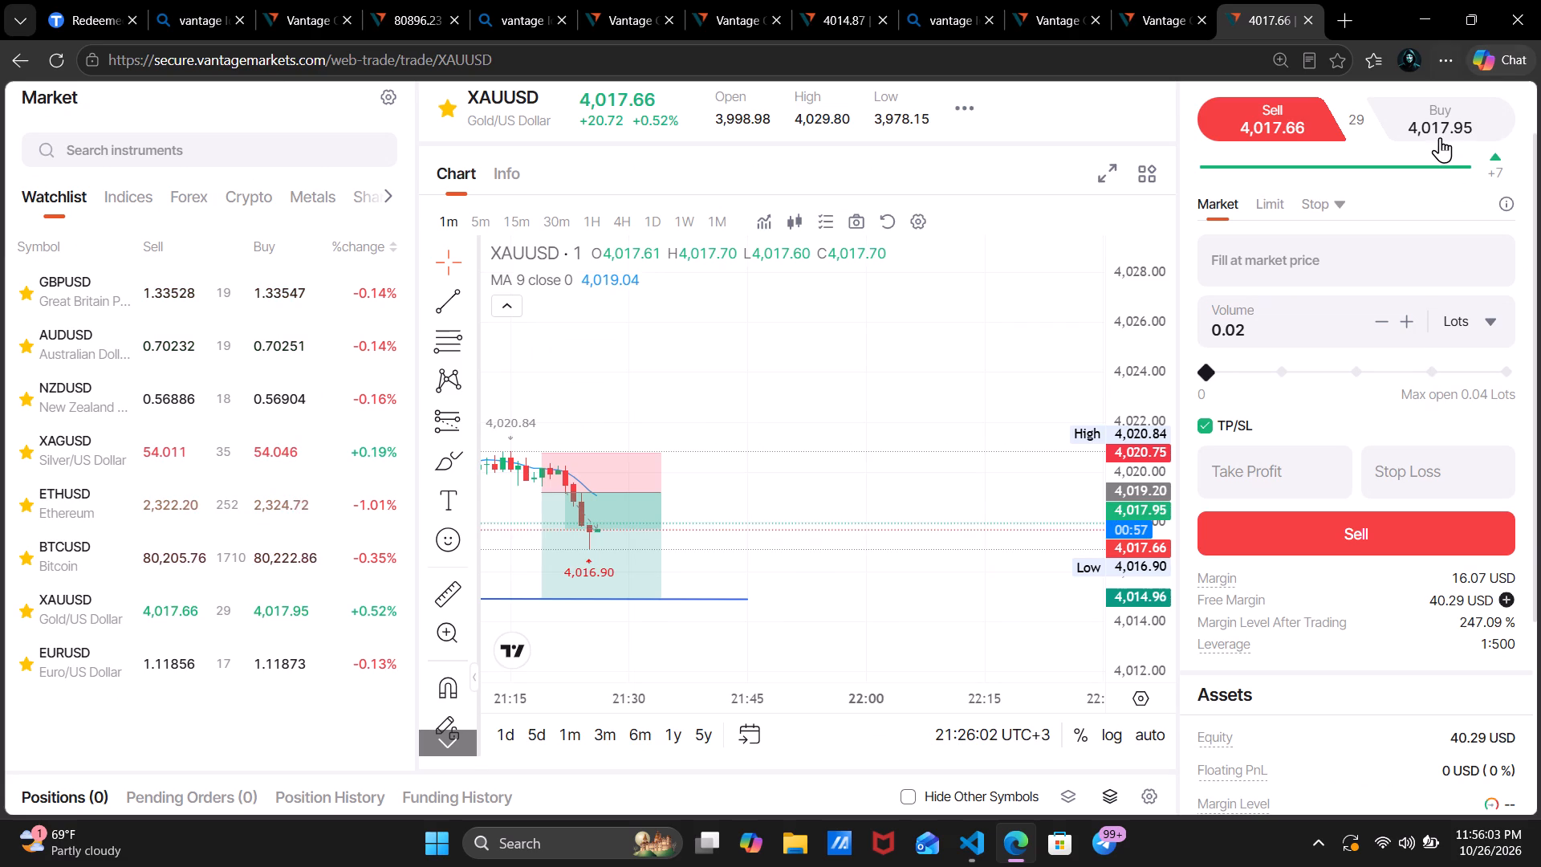
left_click(1440, 137)
left_click(1376, 526)
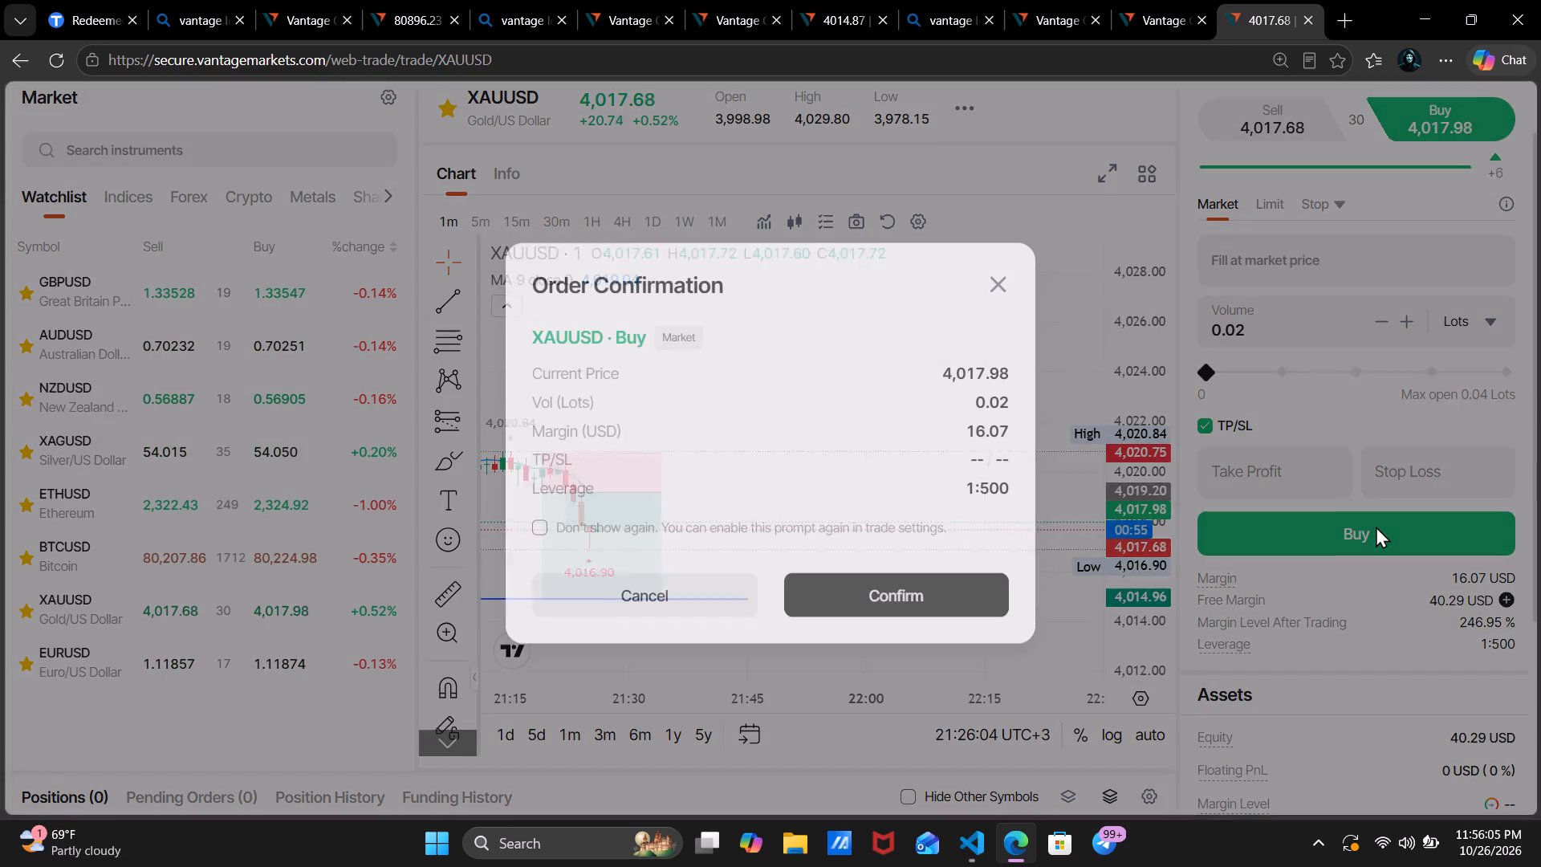
left_click(968, 593)
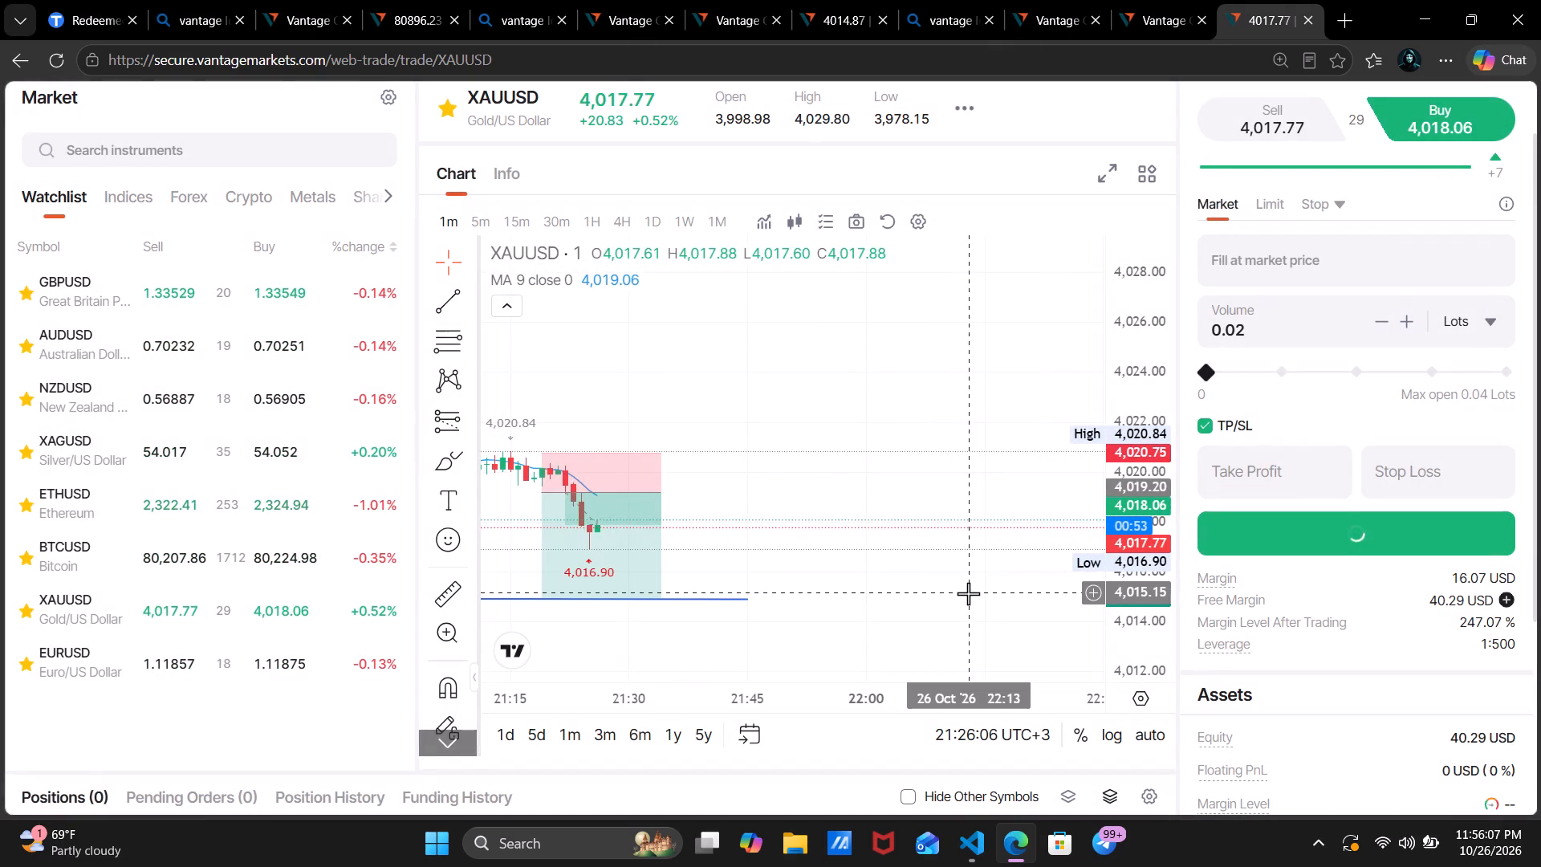
Delete the drawn short position from the enlarged 1-minute chart.
left_click(1104, 171)
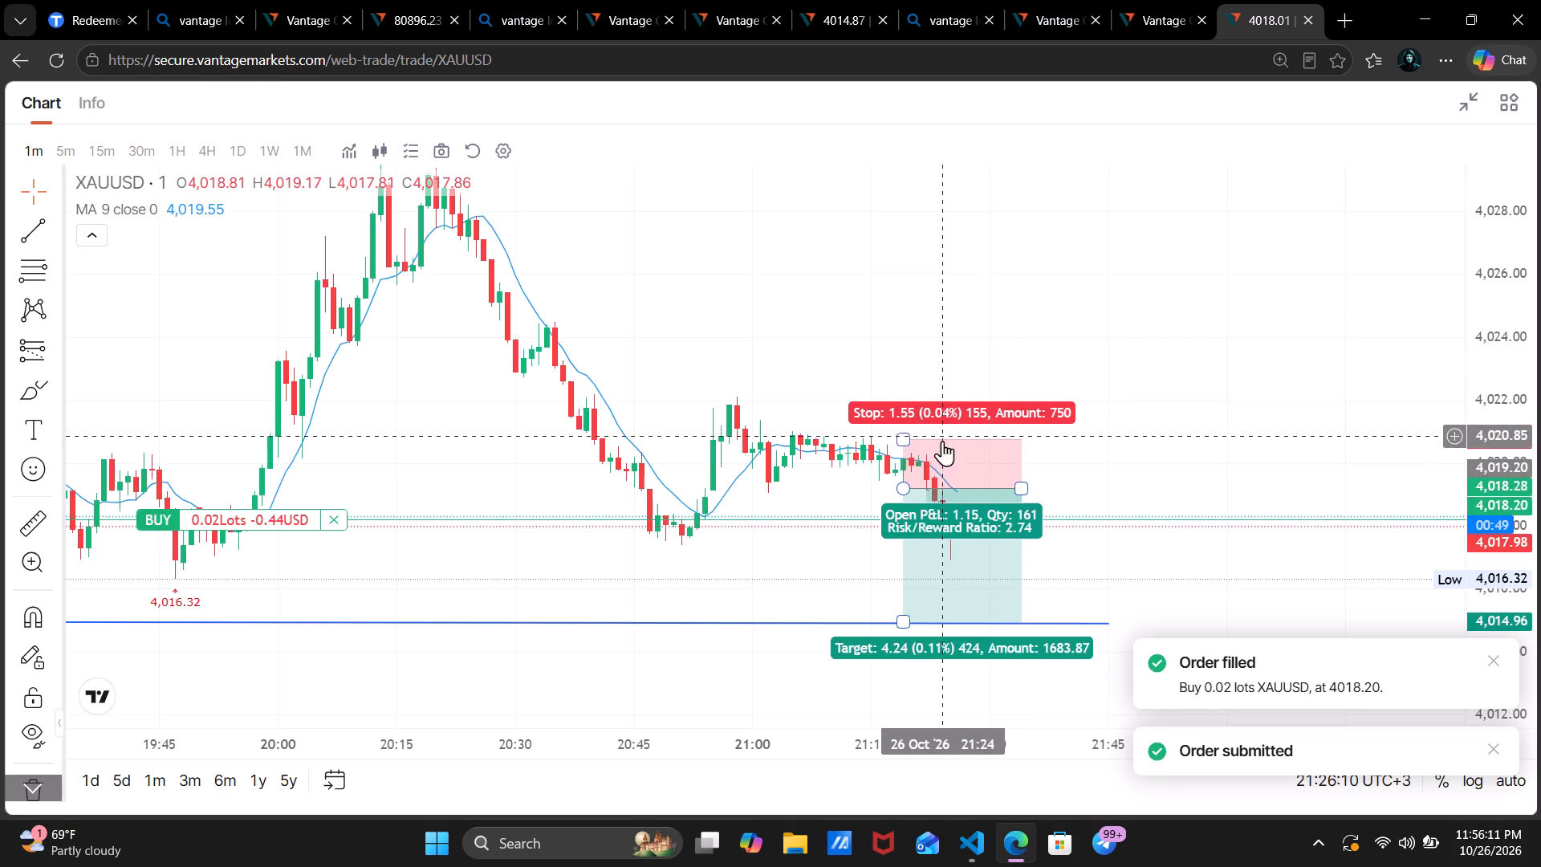
left_click(948, 458)
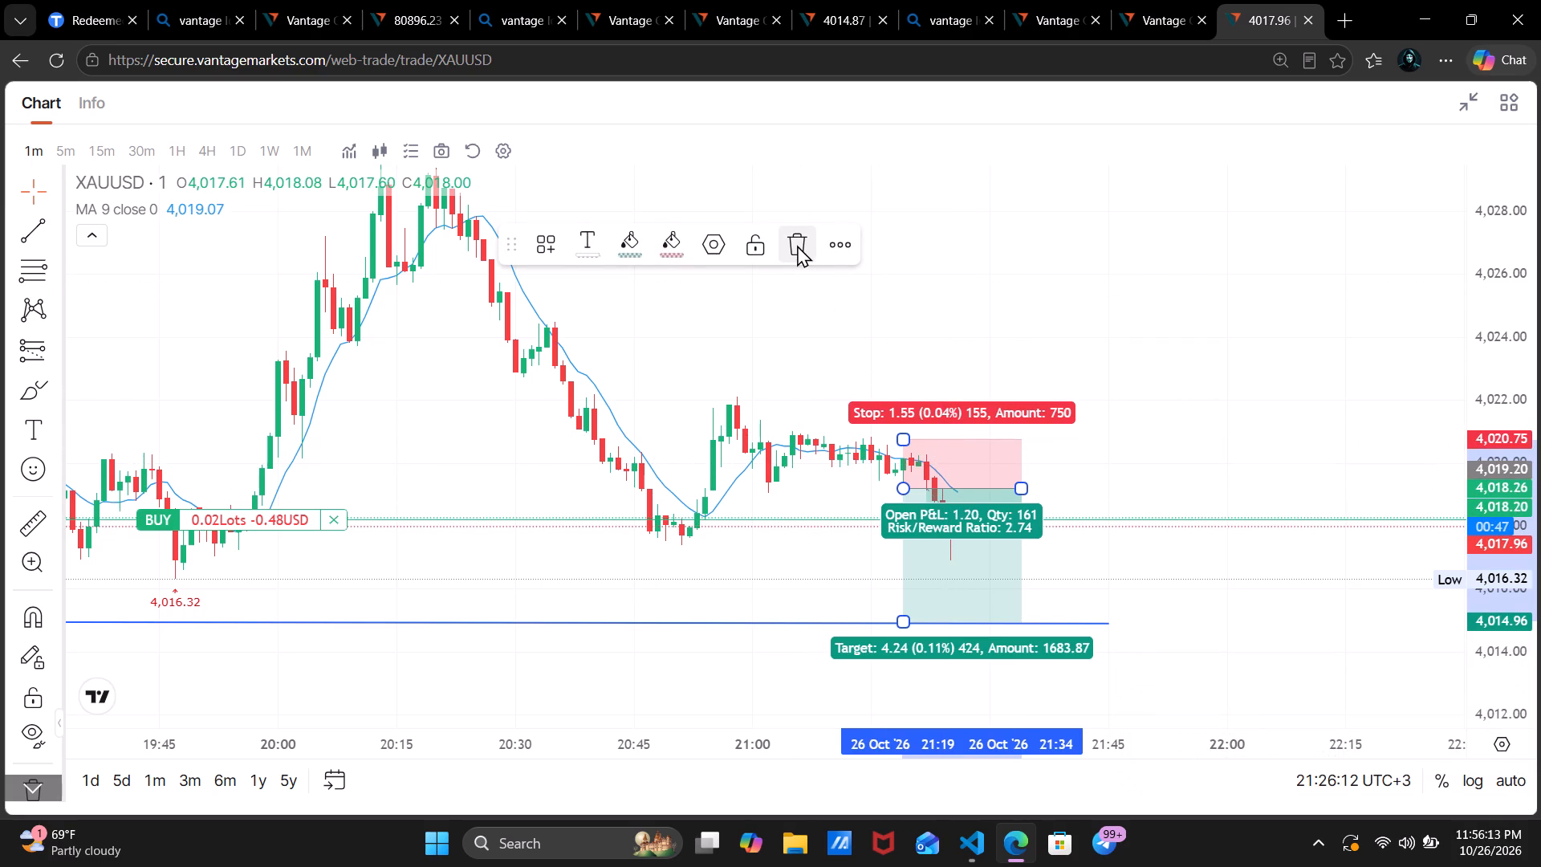
left_click(797, 245)
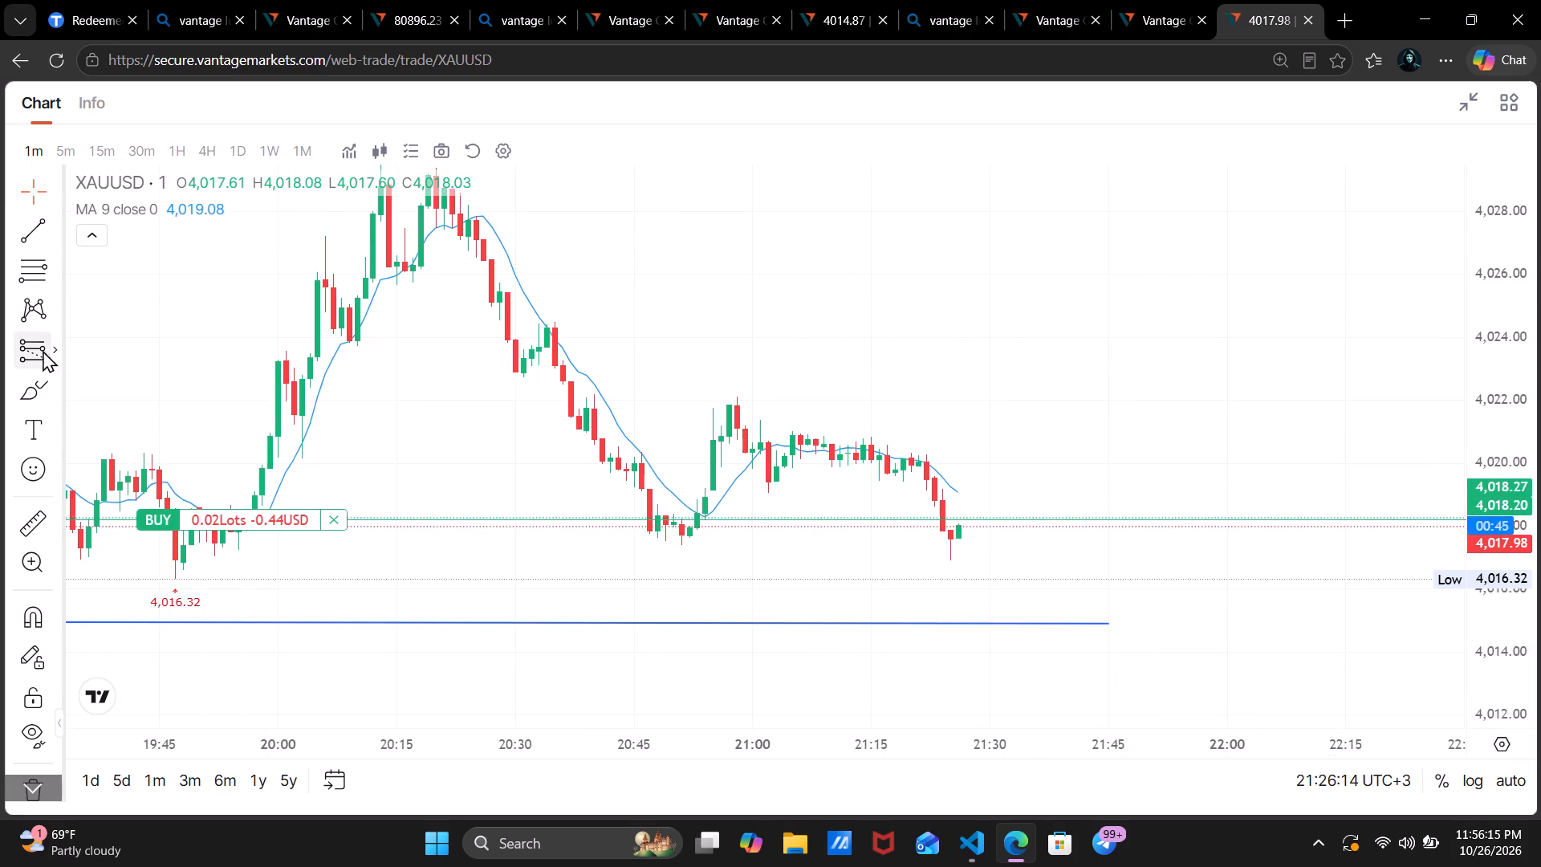
Draw a long position with entry about 4,018.33 from 21:12 to 21:39, stop 4,015.63 and target about 4,024.95.
left_click_drag(63, 351, 48, 345)
left_click(48, 345)
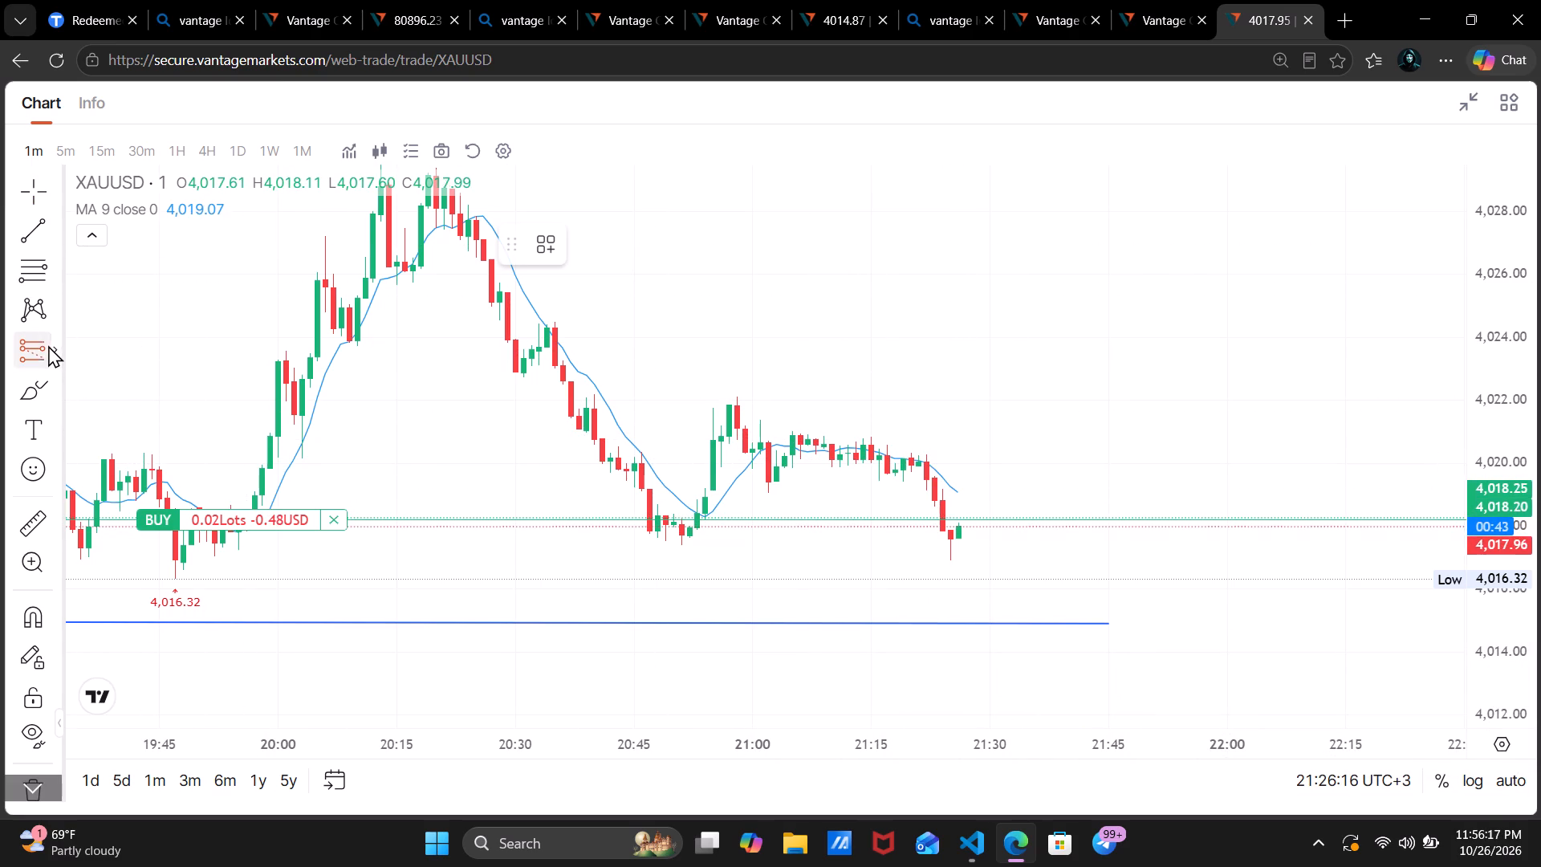
left_click(55, 351)
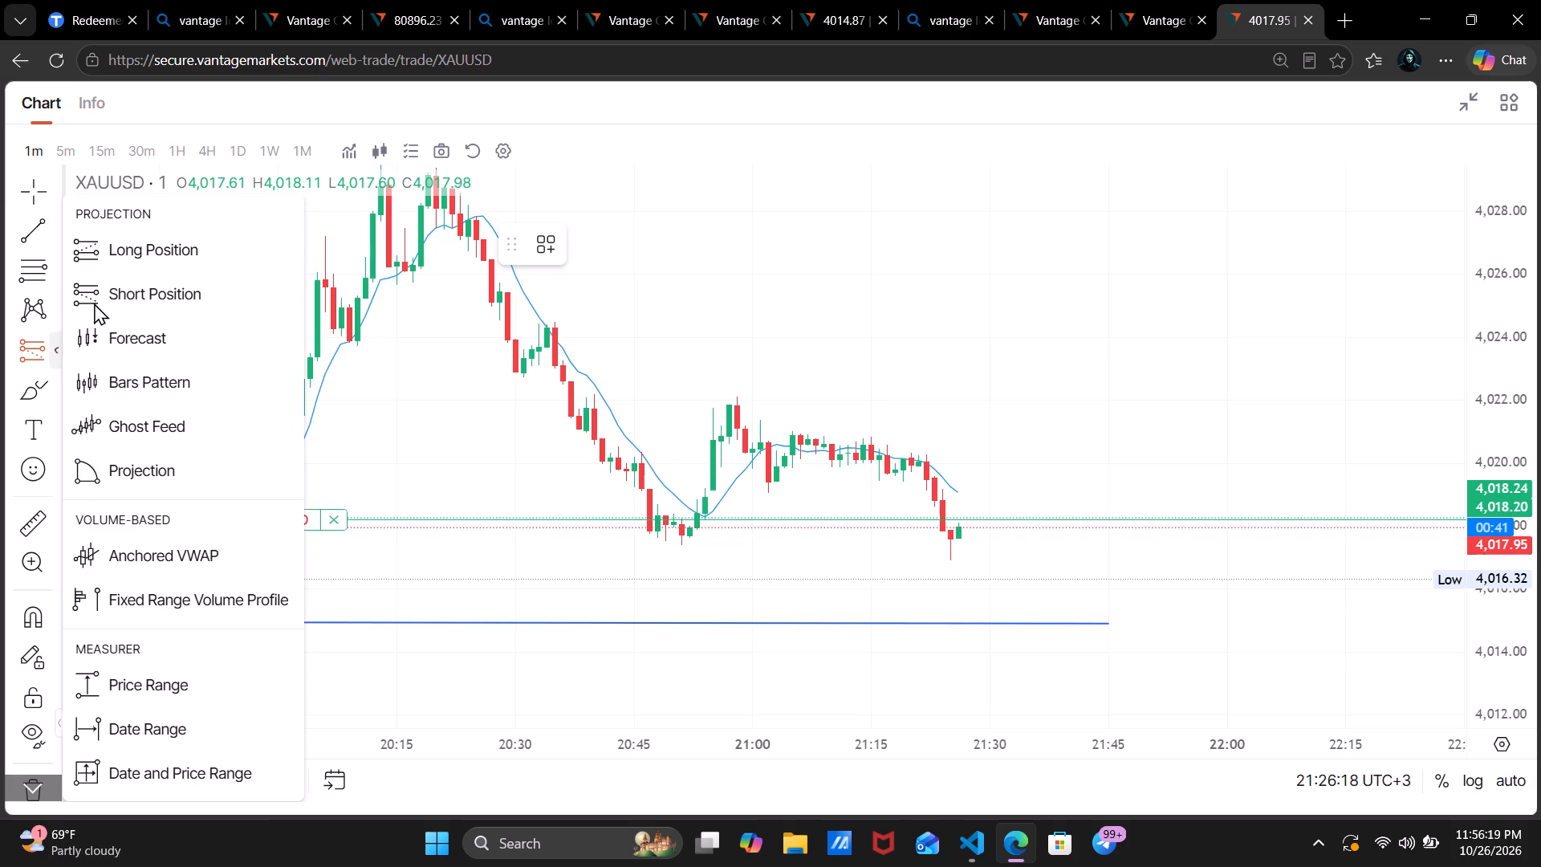
left_click(112, 247)
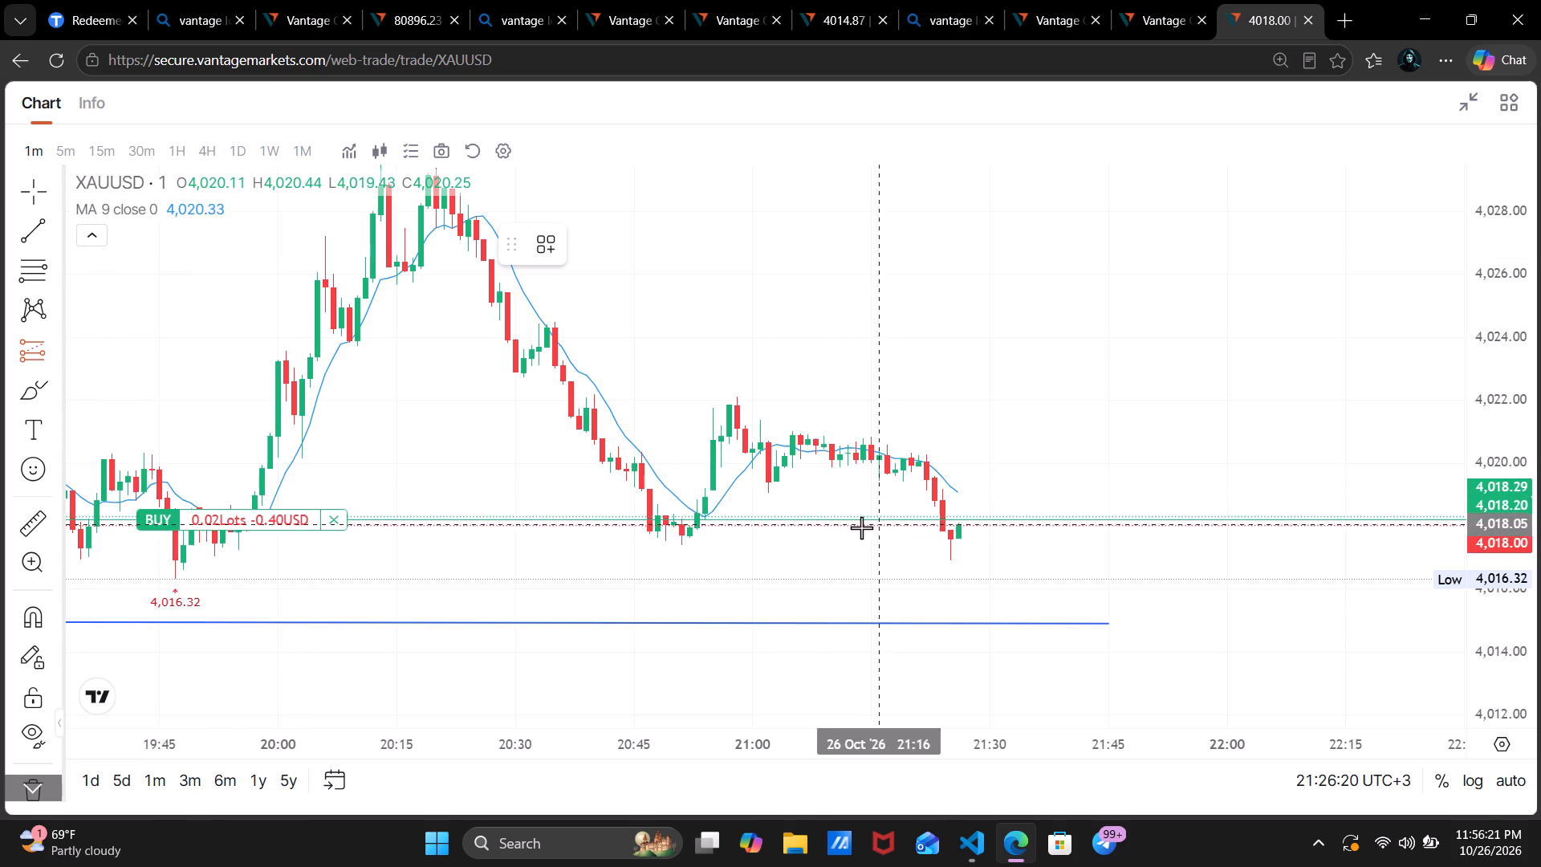
left_click_drag(851, 516, 908, 541)
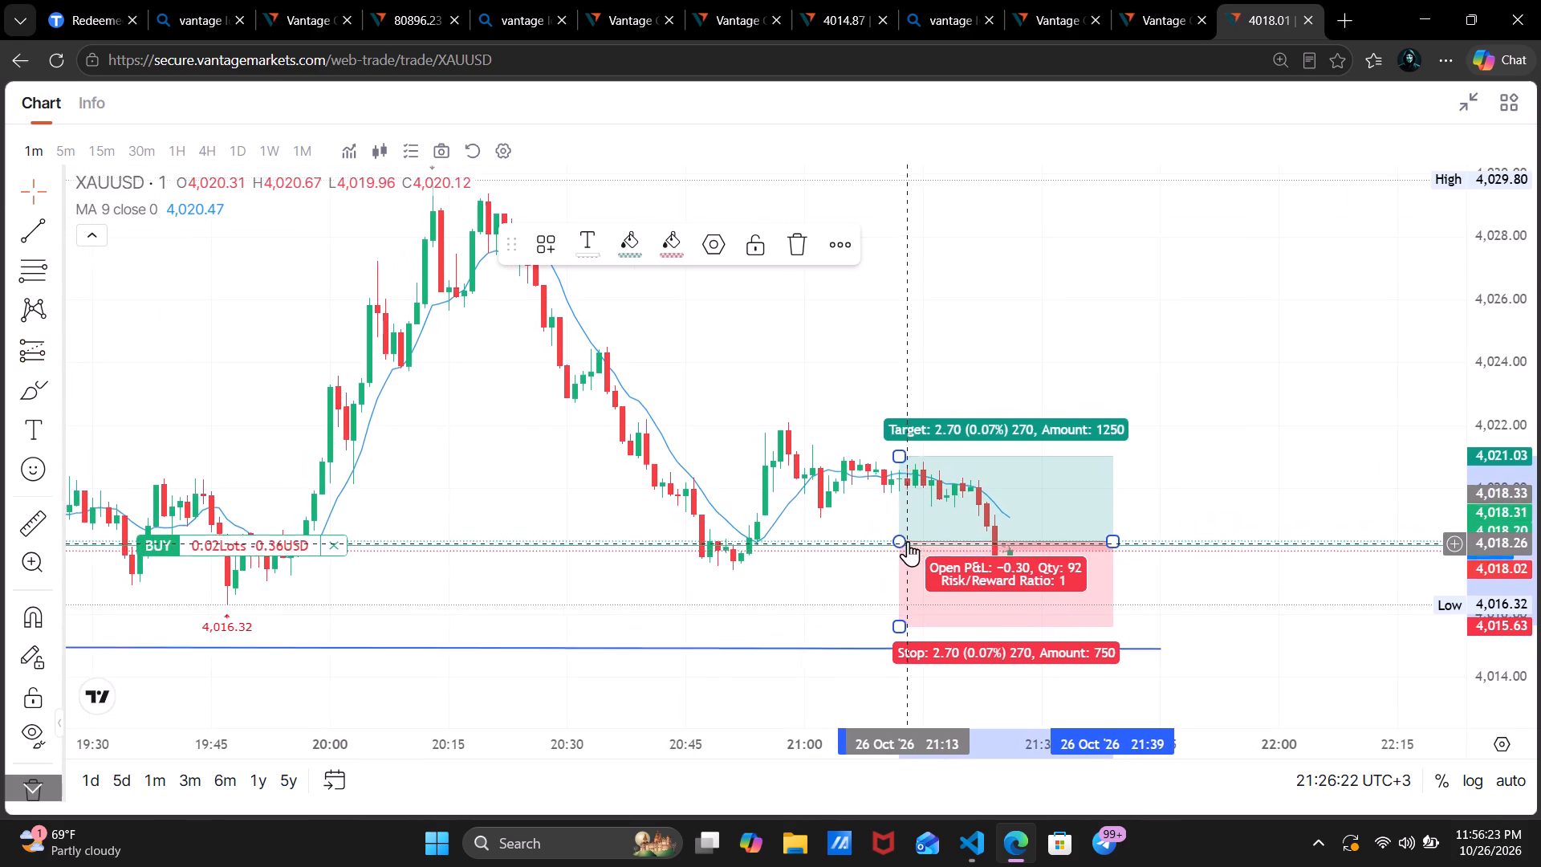
left_click_drag(897, 444, 897, 455)
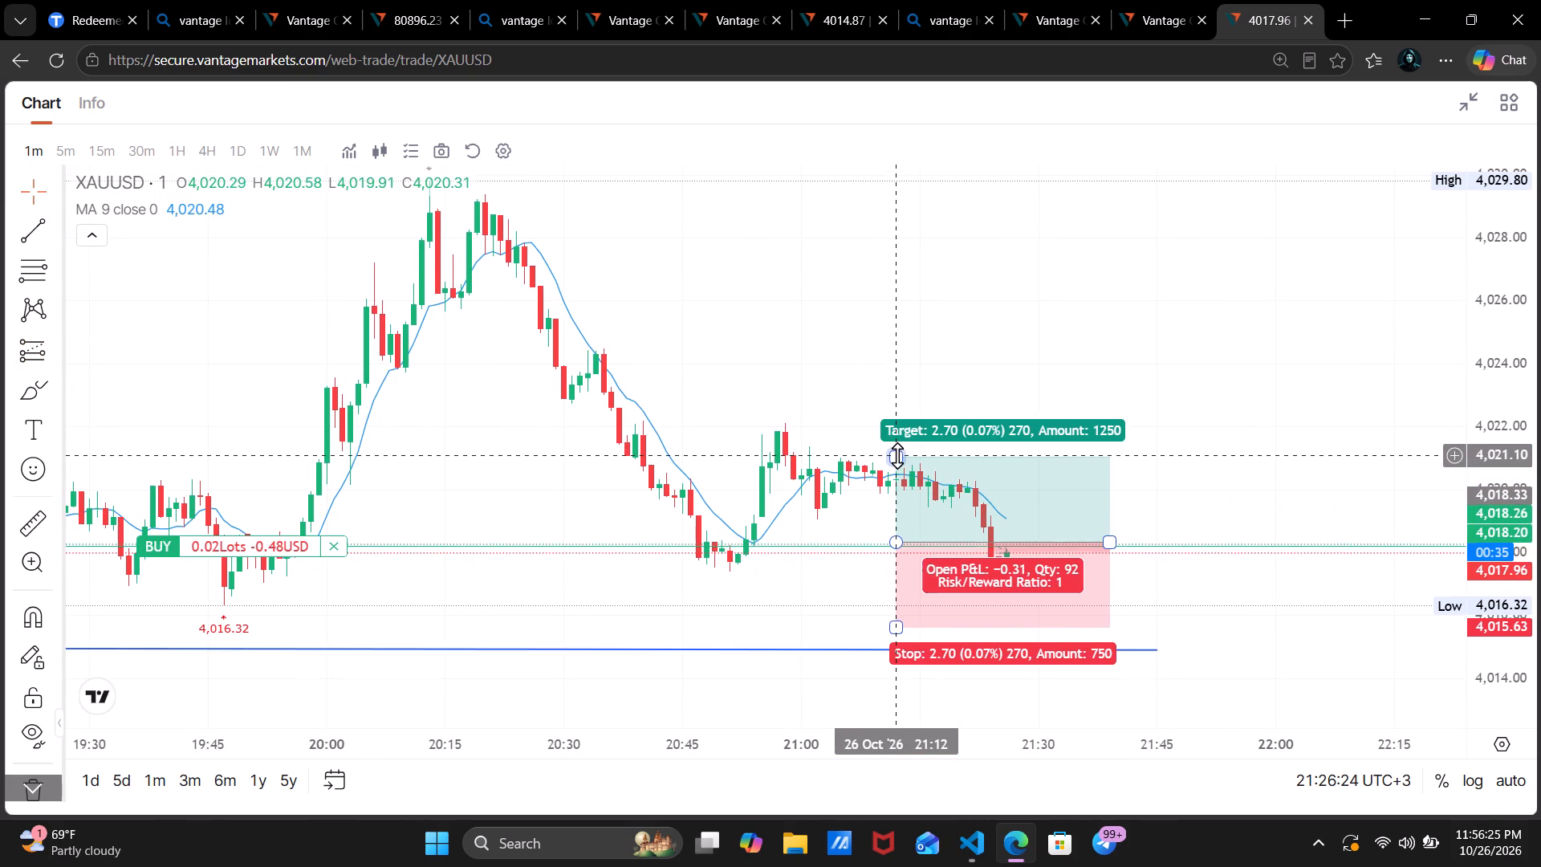
left_click_drag(897, 455, 906, 333)
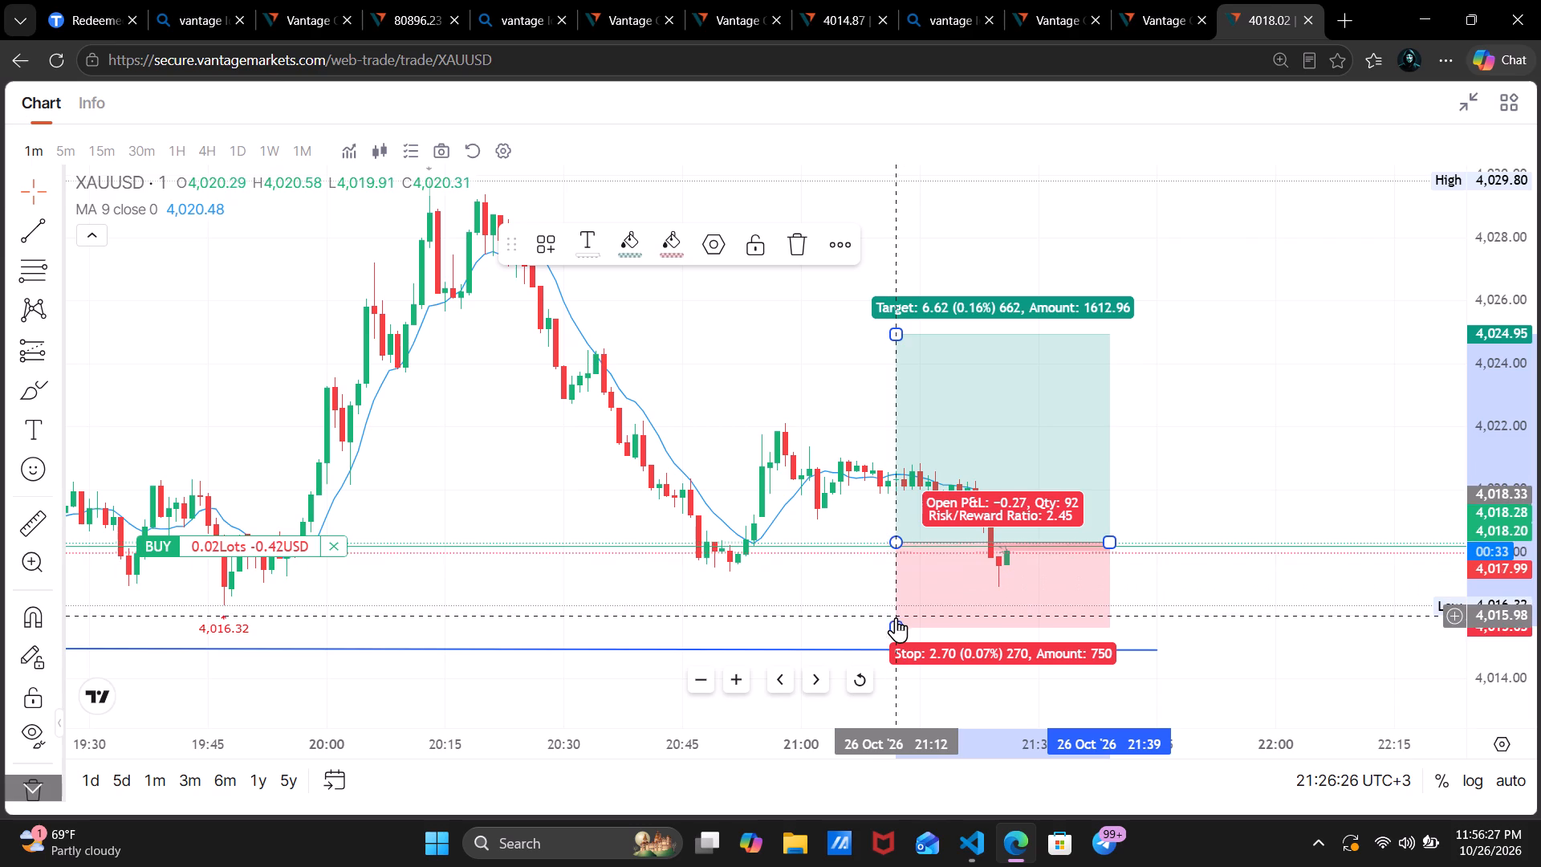
left_click(850, 586)
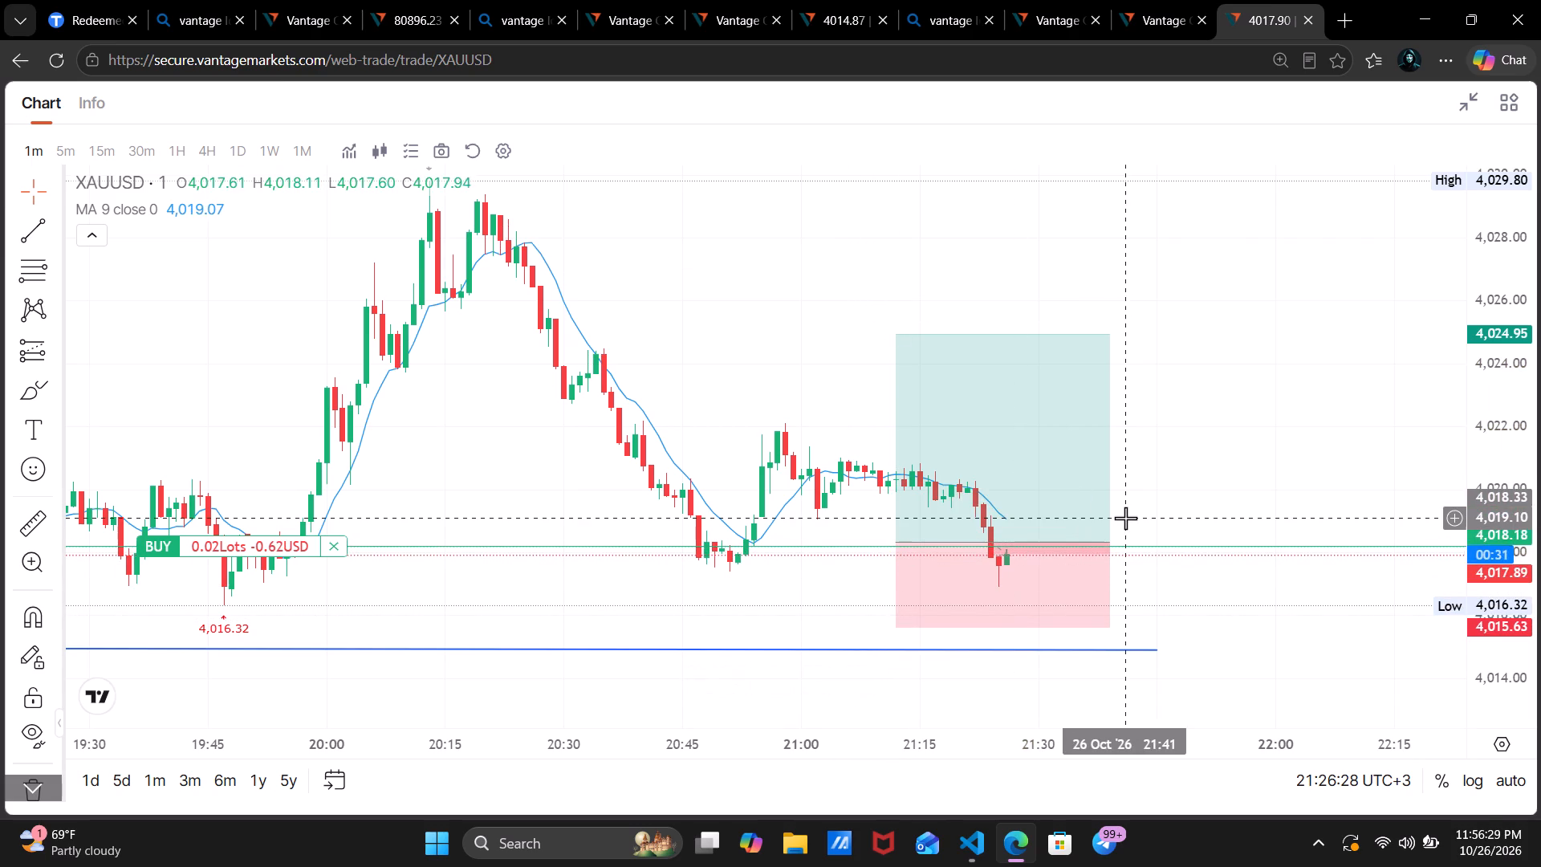
Examine the 1-minute candles from about 17:30 onward against the buy entry, the drawn long position and the support and resistance lines.
scroll(1125, 518, "up", 1)
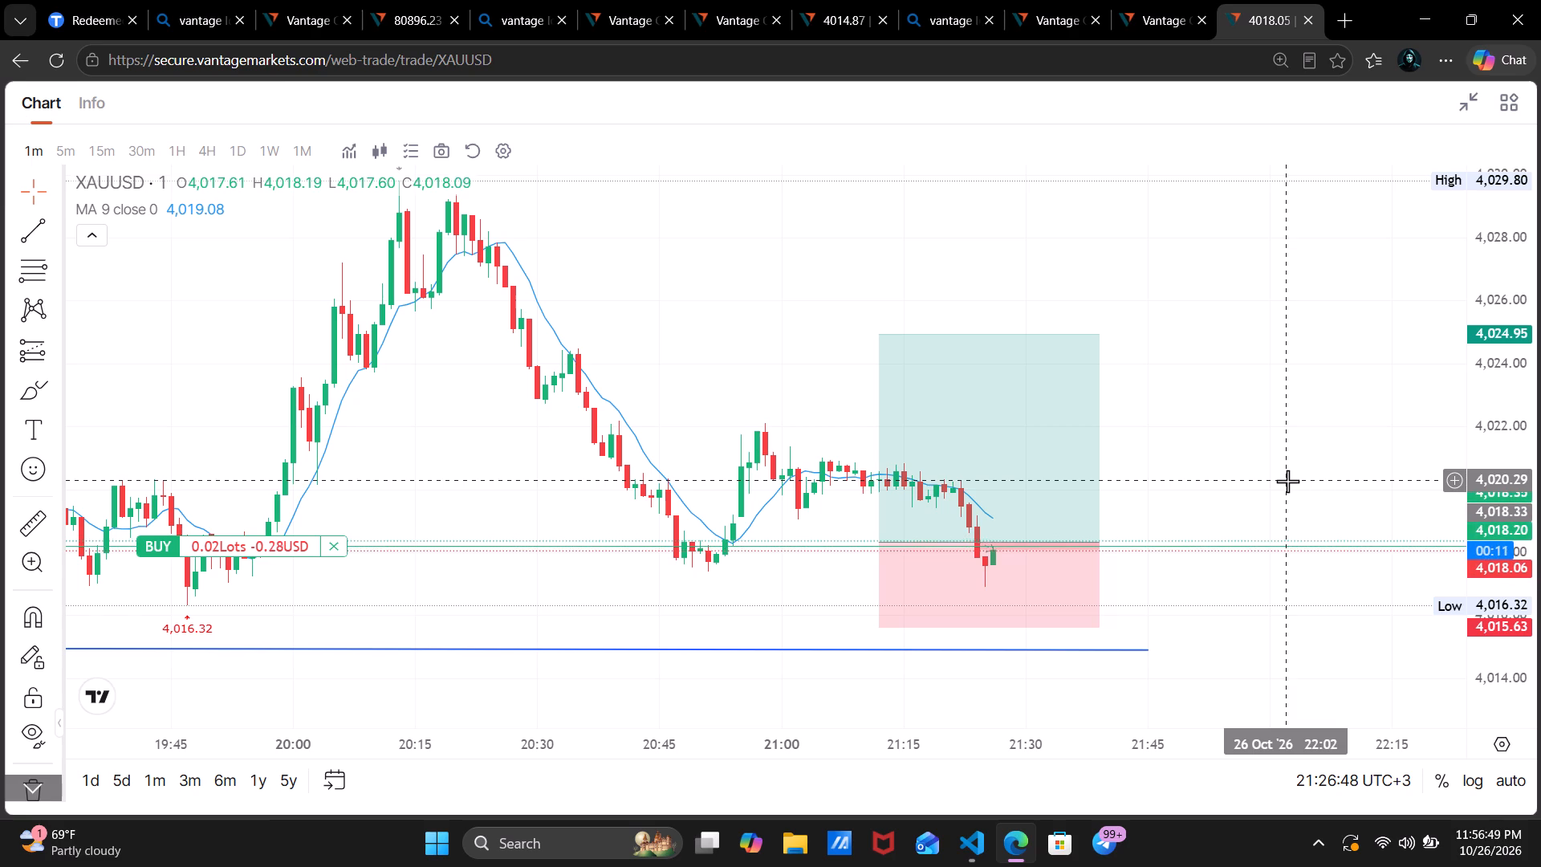
scroll(1287, 481, "down", 7)
scroll(1287, 481, "up", 4)
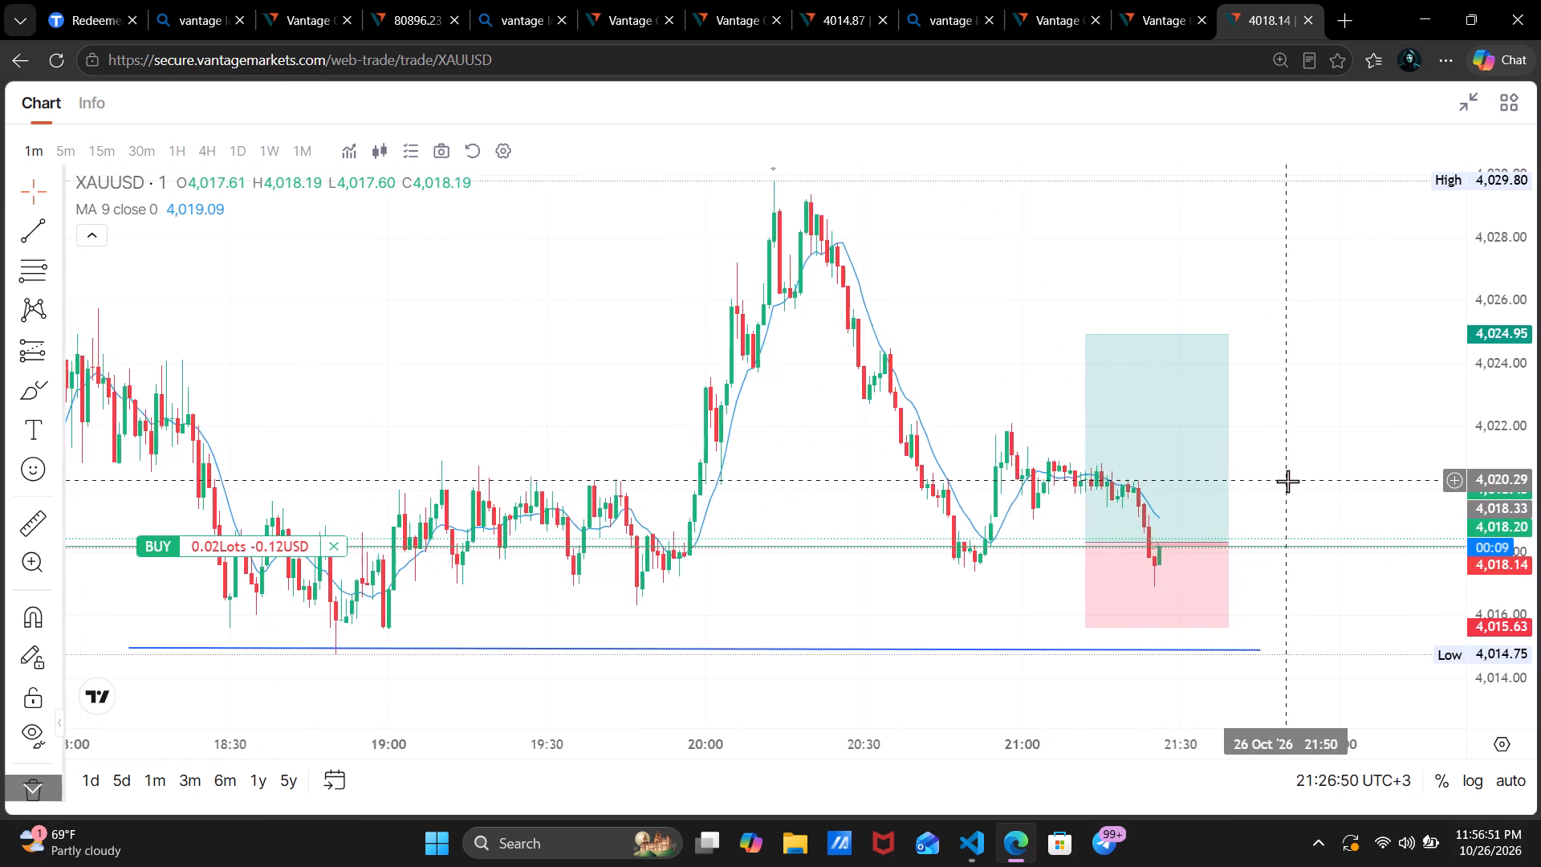
scroll(1287, 481, "up", 4)
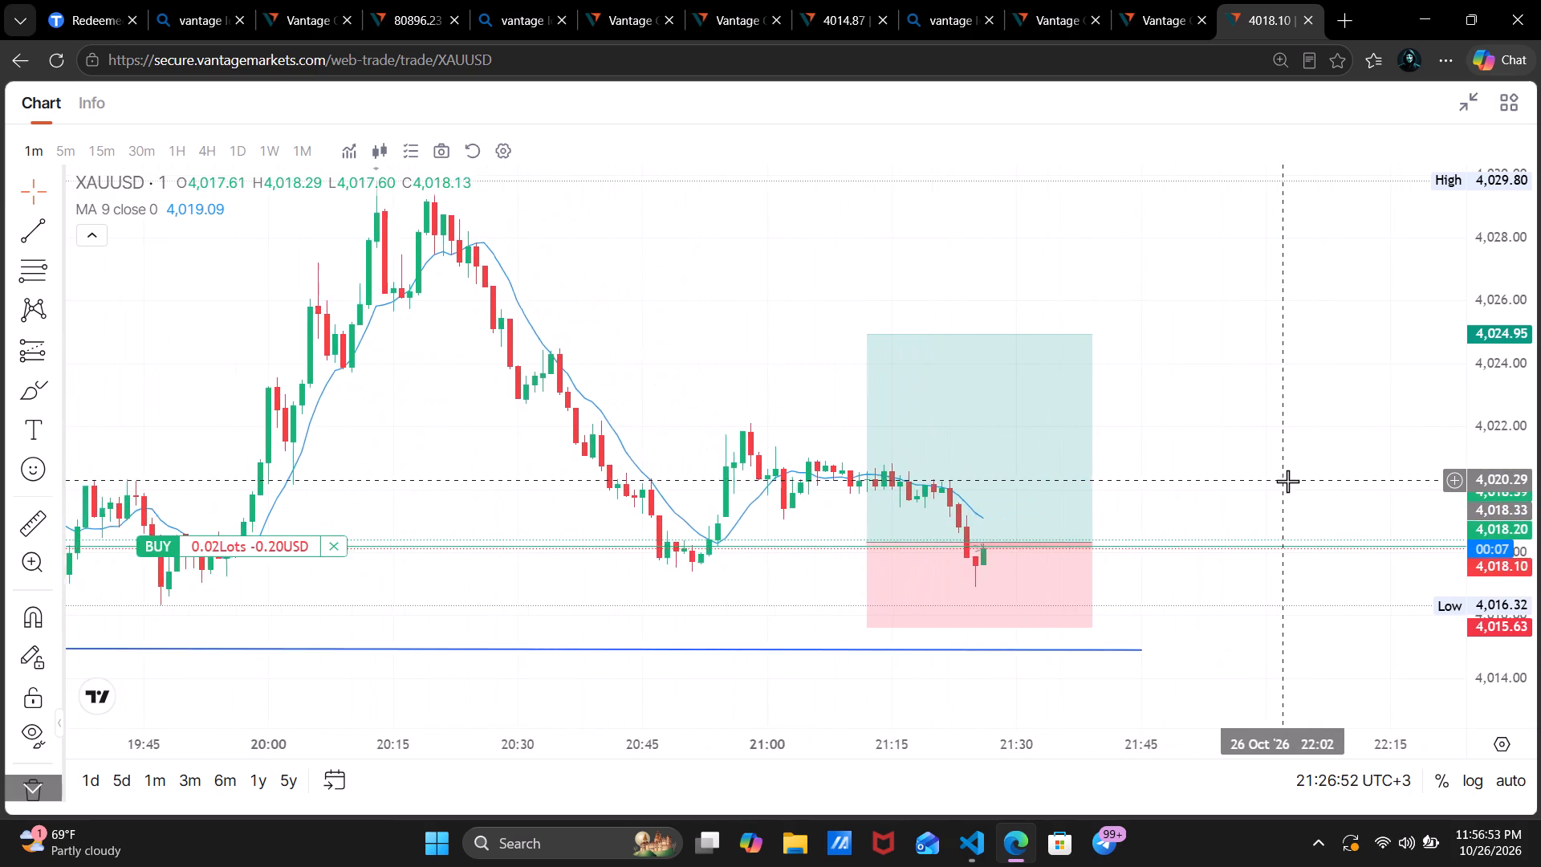
scroll(1287, 481, "up", 1)
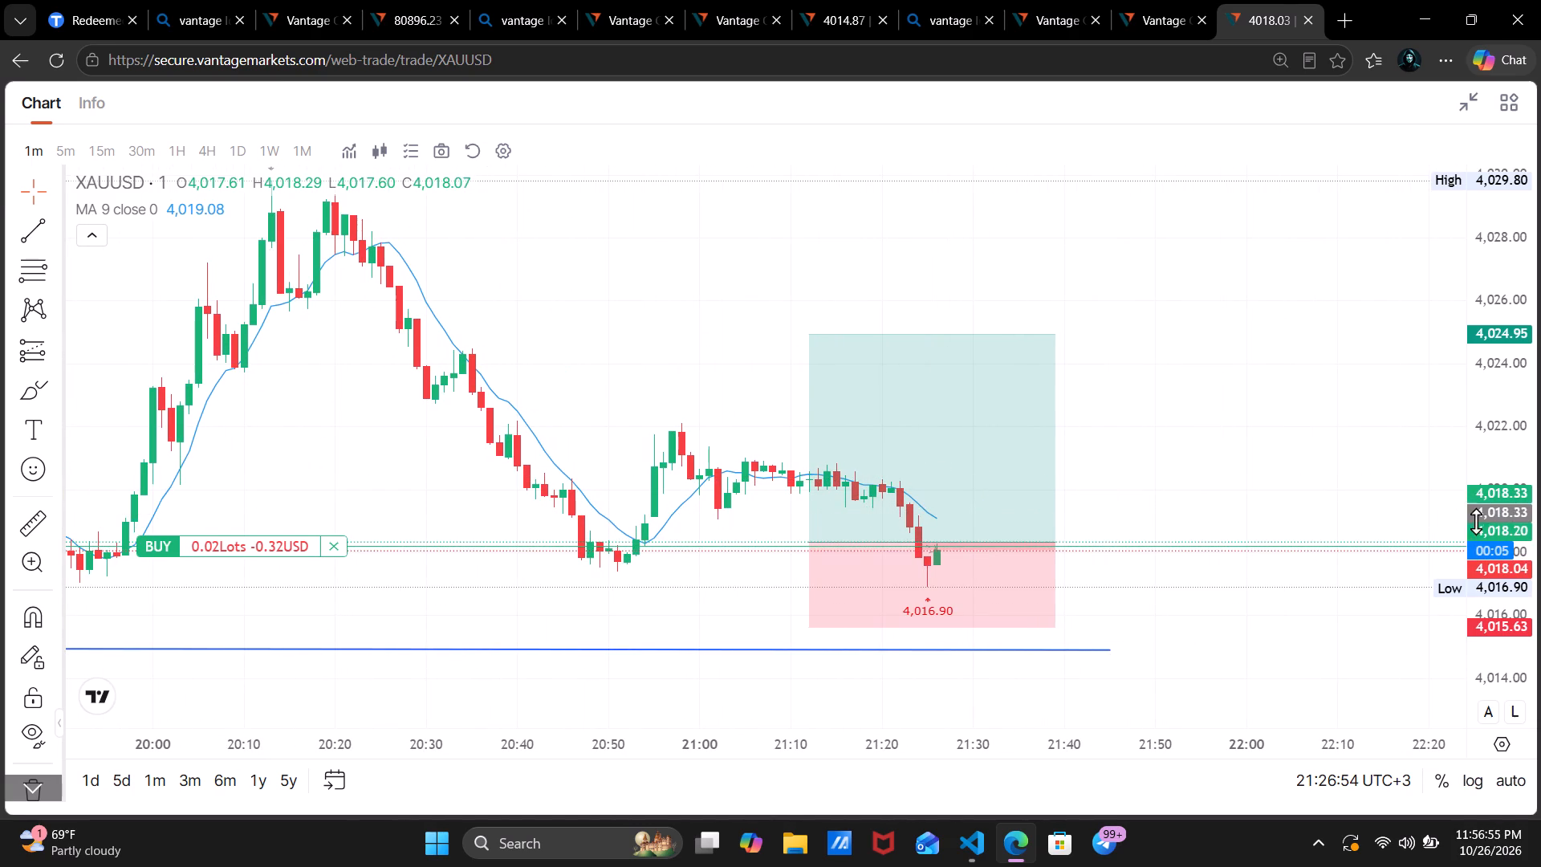
left_click_drag(1482, 521, 1492, 422)
left_click_drag(1506, 271, 1446, 464)
scroll(1310, 484, "down", 3)
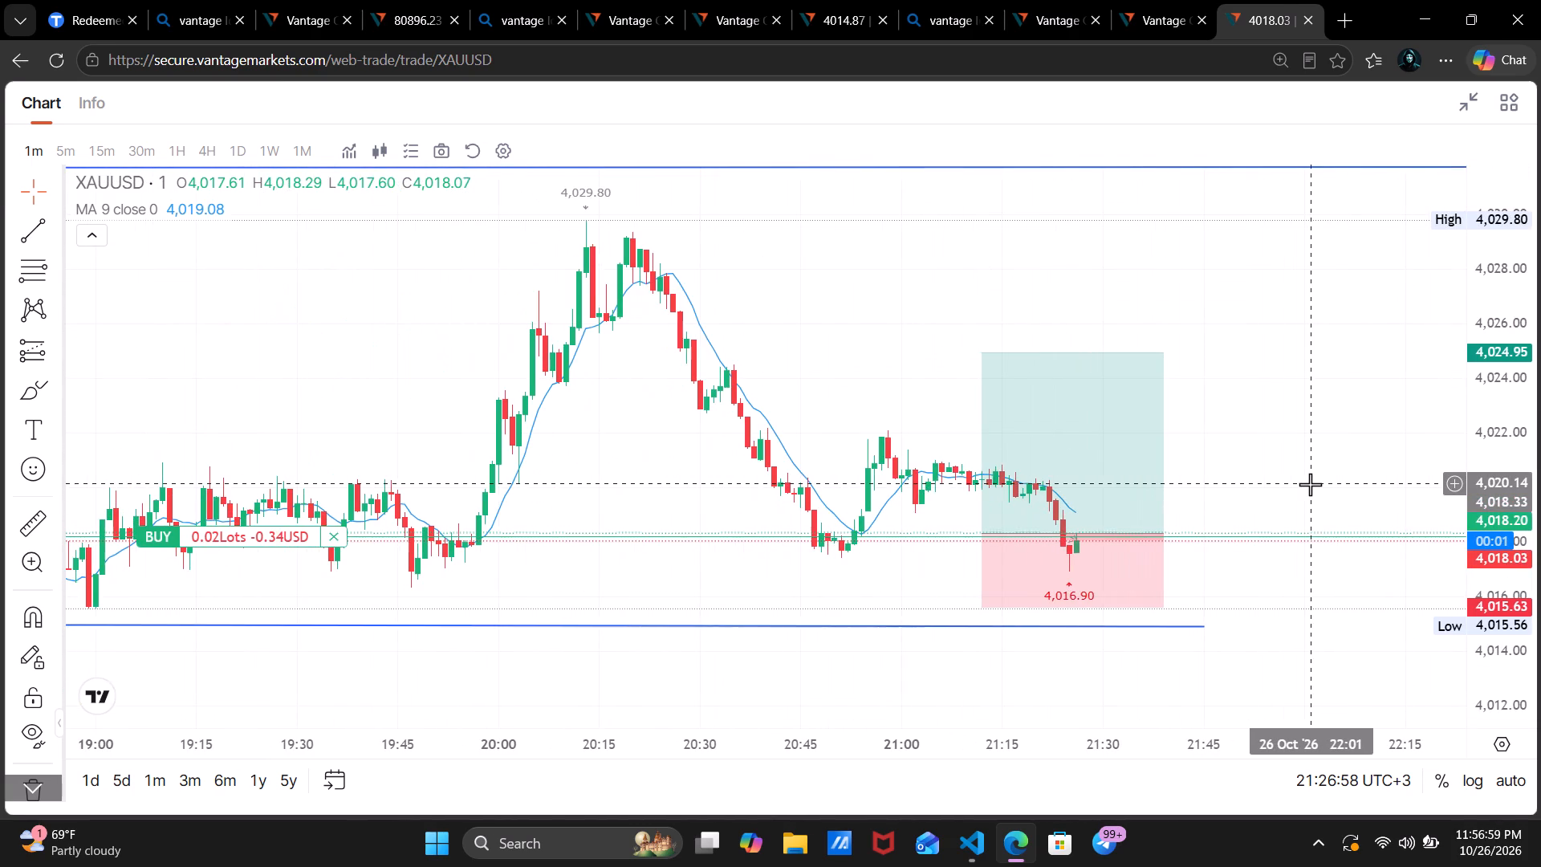
scroll(1310, 484, "down", 5)
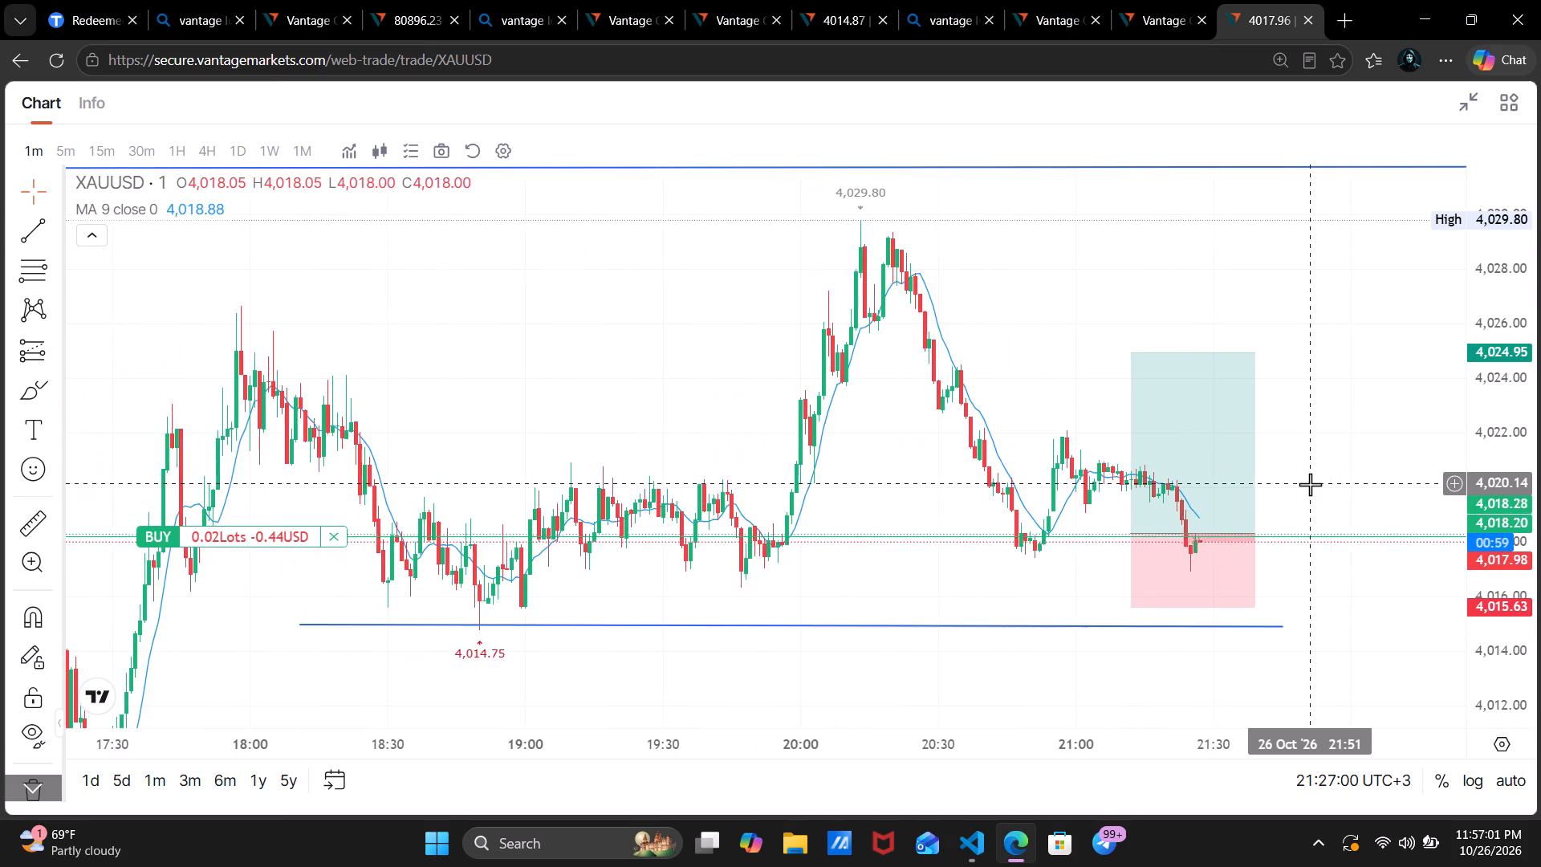
Examine the latest 1-minute XAUUSD candles around the open buy entry, comparing them with the drawn long position's stop and the support line.
scroll(1310, 484, "up", 6)
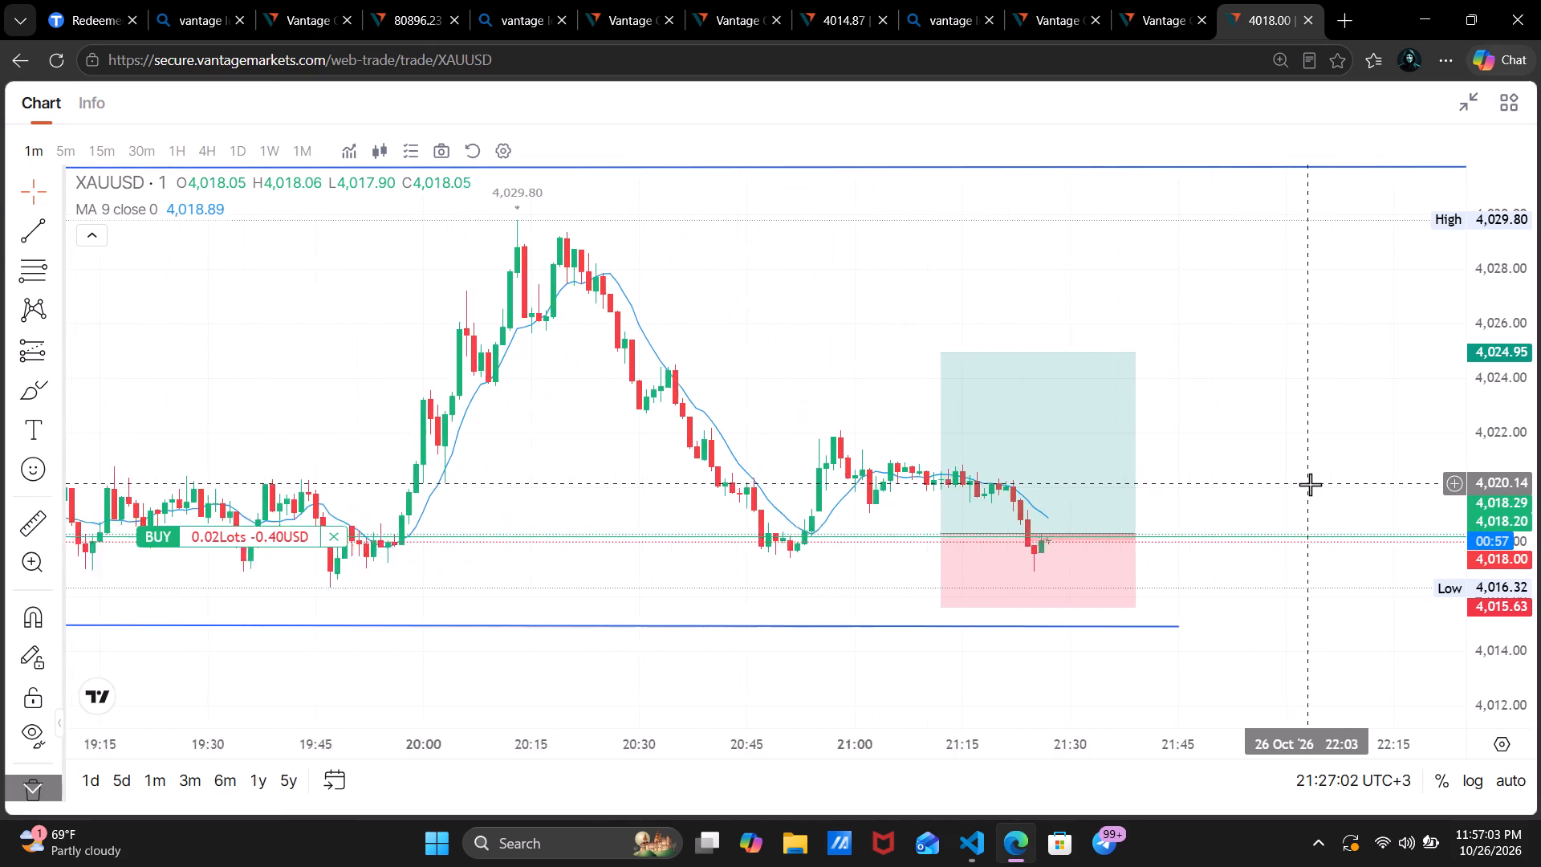
scroll(1310, 484, "up", 4)
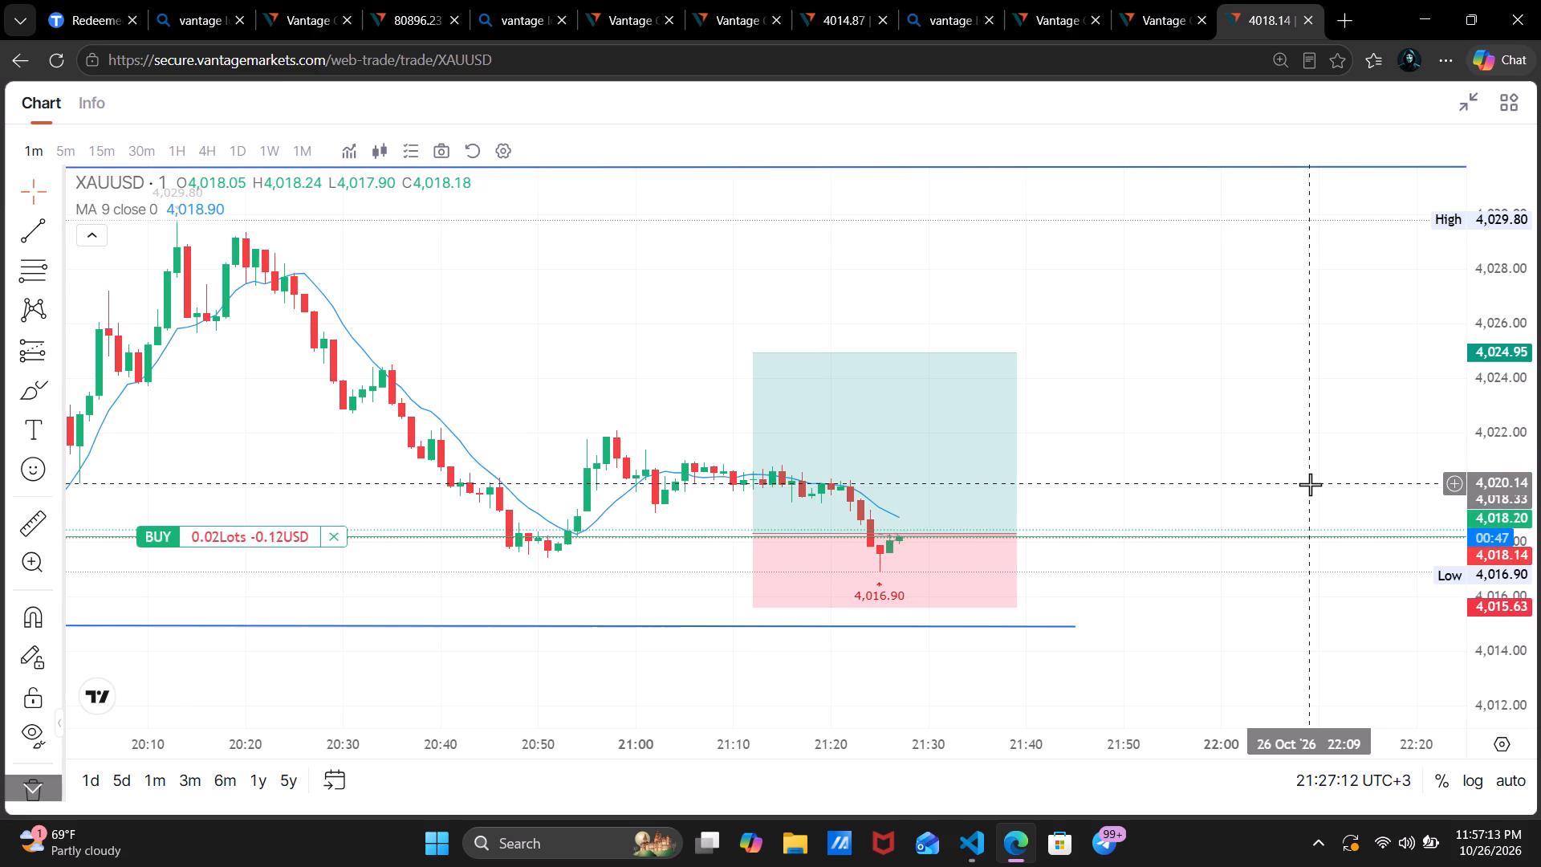
scroll(1310, 484, "down", 3)
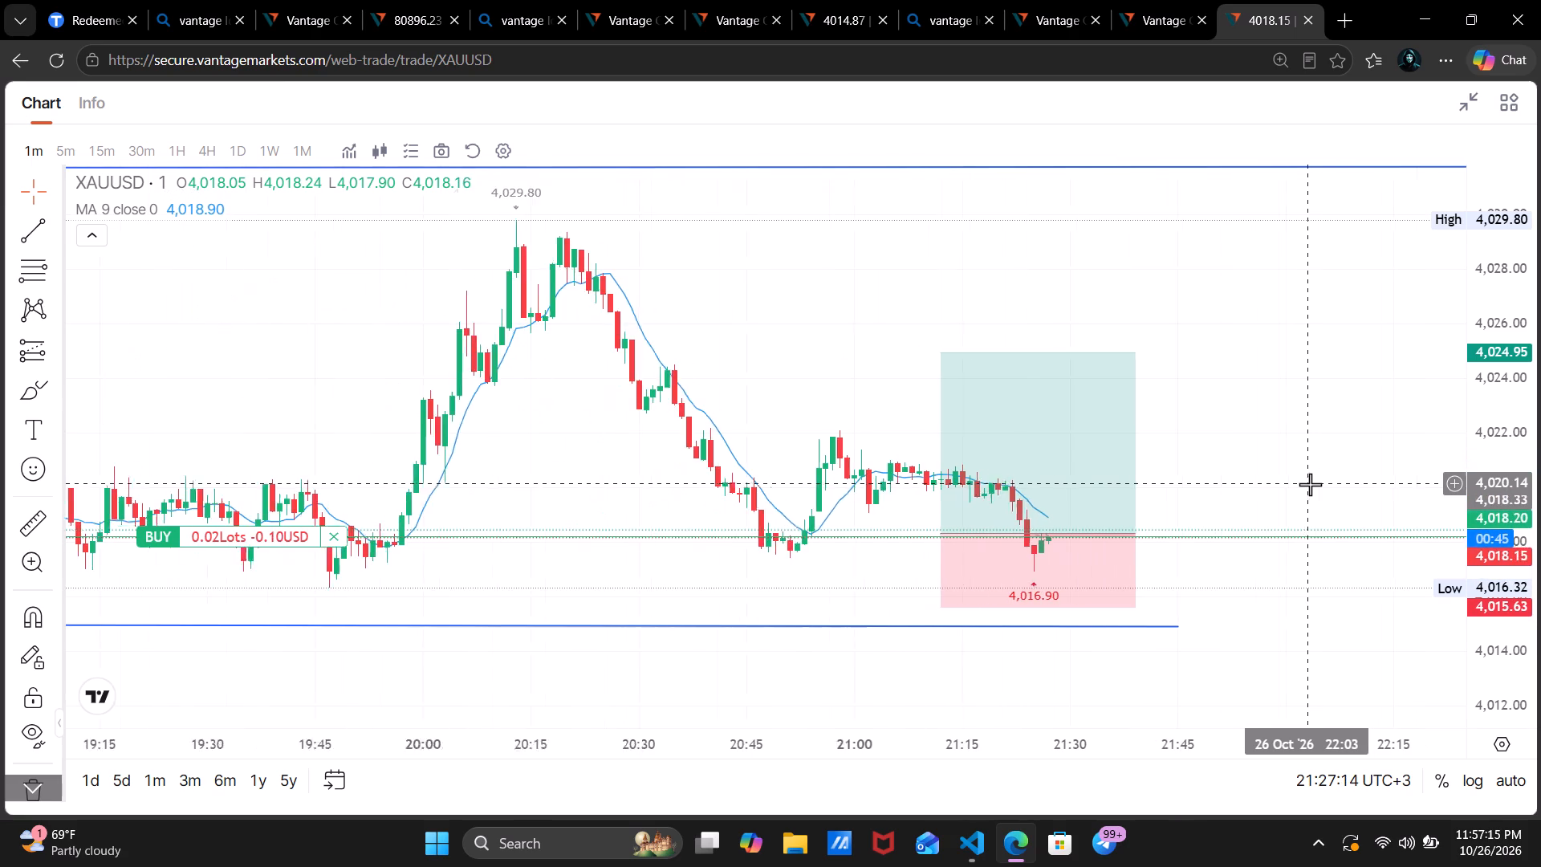
scroll(1310, 484, "up", 1)
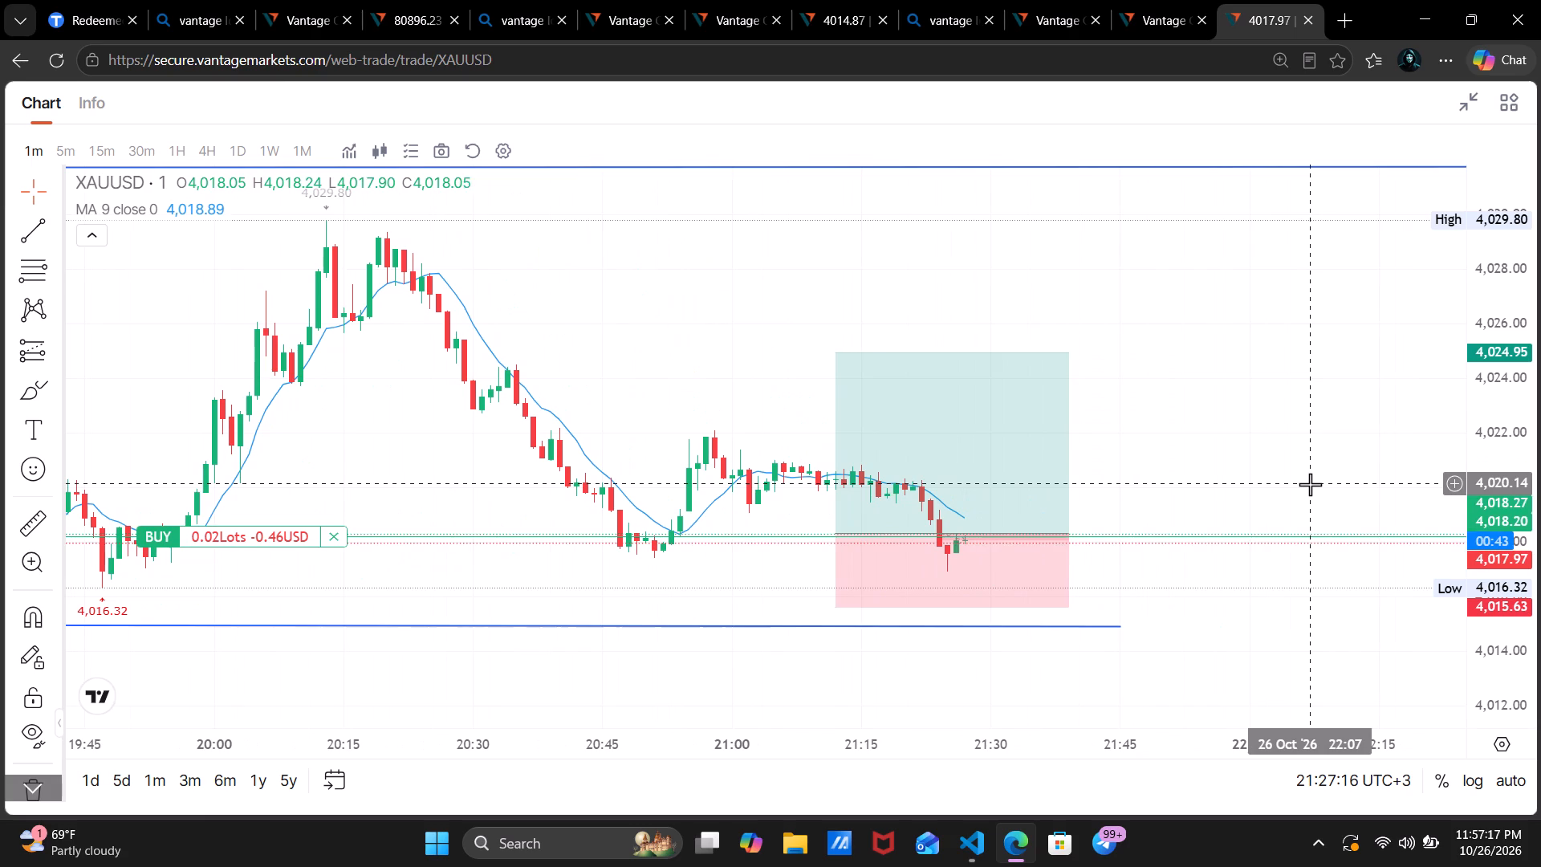
scroll(1310, 484, "down", 5)
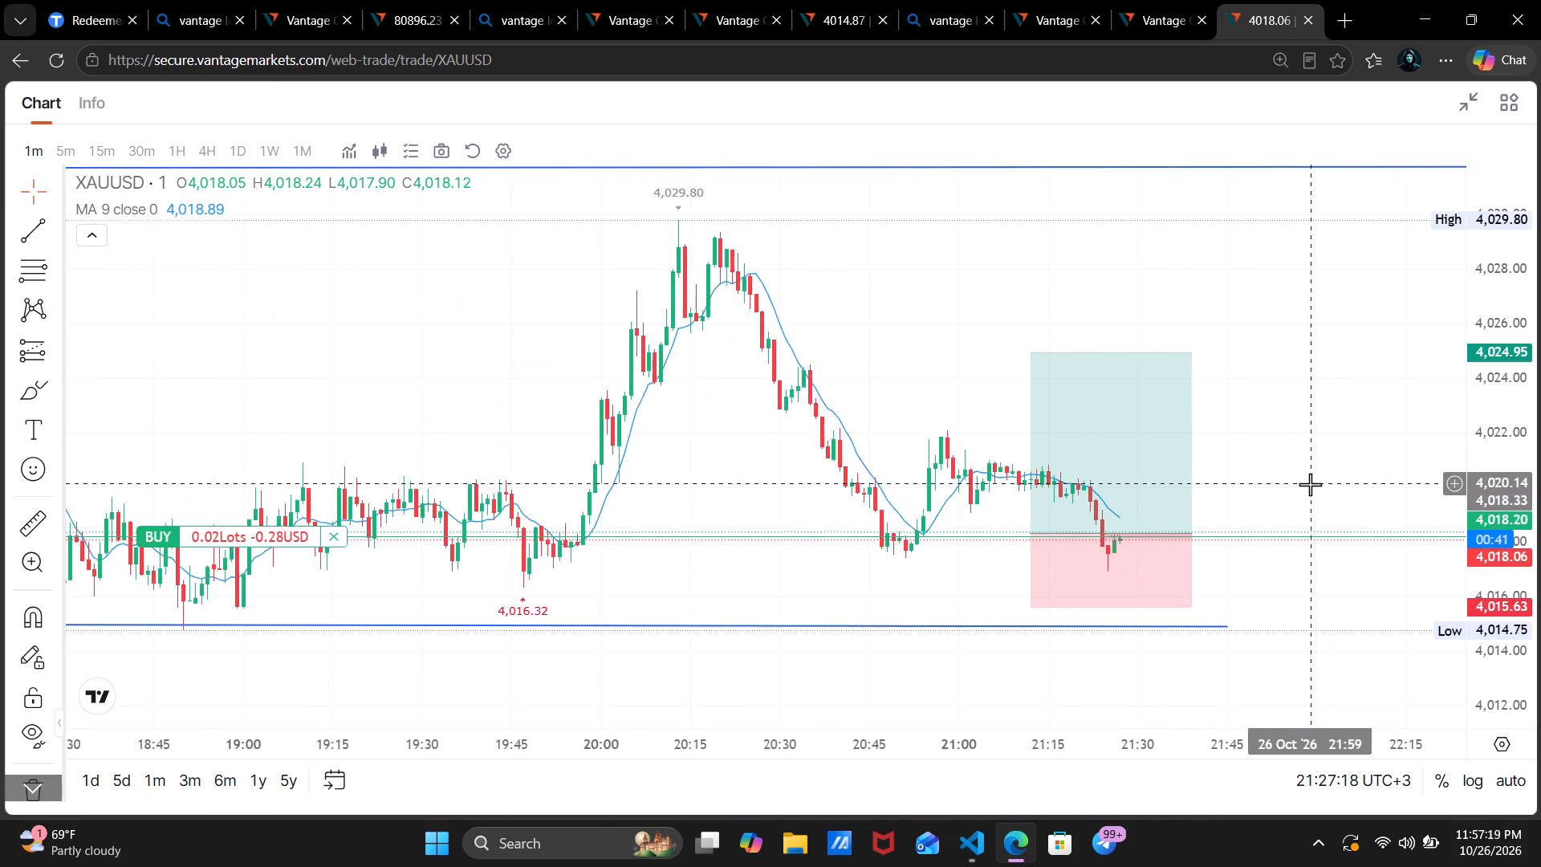
scroll(1310, 484, "down", 1)
scroll(1310, 484, "up", 1)
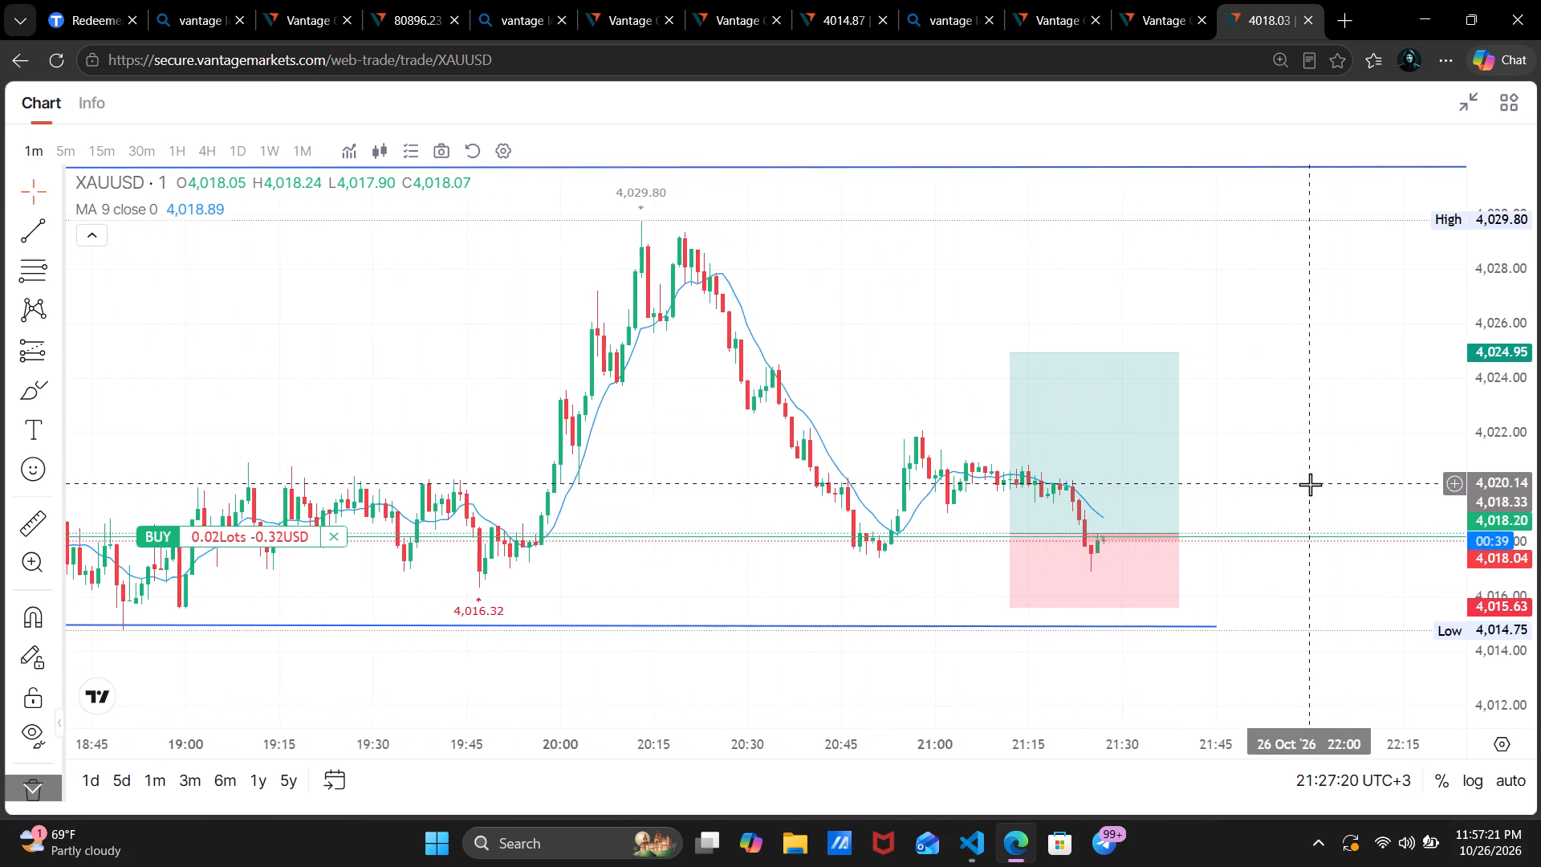
scroll(1310, 484, "down", 3)
scroll(1310, 484, "up", 7)
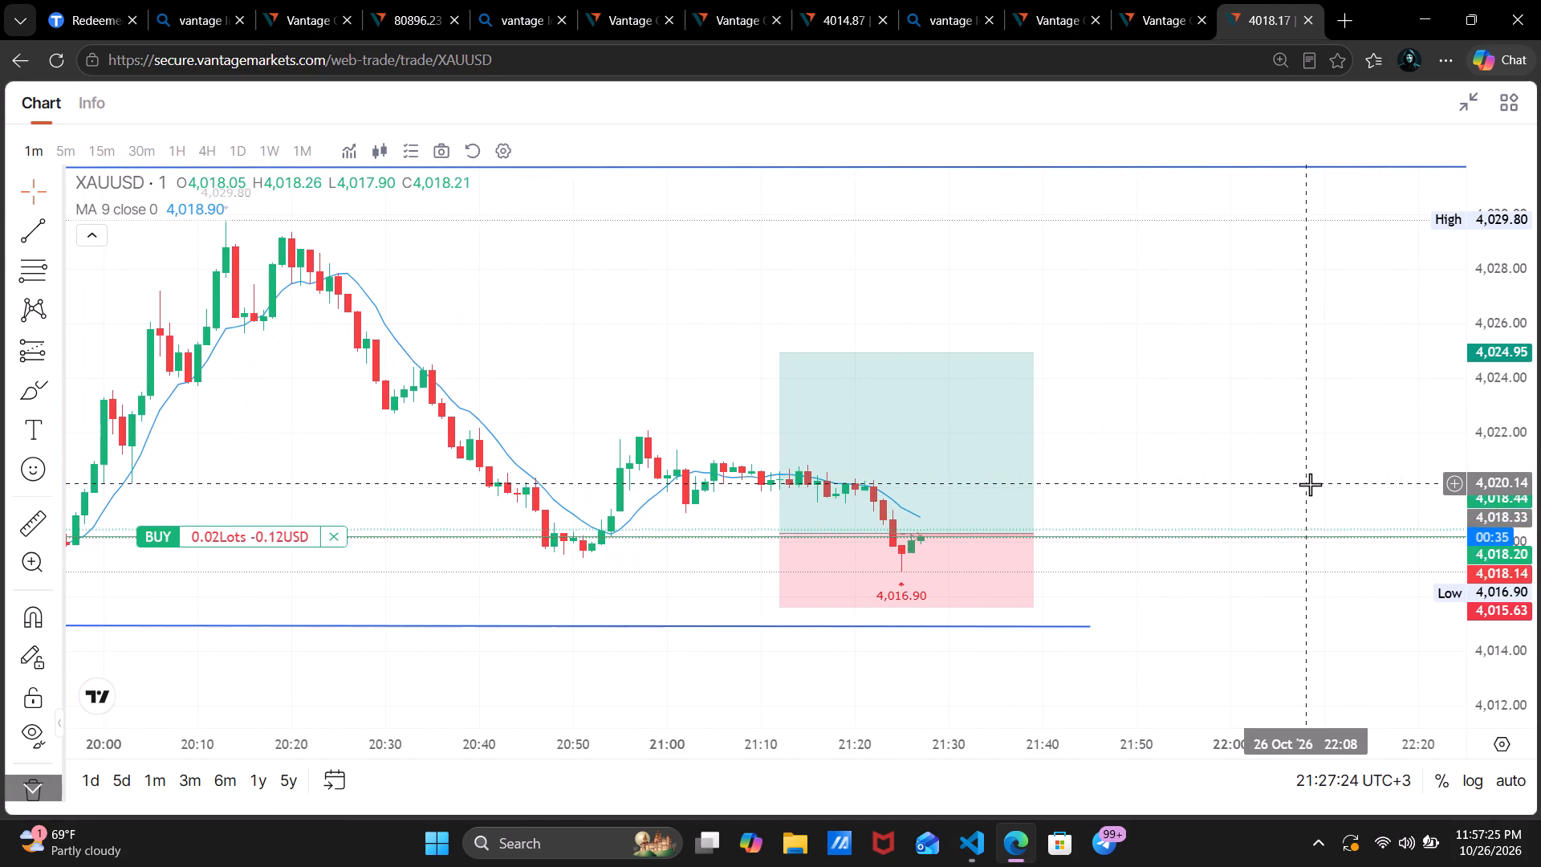
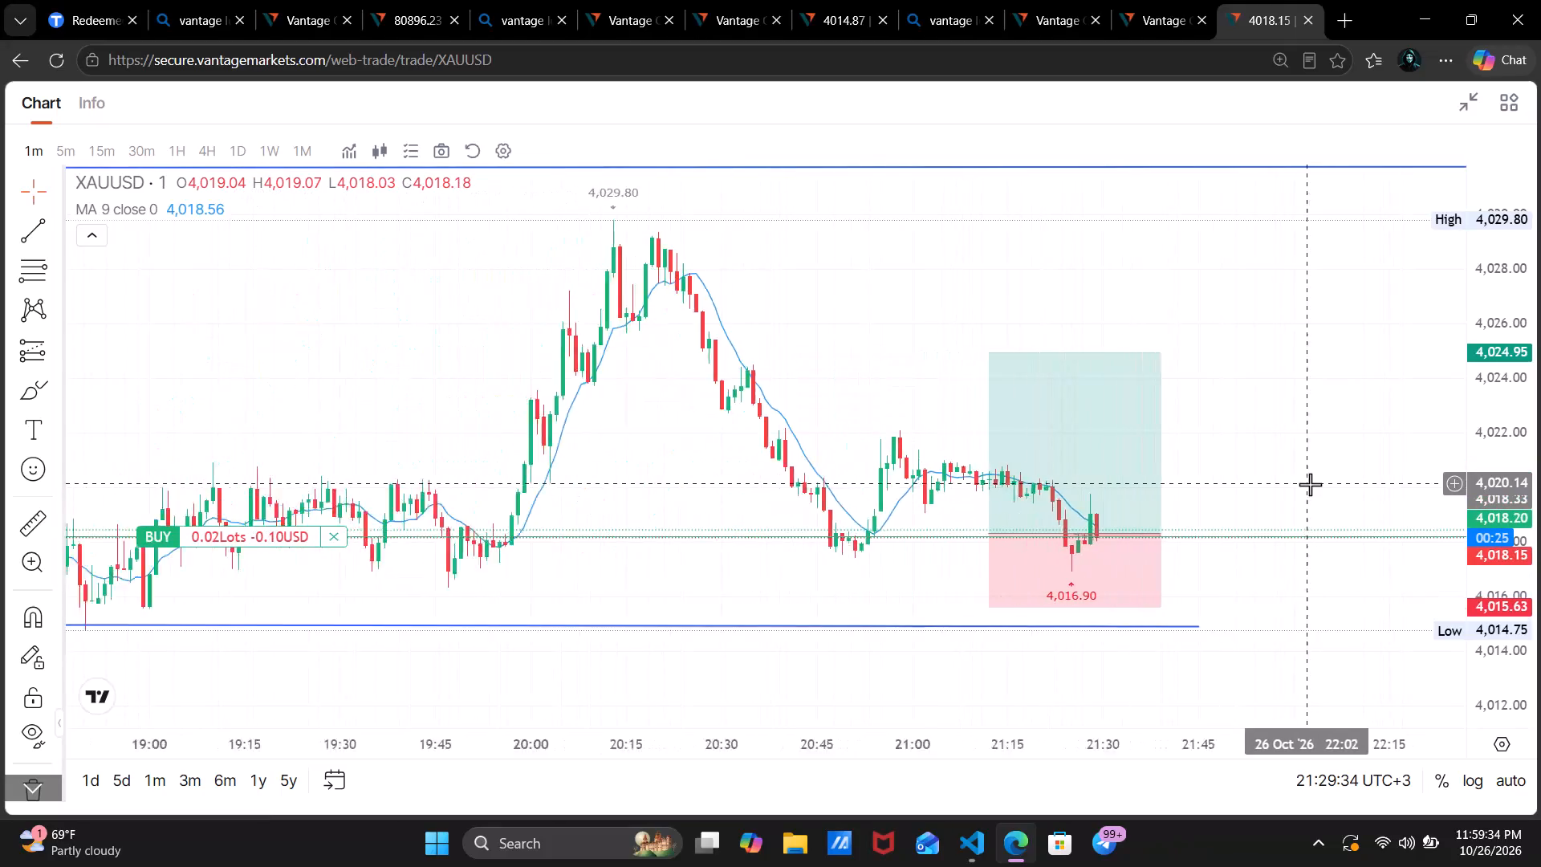
Examine the 1-minute XAUUSD candles from about 20:00 onward against the open buy entry and the drawn long position.
scroll(1310, 484, "up", 1)
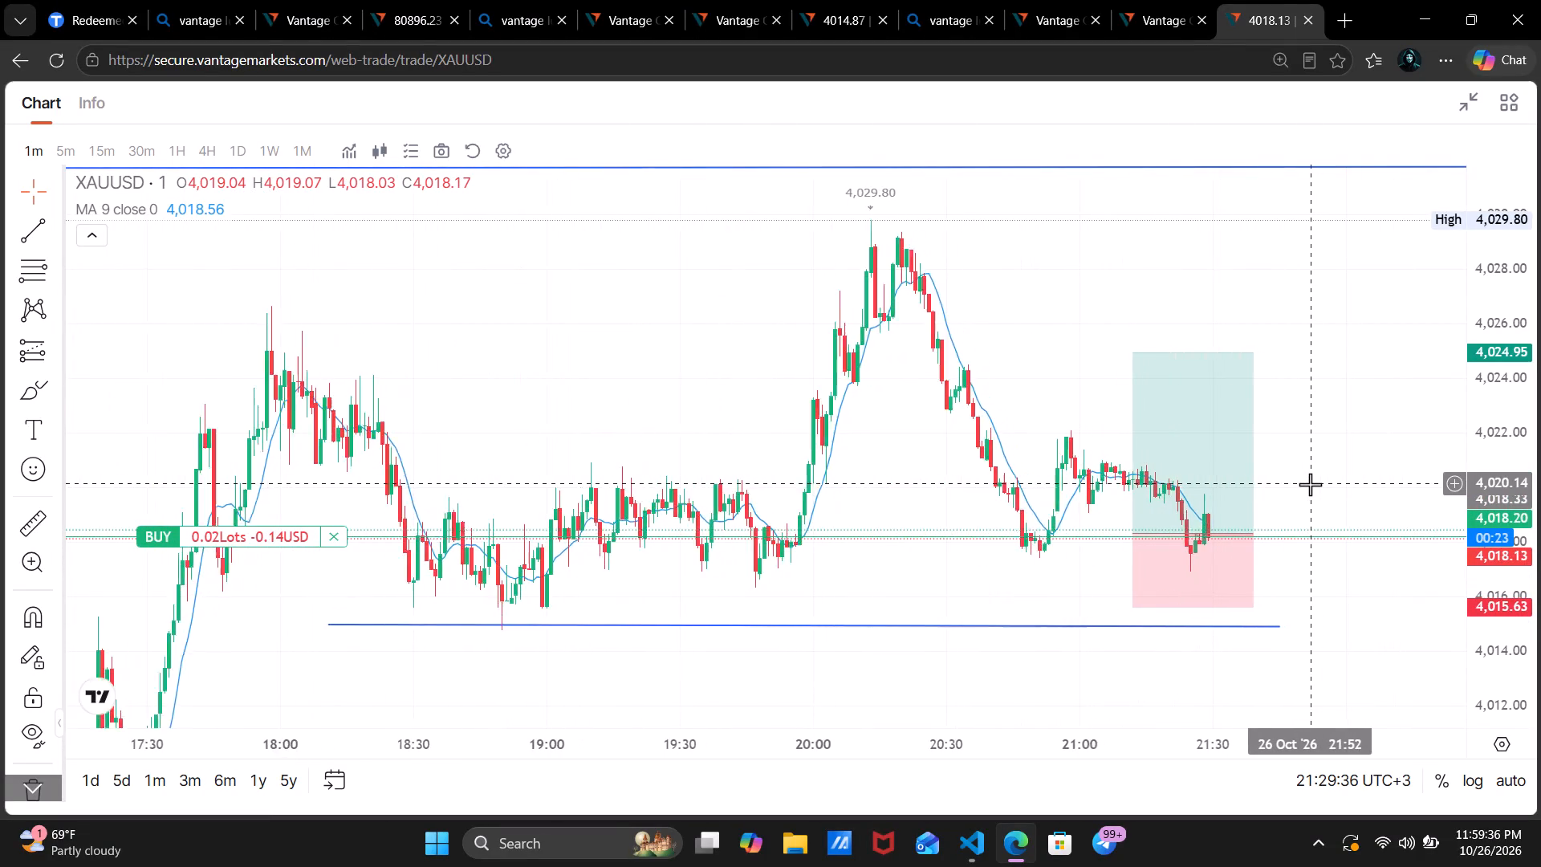
scroll(1310, 484, "up", 4)
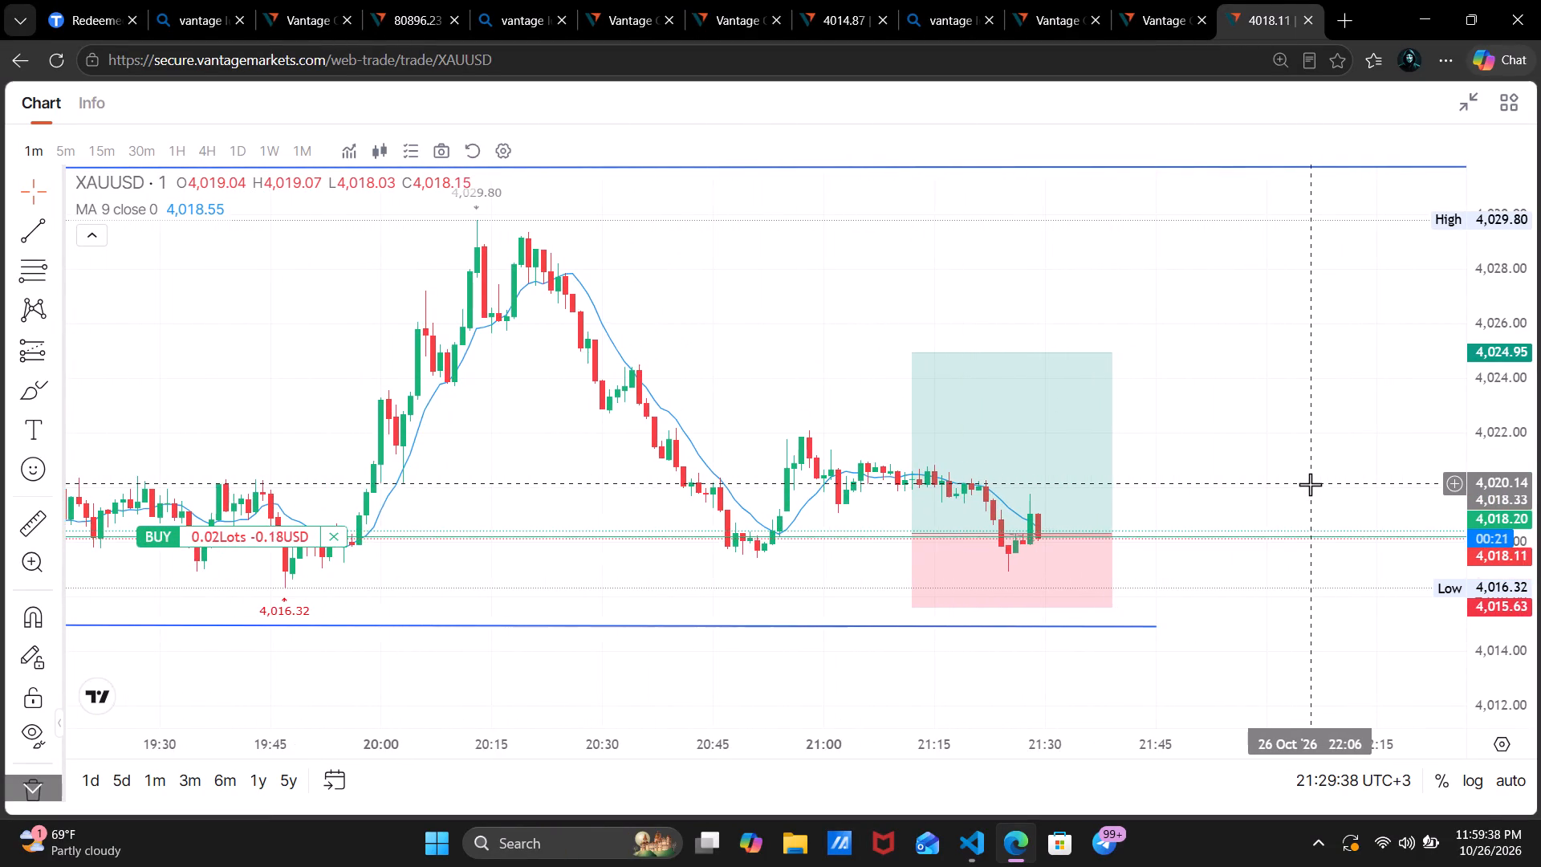
scroll(1310, 484, "up", 2)
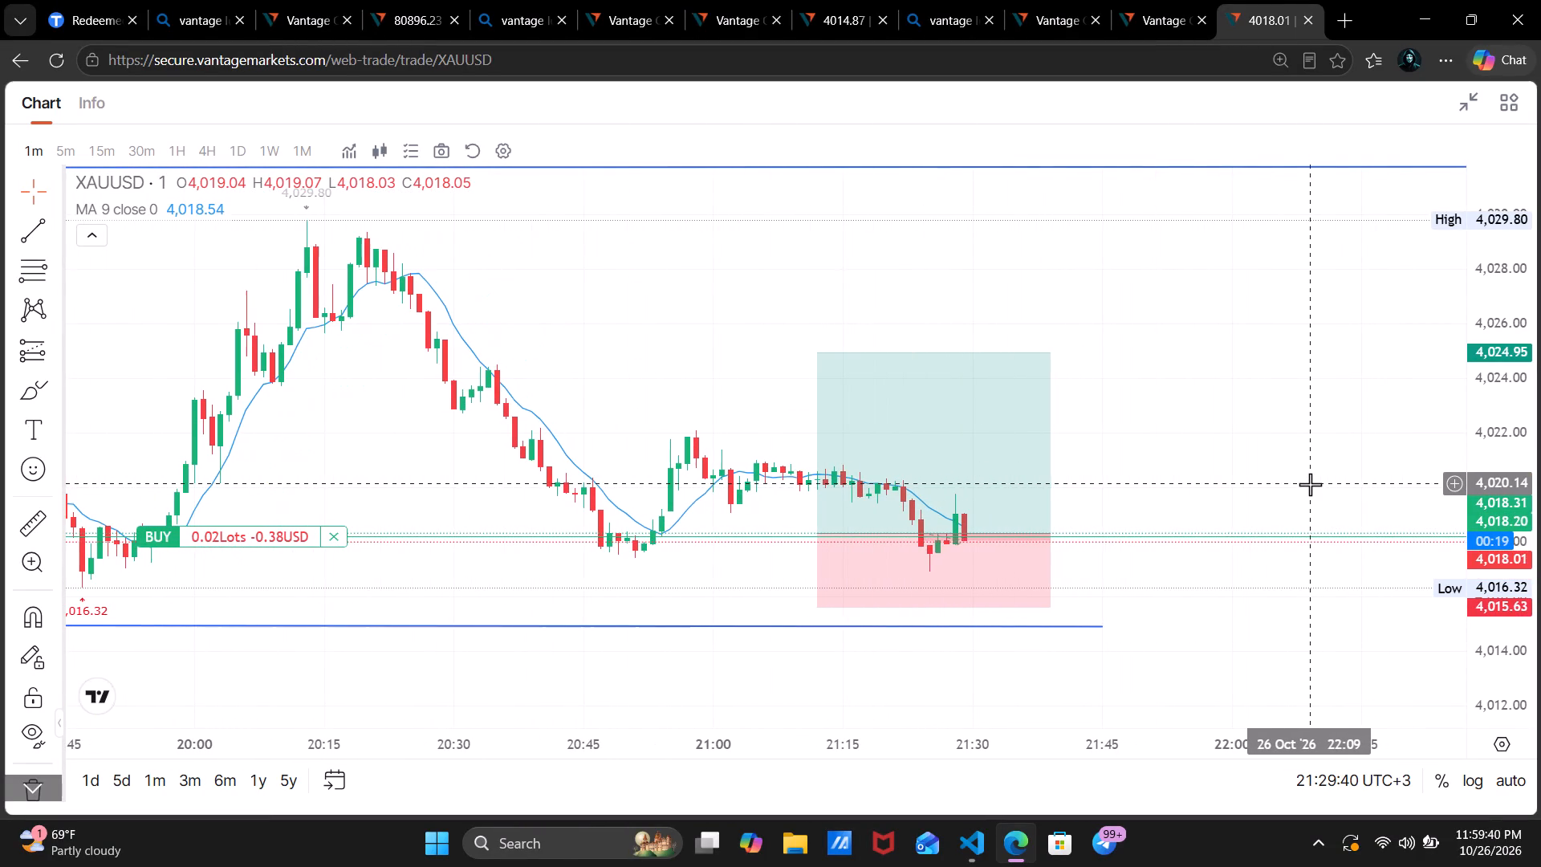
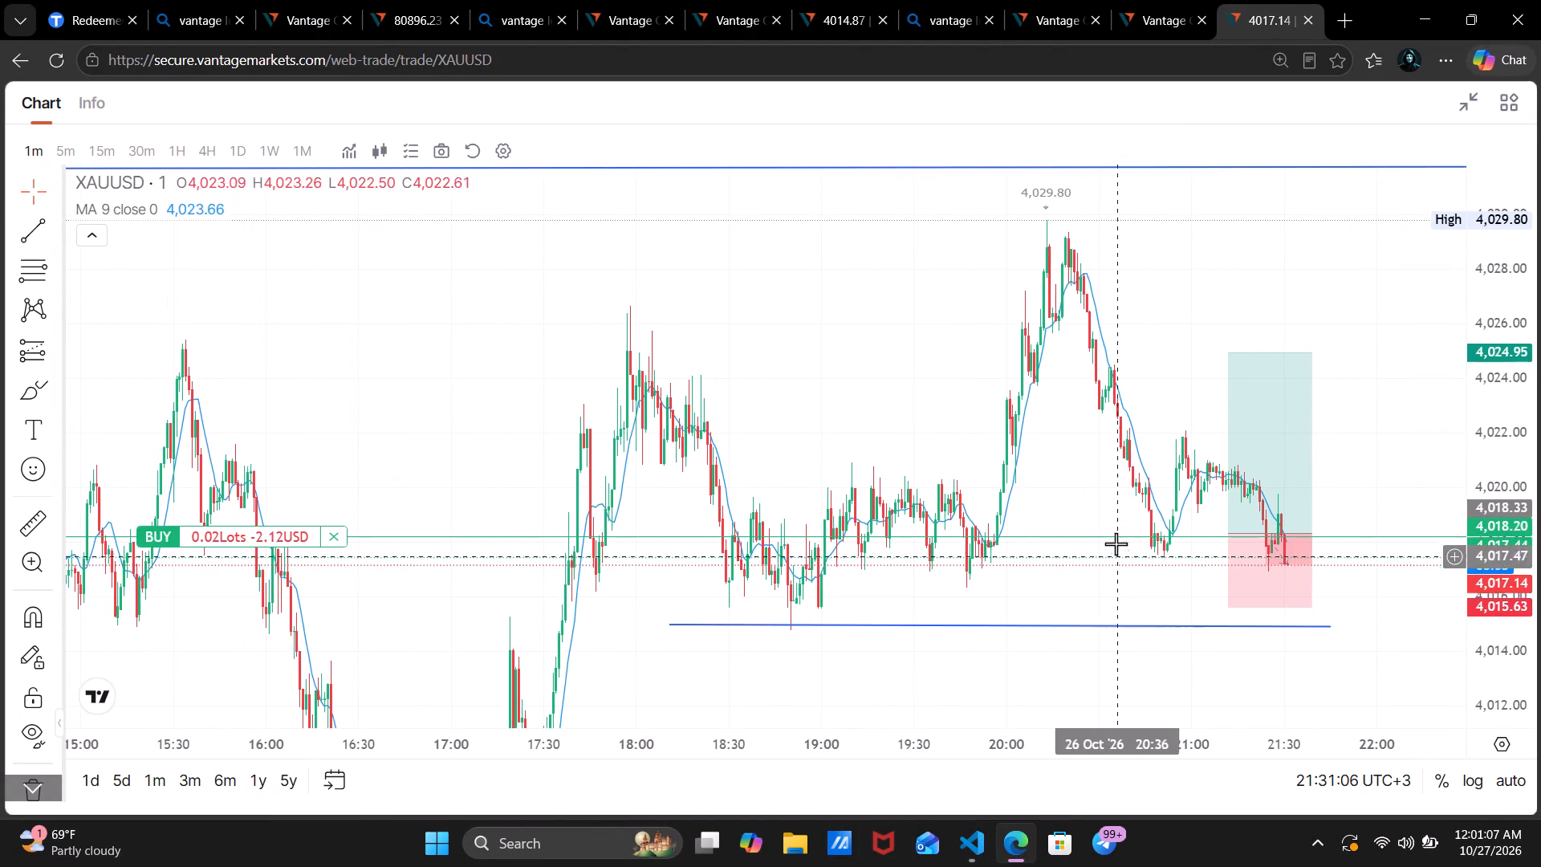
Examine the latest 1-minute XAUUSD candles around 21:30 against the drawn long position's stop zone and the open buy entry.
left_click_drag(1110, 569, 1006, 421)
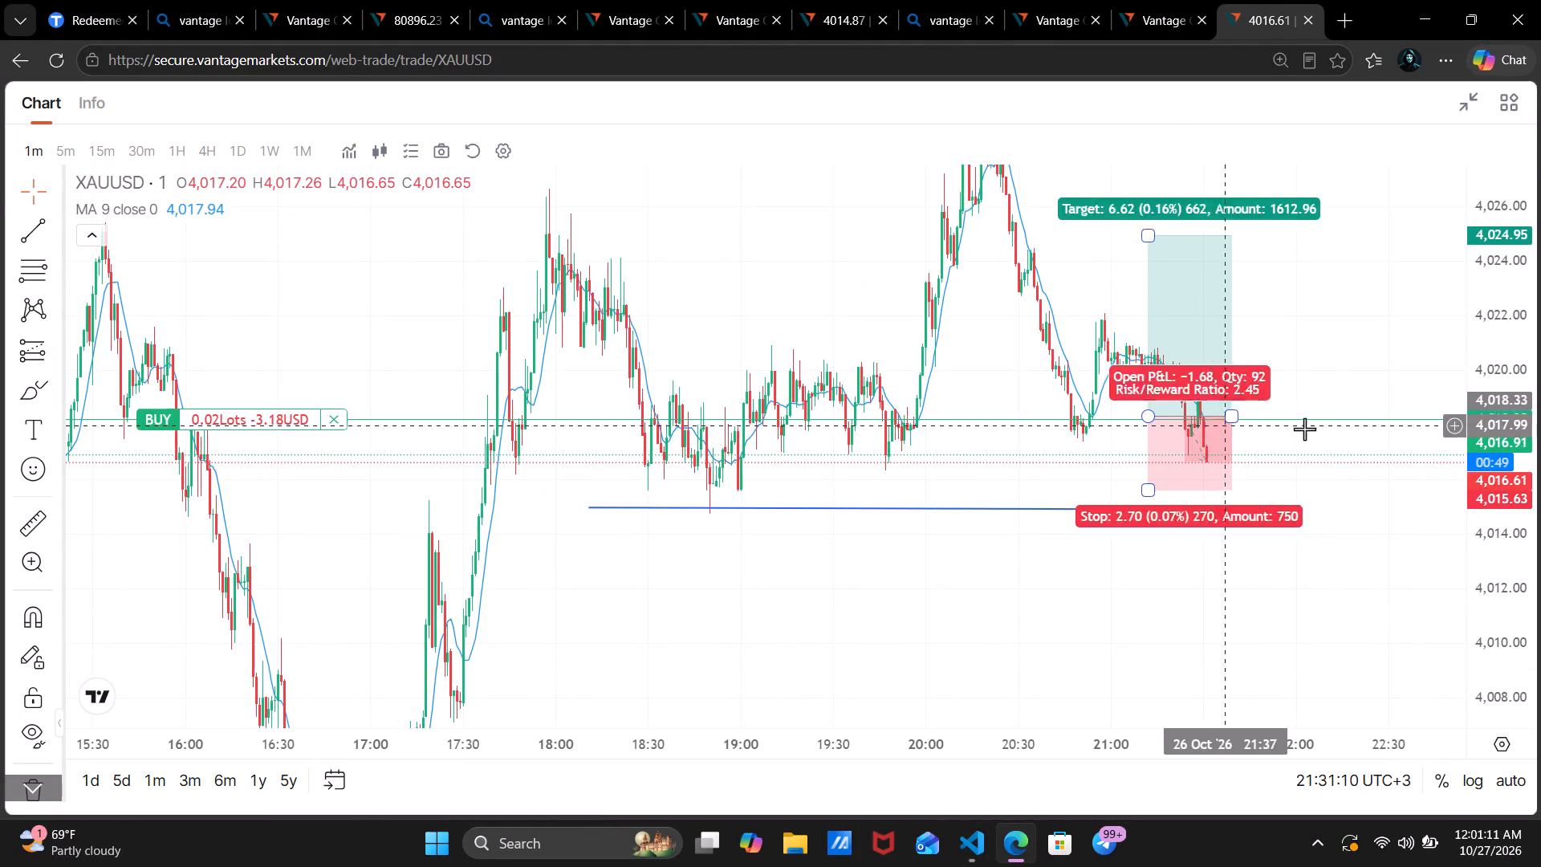
scroll(1326, 429, "up", 8)
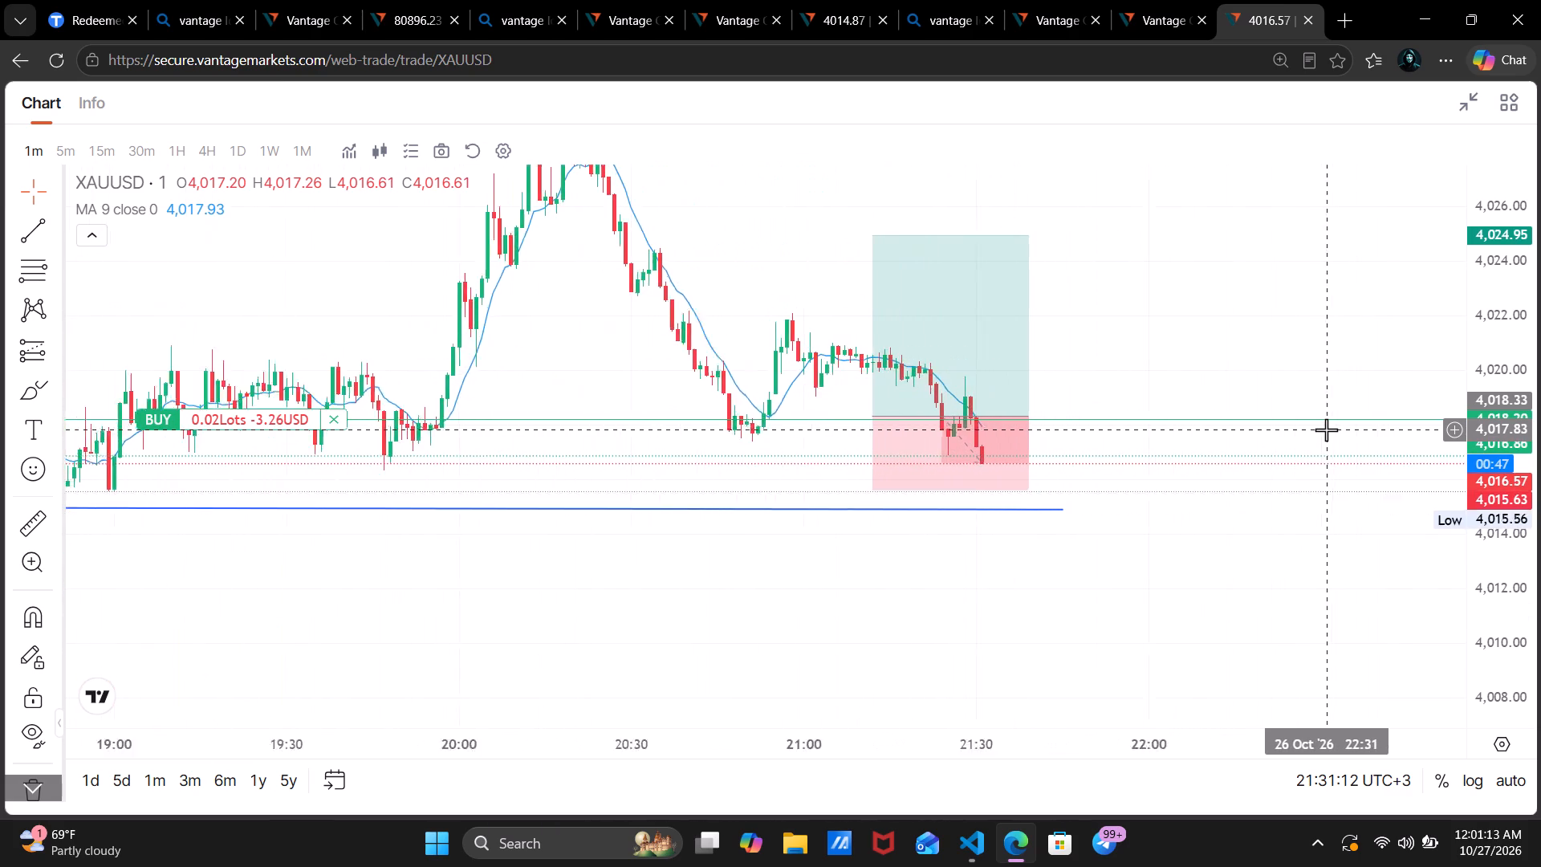
scroll(1326, 429, "up", 2)
left_click_drag(1051, 356, 1219, 450)
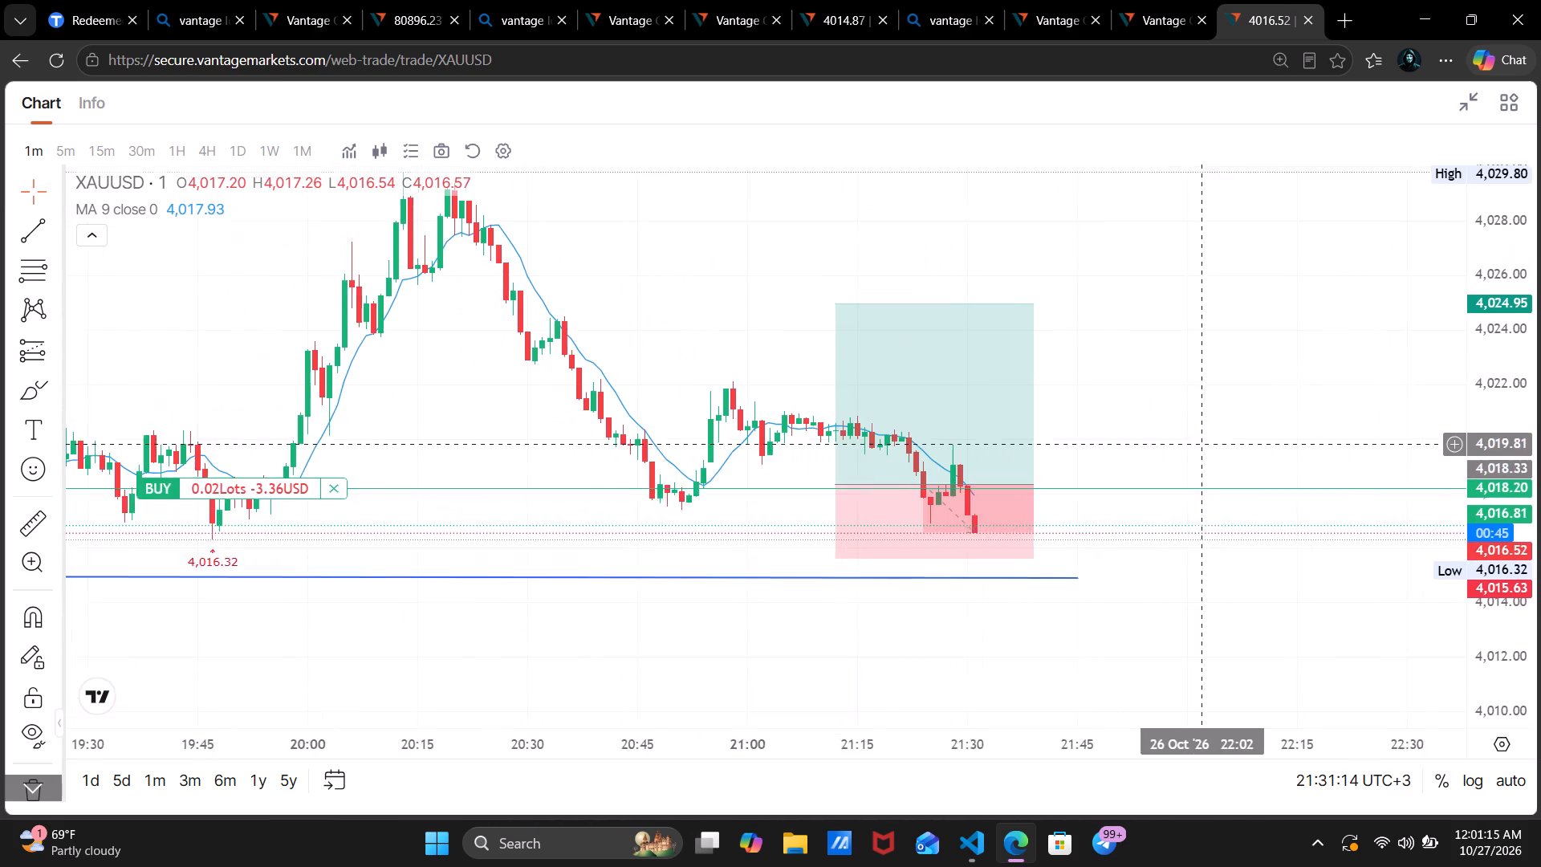
left_click_drag(1219, 450, 1222, 450)
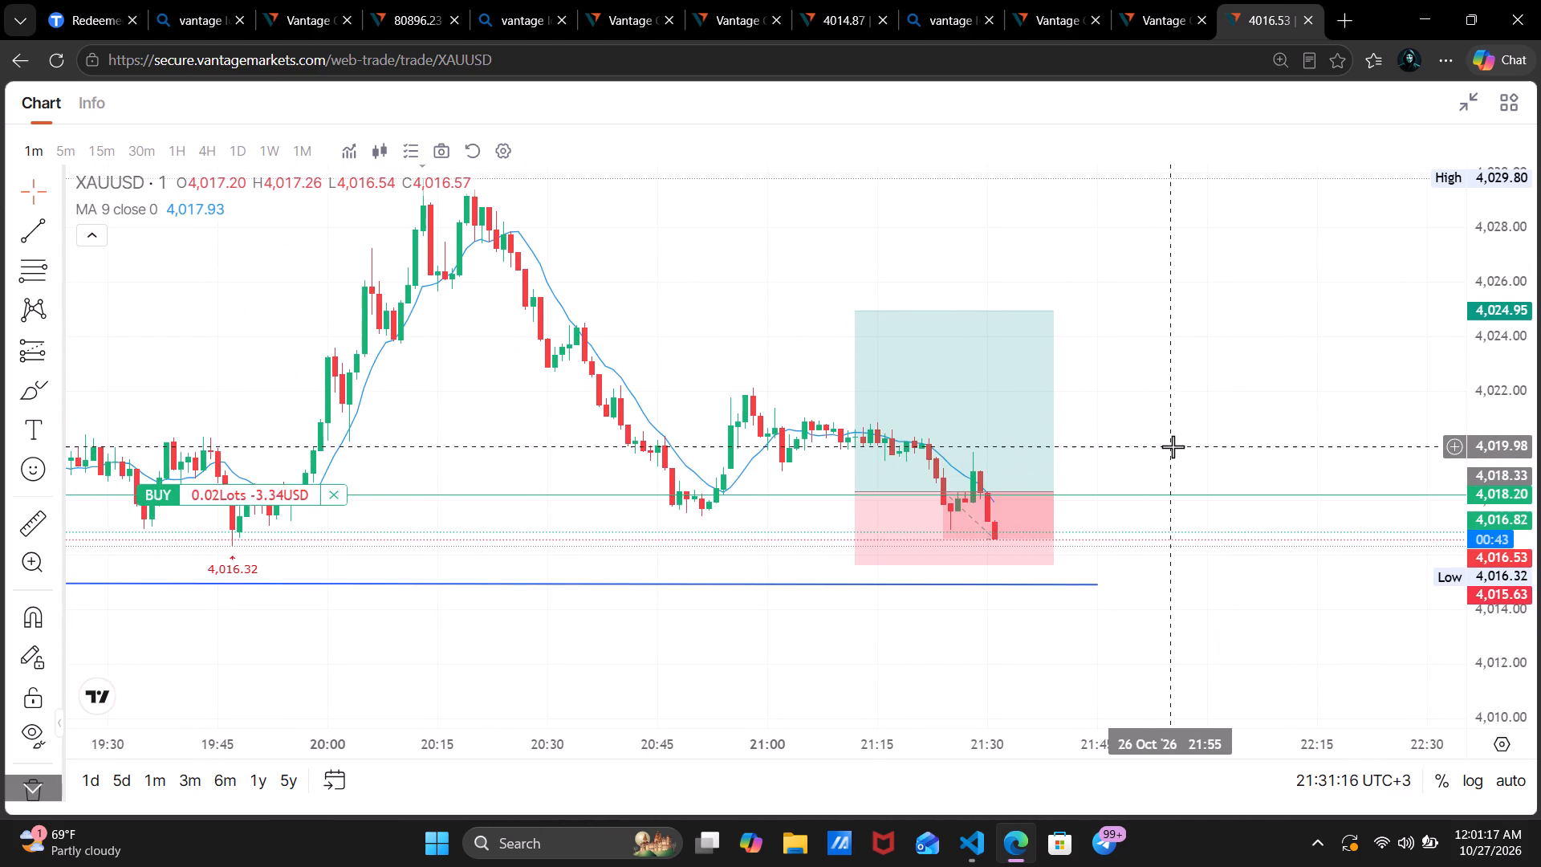
left_click(1173, 446)
scroll(1186, 503, "up", 2)
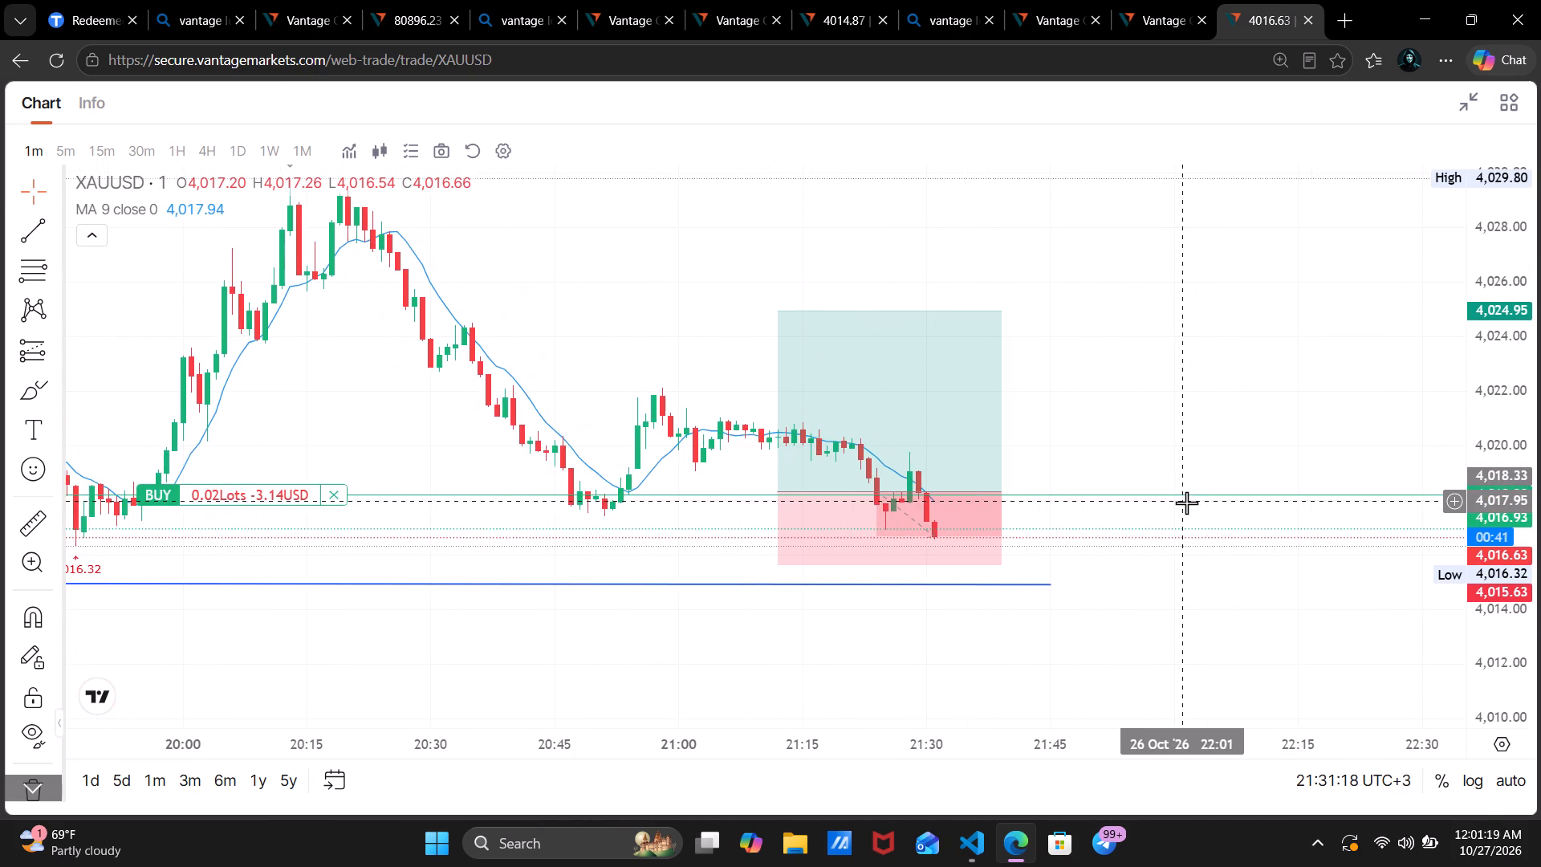
scroll(1186, 503, "up", 1)
Compare the current XAUUSD decline with the day's earlier swings back to about 10:00 and the blue support line below price.
scroll(1186, 503, "down", 4)
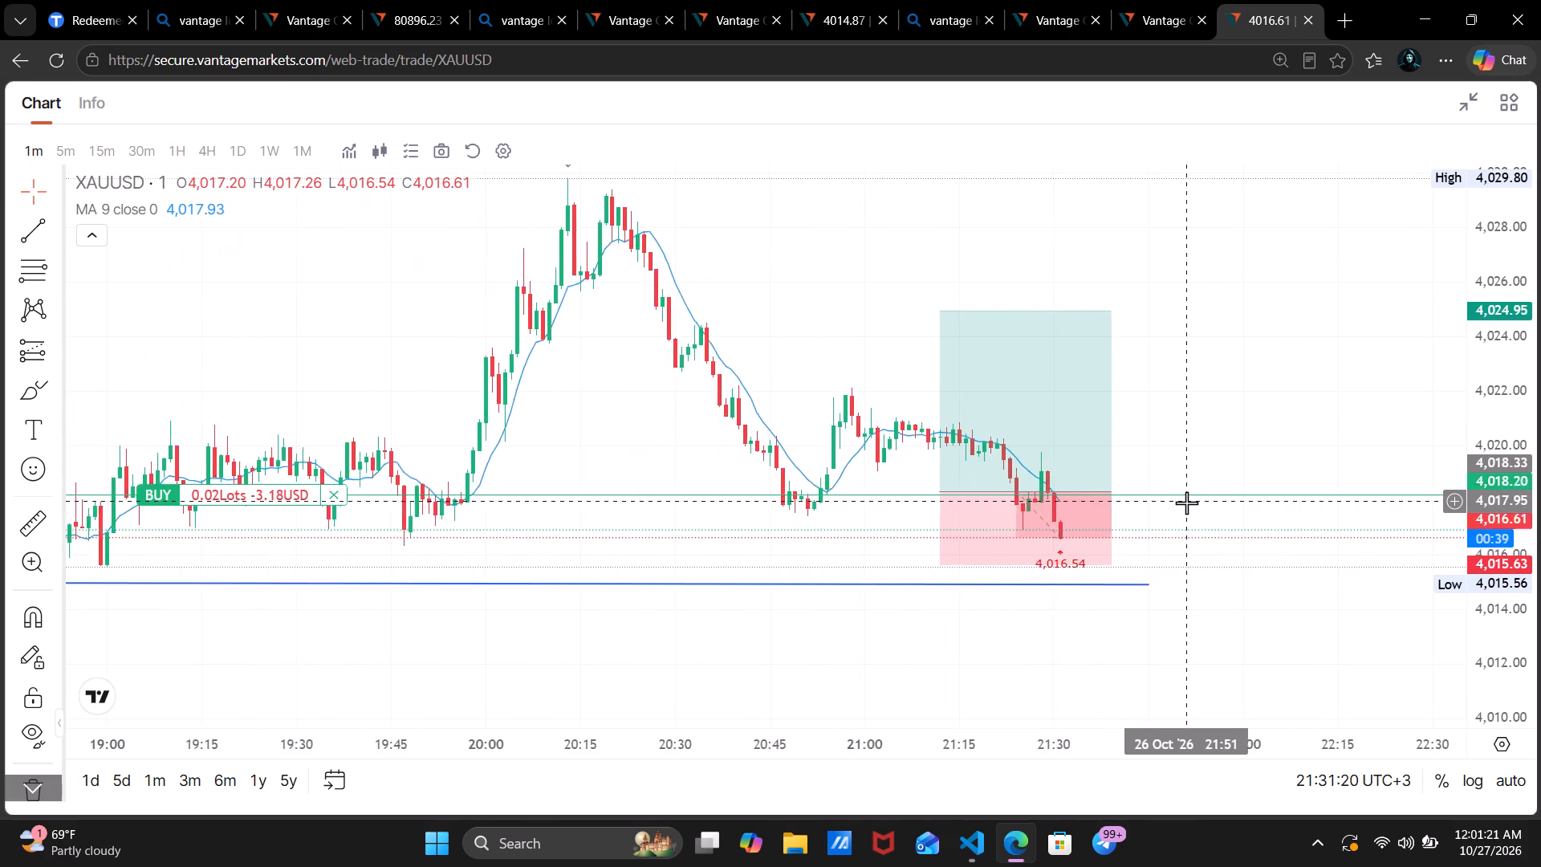
scroll(1186, 503, "down", 9)
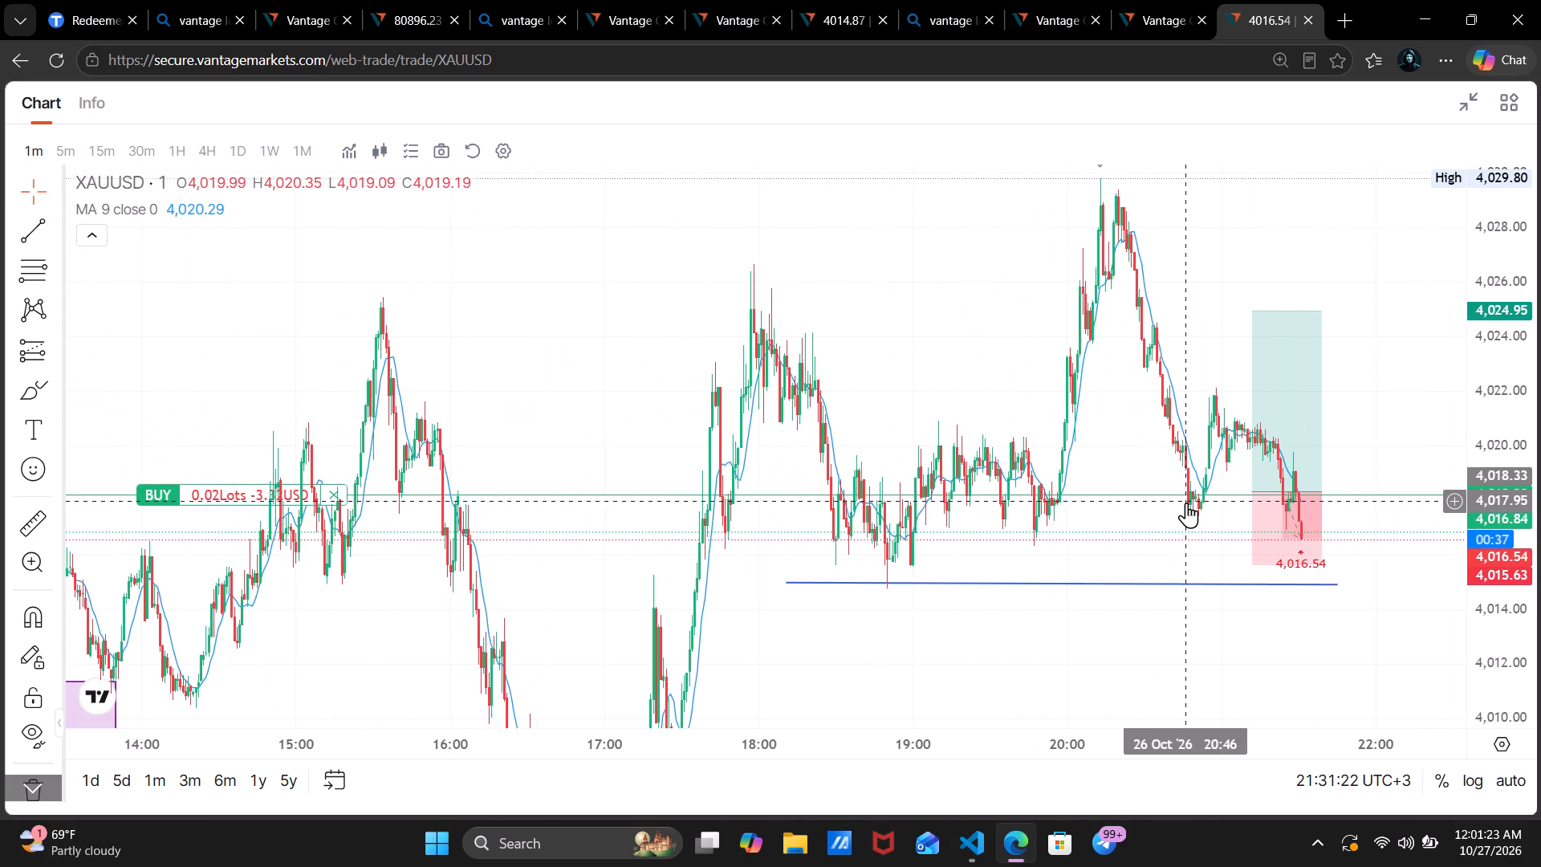
scroll(1186, 503, "up", 8)
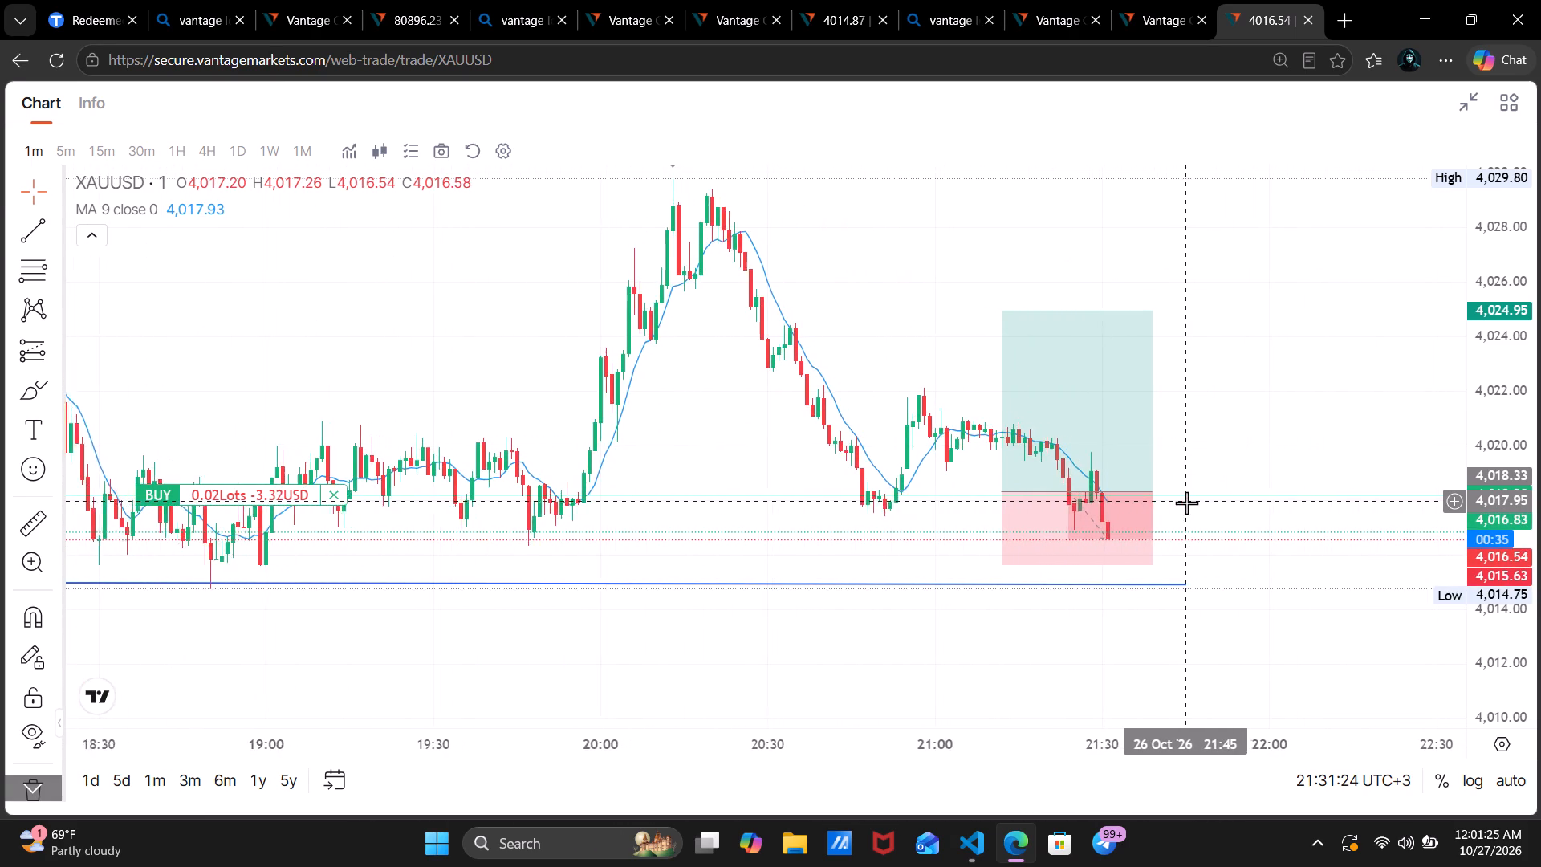
scroll(1186, 503, "up", 1)
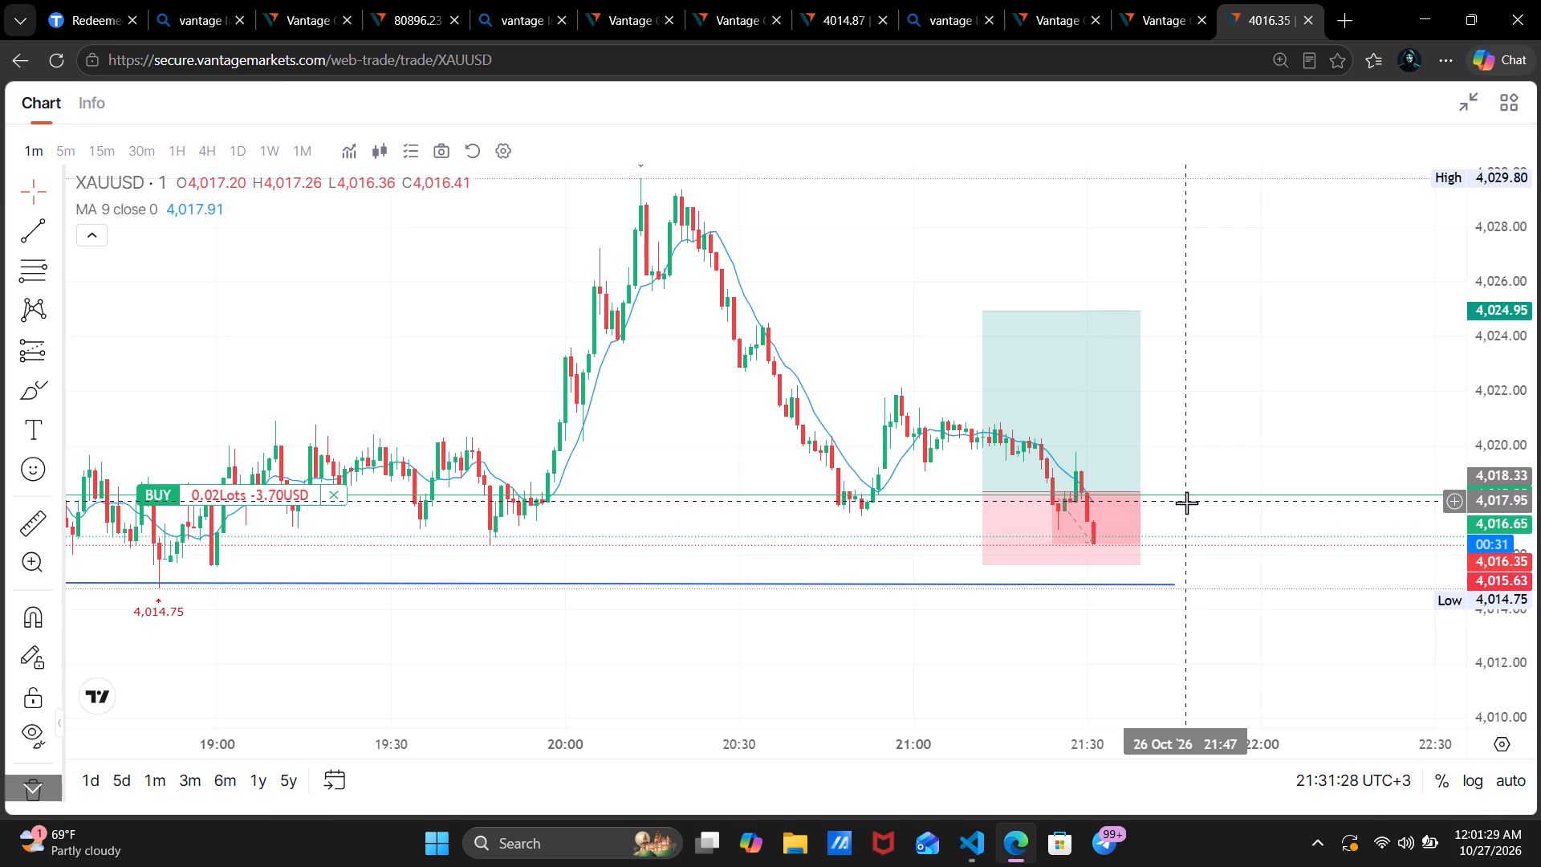
scroll(1186, 503, "down", 4)
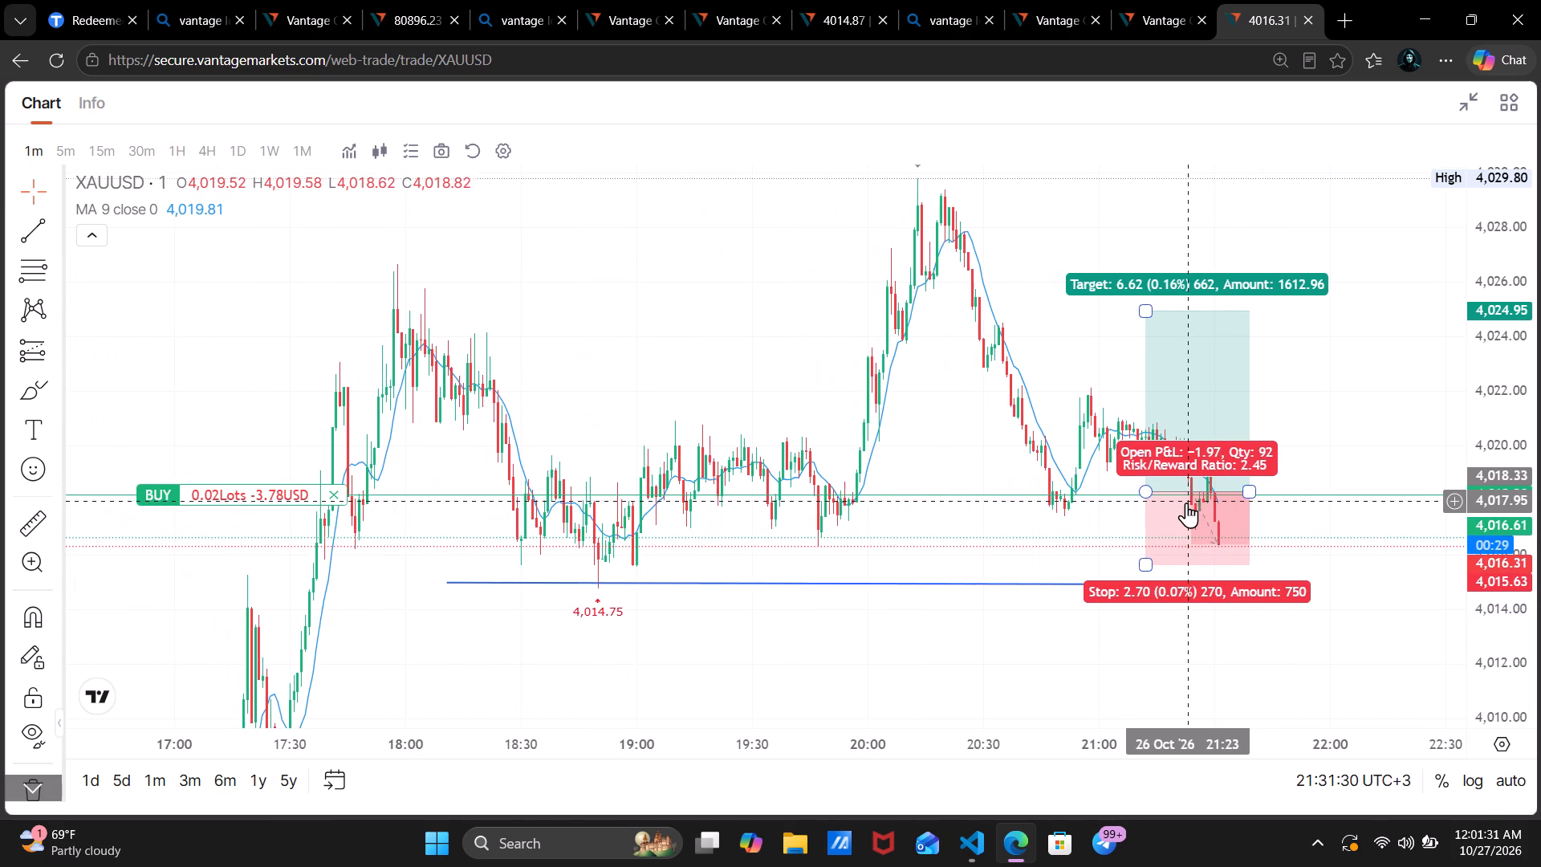
scroll(1186, 503, "down", 8)
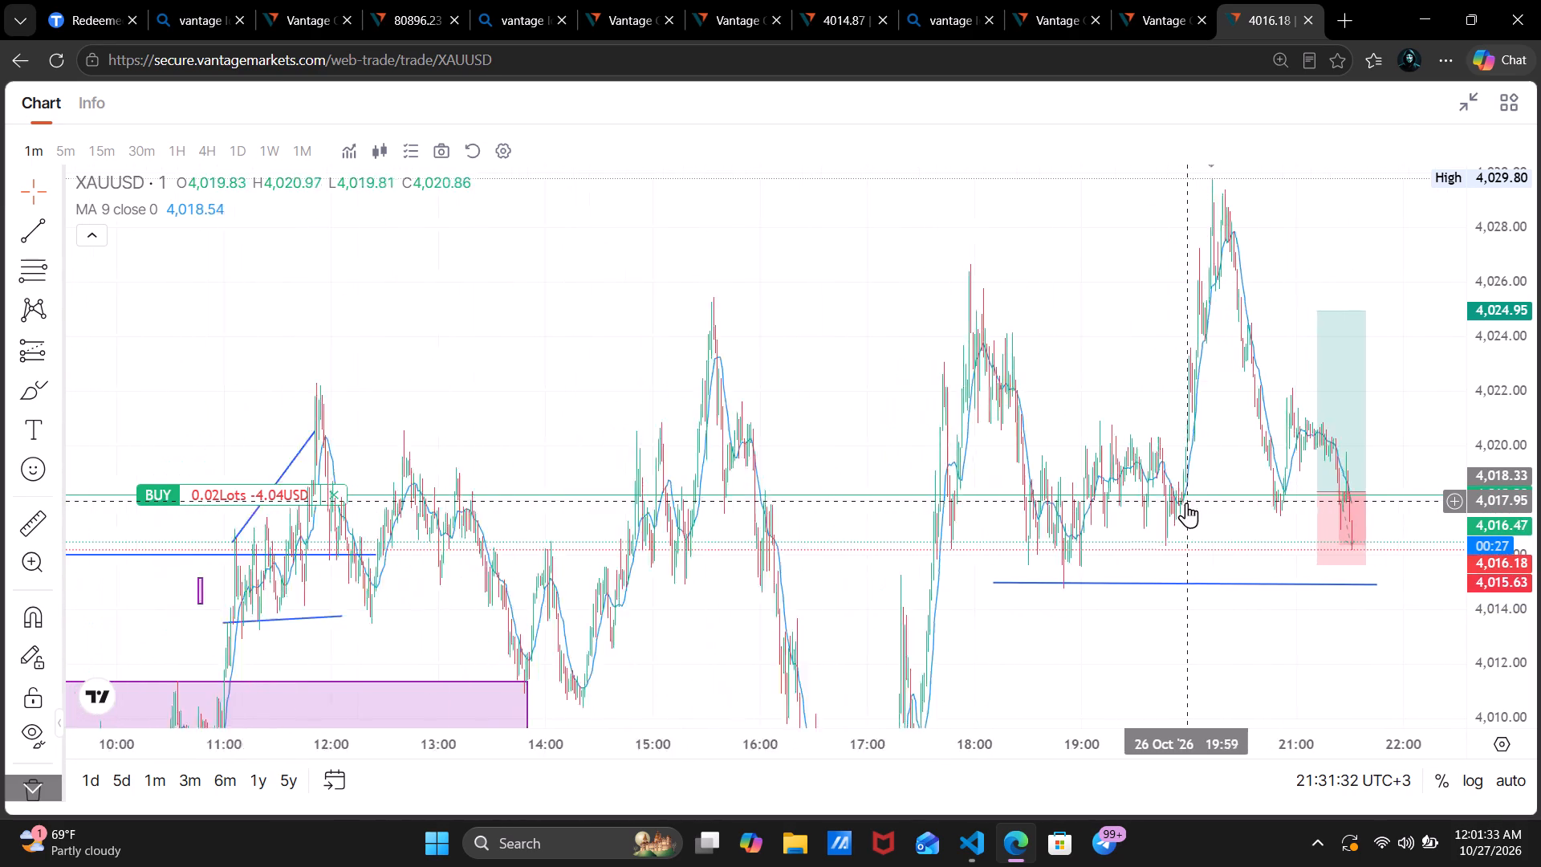
scroll(1186, 503, "down", 4)
Examine the XAUUSD candles from about 19:00 onward against the long position's stop level and the blue support line.
scroll(1186, 503, "up", 5)
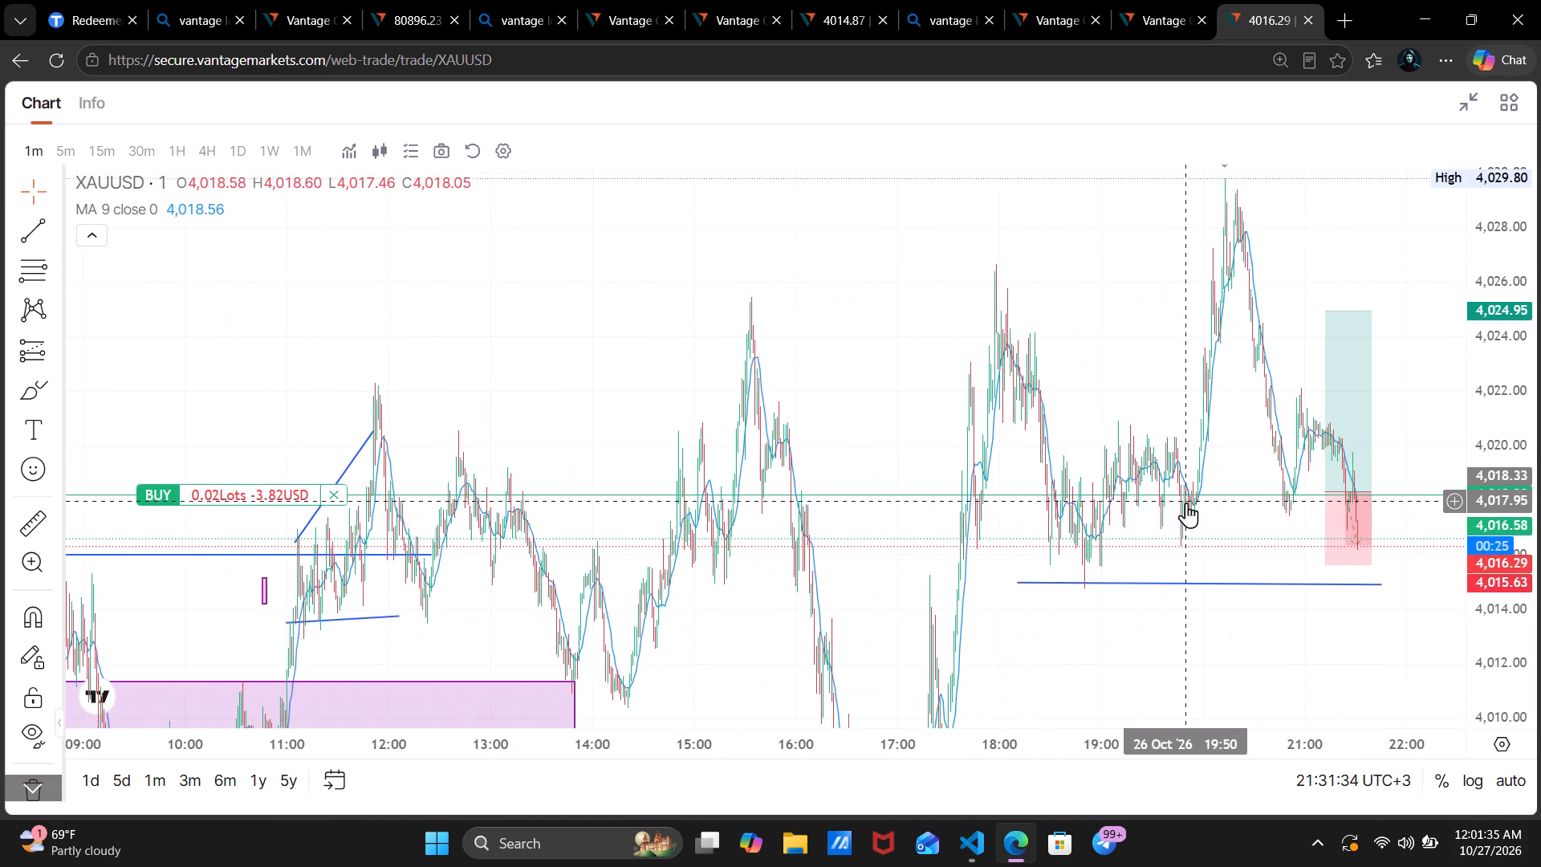
scroll(1186, 503, "up", 11)
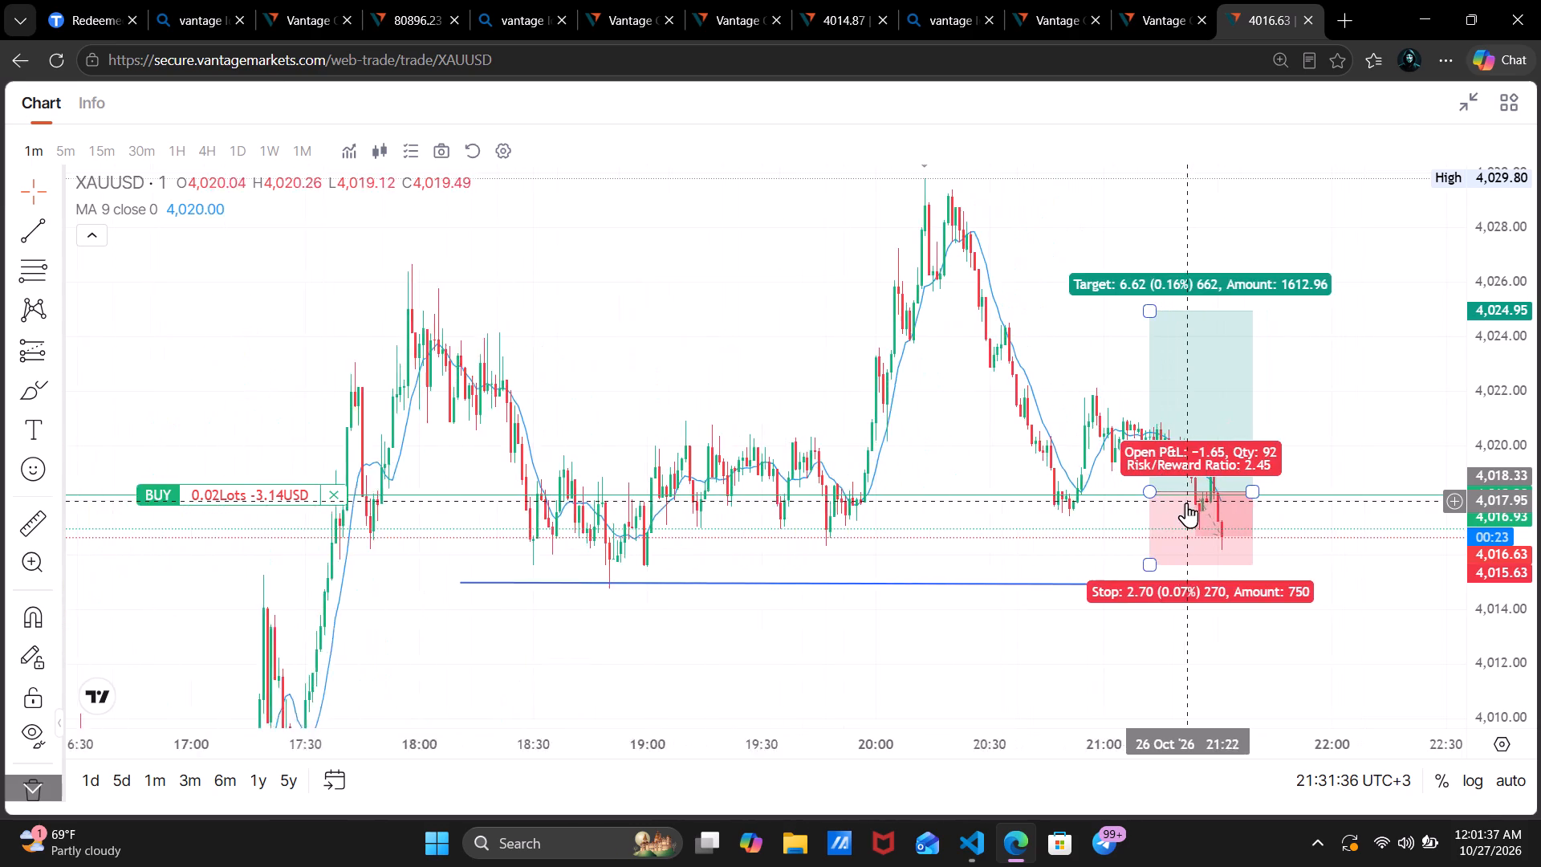
scroll(1186, 503, "up", 4)
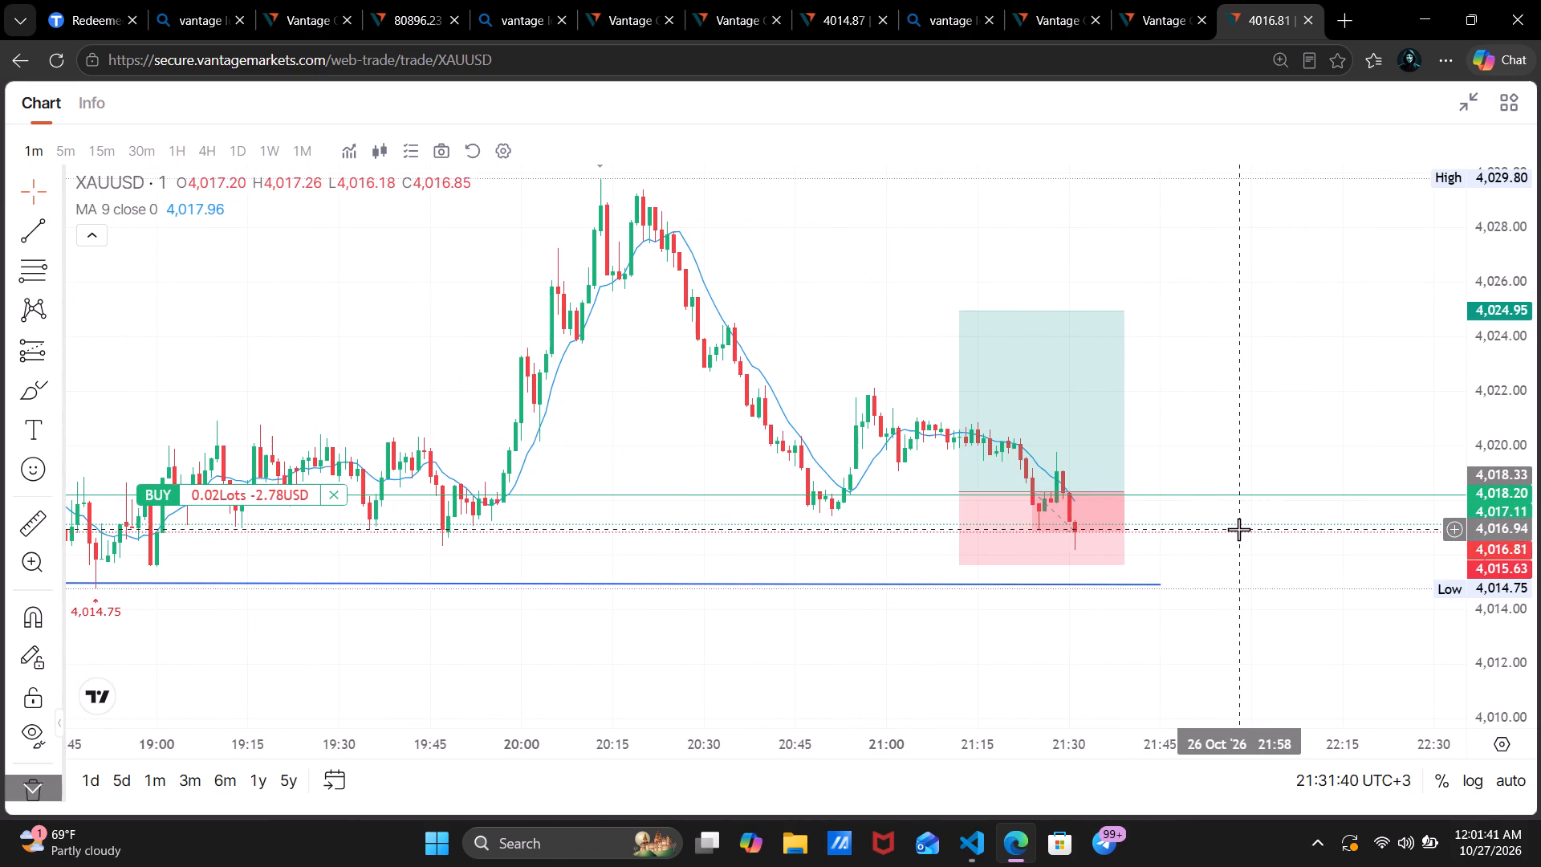
scroll(1238, 529, "up", 3)
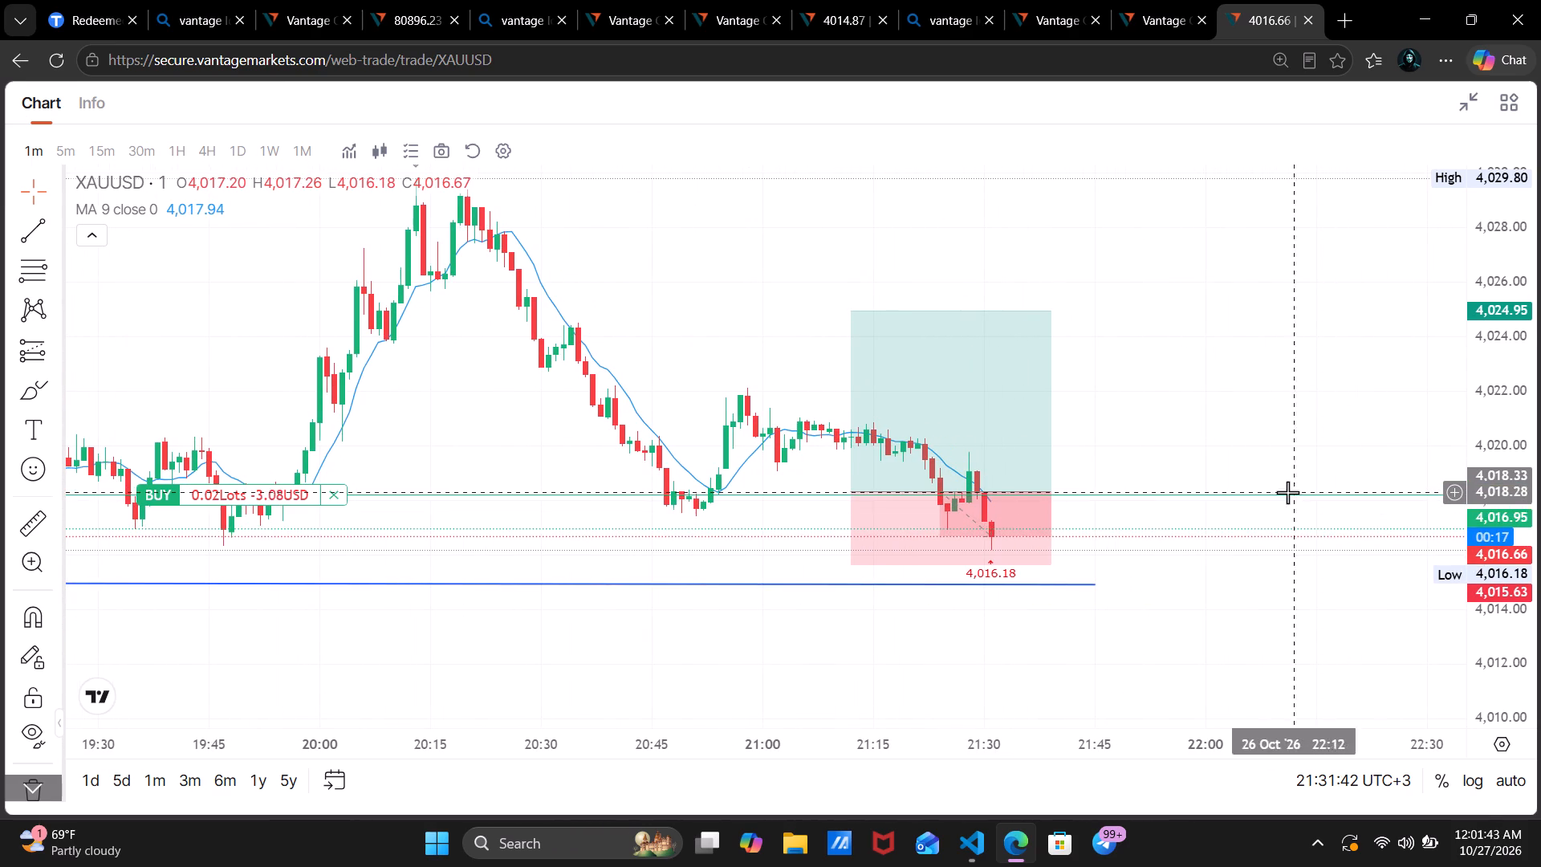
scroll(1200, 497, "down", 1)
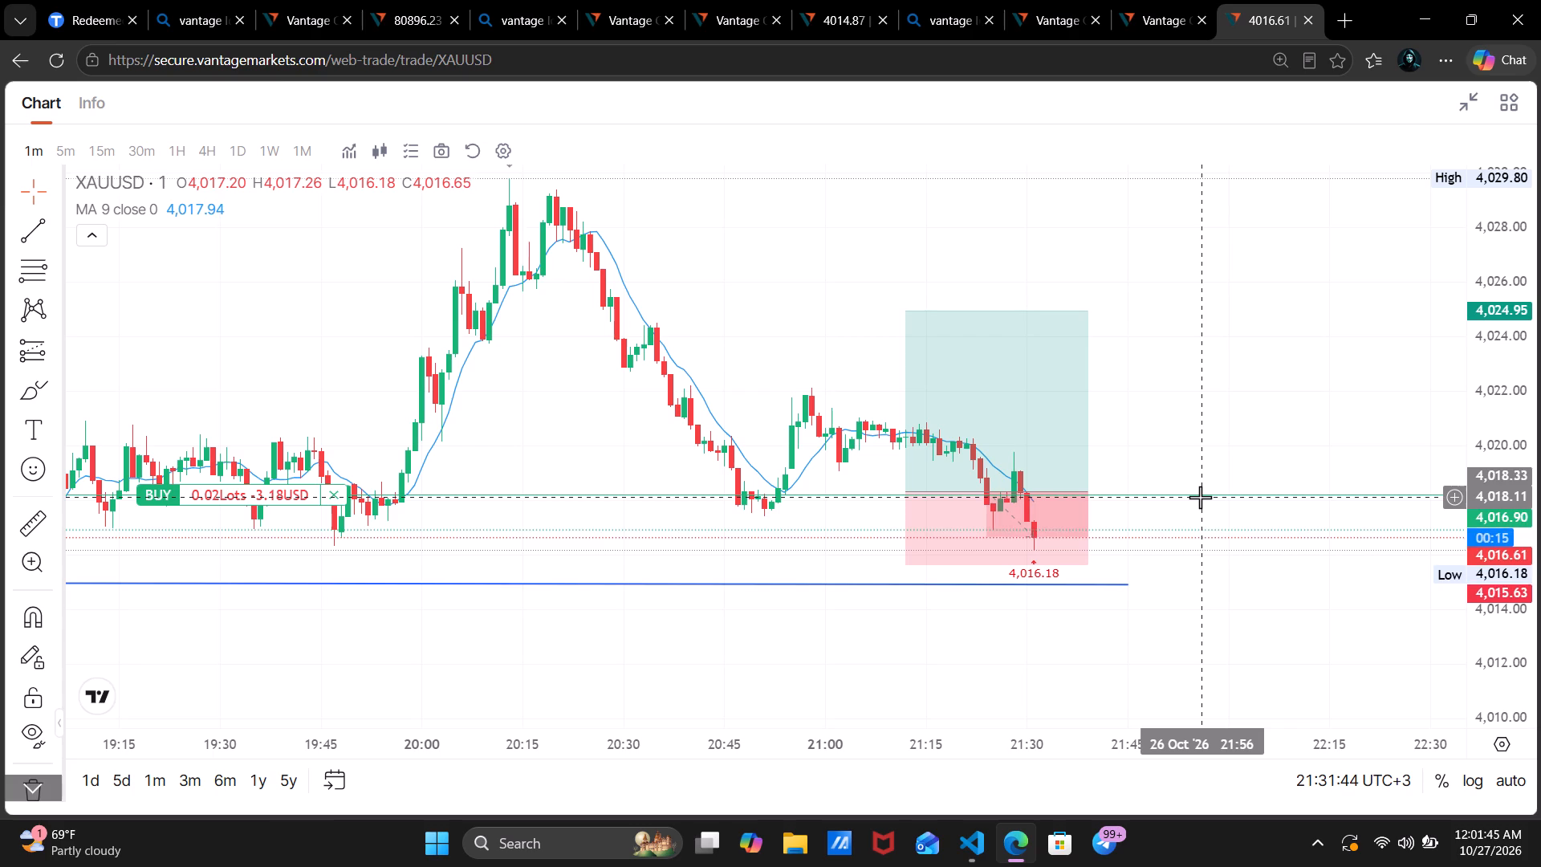
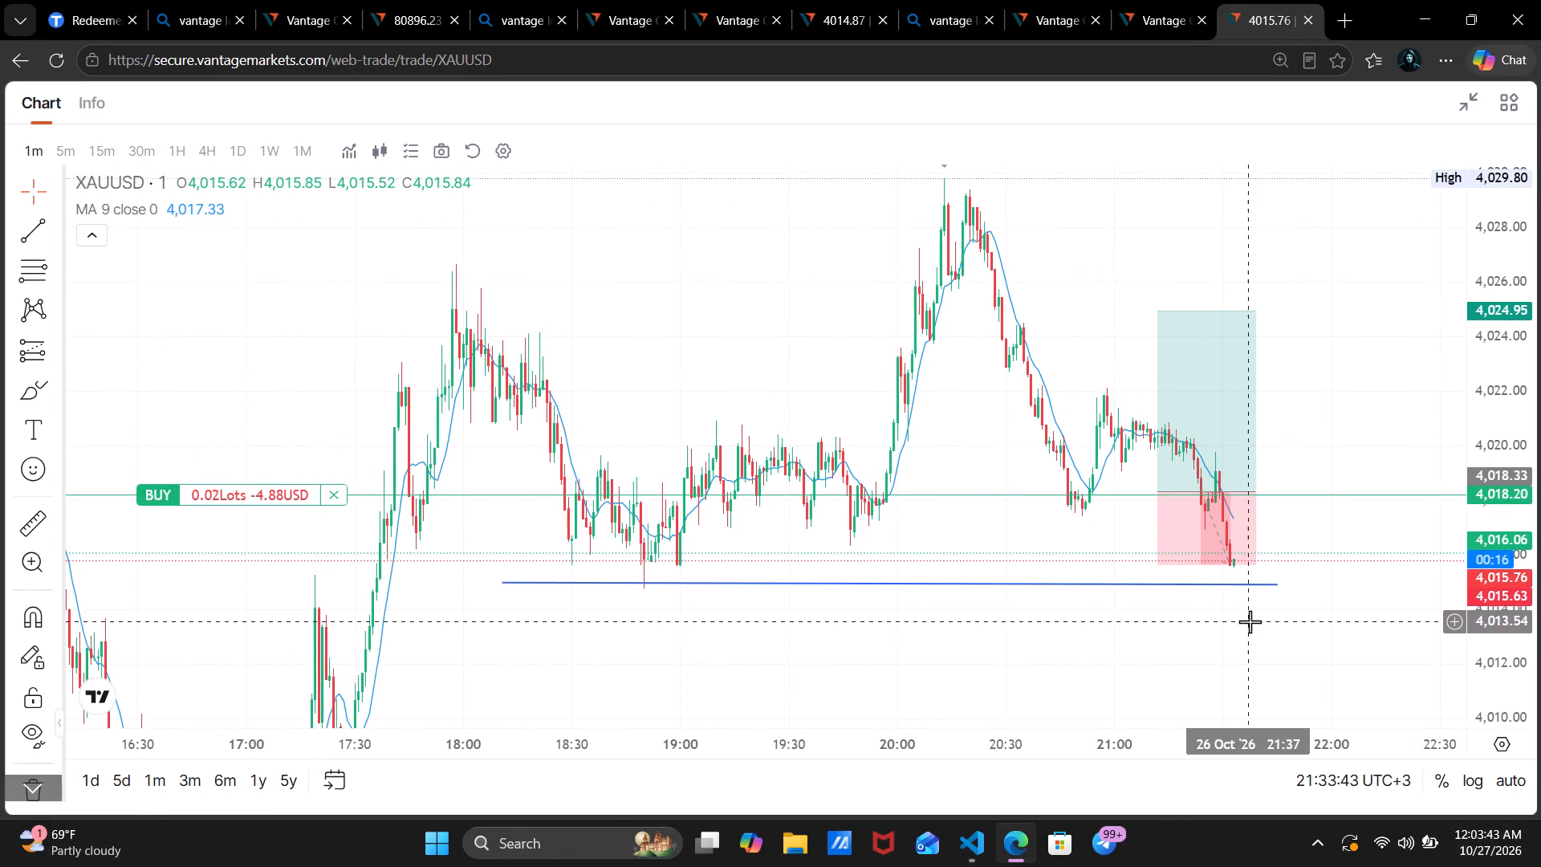
Examine the current 1-minute XAUUSD candle near the long position's stop level and the blue support line, against the candles since about 18:00.
scroll(1250, 621, "up", 1)
scroll(1284, 545, "up", 1)
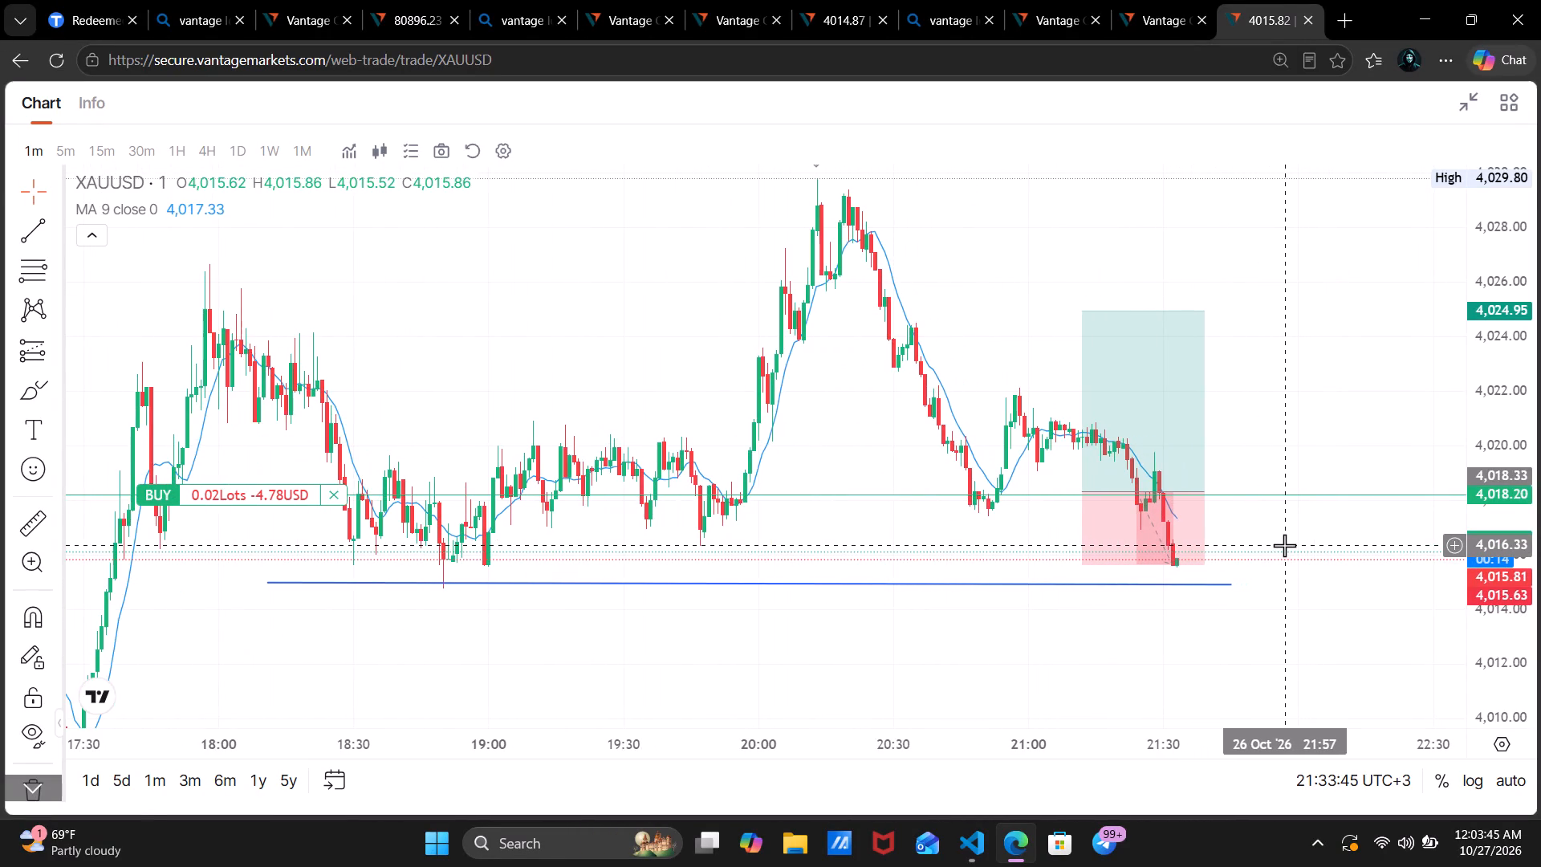
scroll(1284, 545, "up", 1)
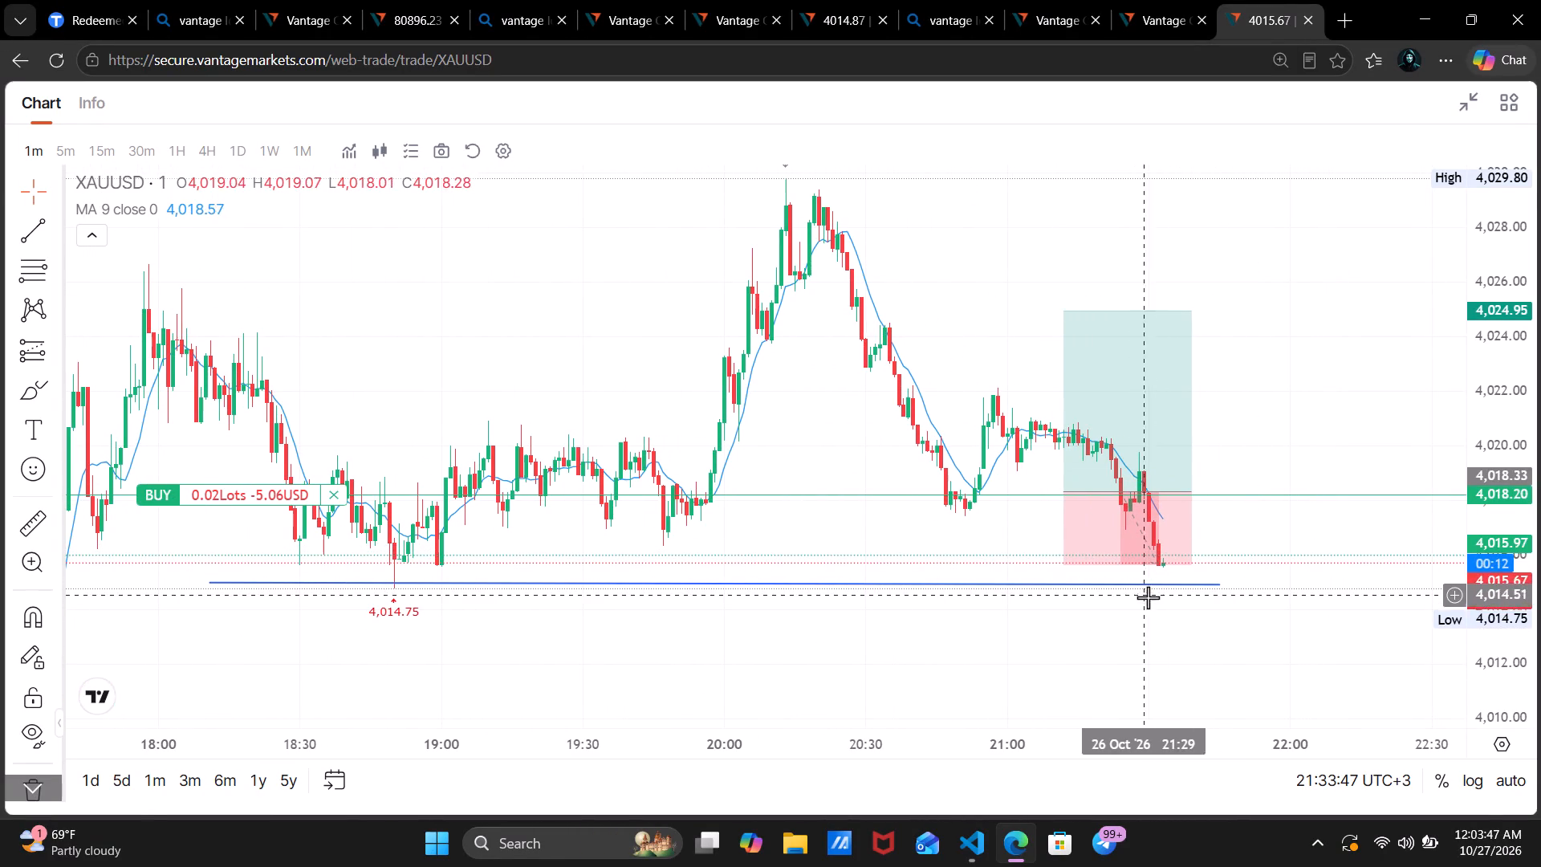
scroll(1228, 586, "up", 1)
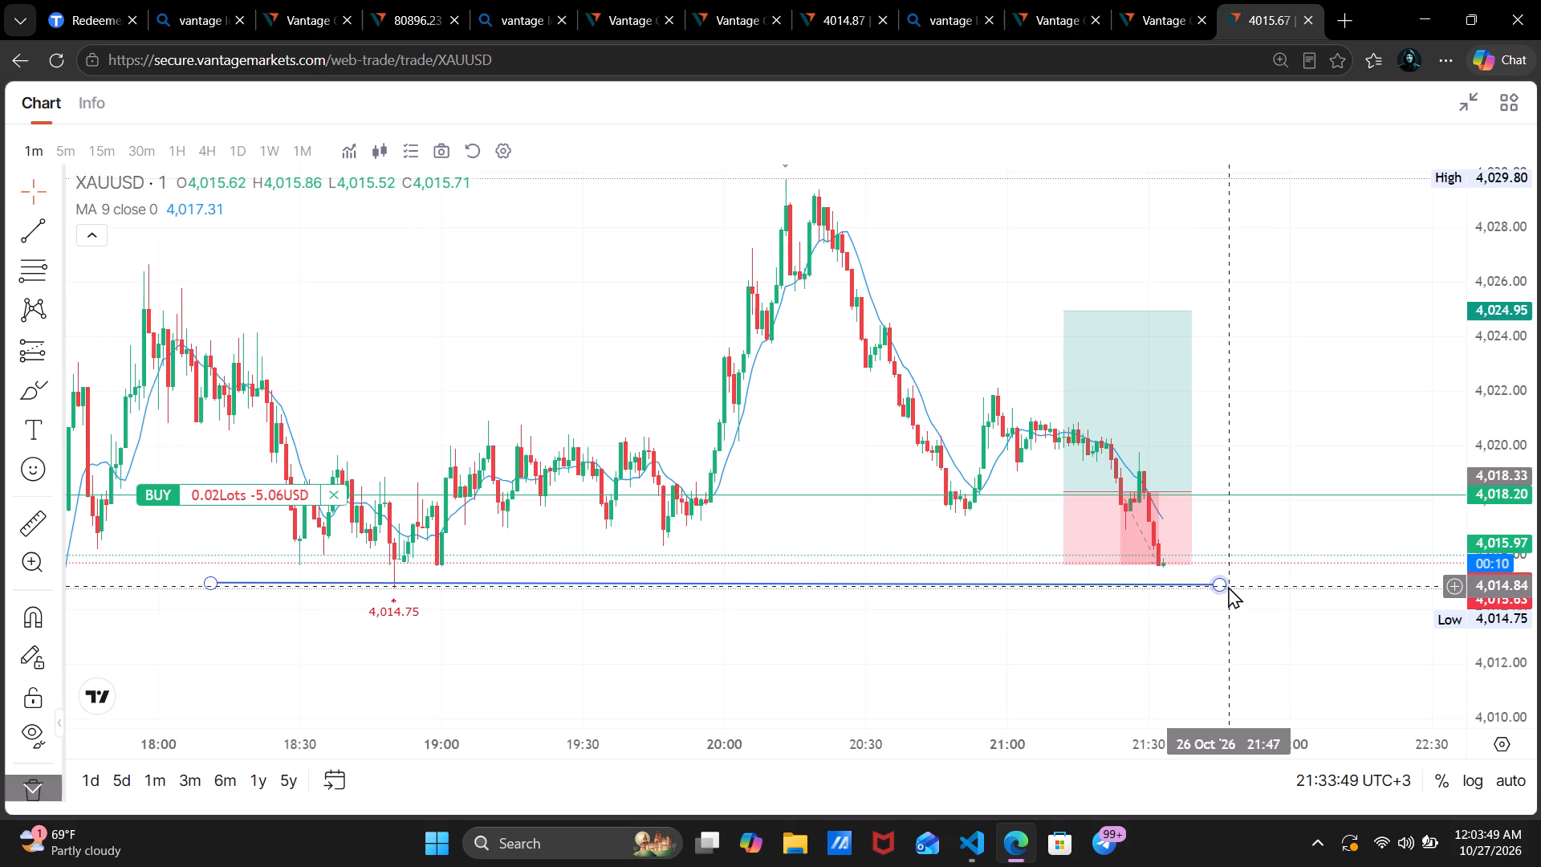
scroll(1228, 586, "up", 4)
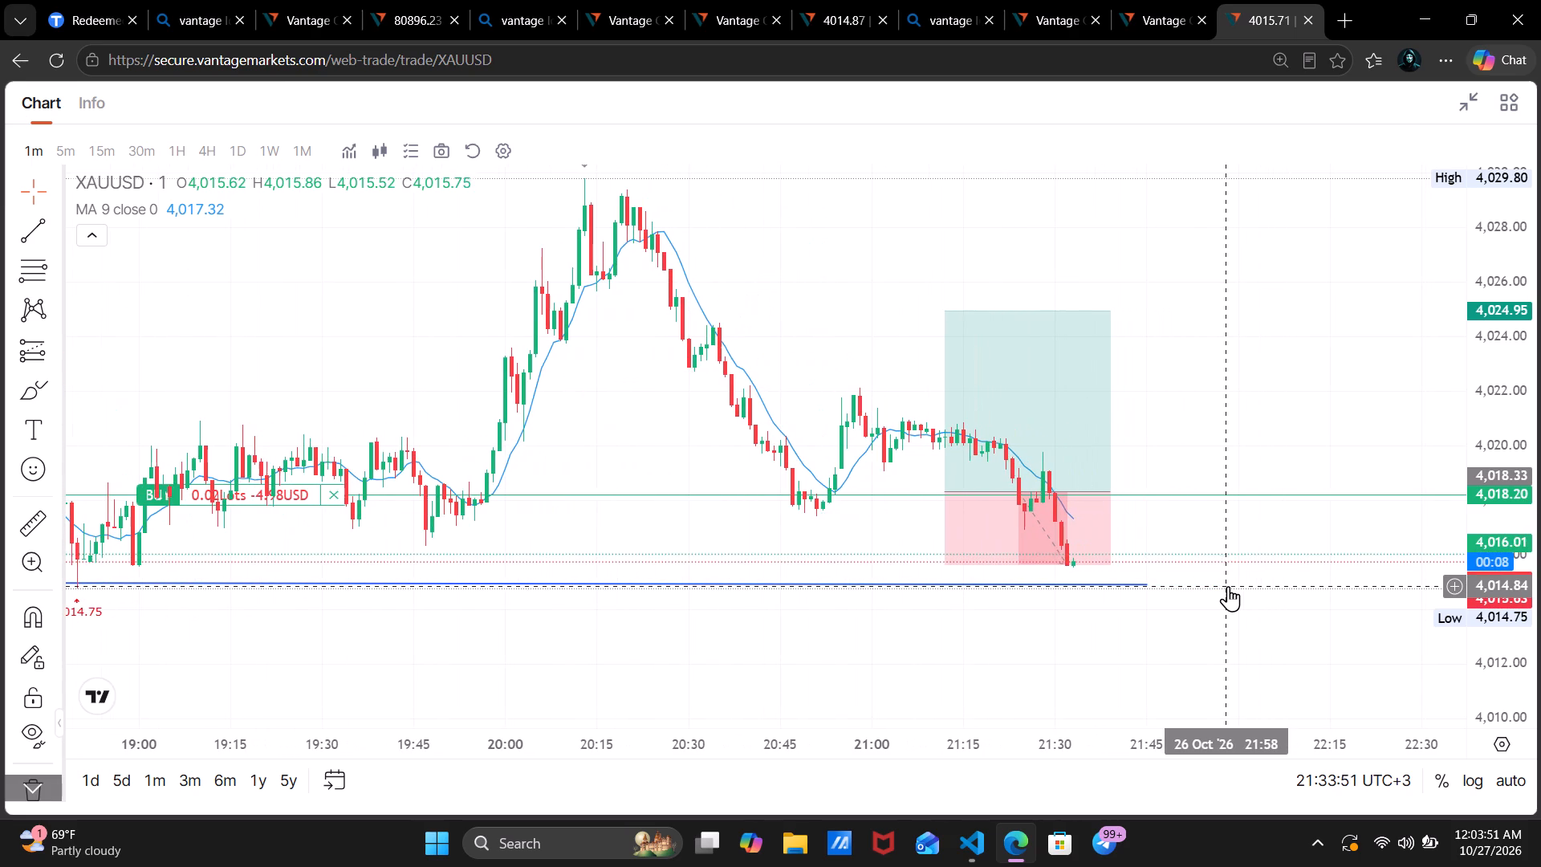
scroll(1228, 586, "down", 2)
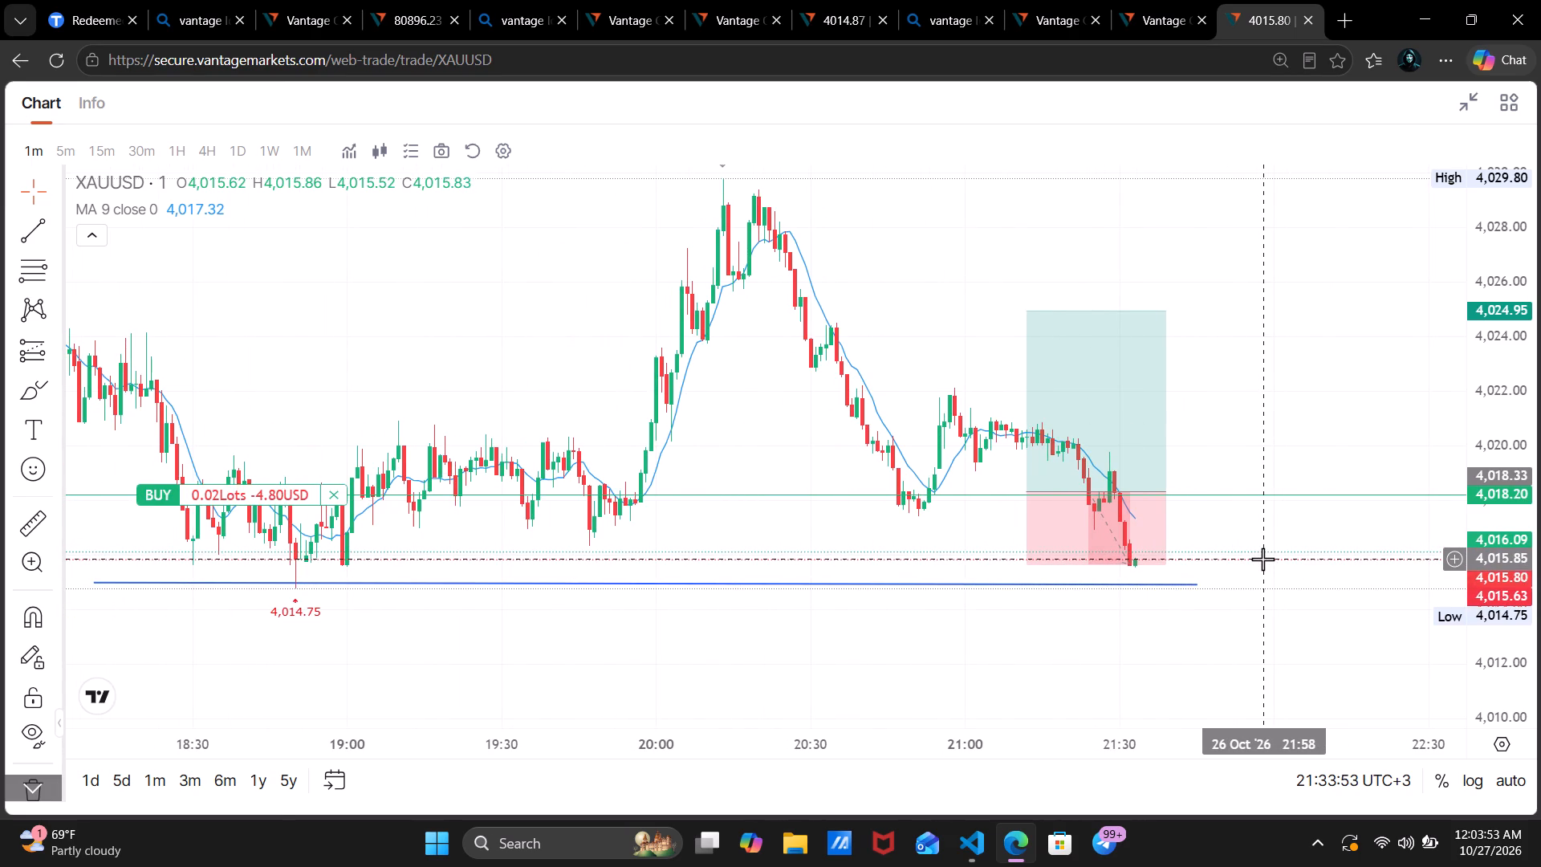
scroll(1262, 559, "up", 2)
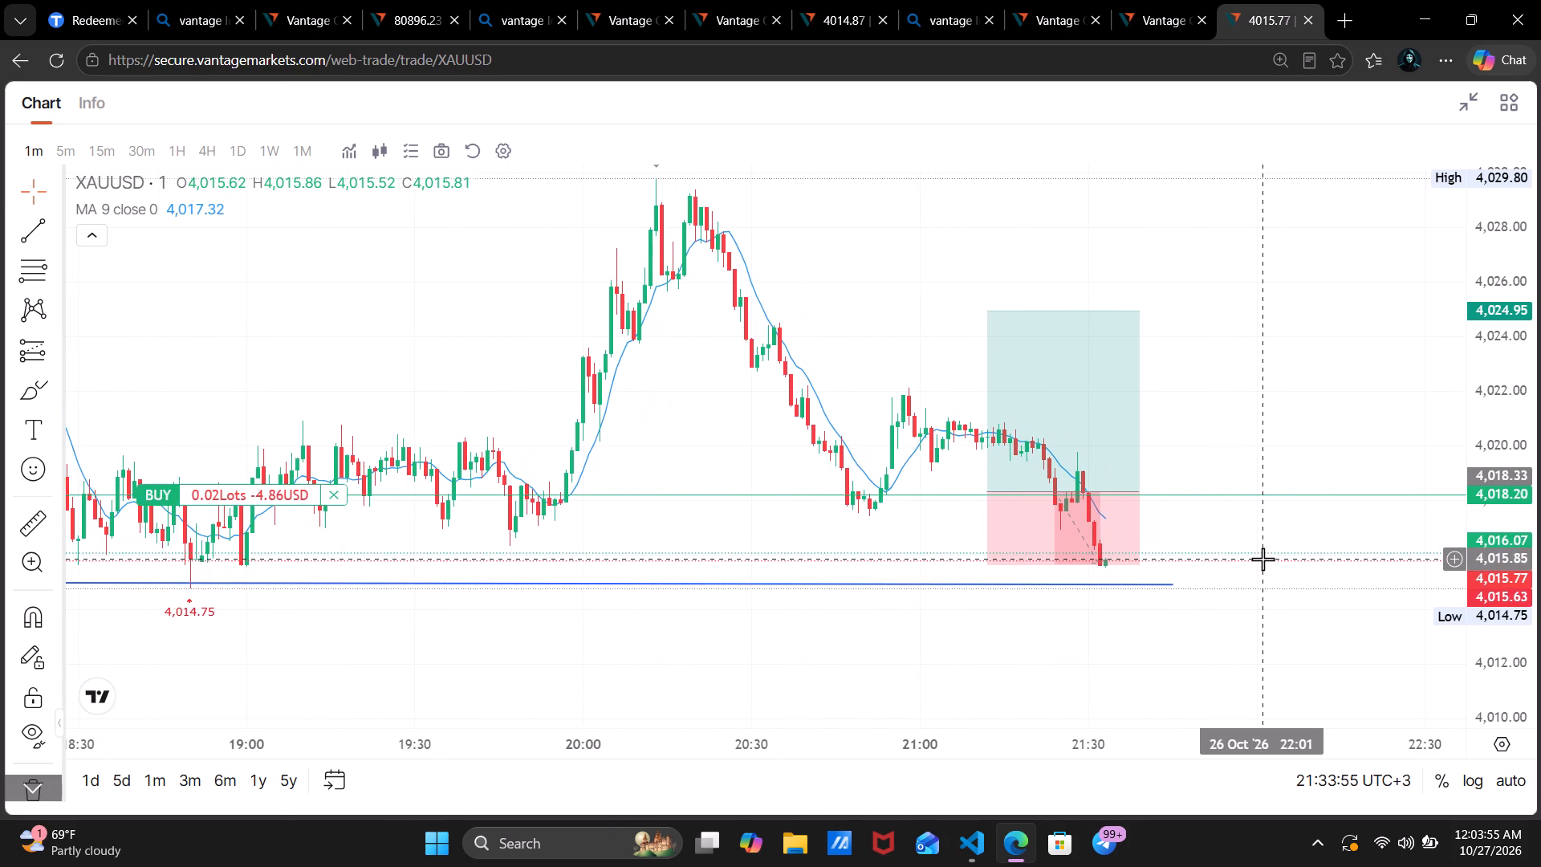
scroll(1262, 559, "up", 1)
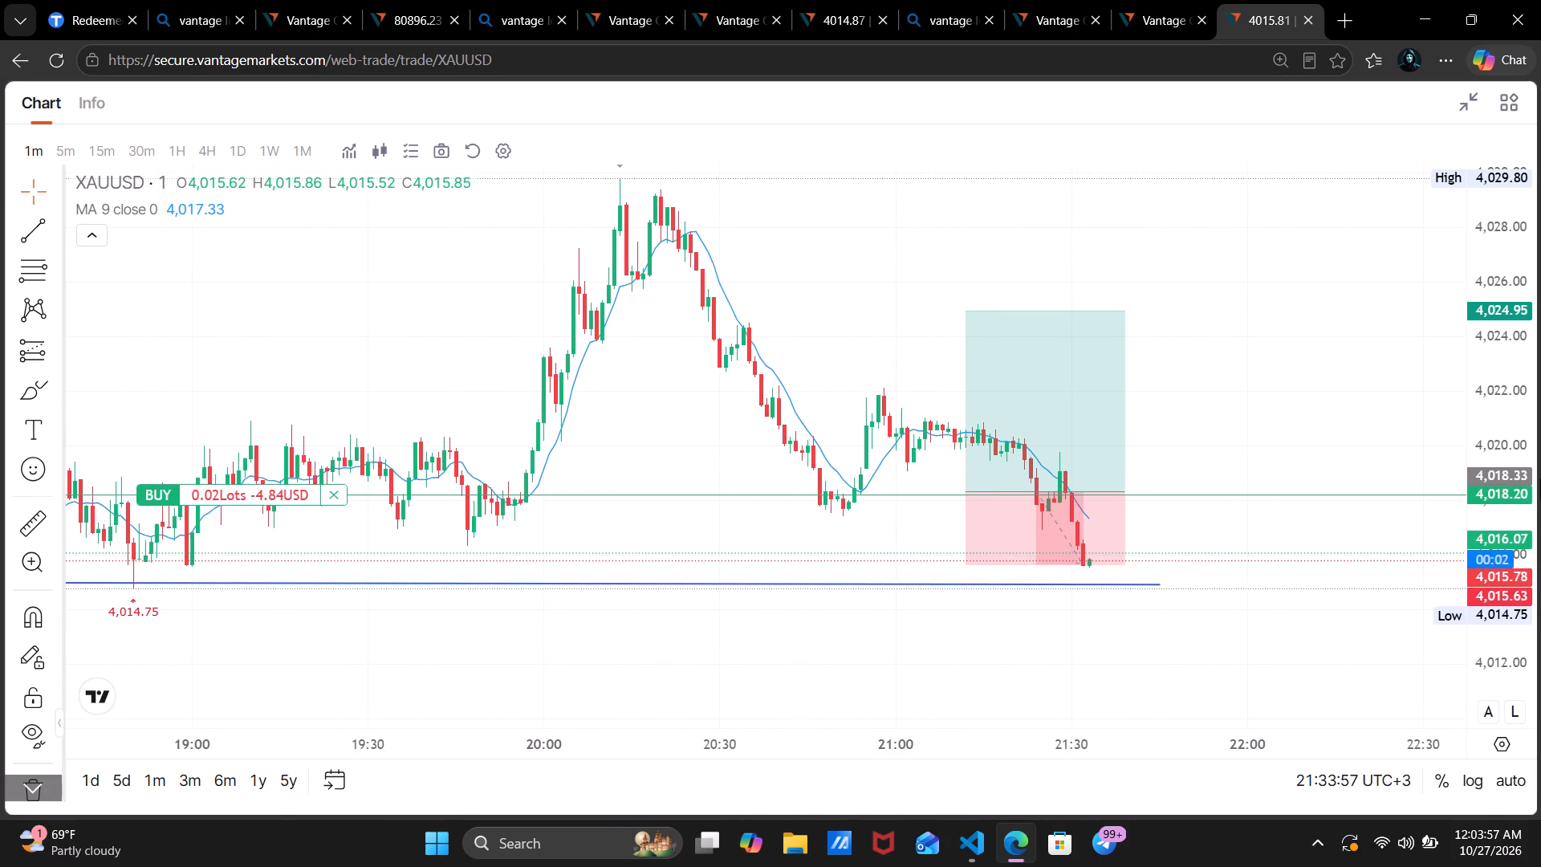
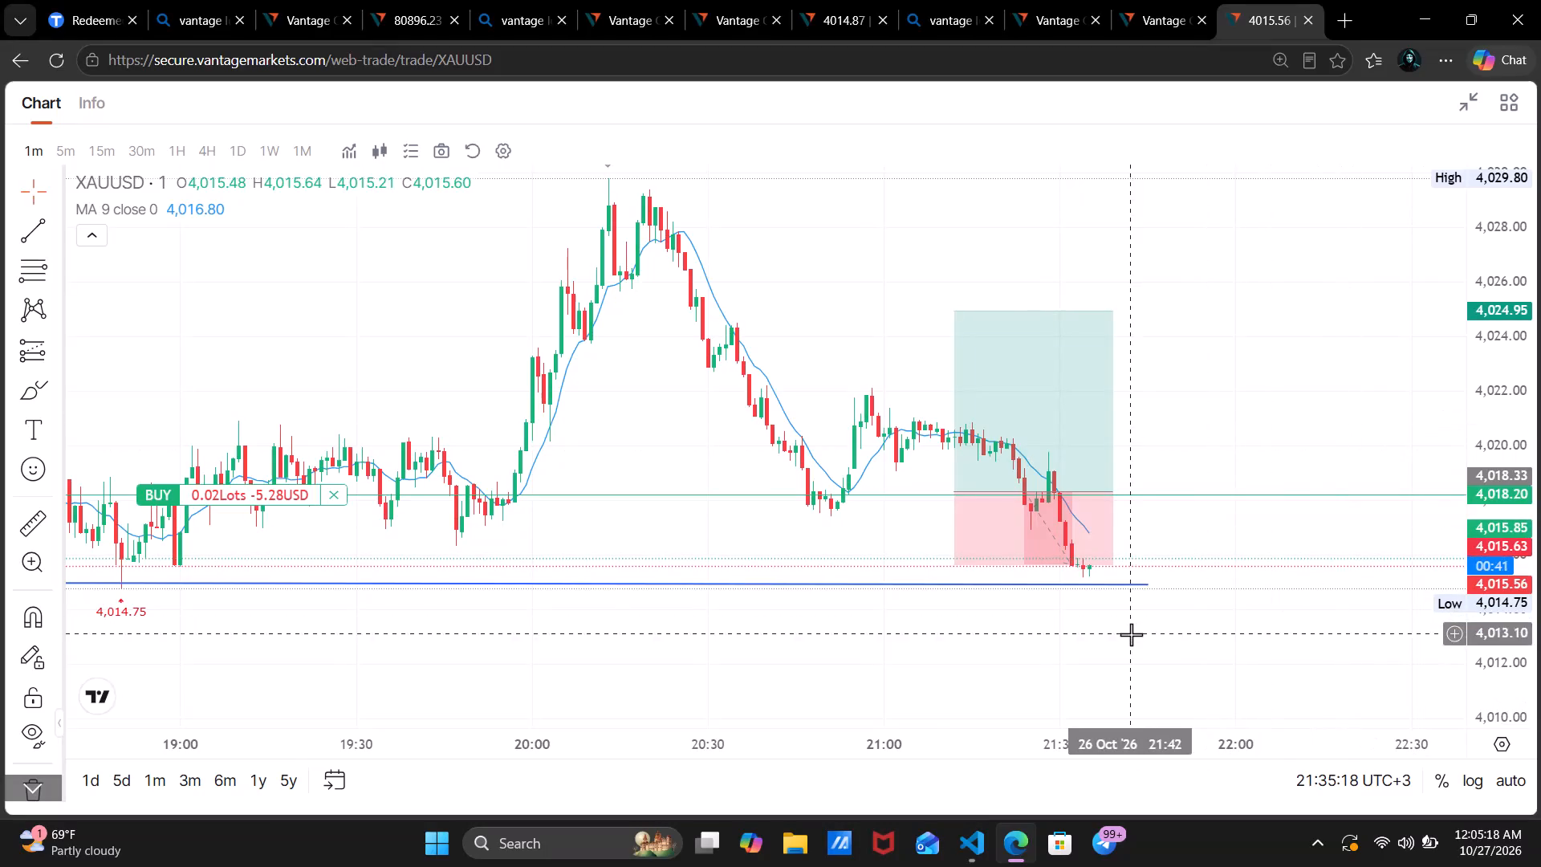
Lower the drawn long position's stop level to about 4,015.16, just above the blue support line.
left_click_drag(953, 567, 953, 568)
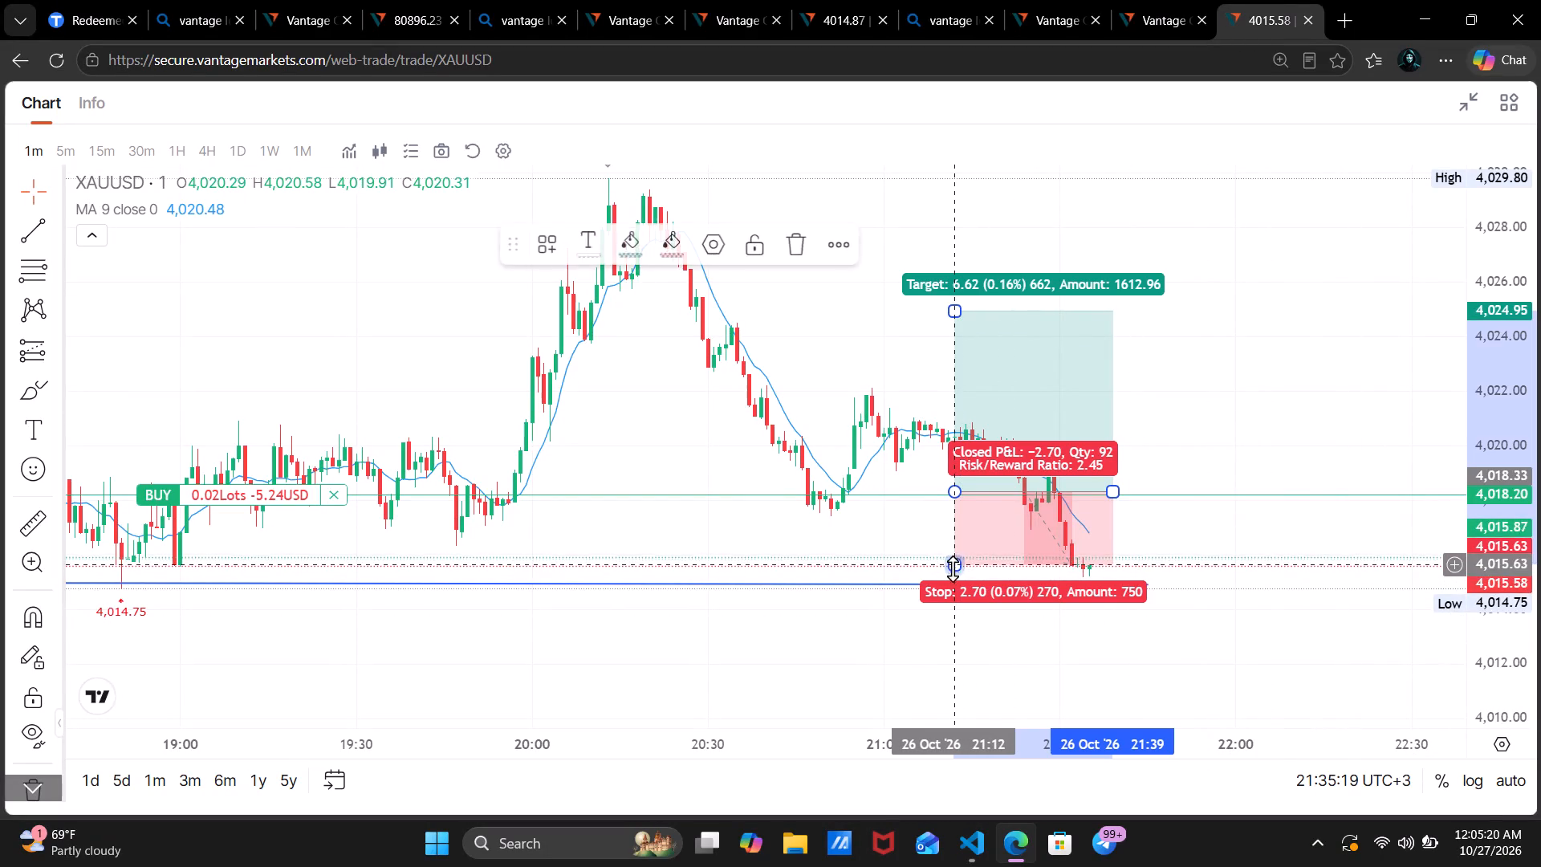
left_click_drag(953, 568, 958, 578)
left_click(1207, 555)
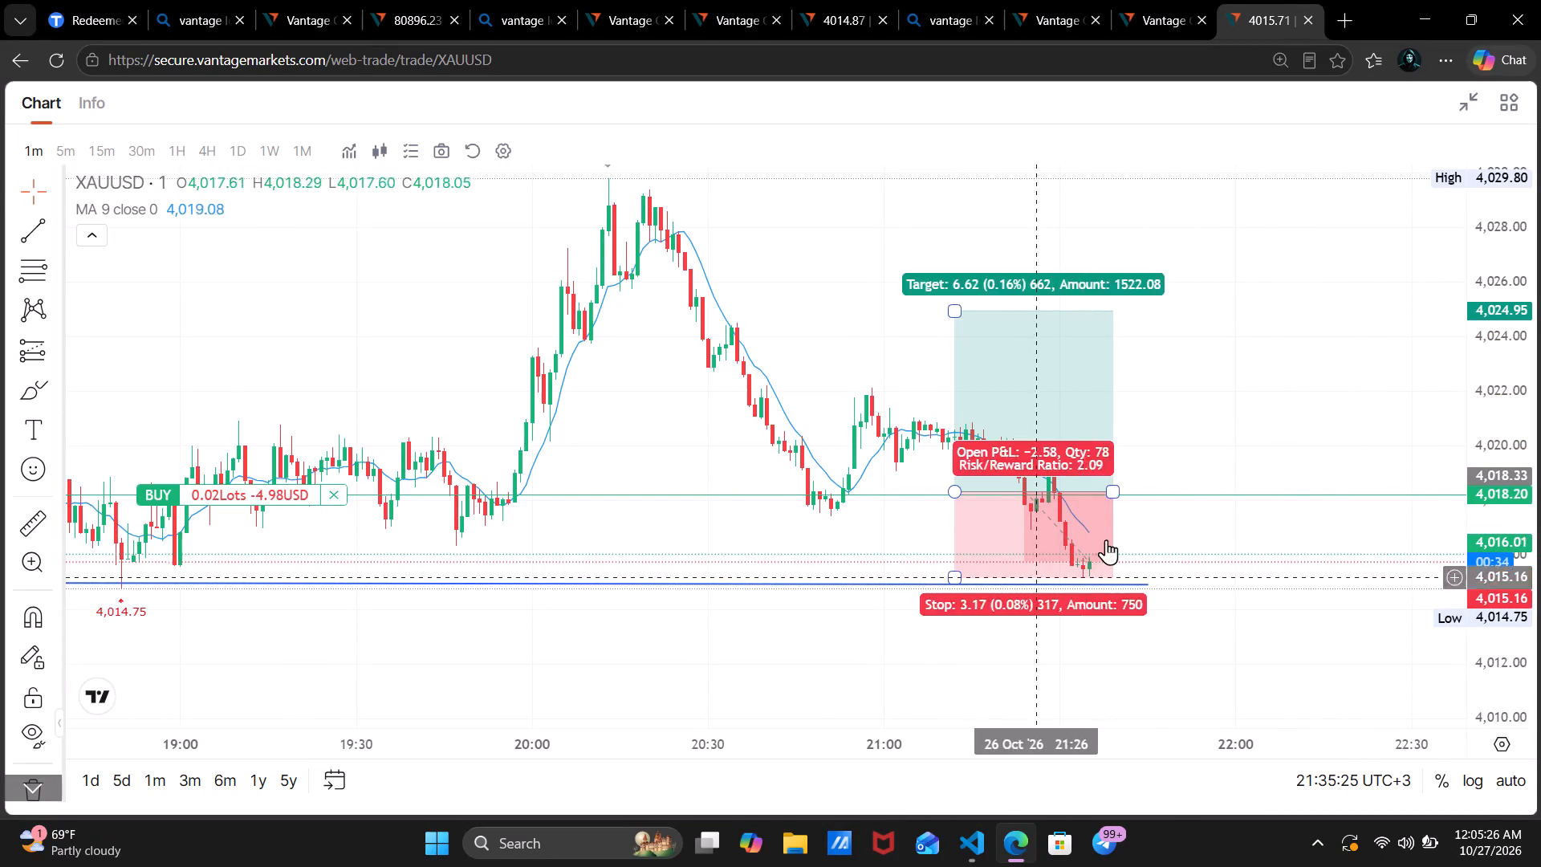
Examine the latest 1-minute XAUUSD candles up close against the long position's stop level and the blue support line.
scroll(1204, 576, "up", 5)
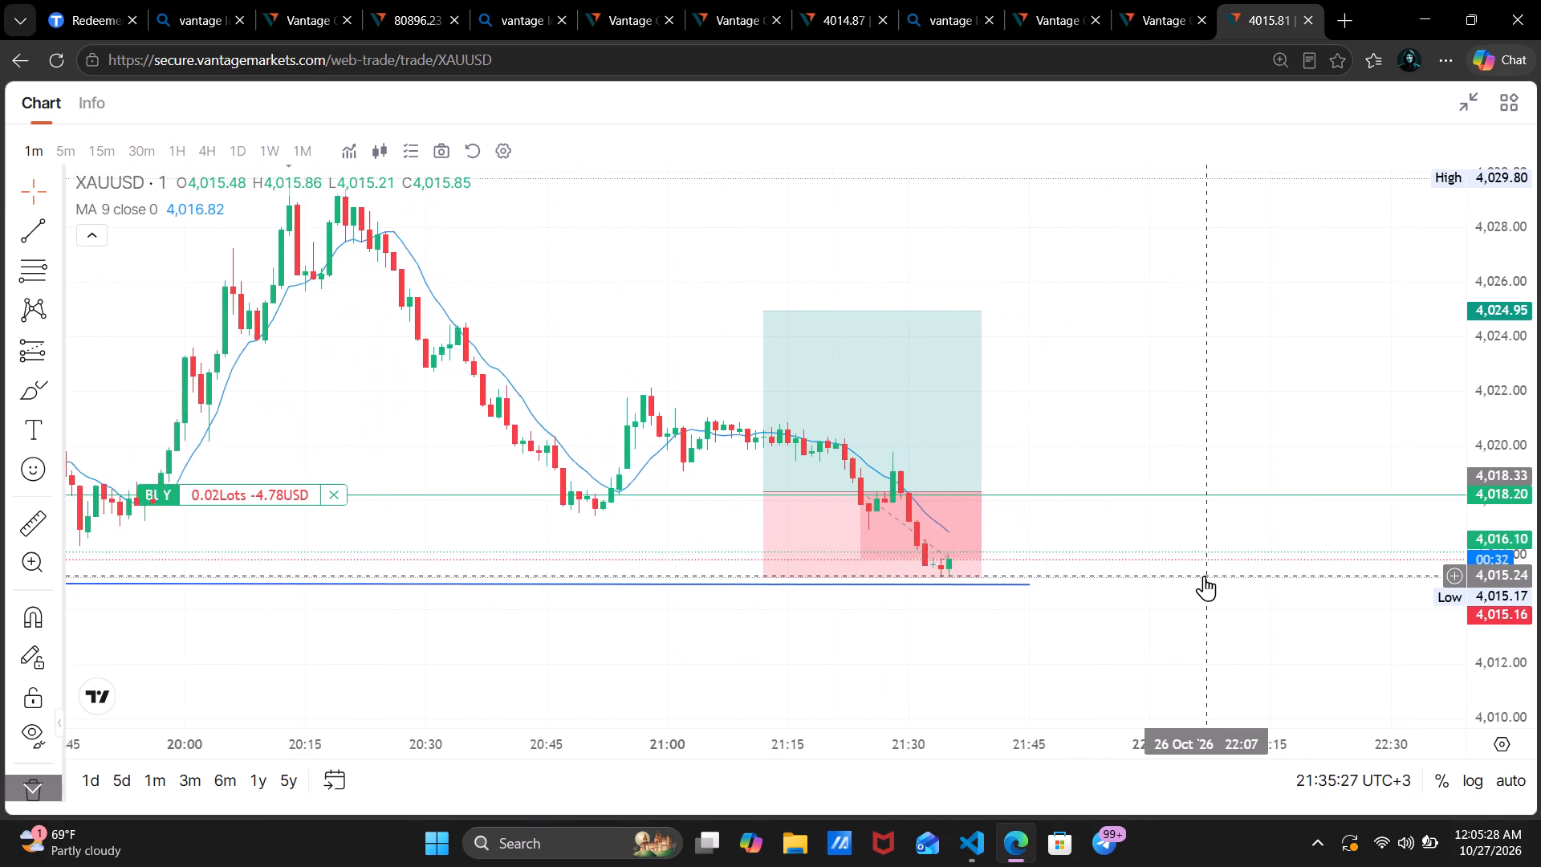
scroll(1204, 576, "up", 2)
left_click_drag(1503, 545, 1532, 344)
left_click_drag(1320, 490, 1432, 373)
scroll(1432, 373, "up", 1)
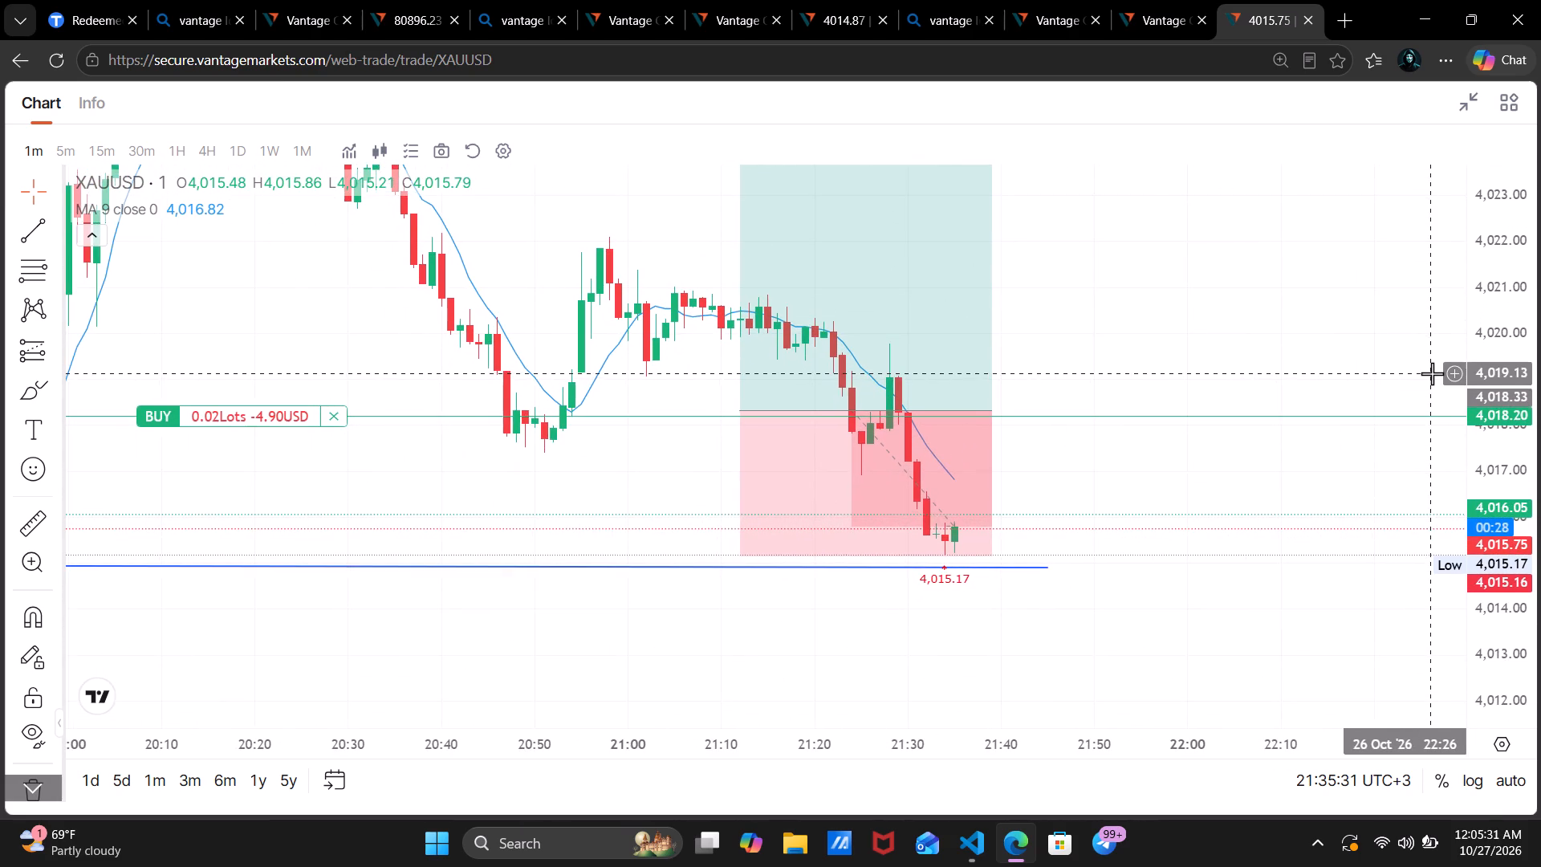
scroll(1432, 373, "up", 1)
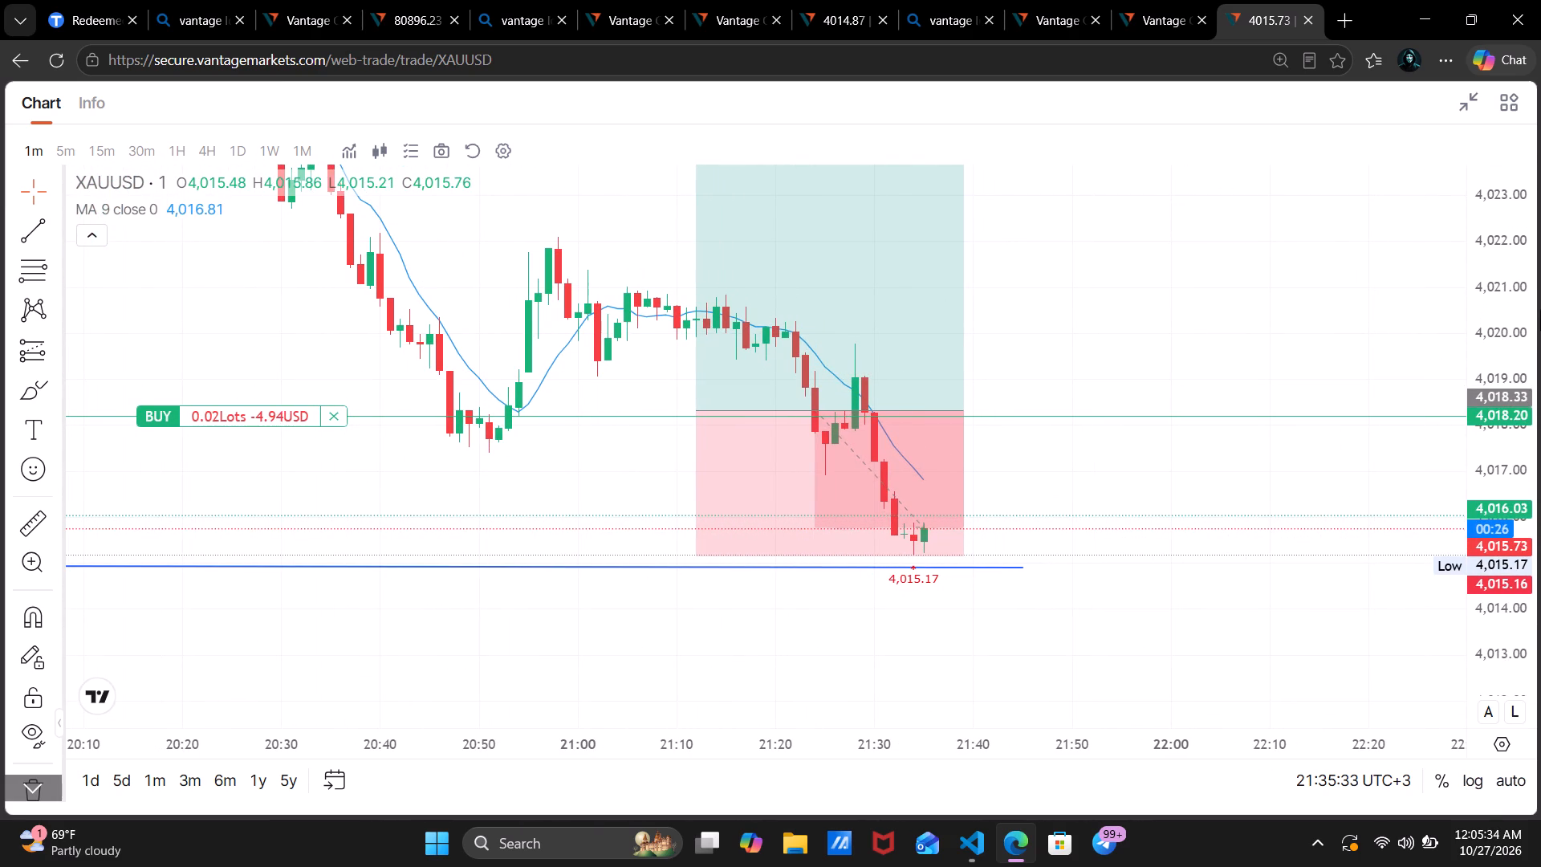
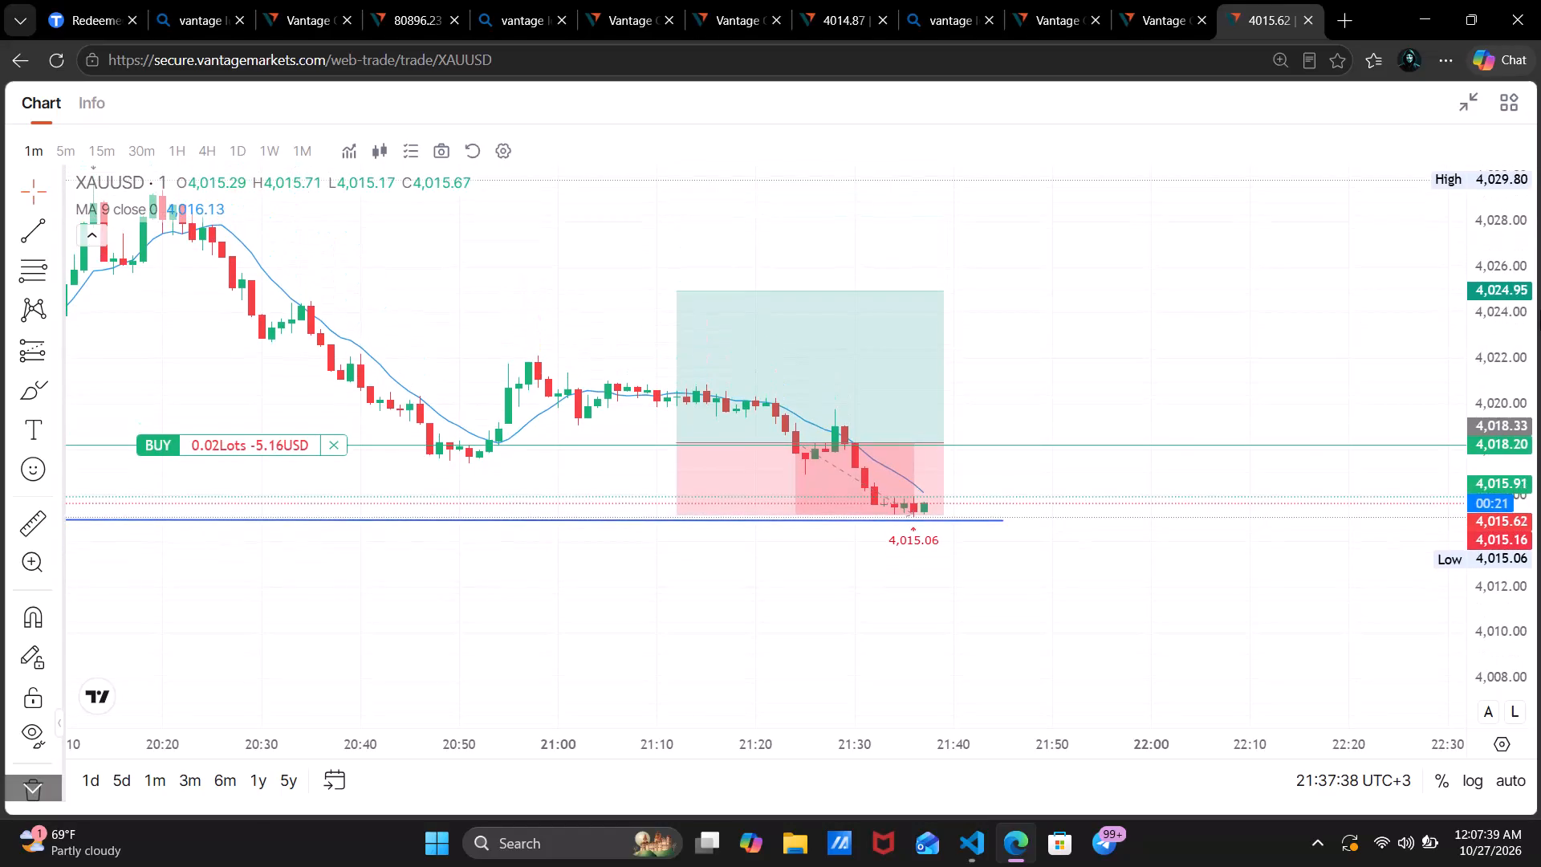
Review the 1-minute XAUUSD history back to about 12:00, including the sharp drop near 17:00, against the blue support line.
scroll(1165, 425, "down", 10)
scroll(970, 550, "down", 2)
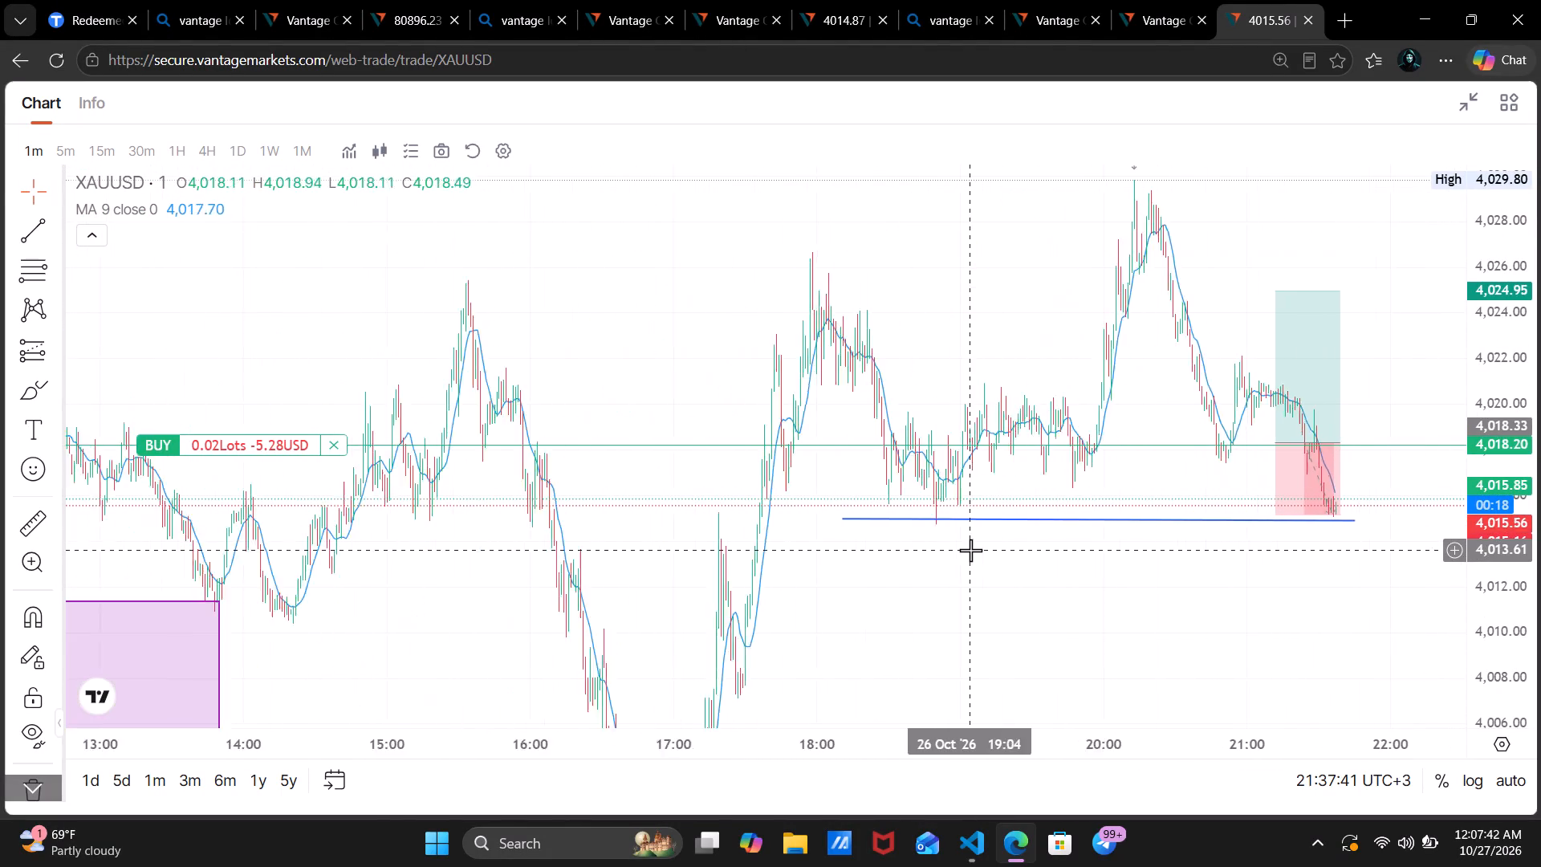
scroll(970, 550, "down", 3)
left_click_drag(1133, 600, 869, 417)
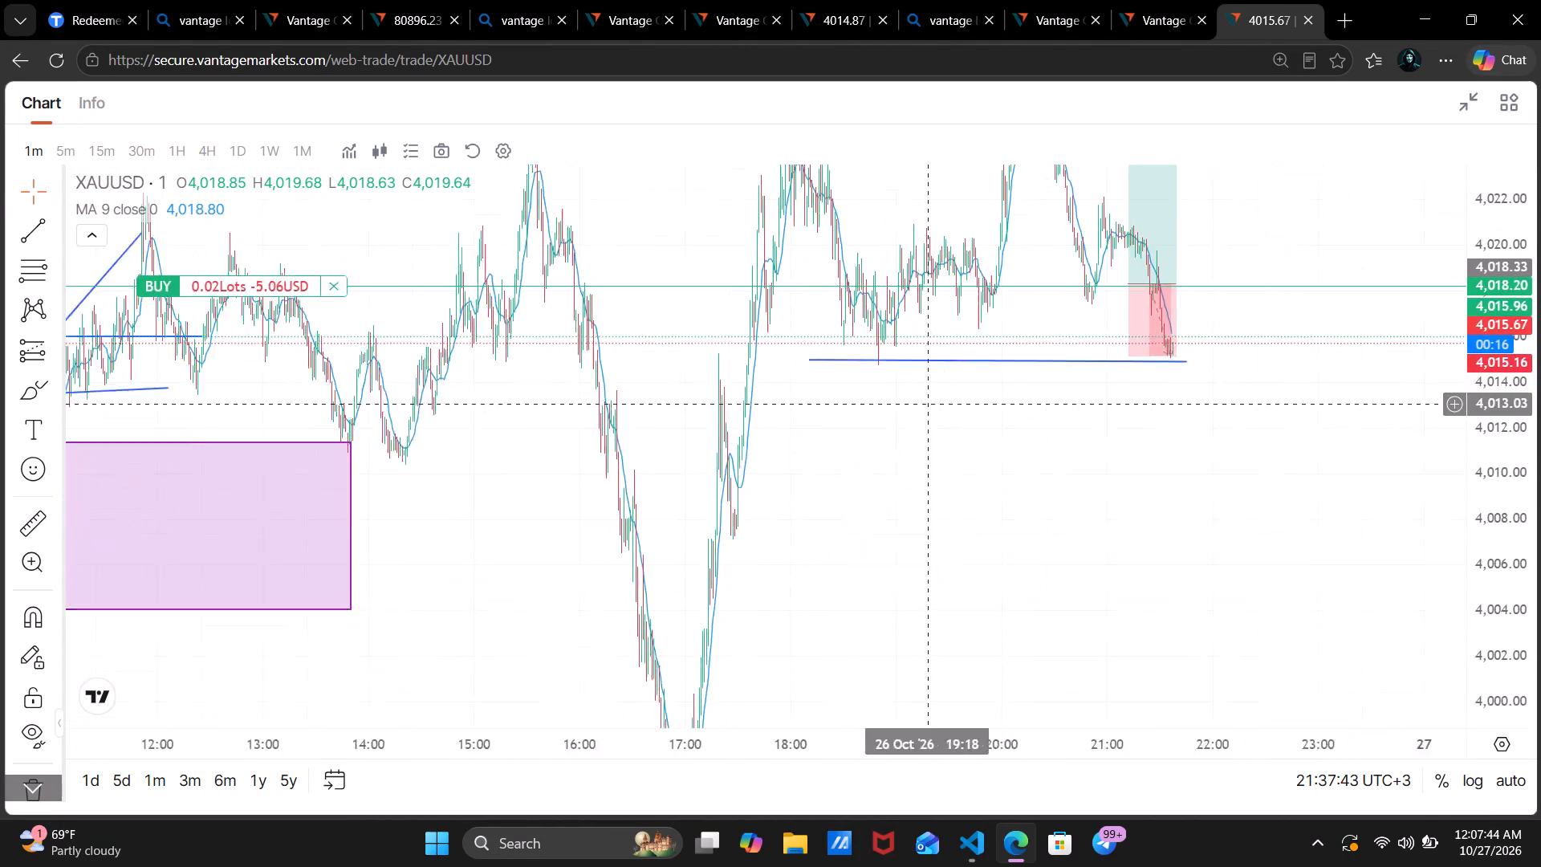
left_click_drag(869, 417, 890, 78)
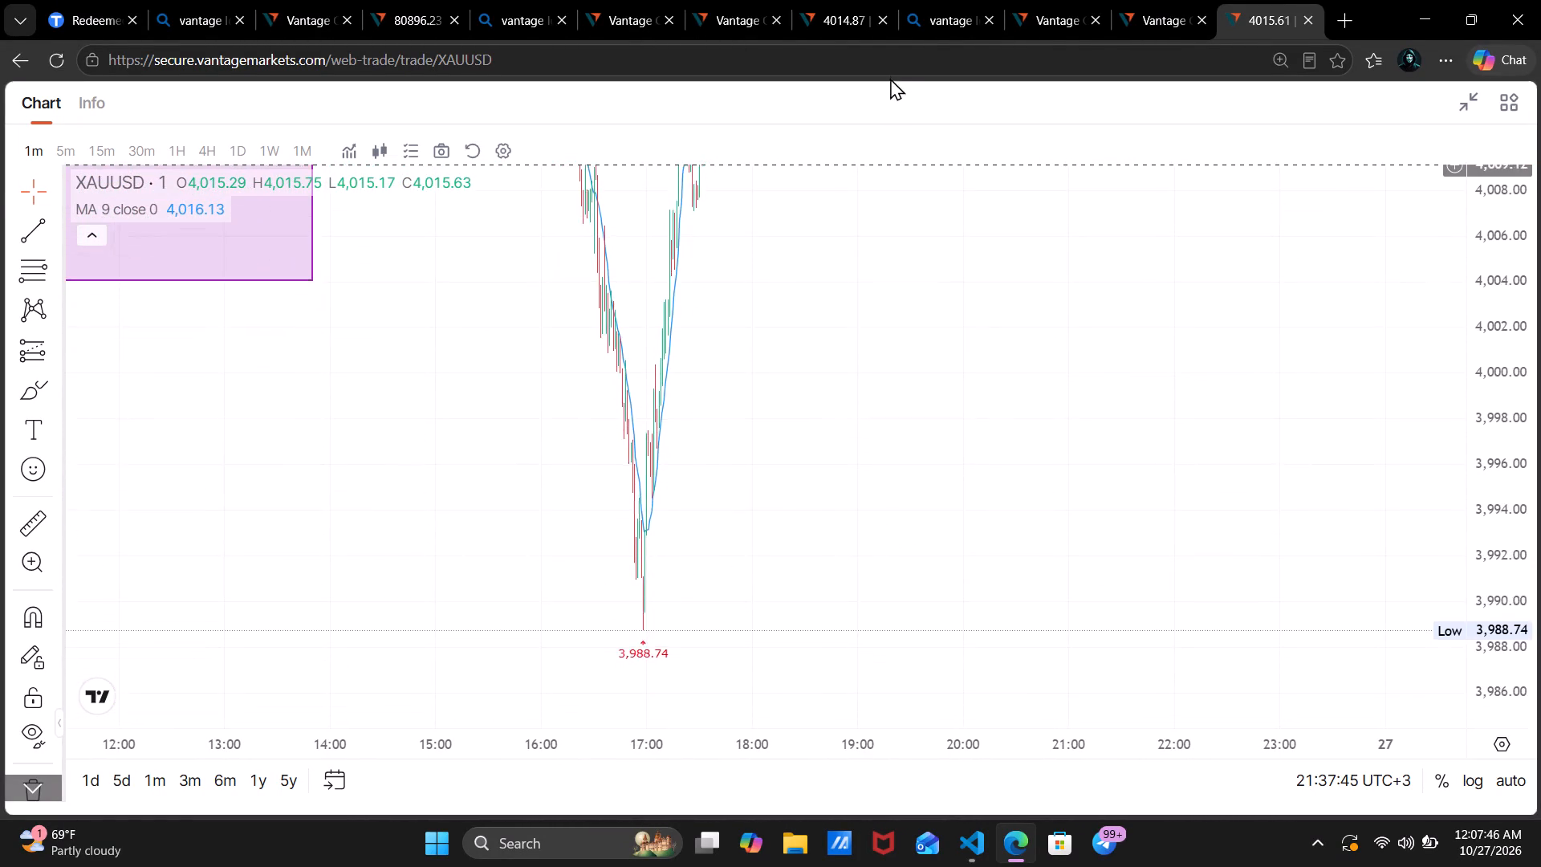
left_click_drag(890, 78, 855, 576)
scroll(855, 576, "up", 4)
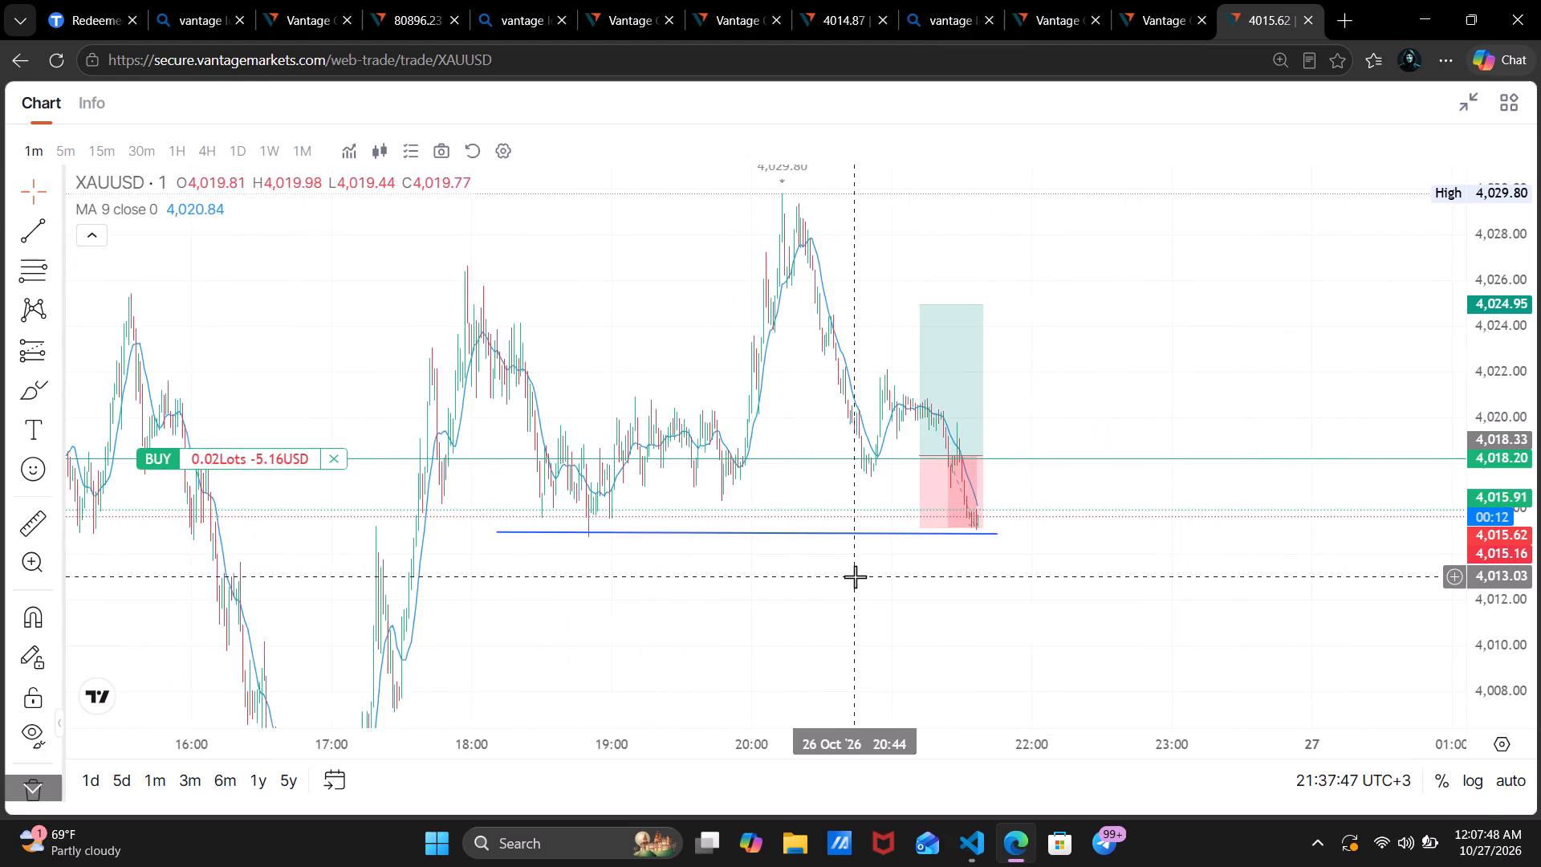
scroll(855, 576, "up", 6)
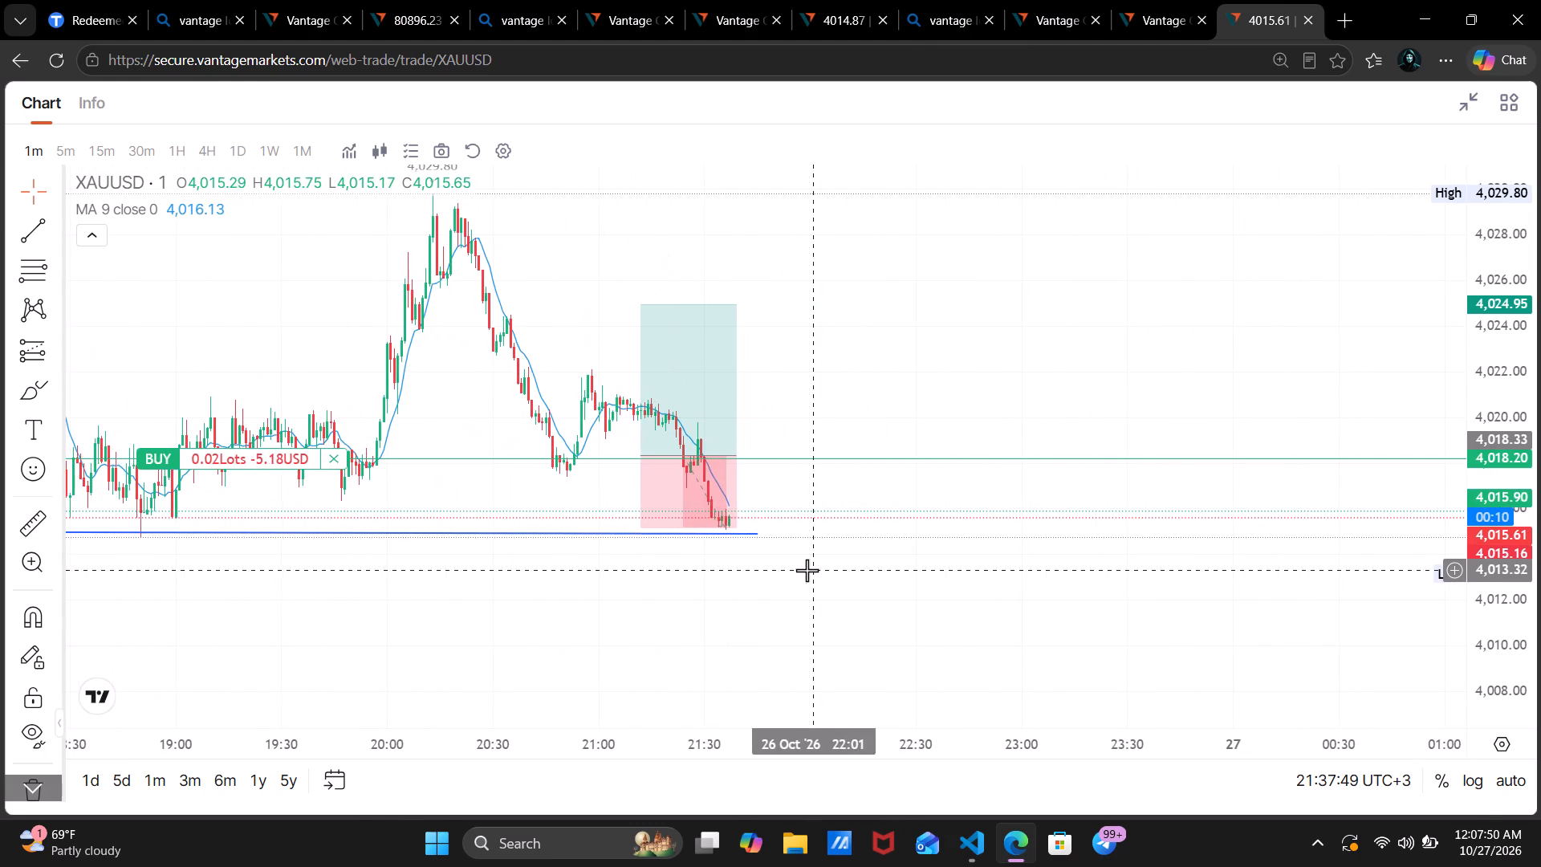
left_click_drag(731, 573, 1265, 470)
scroll(1265, 470, "up", 2)
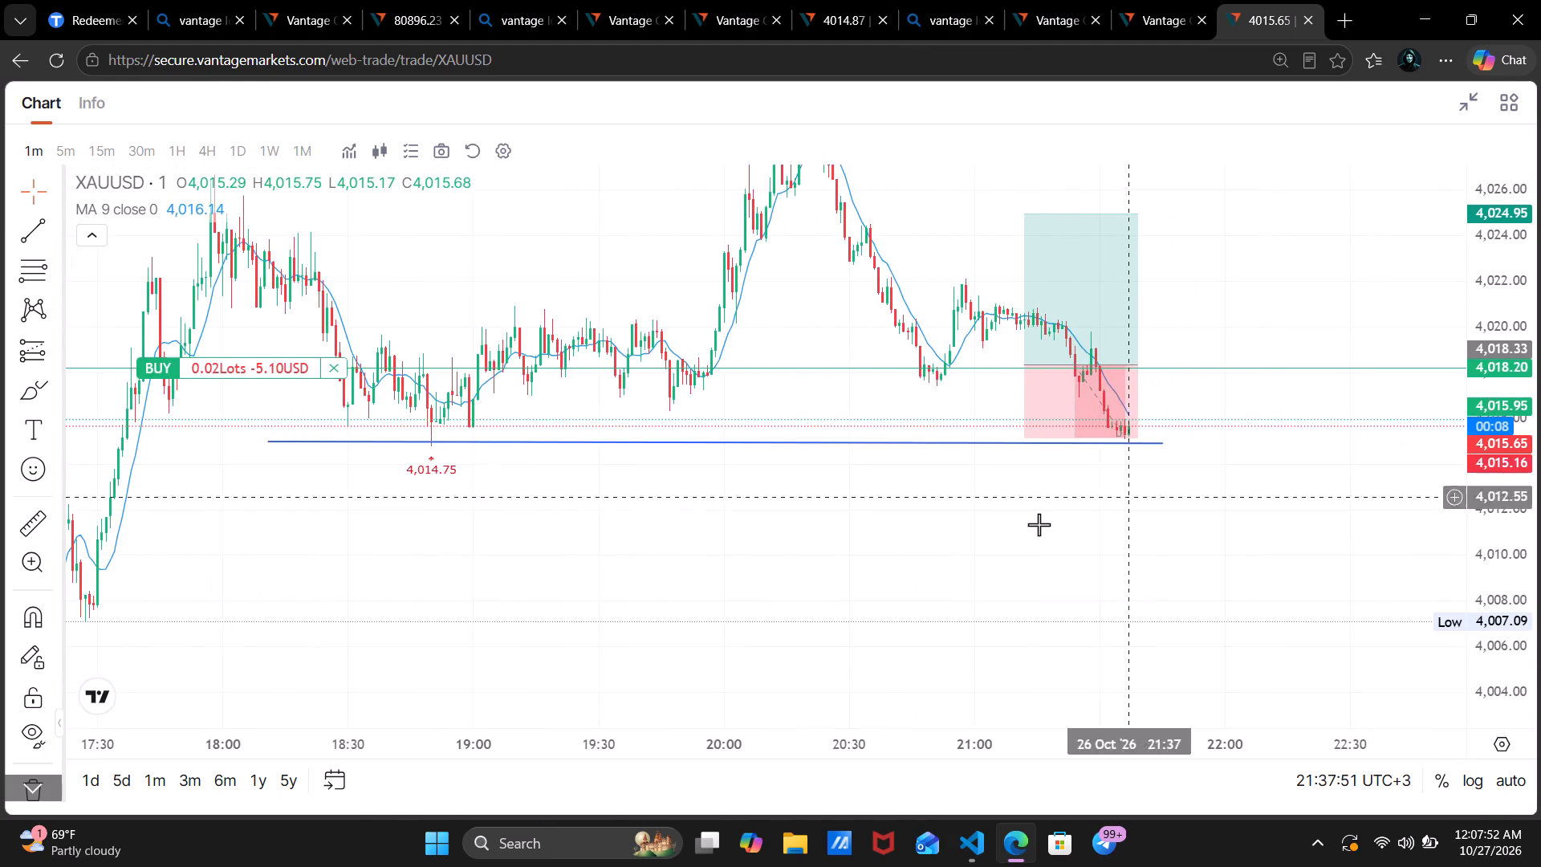
left_click_drag(1013, 532, 1205, 385)
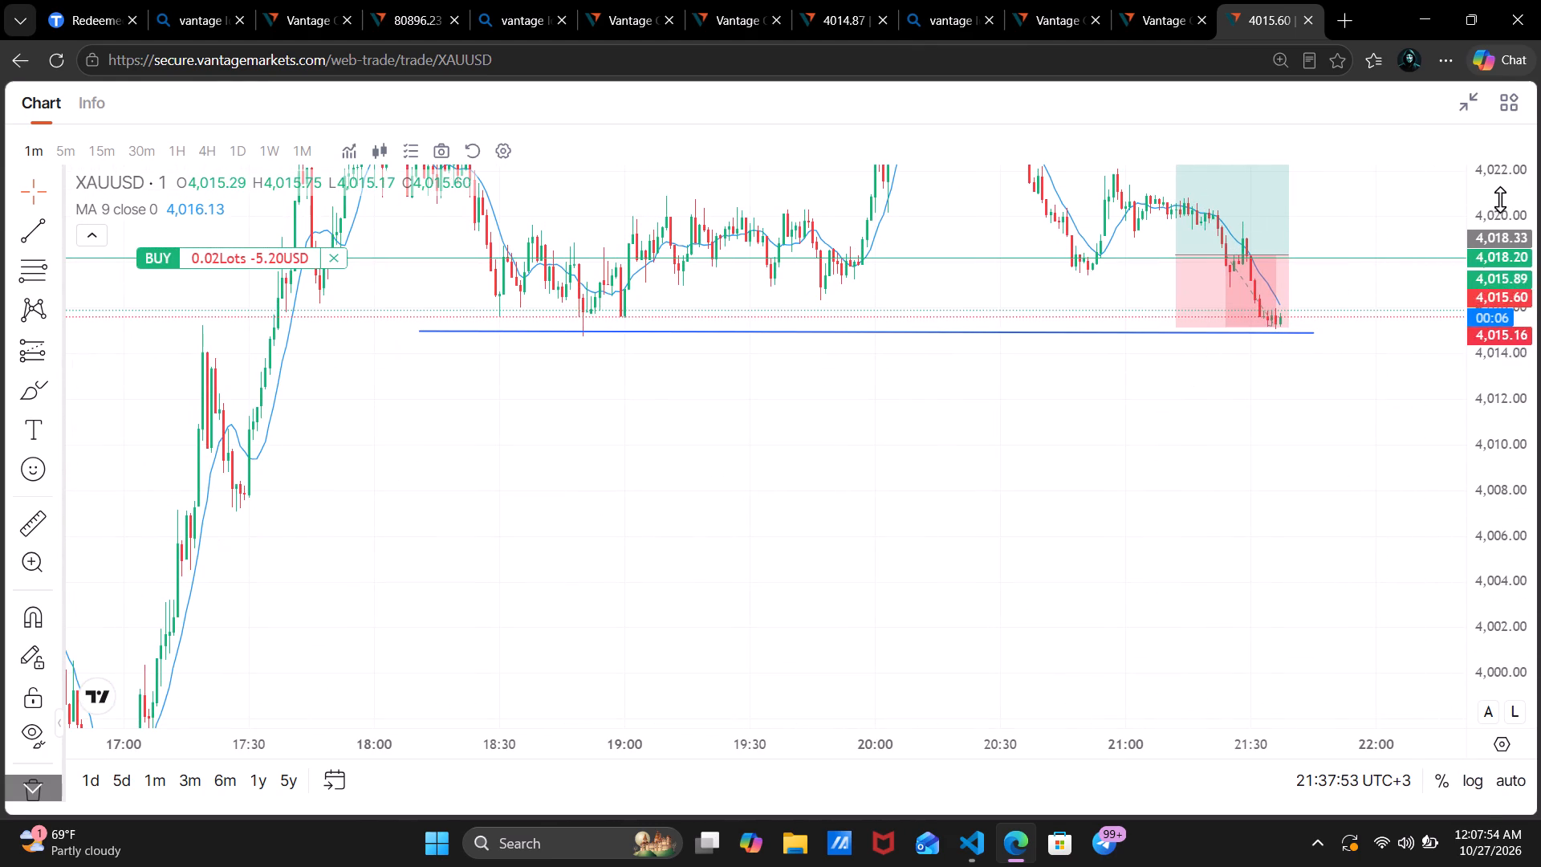
Compare the full swing from the 17:00 low to the 20:15 high with the long position and the earlier purple zone.
left_click_drag(1509, 195, 1470, 438)
scroll(1105, 478, "down", 5)
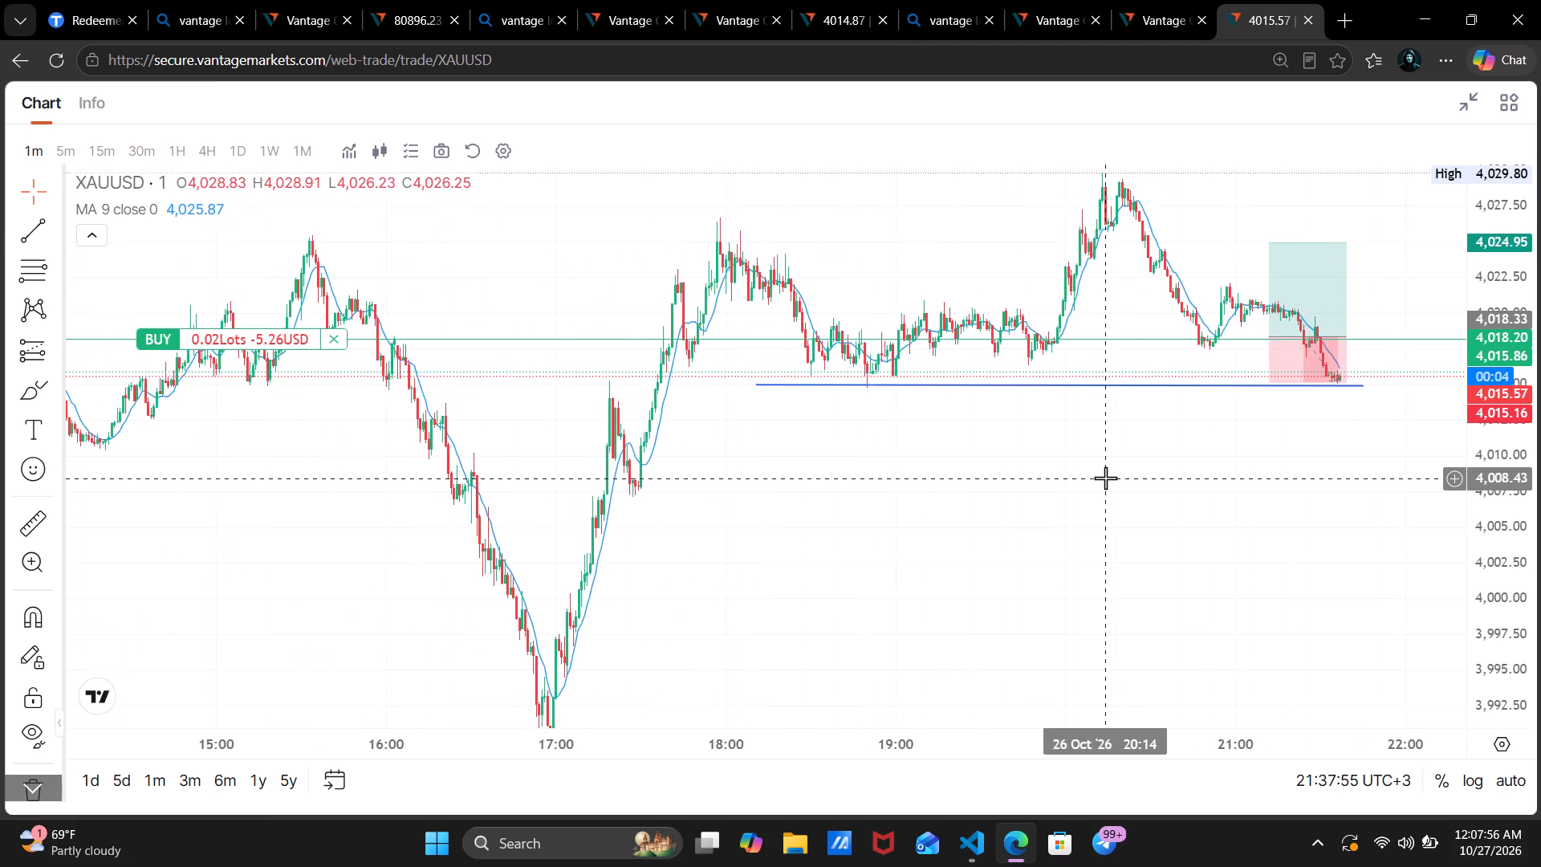
scroll(1105, 478, "down", 3)
scroll(1019, 532, "up", 2)
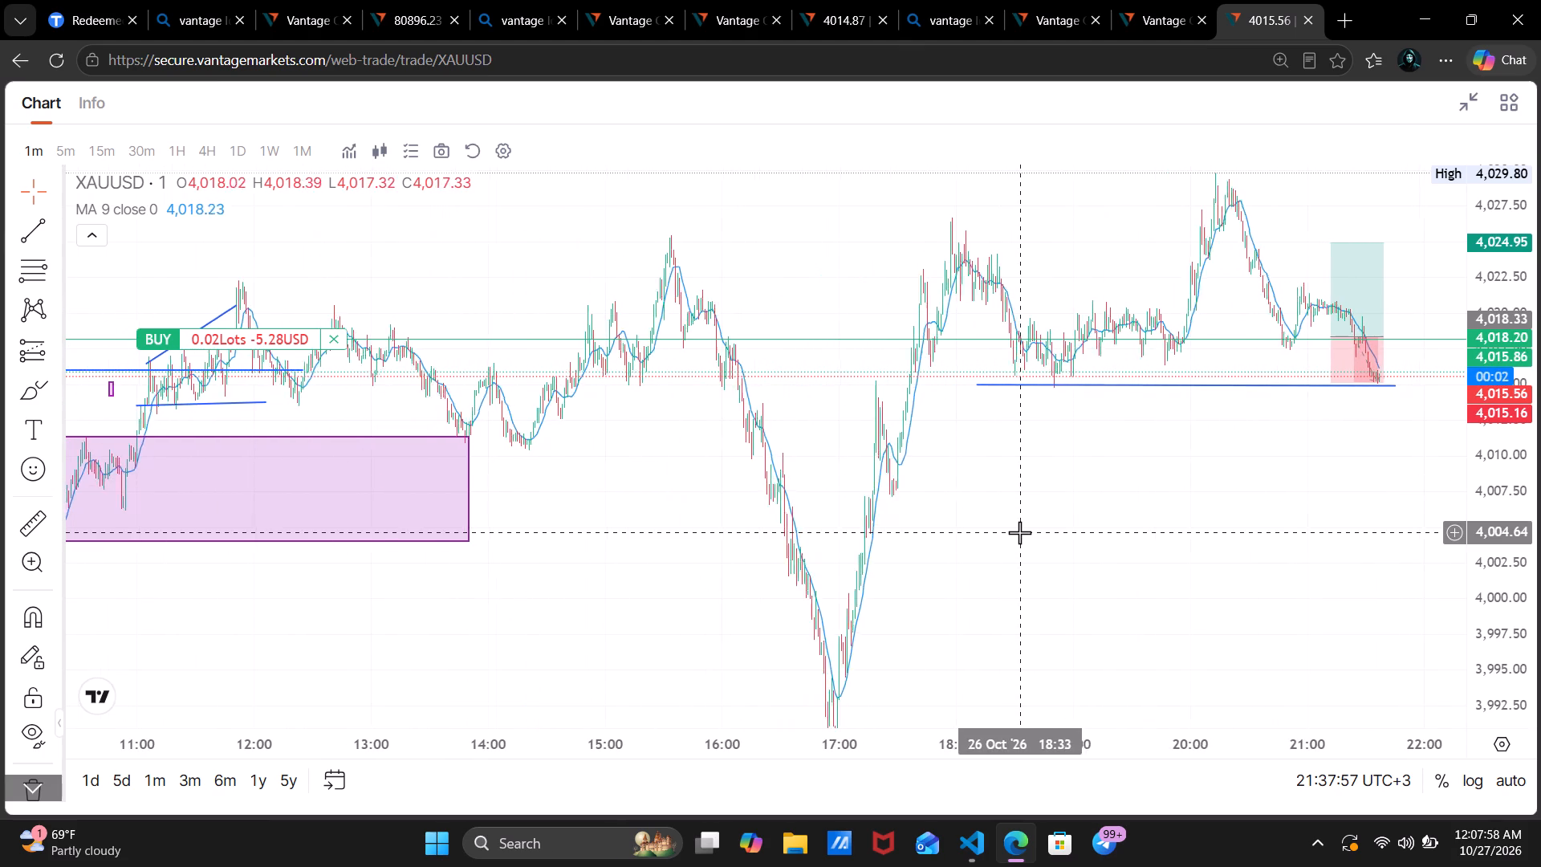
scroll(1019, 532, "up", 5)
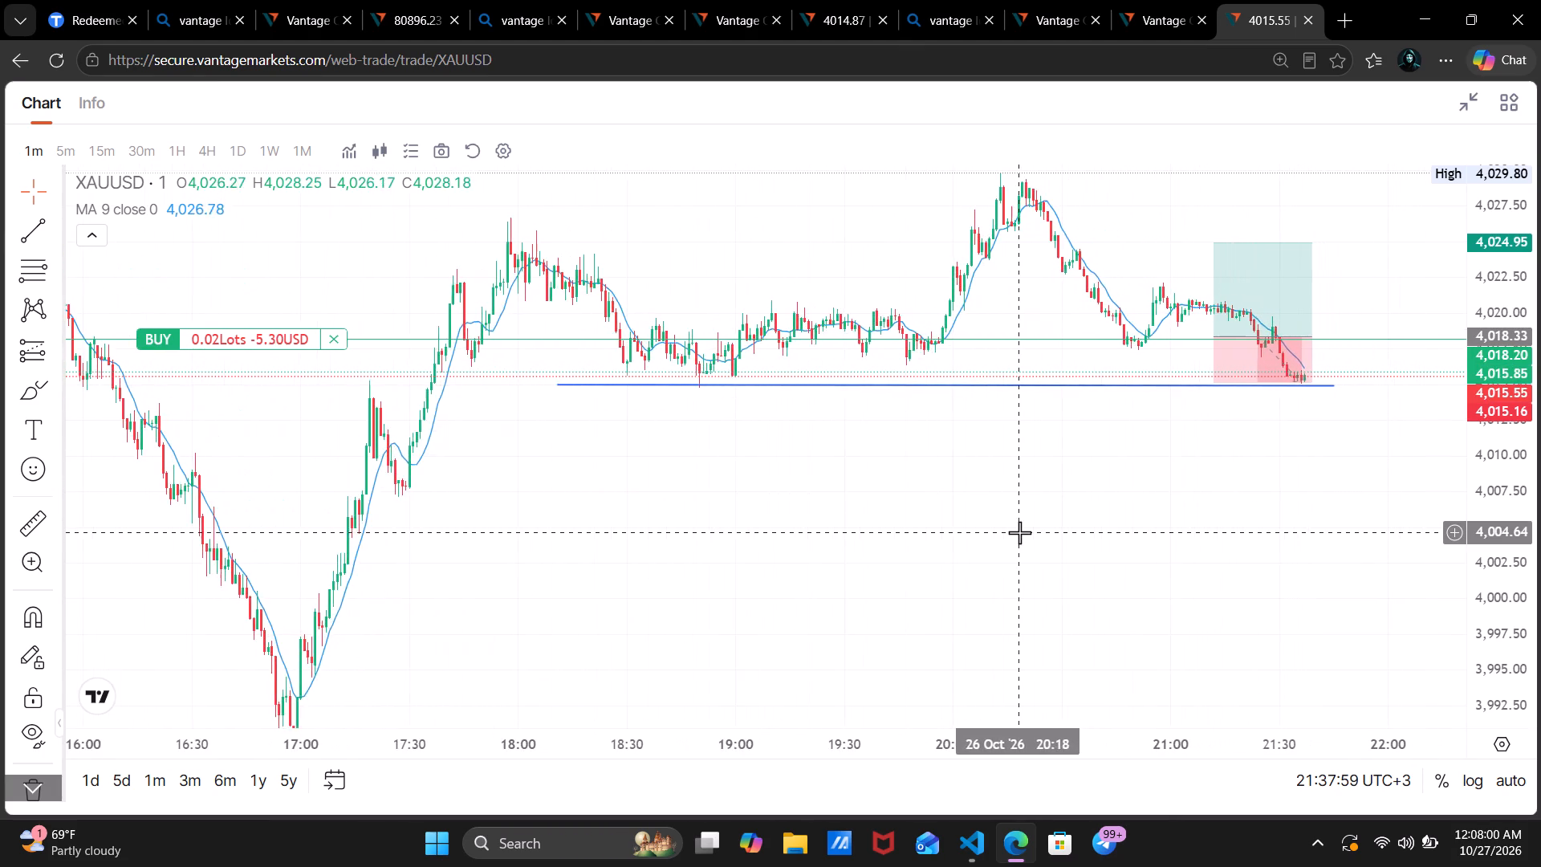
scroll(1019, 532, "up", 4)
scroll(1019, 532, "down", 3)
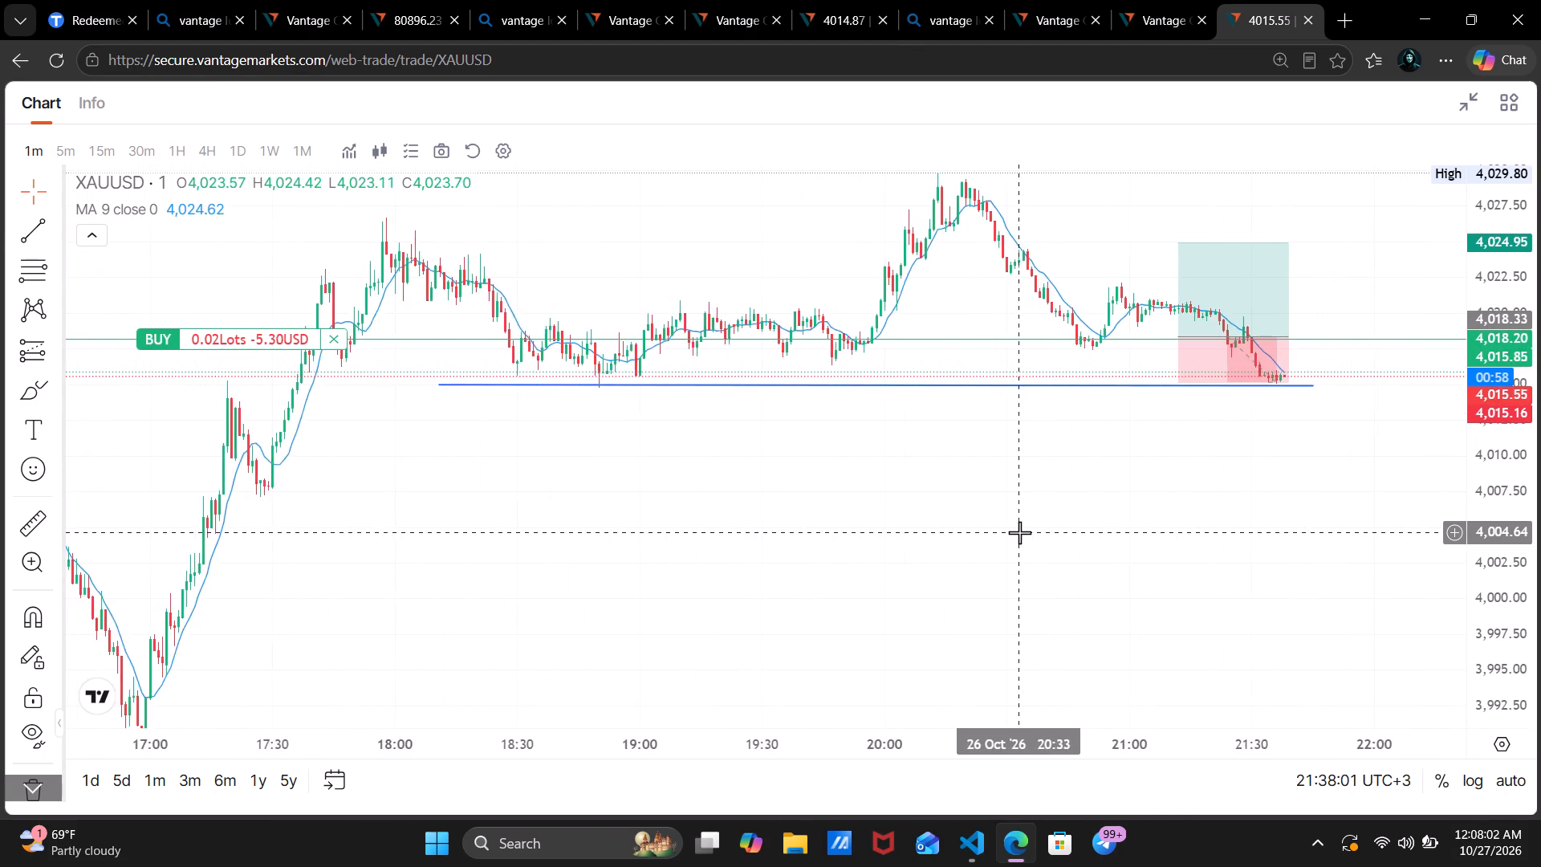
scroll(1019, 532, "down", 4)
left_click_drag(1019, 532, 970, 488)
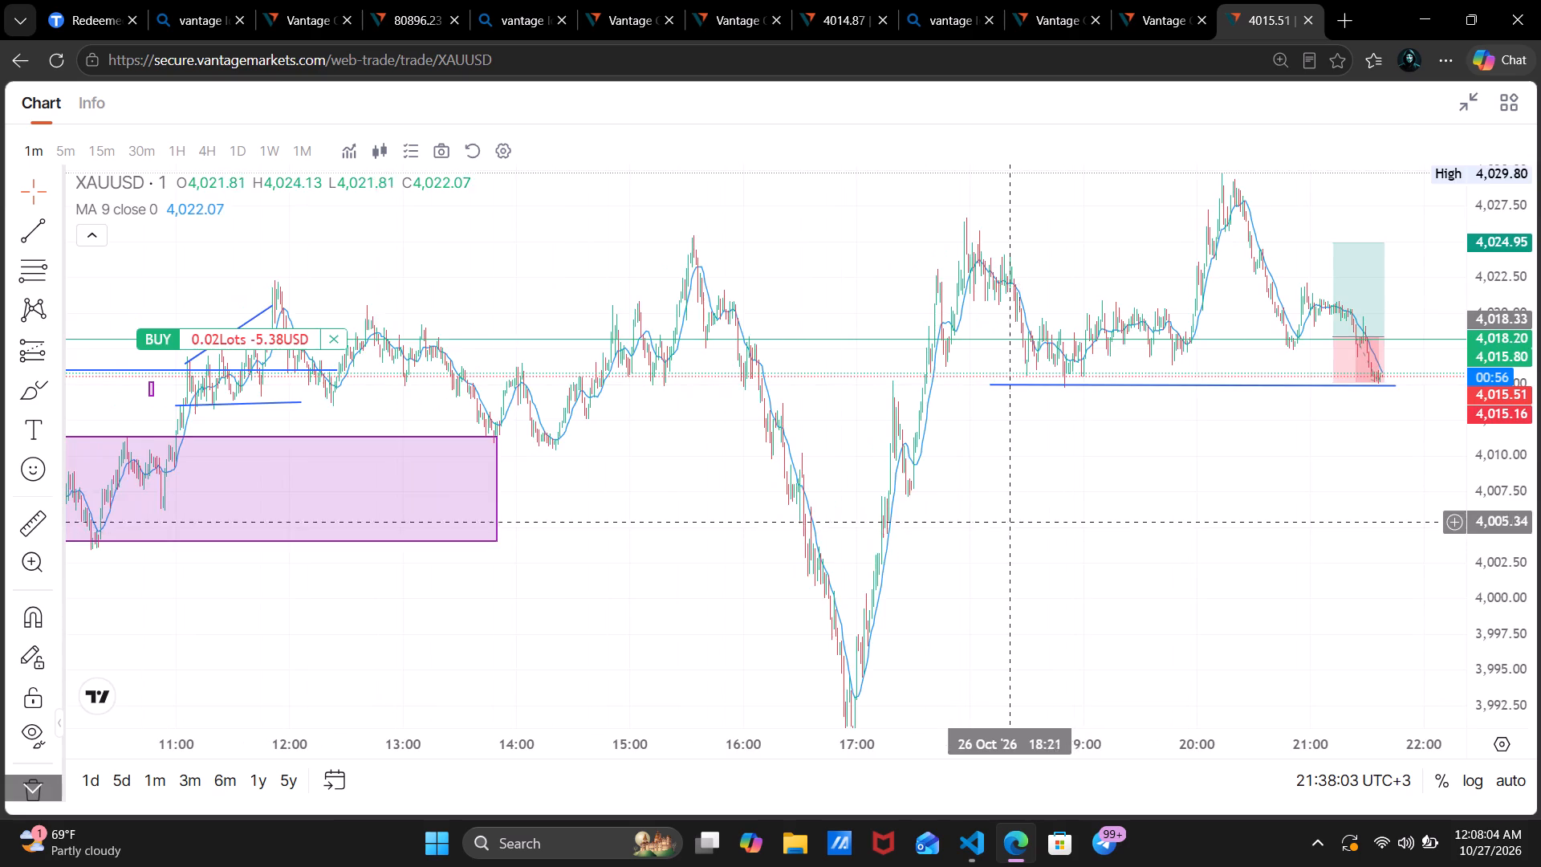
left_click_drag(970, 488, 755, 449)
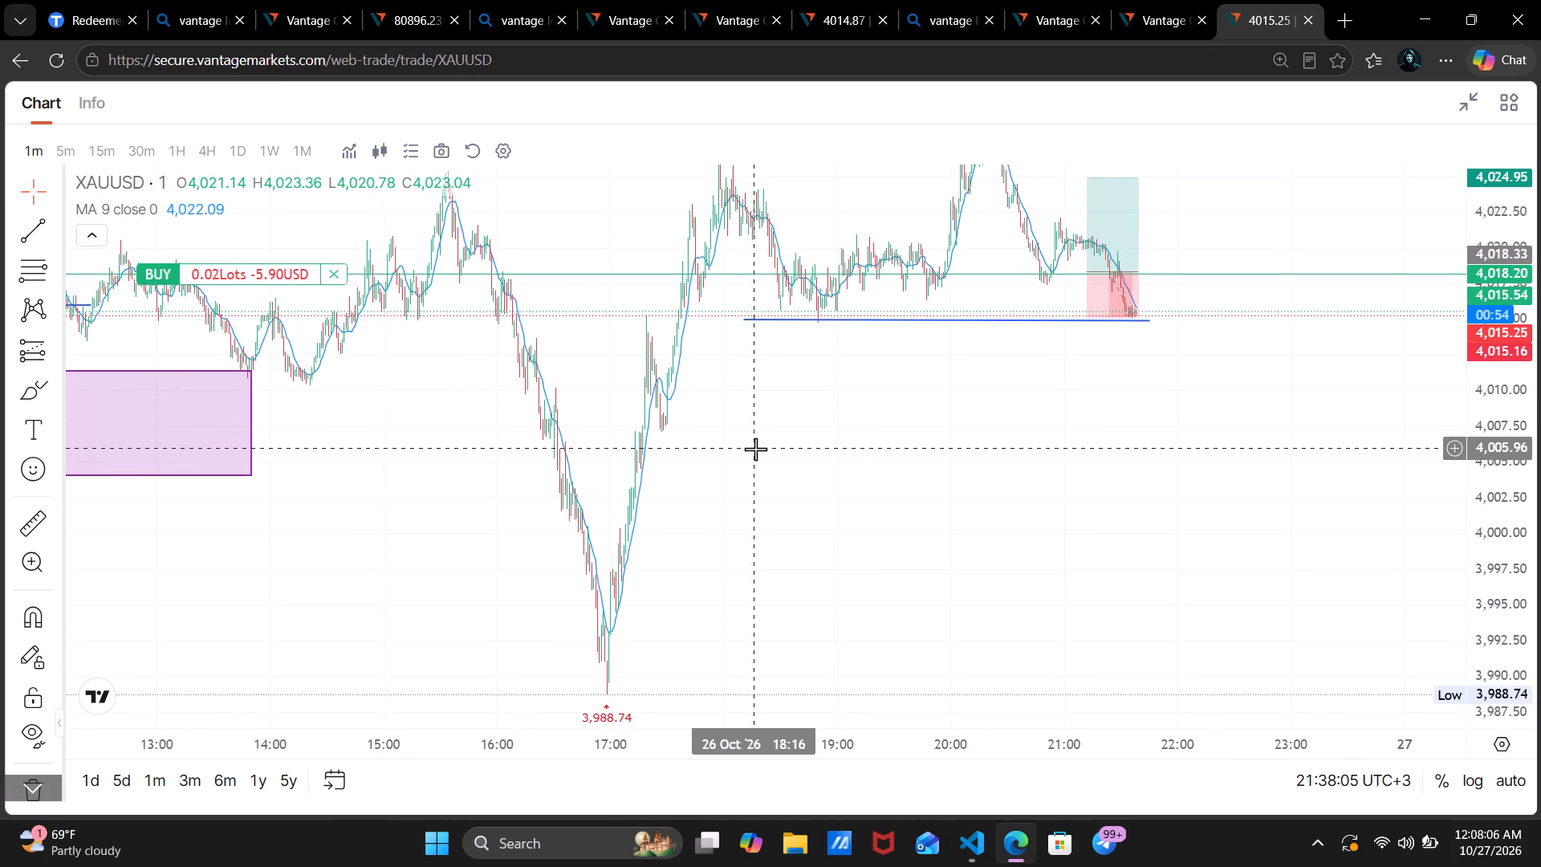
Examine how price has behaved along the blue support line since about 18:00, up to the open long position.
scroll(755, 449, "up", 4)
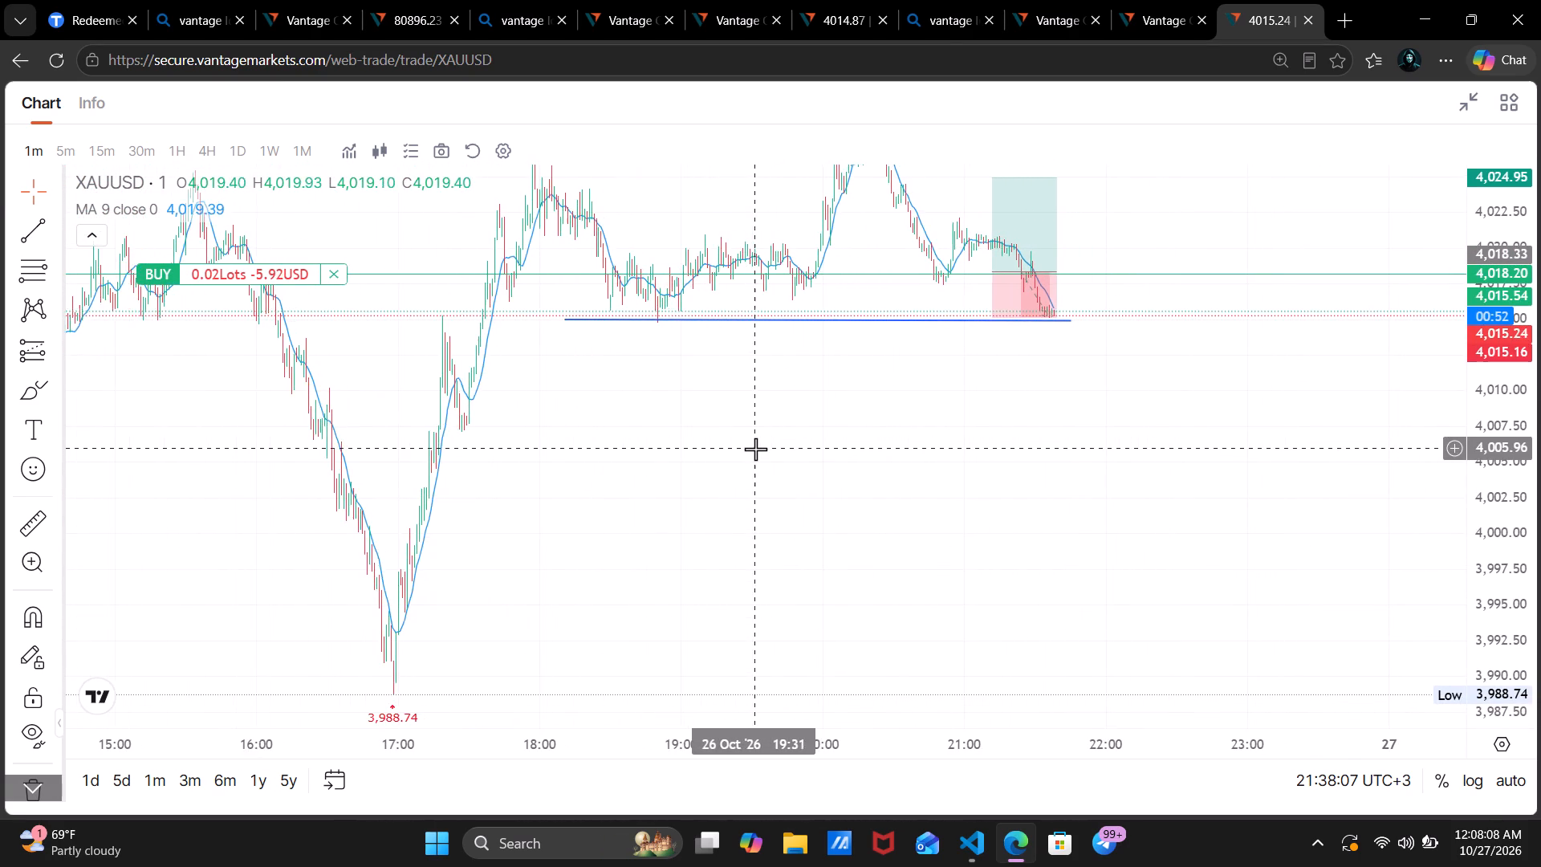
scroll(755, 449, "up", 2)
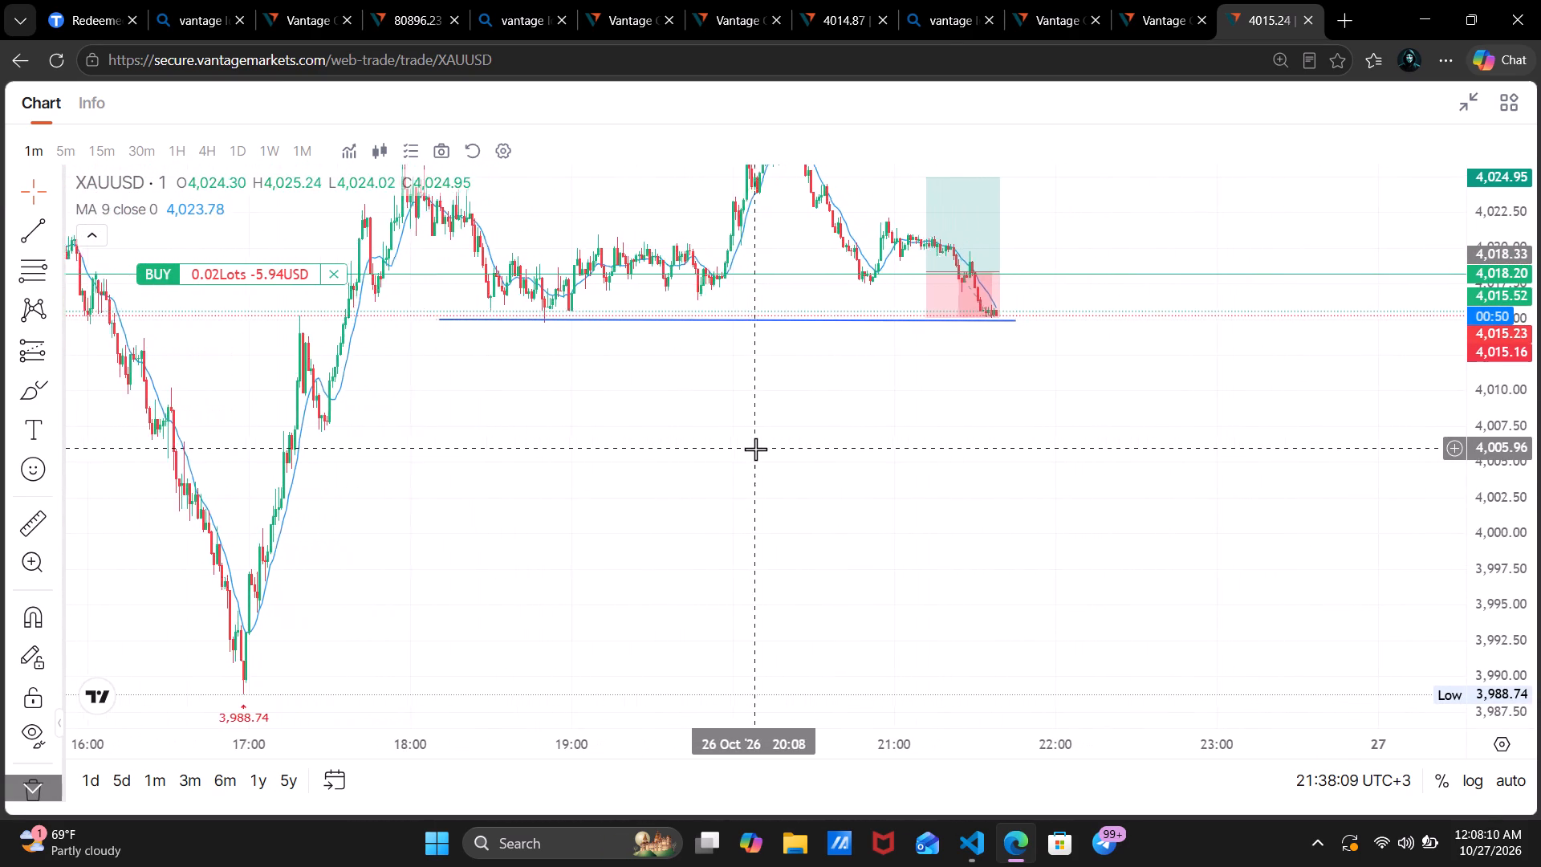
left_click(755, 449)
scroll(755, 449, "up", 1)
left_click_drag(727, 433, 951, 499)
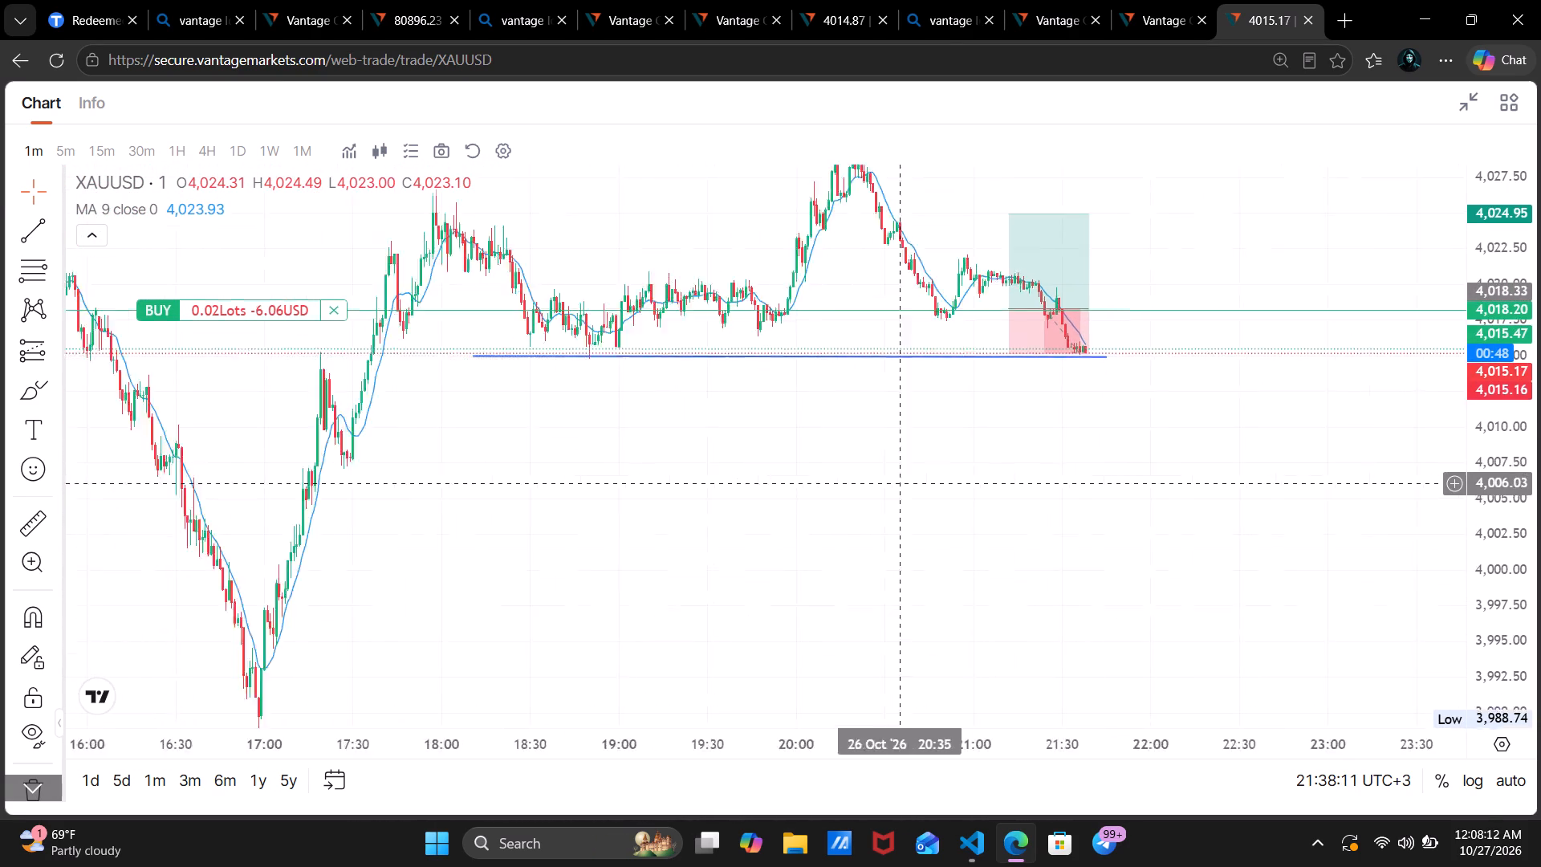
left_click_drag(951, 499, 994, 515)
scroll(994, 515, "up", 2)
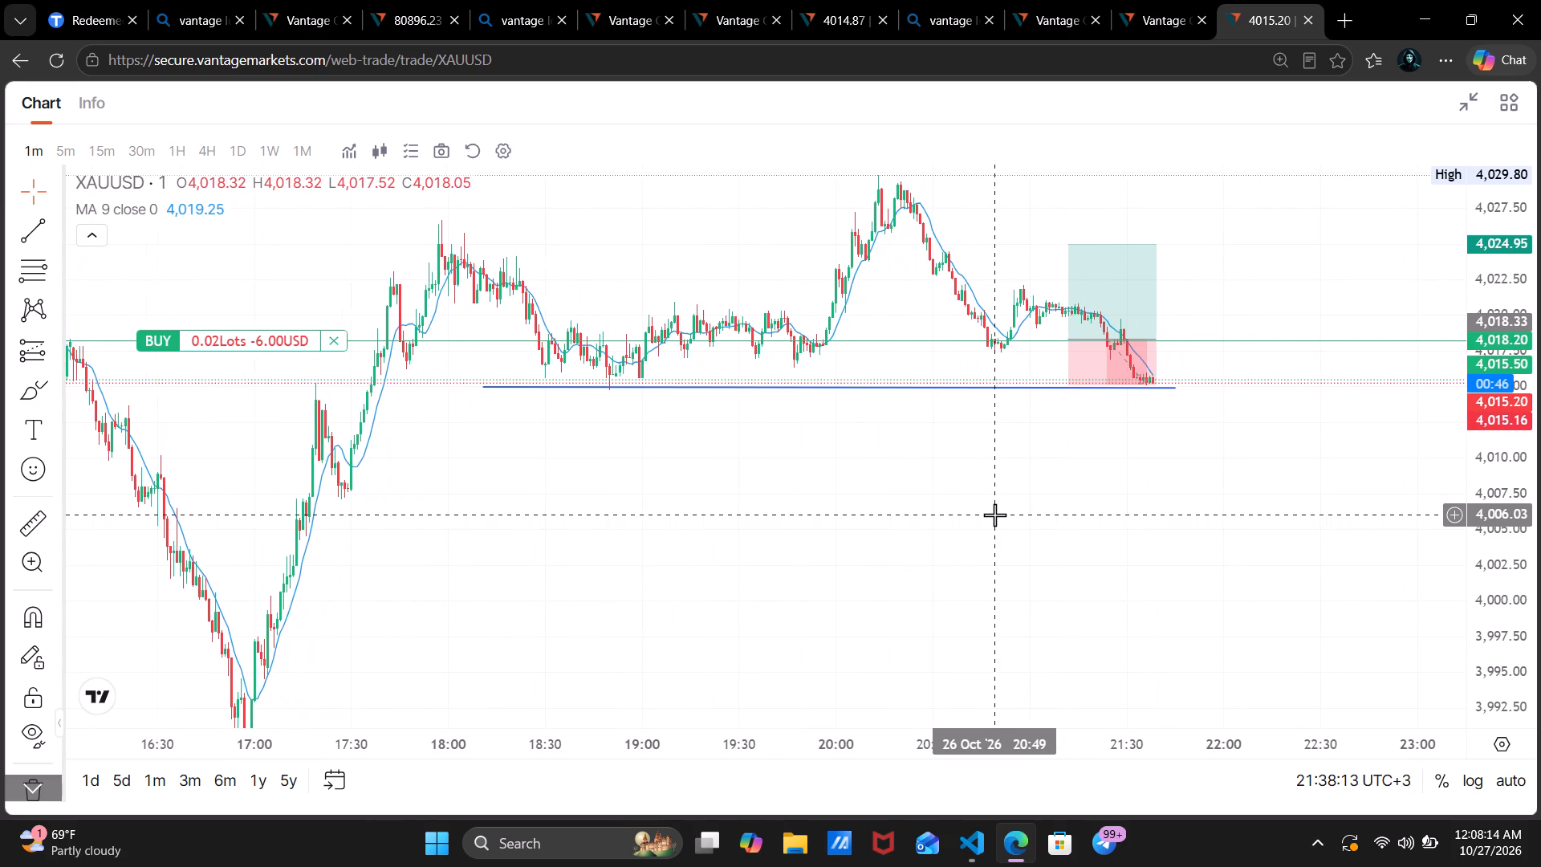
scroll(994, 515, "up", 1)
scroll(994, 515, "down", 2)
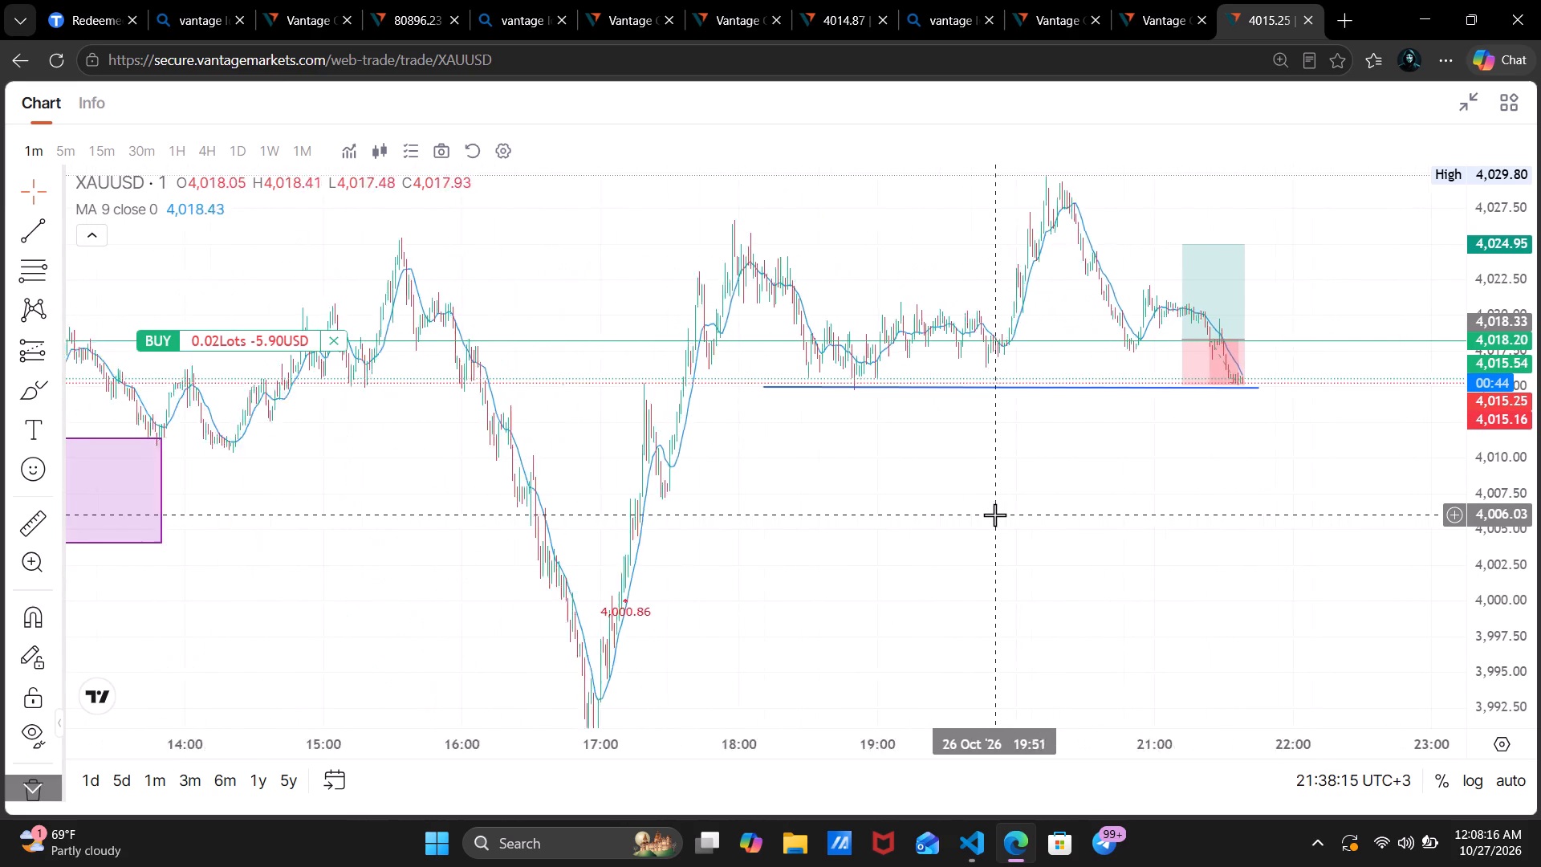
scroll(994, 515, "down", 1)
scroll(962, 534, "up", 3)
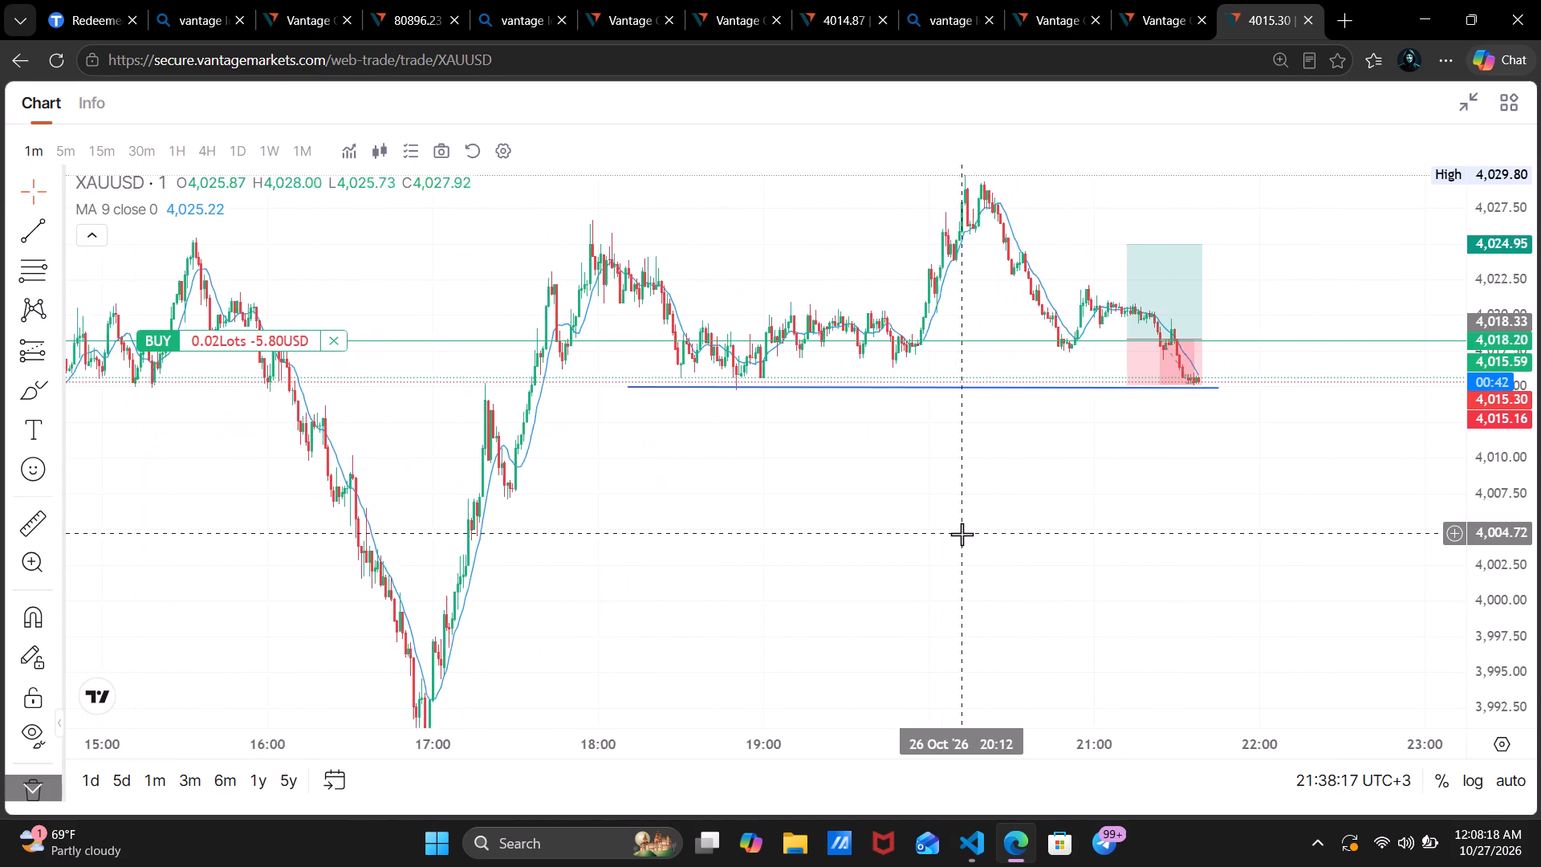
scroll(962, 534, "up", 1)
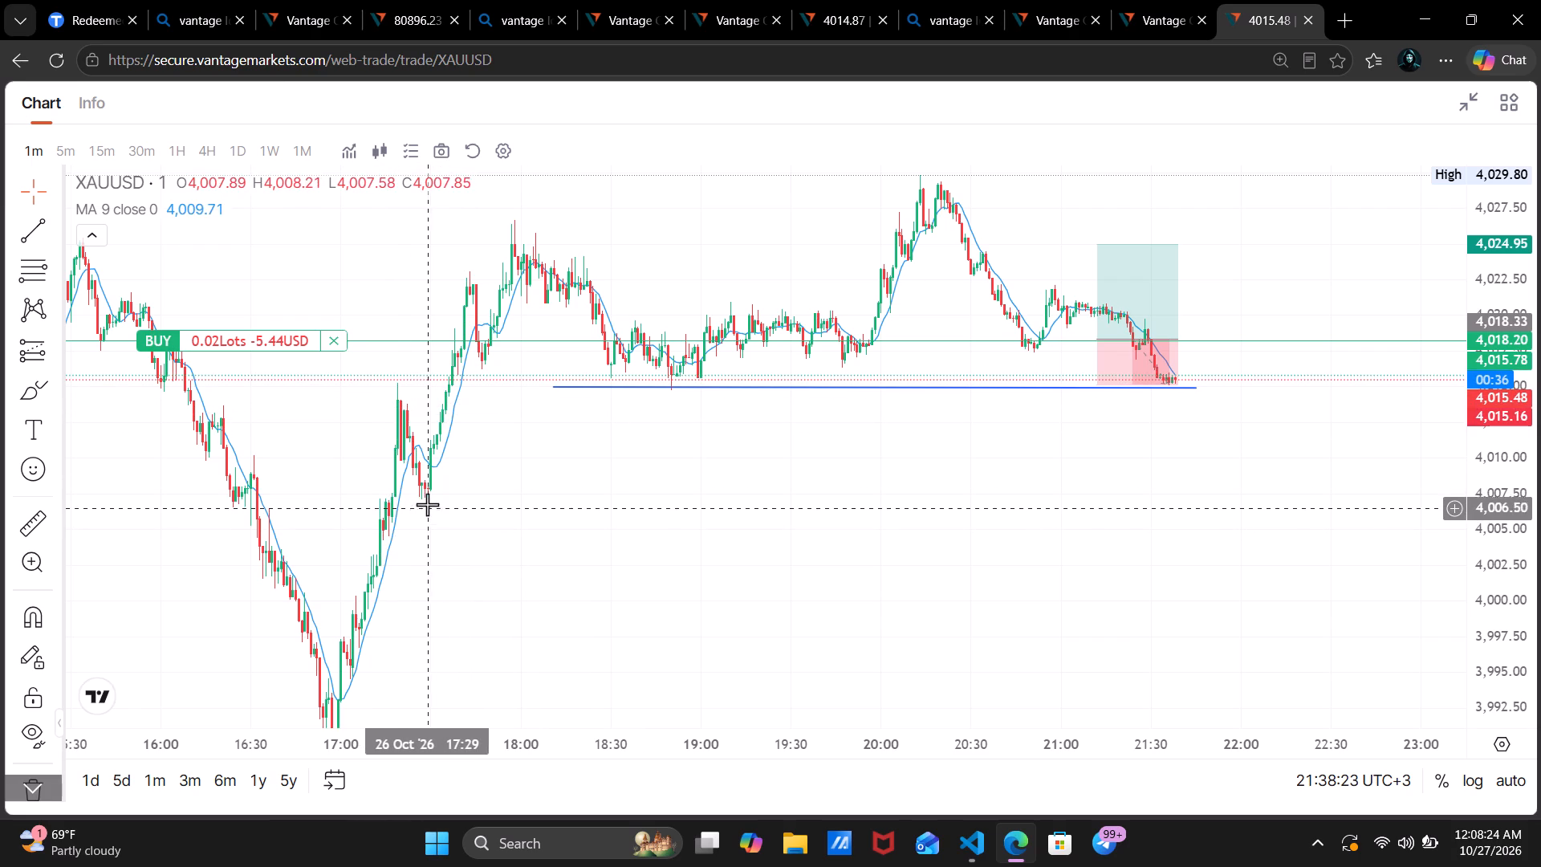
scroll(563, 508, "up", 4)
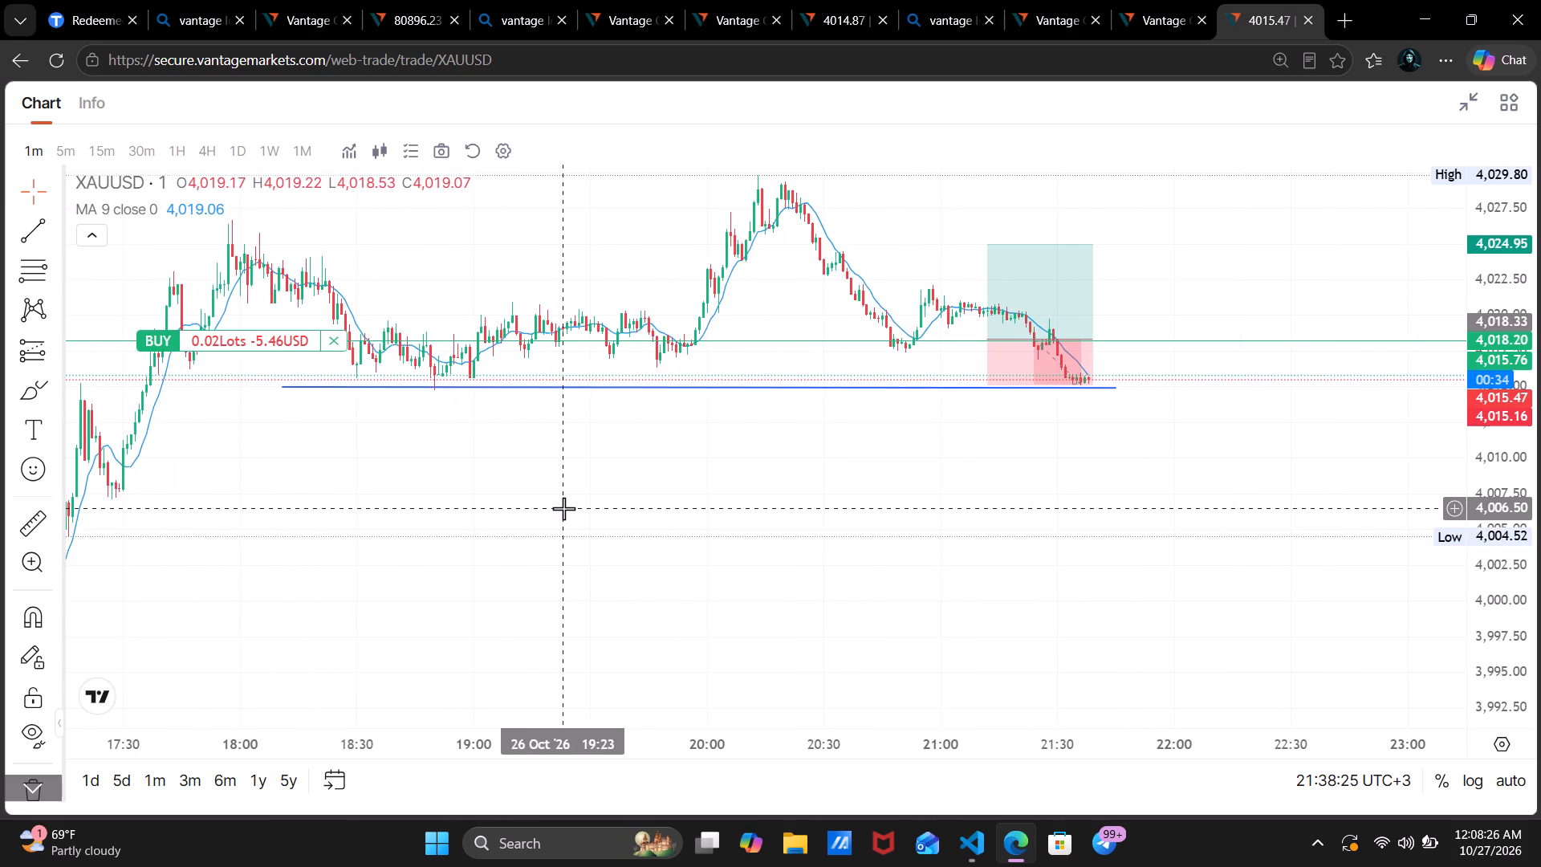
scroll(563, 508, "up", 2)
scroll(563, 508, "down", 3)
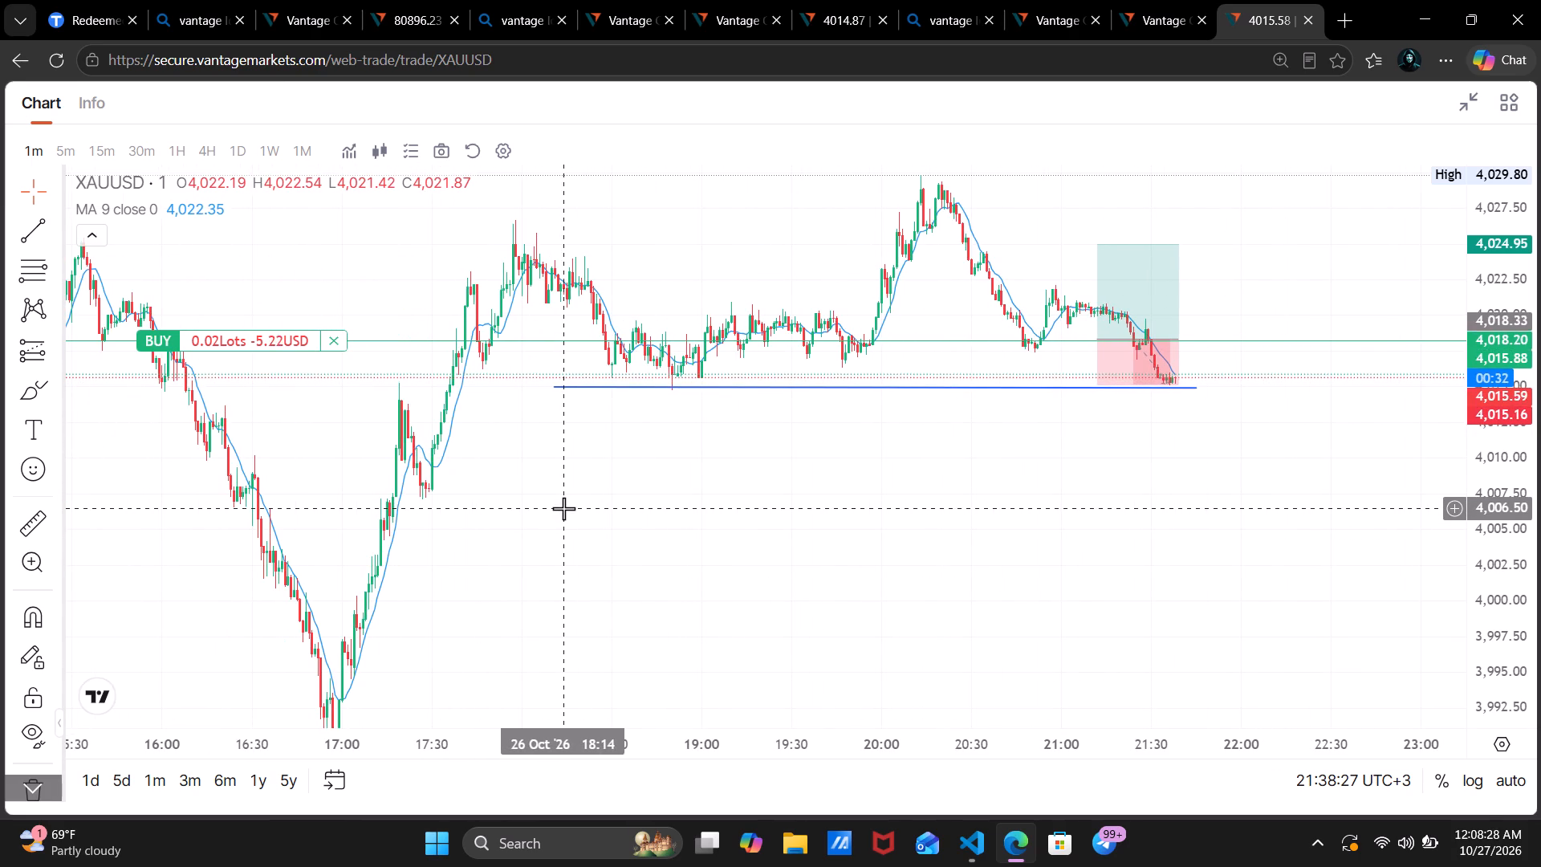
scroll(1198, 400, "up", 5)
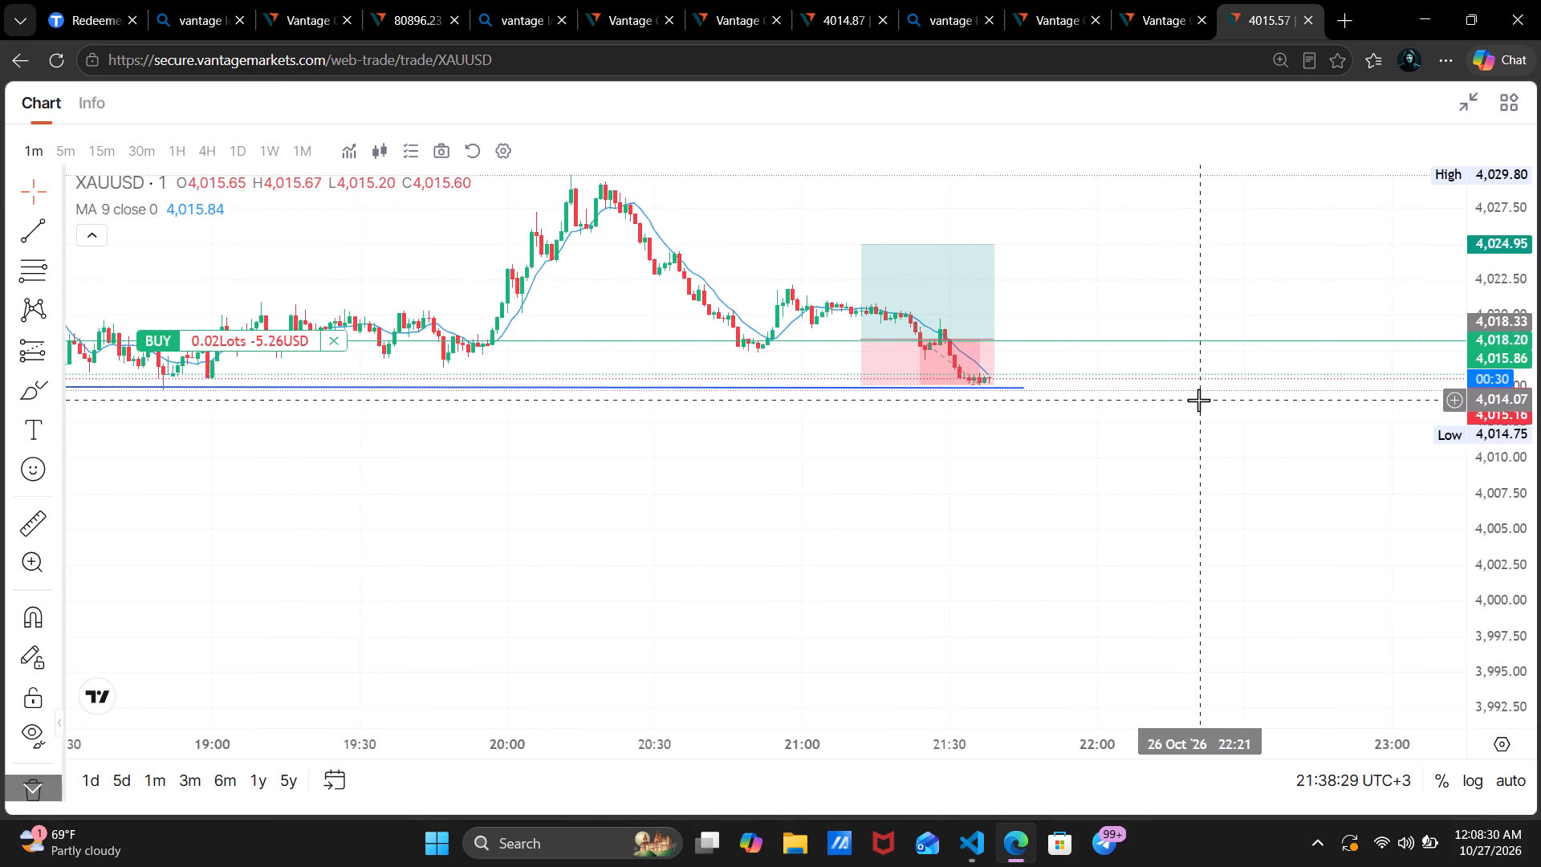
Extend the drawn long position's right edge to about 21:44, keeping its entry, target and stop levels.
left_click_drag(1502, 473, 1529, 0)
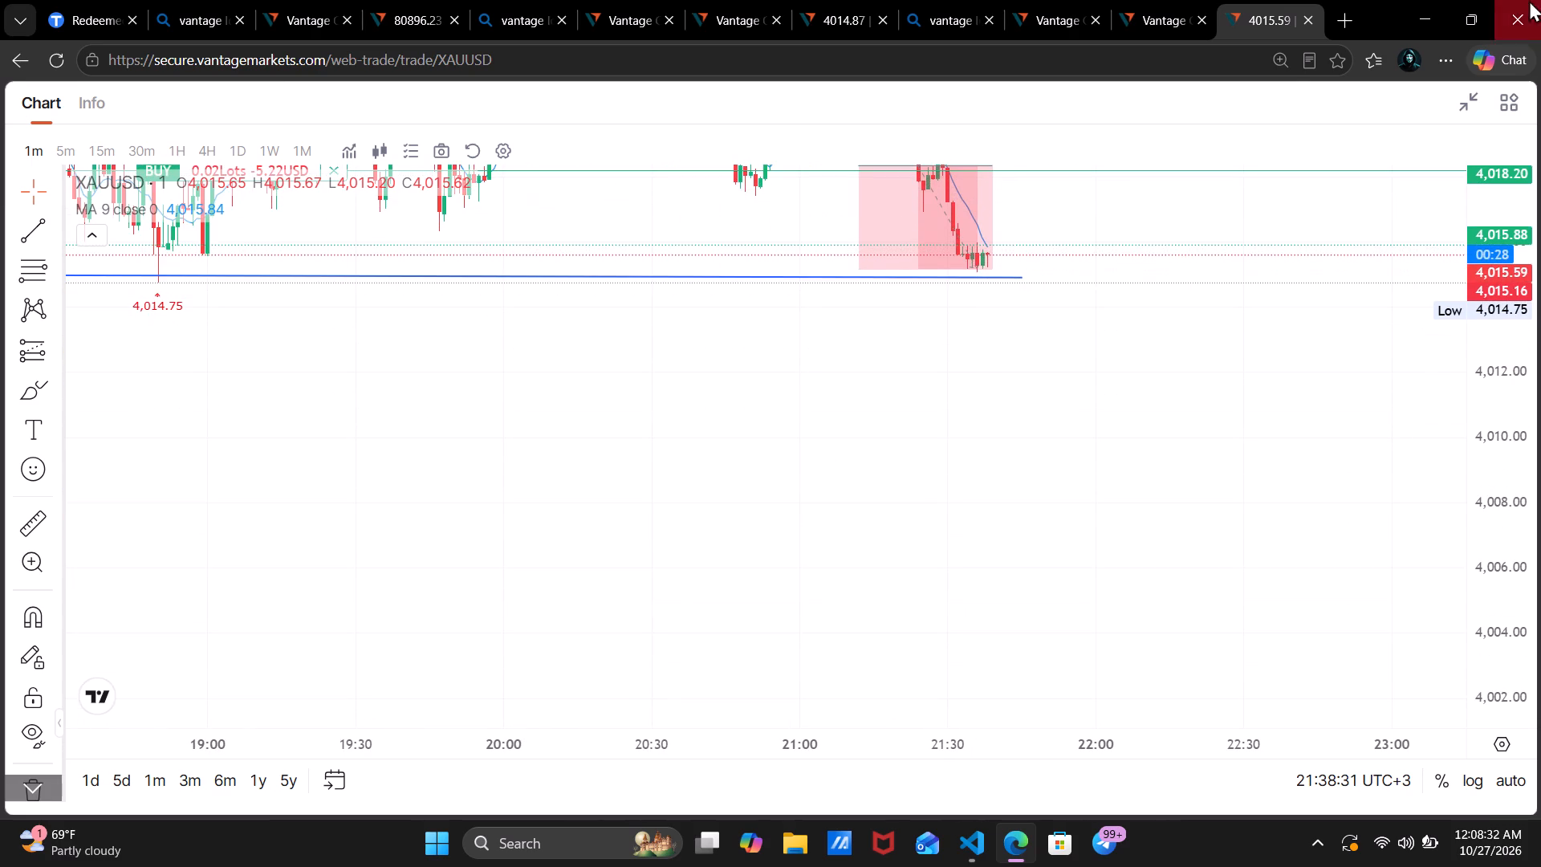
left_click_drag(1206, 214, 1274, 516)
scroll(1274, 516, "up", 3)
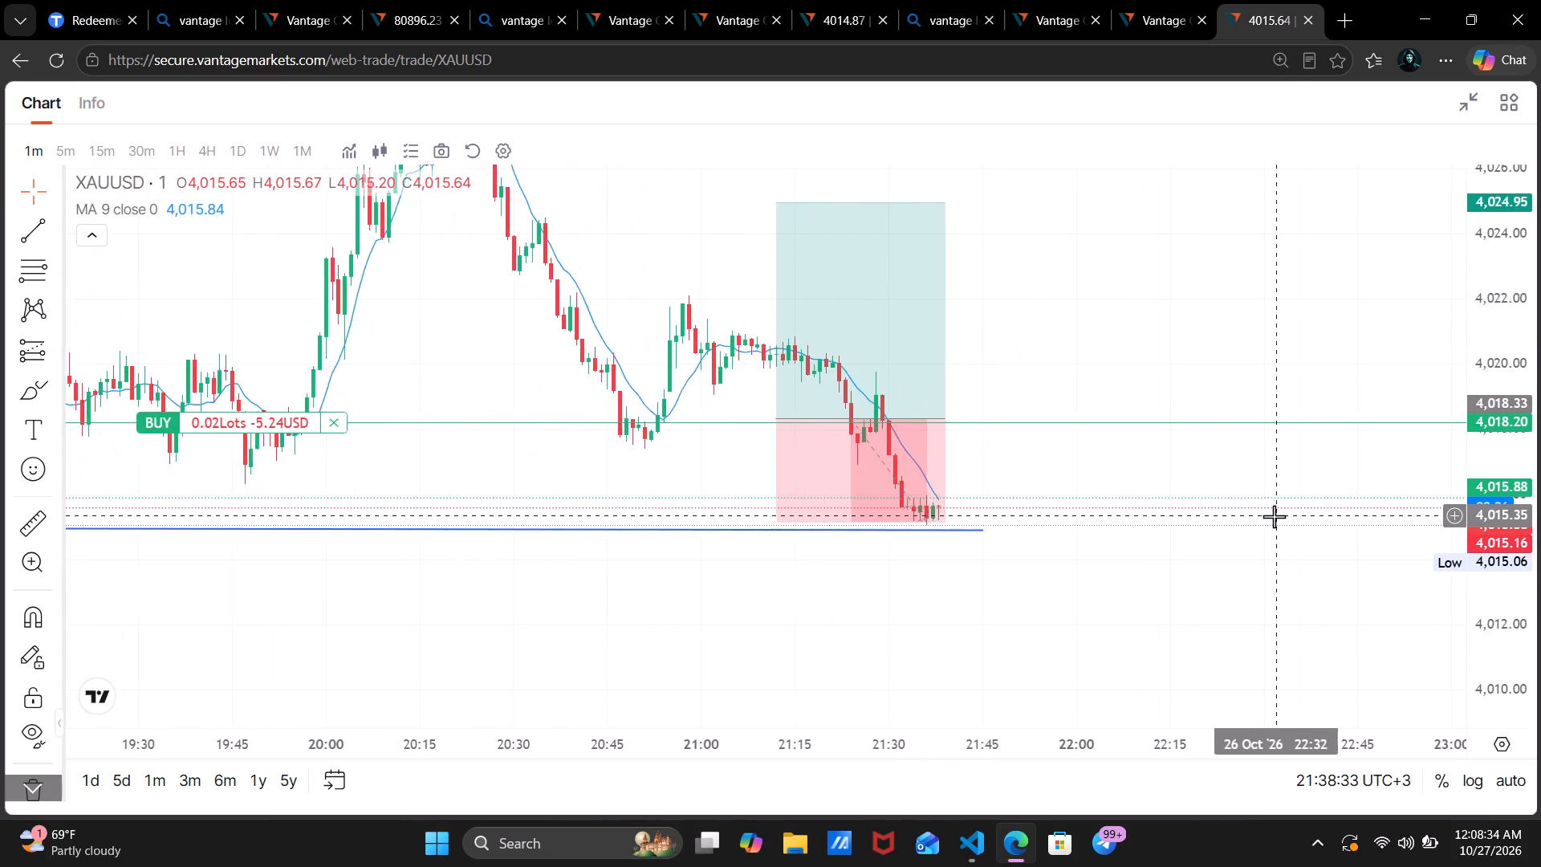
scroll(1274, 516, "up", 7)
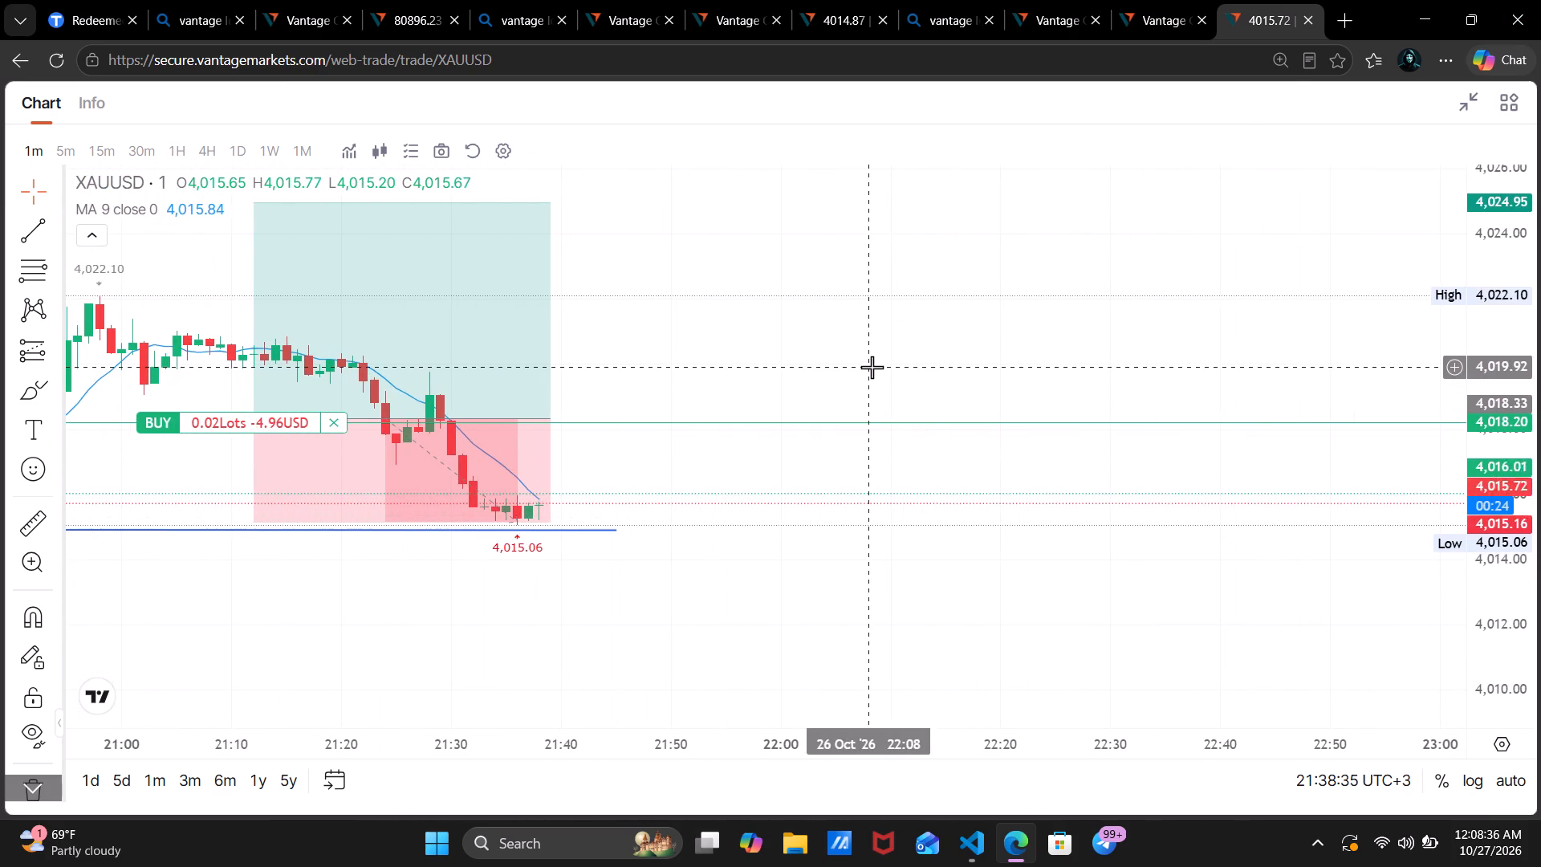
left_click_drag(872, 367, 1216, 385)
scroll(1216, 385, "up", 3)
left_click_drag(1089, 397, 1375, 366)
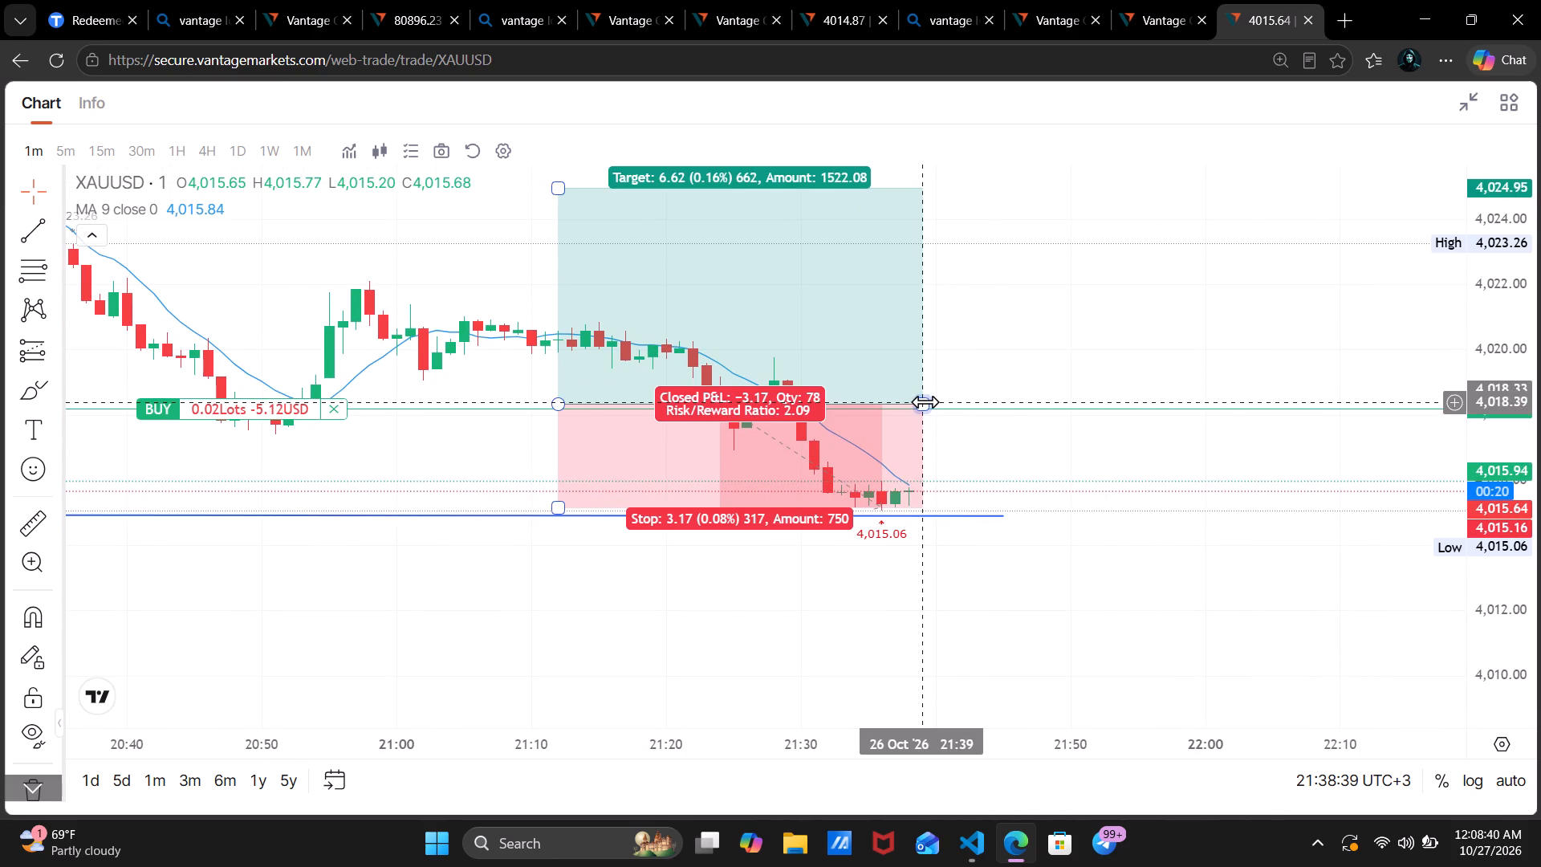
left_click_drag(925, 401, 985, 401)
left_click(1079, 379)
Review the decline from the 20:15 high into the widened long position and the blue support line.
scroll(1079, 379, "down", 2)
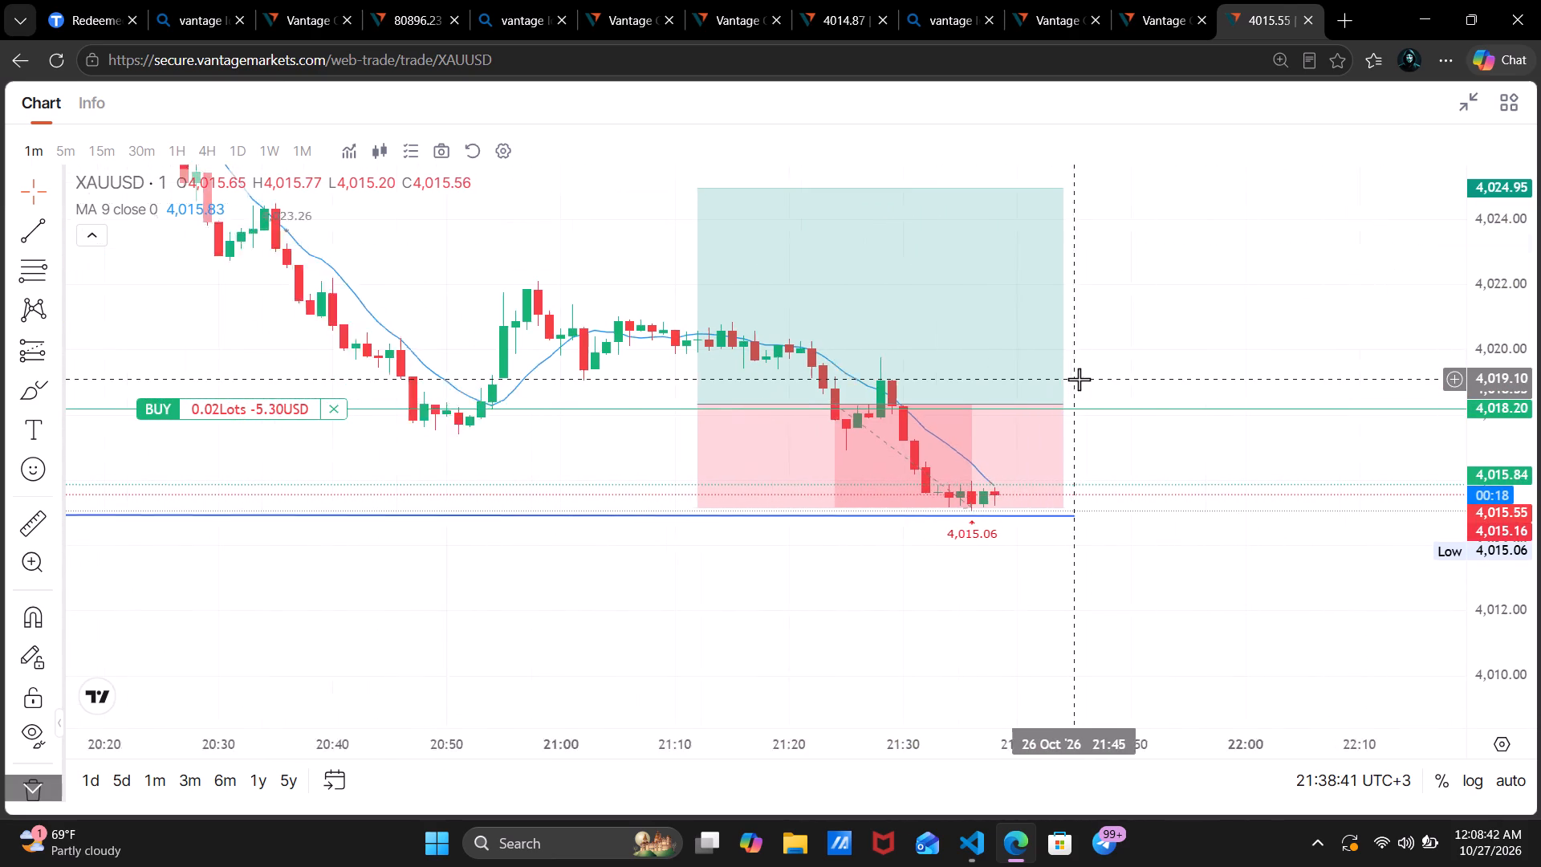
scroll(1079, 379, "down", 4)
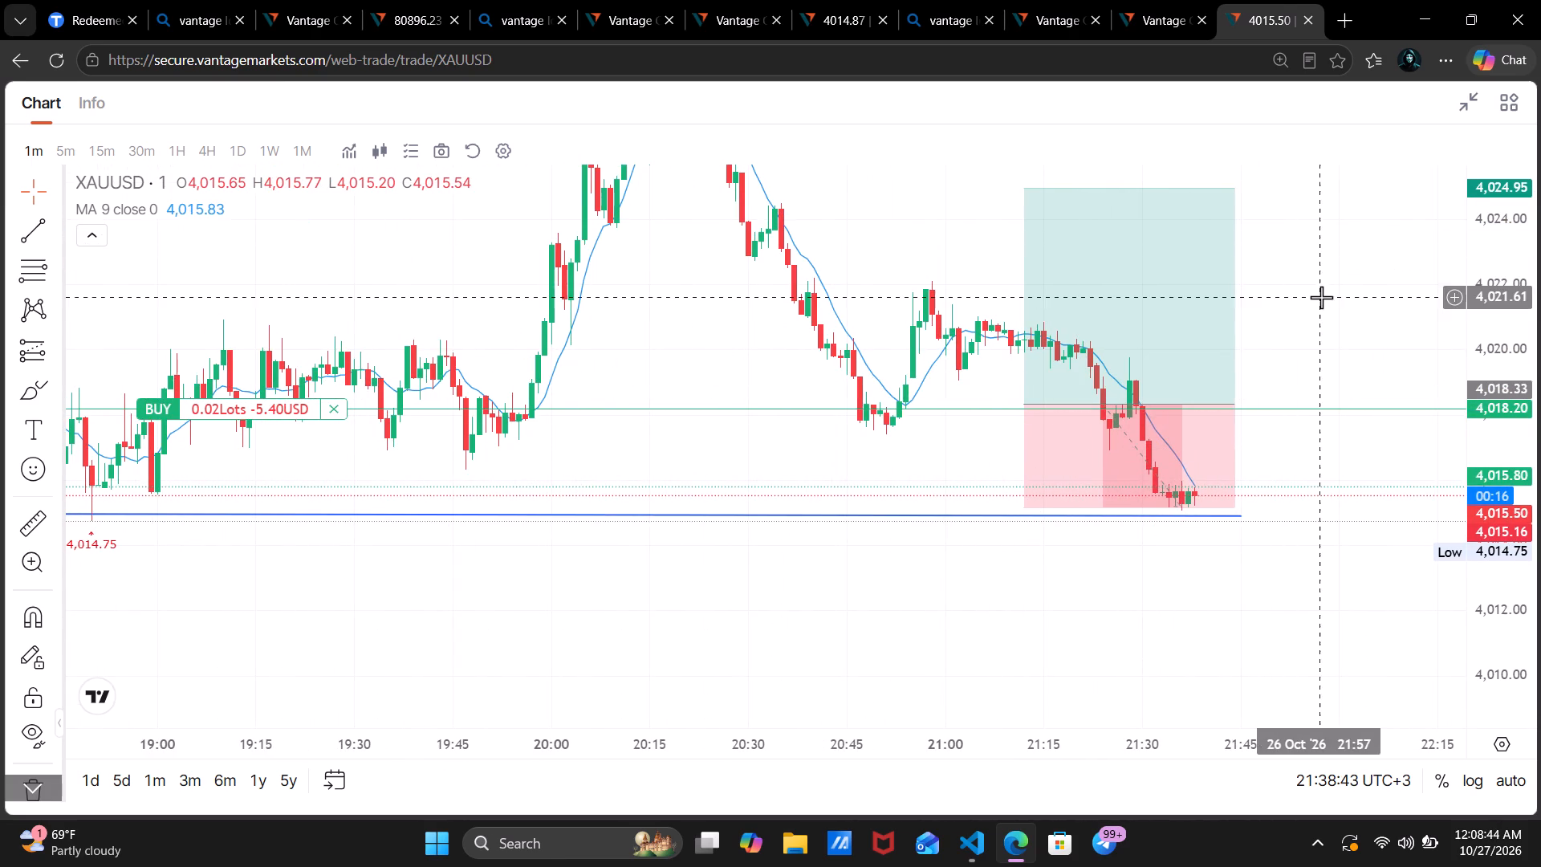
left_click_drag(1321, 297, 1237, 586)
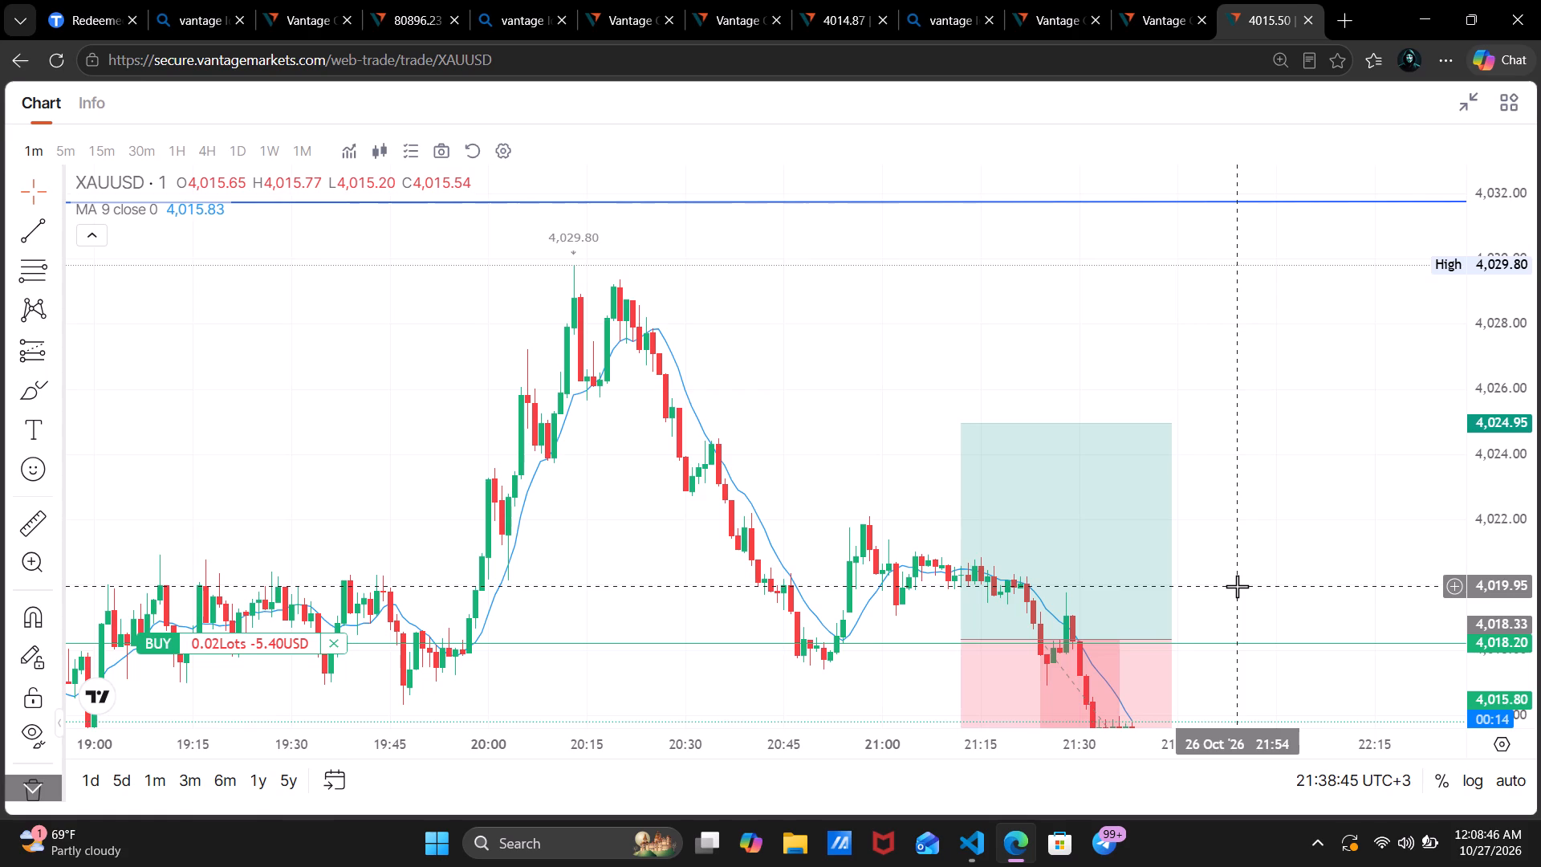
scroll(1237, 586, "down", 2)
left_click_drag(1292, 565, 1199, 303)
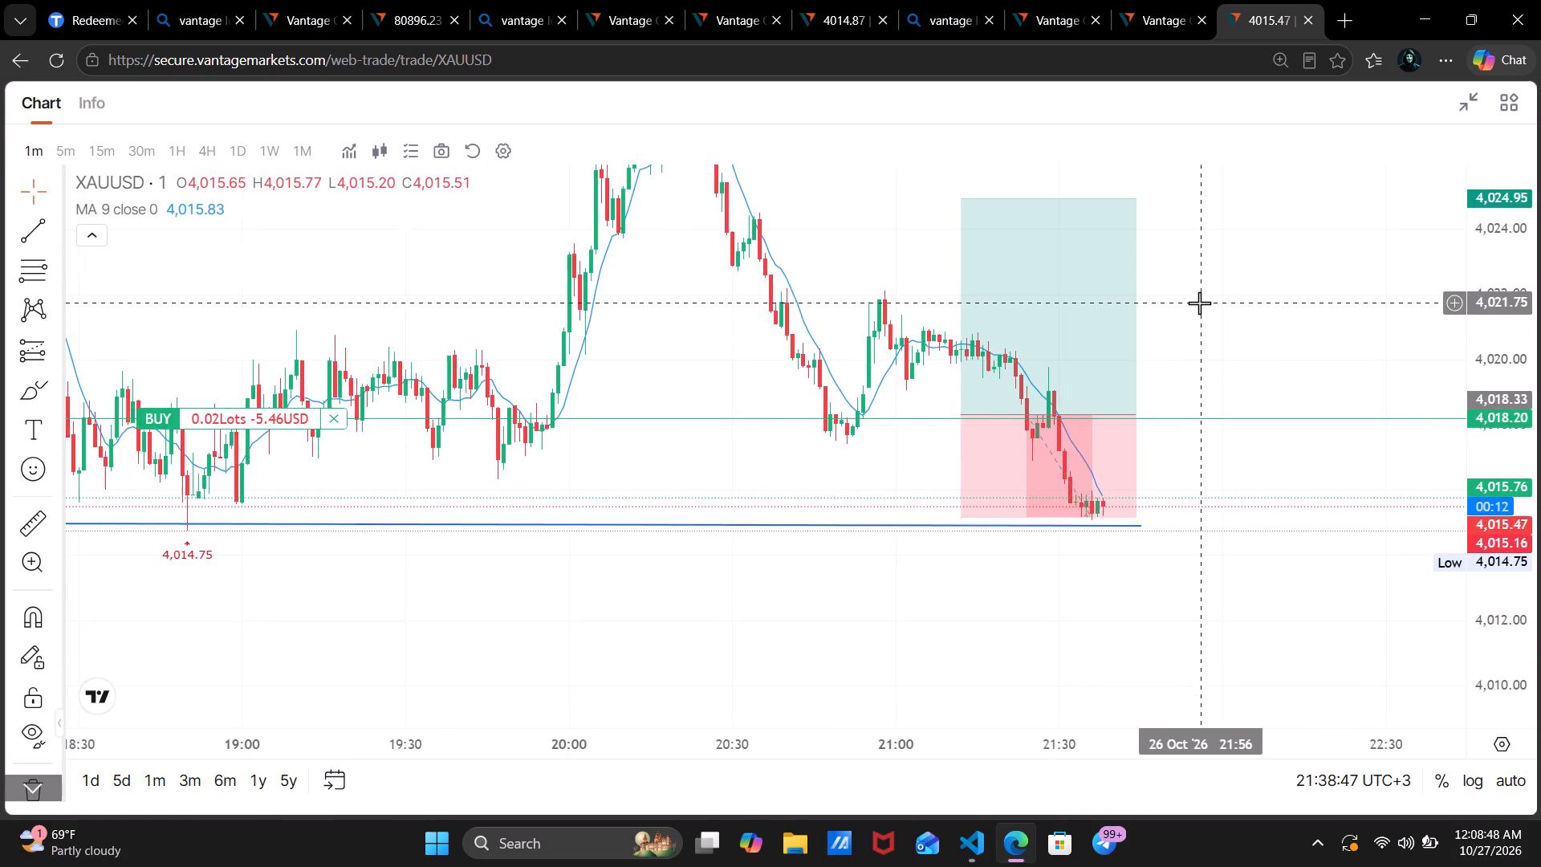
scroll(1199, 303, "up", 3)
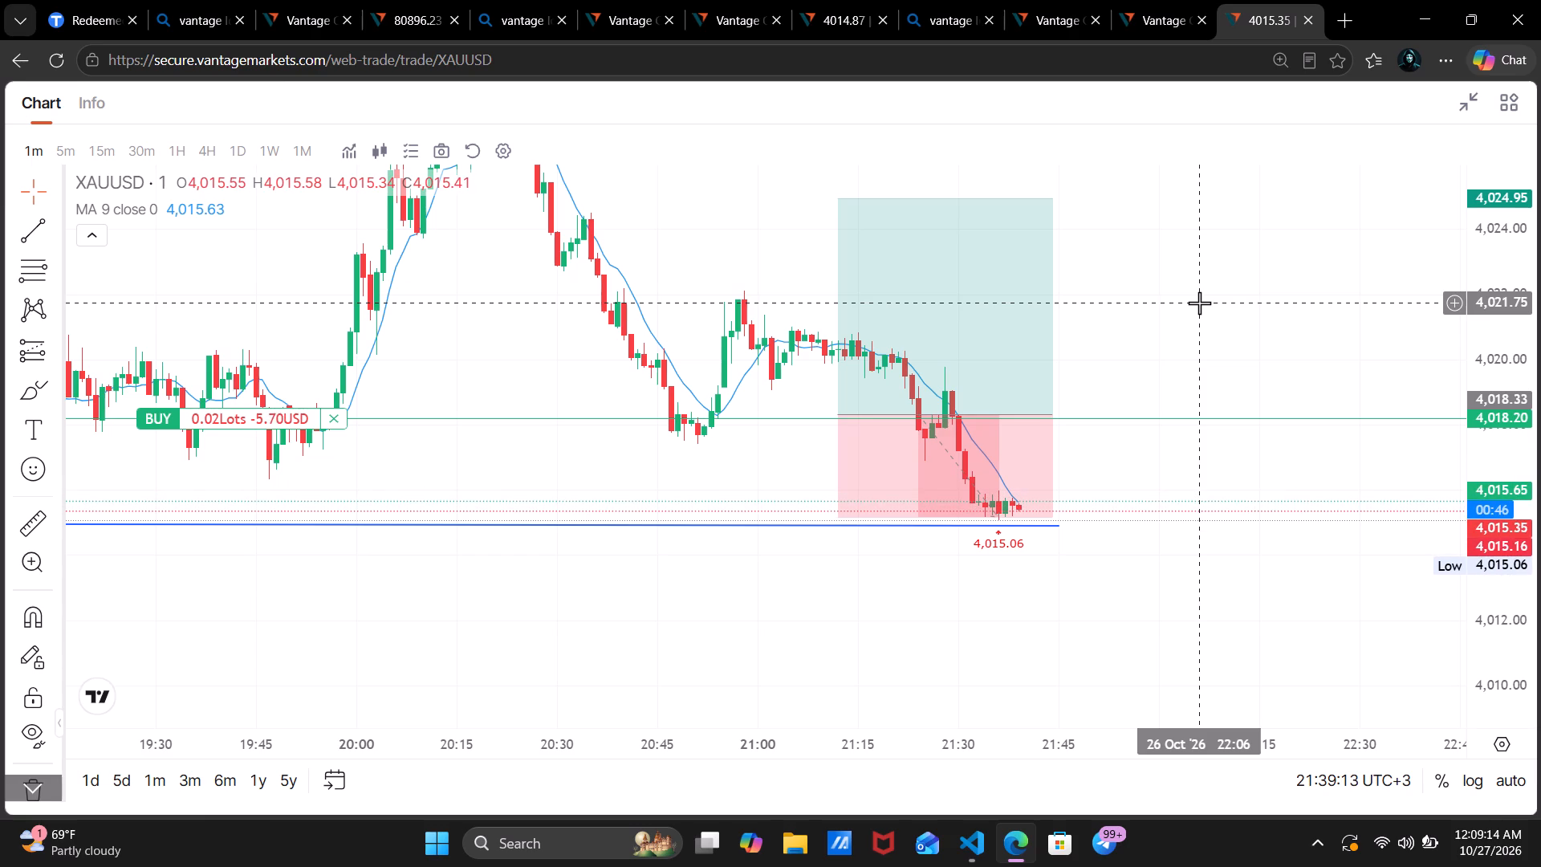
Monitor the latest 1-minute candles up close against the long position's 4,015.16 stop and the blue support line.
scroll(1199, 303, "up", 5)
left_click_drag(962, 505, 1237, 561)
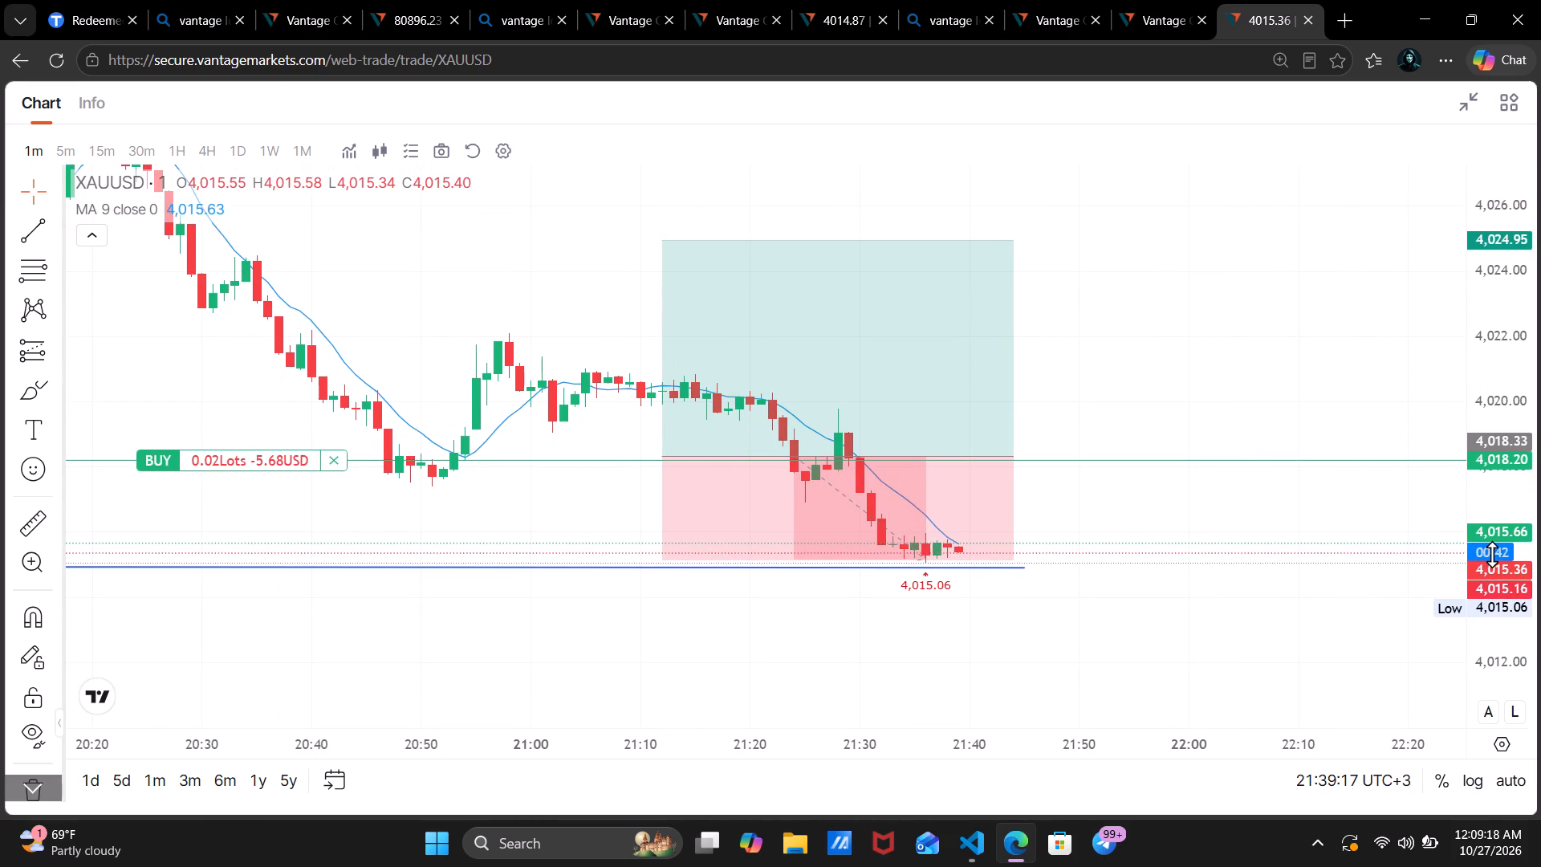
left_click_drag(1492, 554, 1538, 360)
left_click_drag(1155, 615, 1169, 484)
scroll(1169, 484, "up", 1)
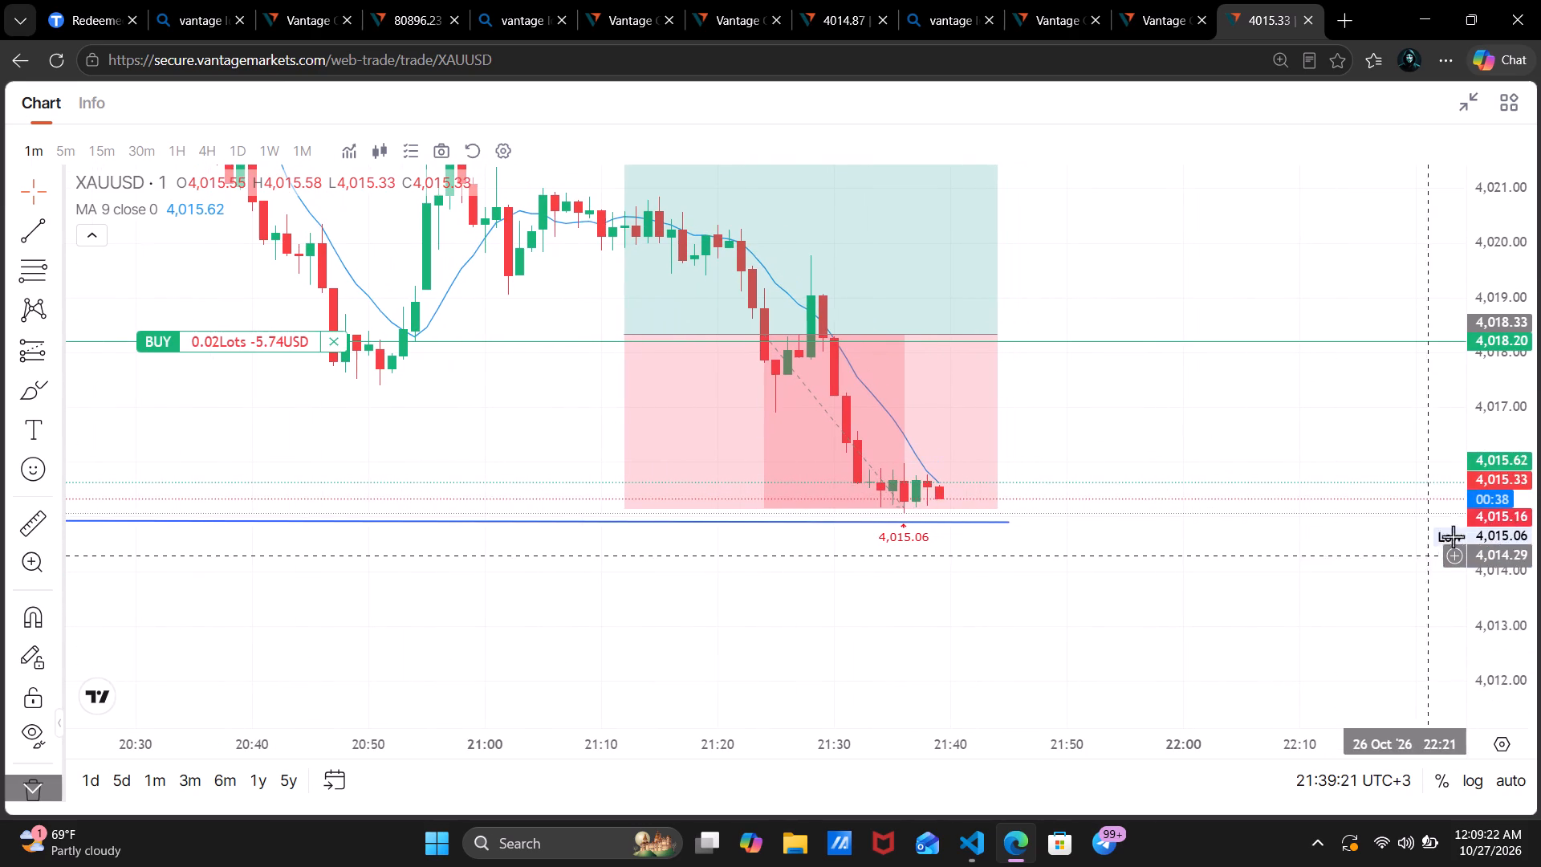
left_click_drag(1493, 505, 1511, 414)
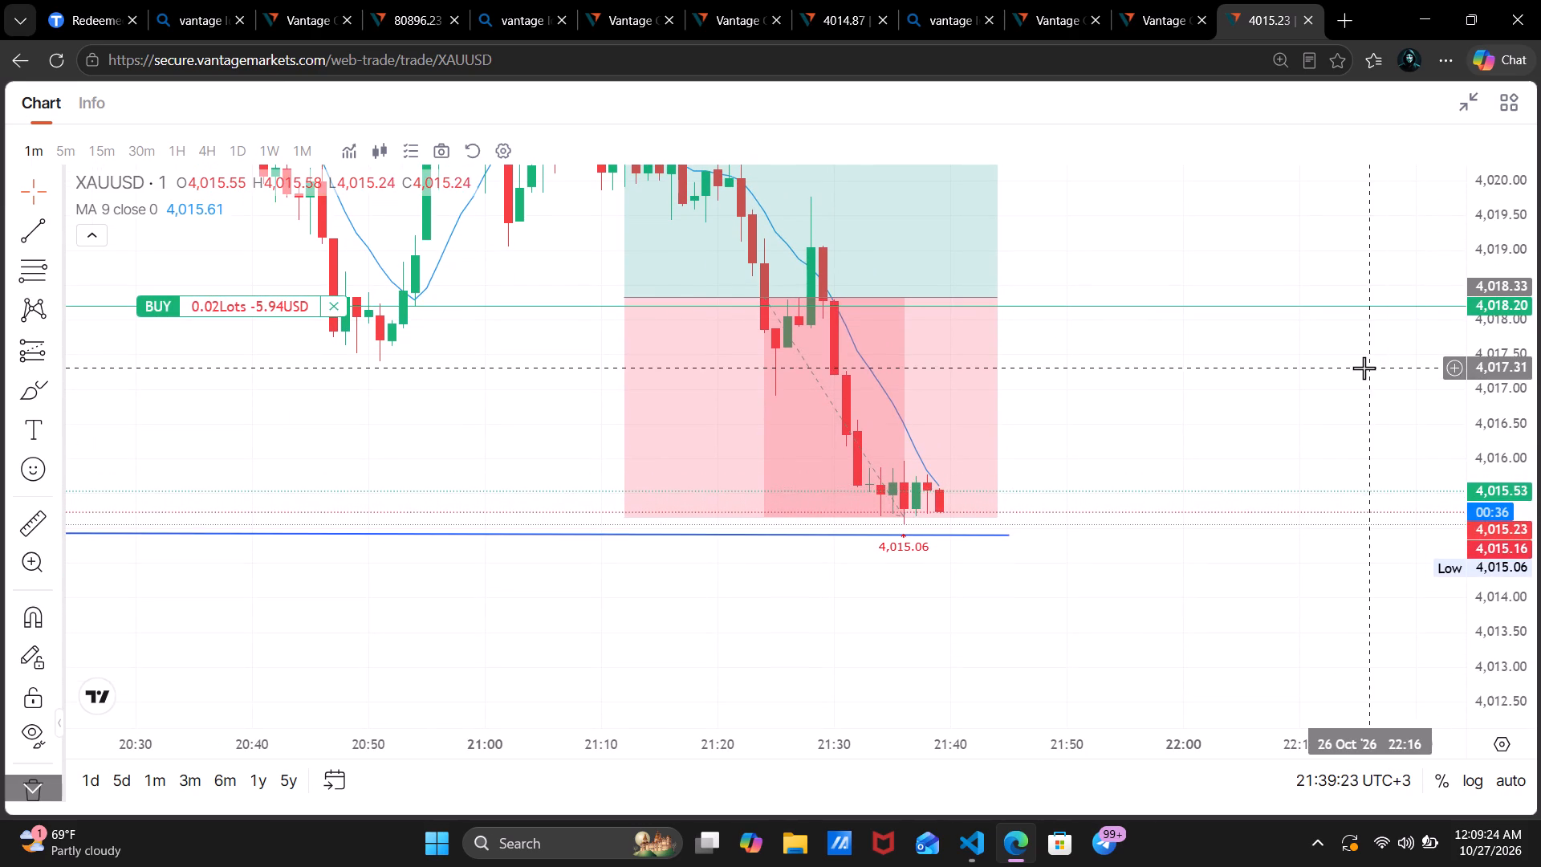
left_click_drag(1259, 358, 1283, 413)
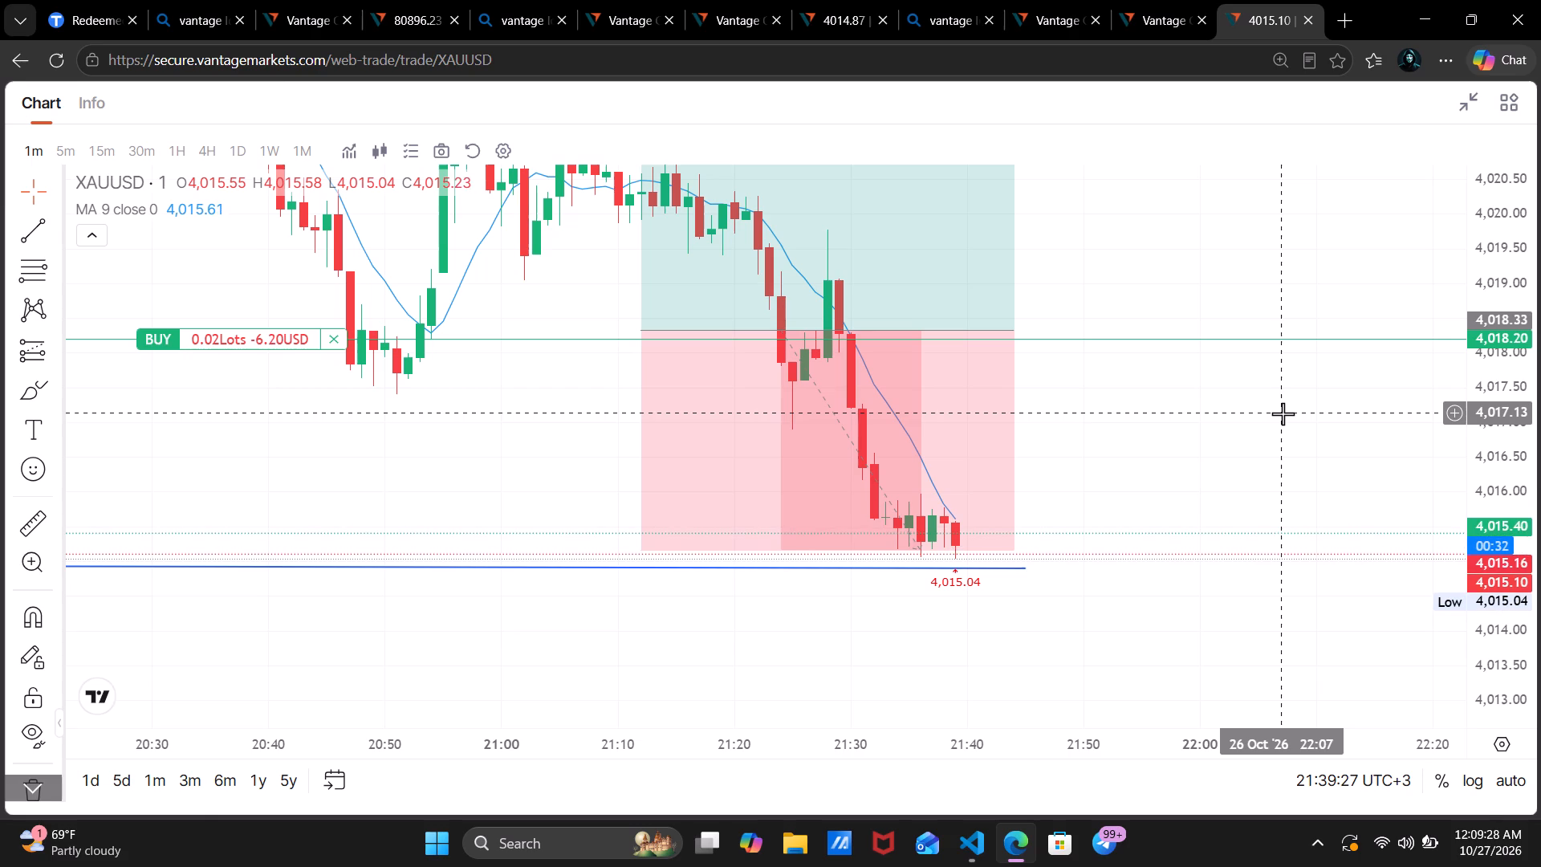
scroll(1283, 413, "up", 1)
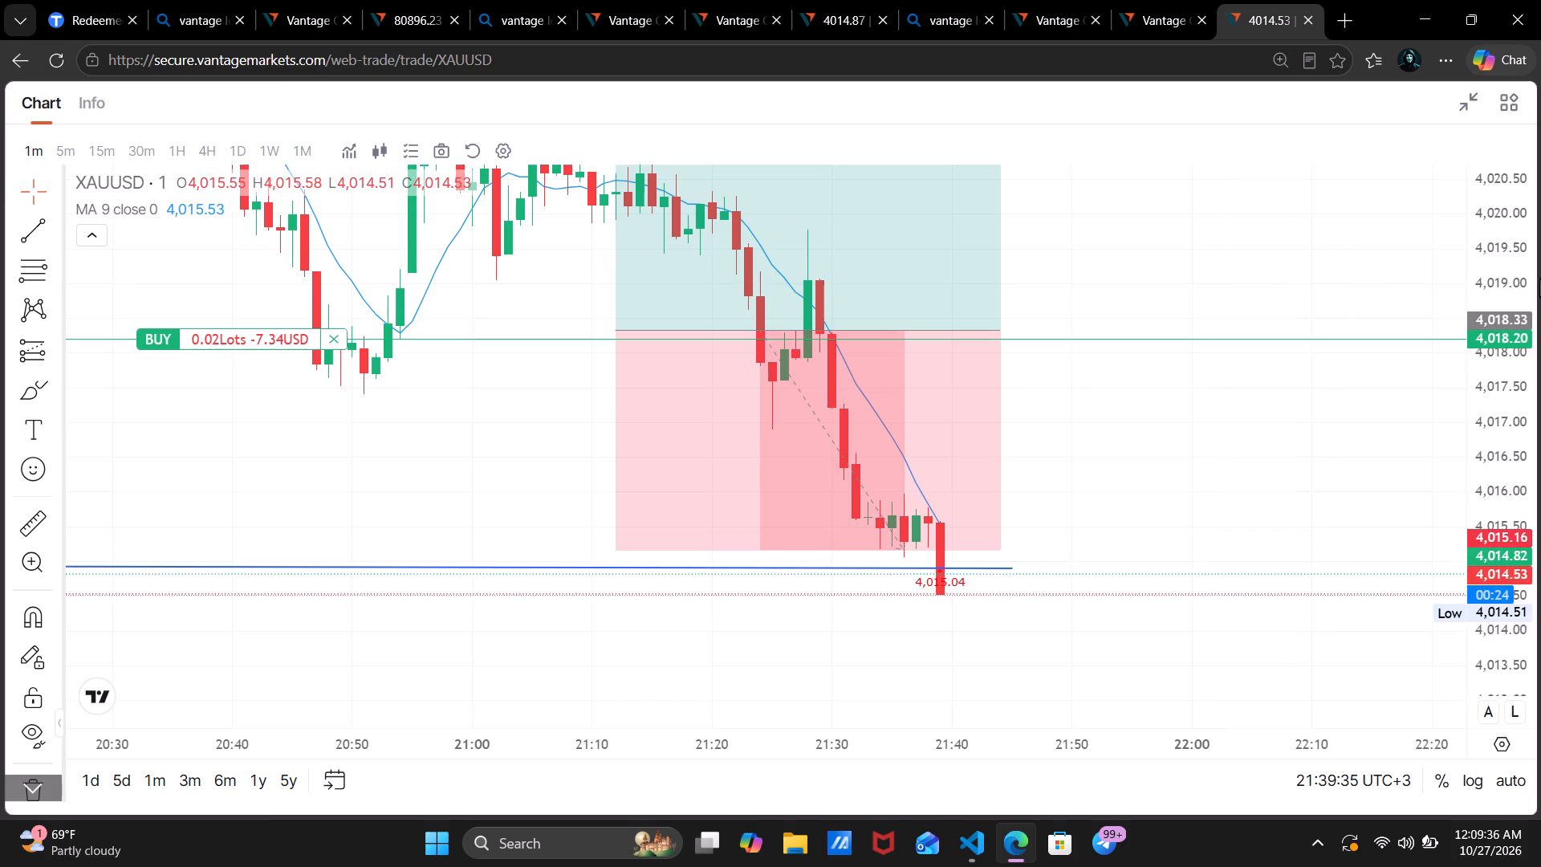
left_click_drag(1515, 230, 1466, 450)
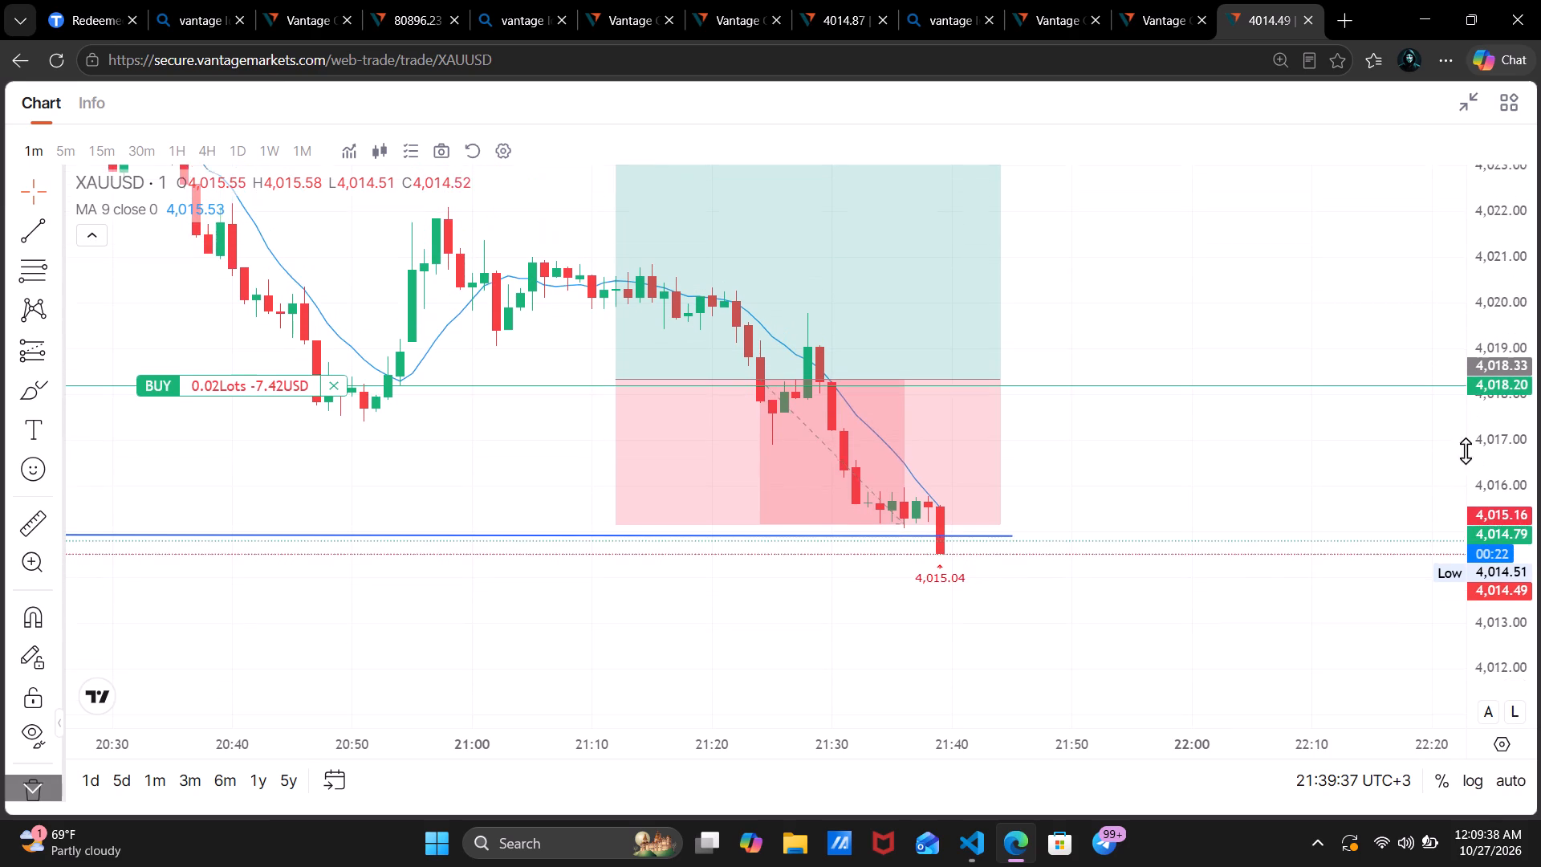
left_click_drag(1466, 450, 1465, 455)
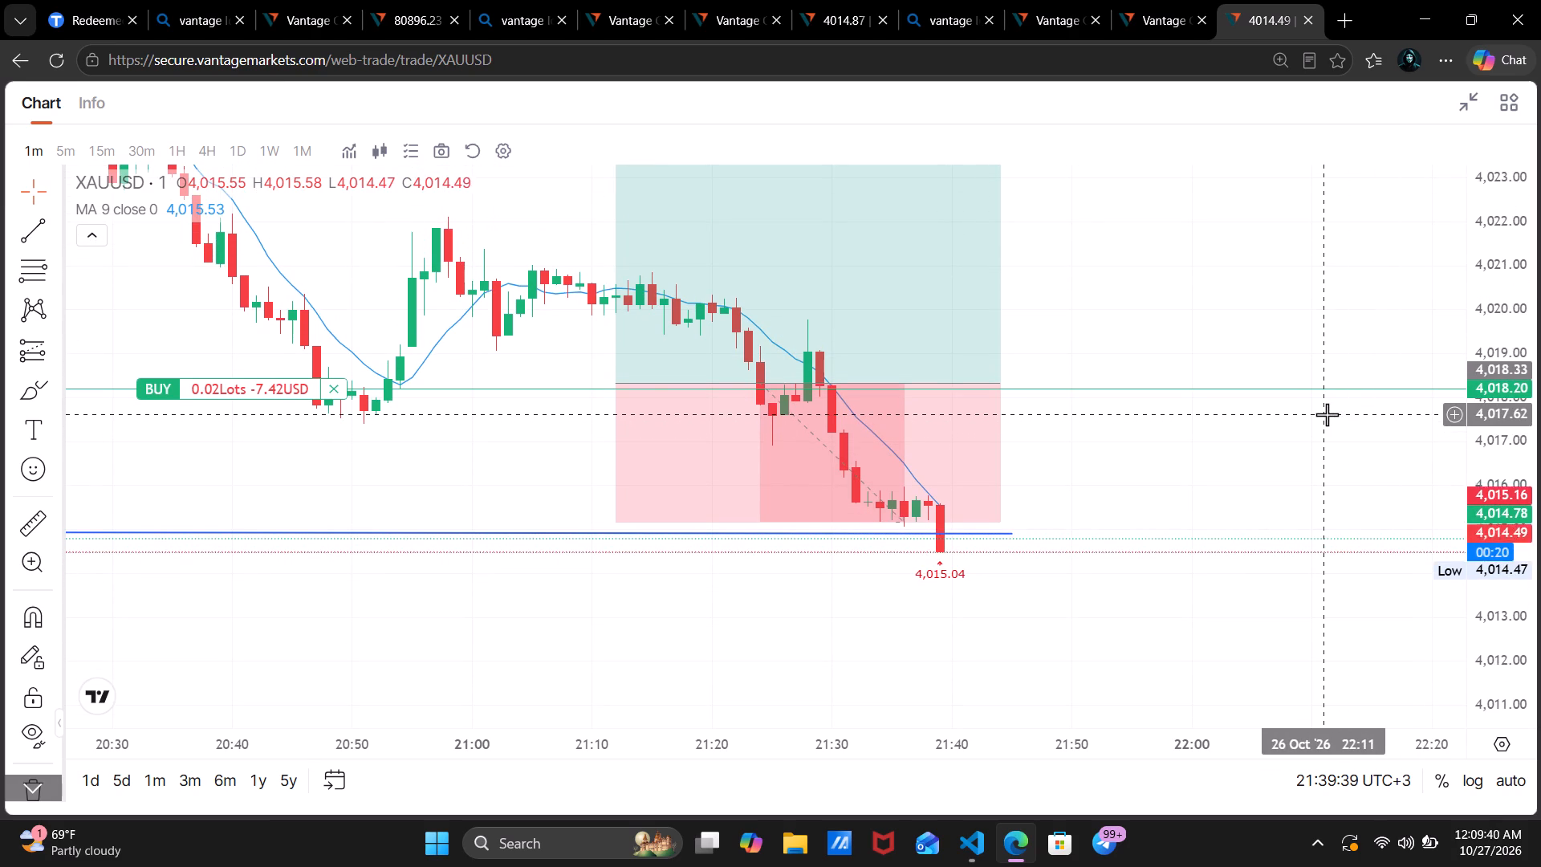
scroll(1327, 414, "down", 2)
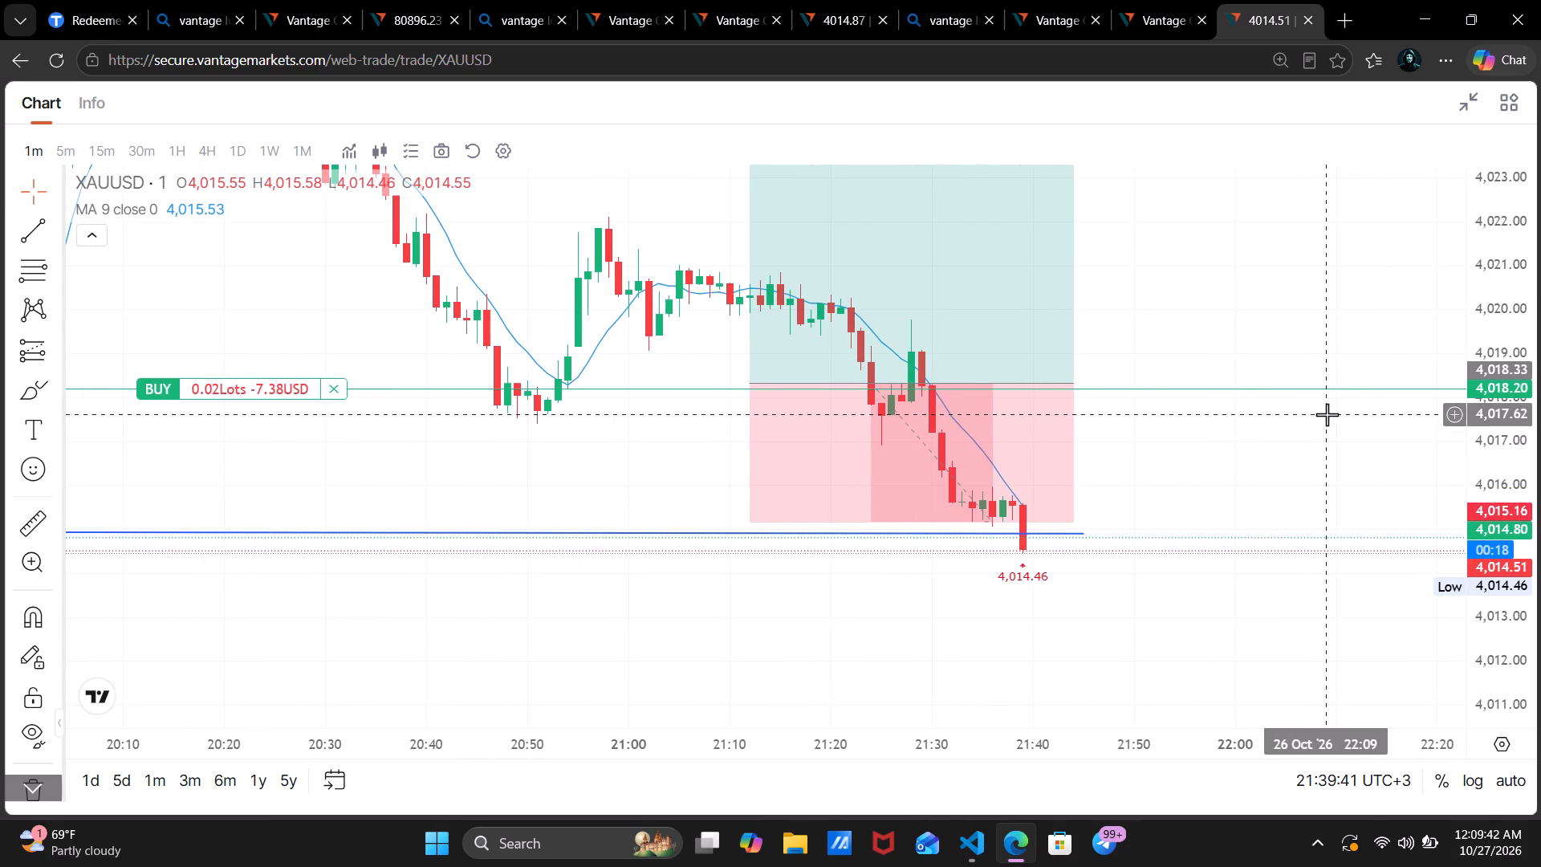
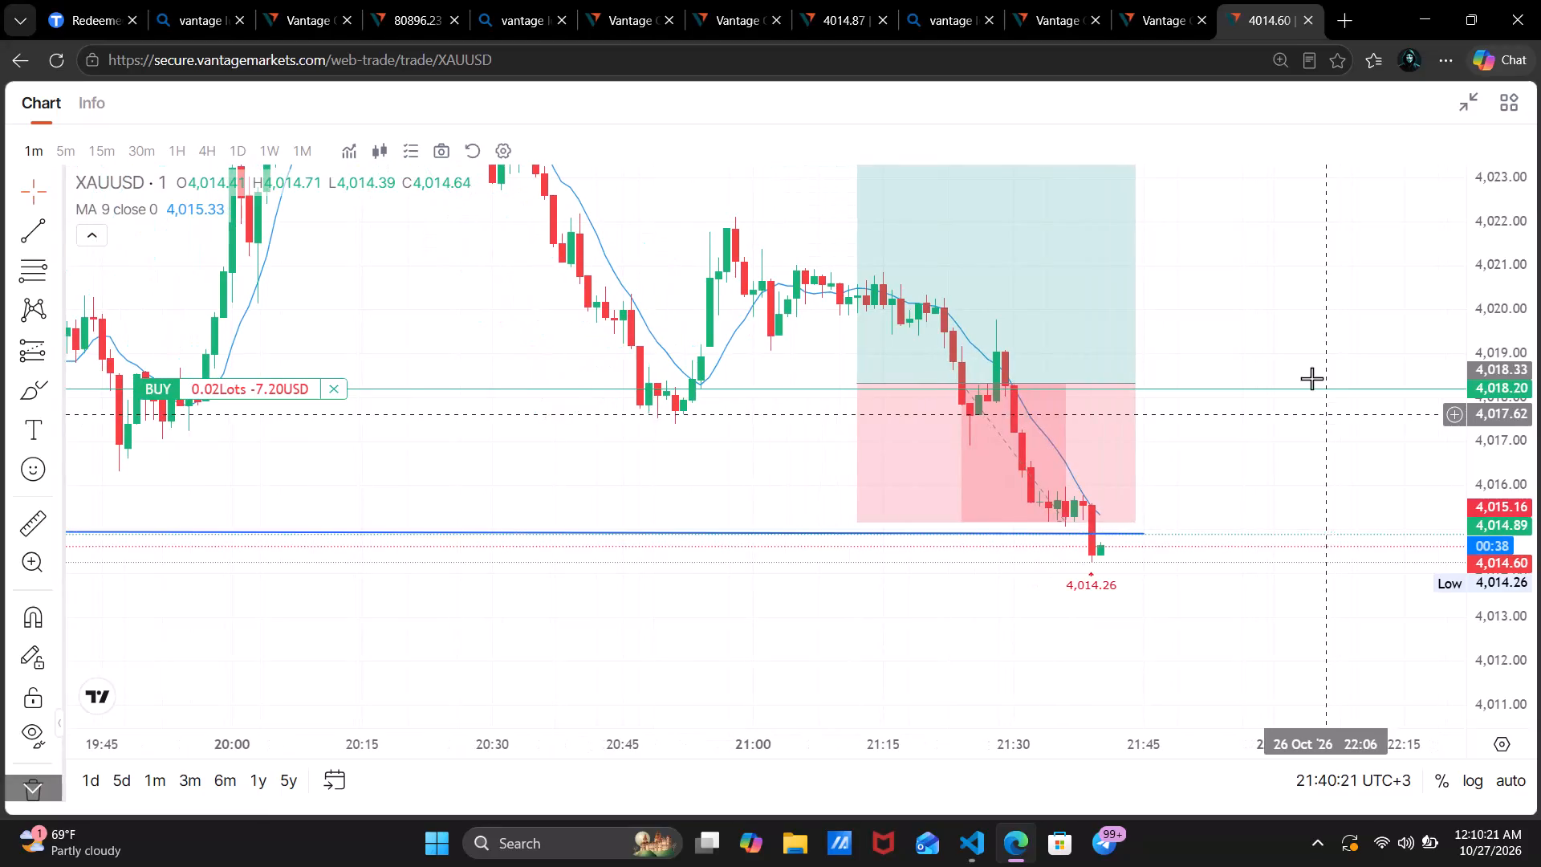
Watch the 21:40 one-minute candle near its close against the blue support line and the long position's stop level.
left_click_drag(1285, 324, 1267, 404)
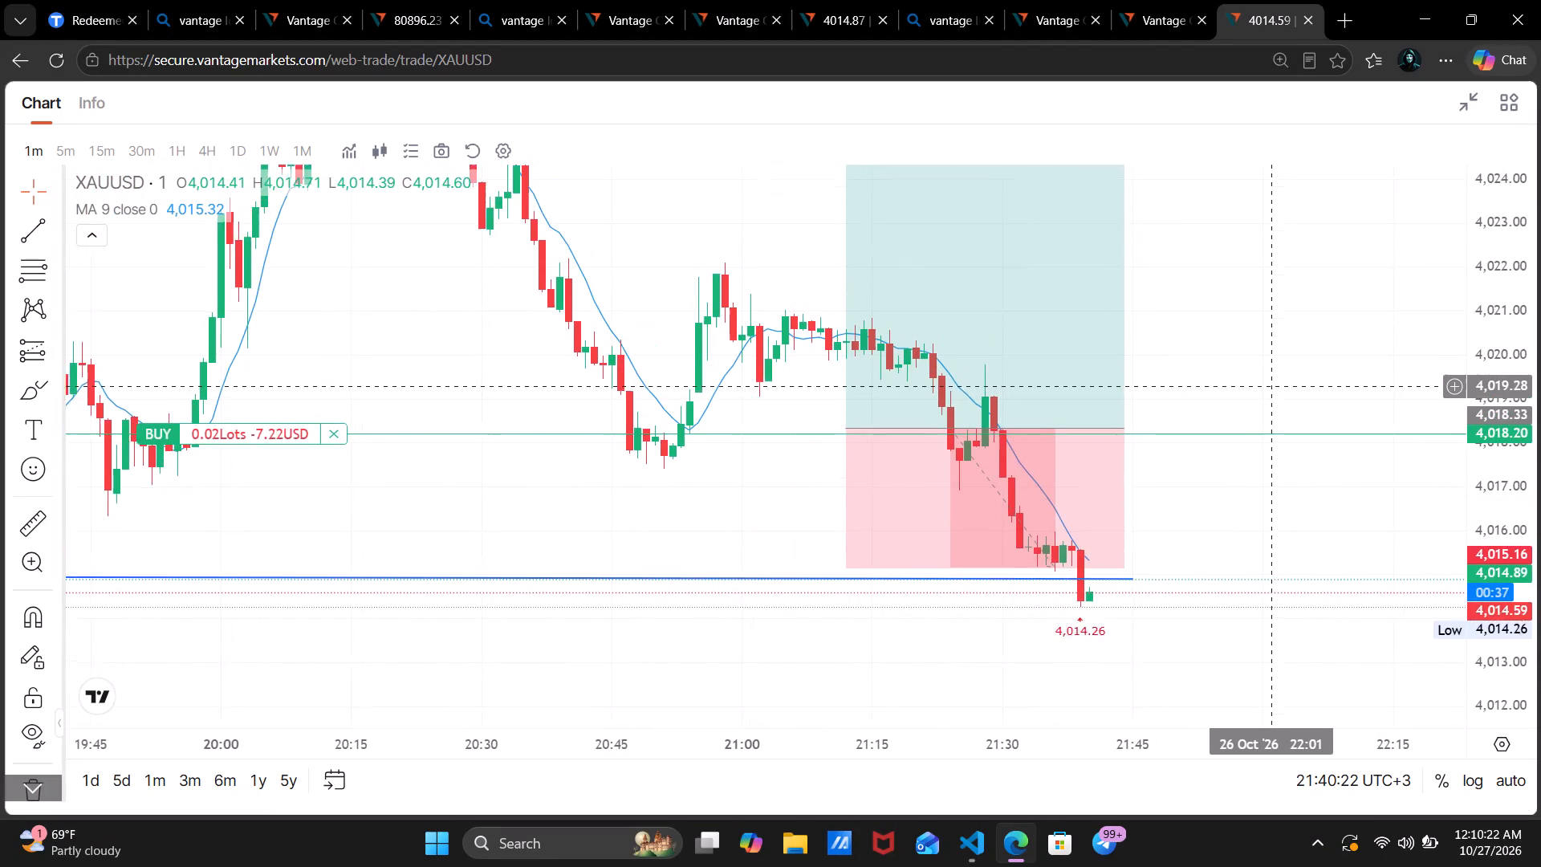
left_click_drag(1267, 404, 1266, 415)
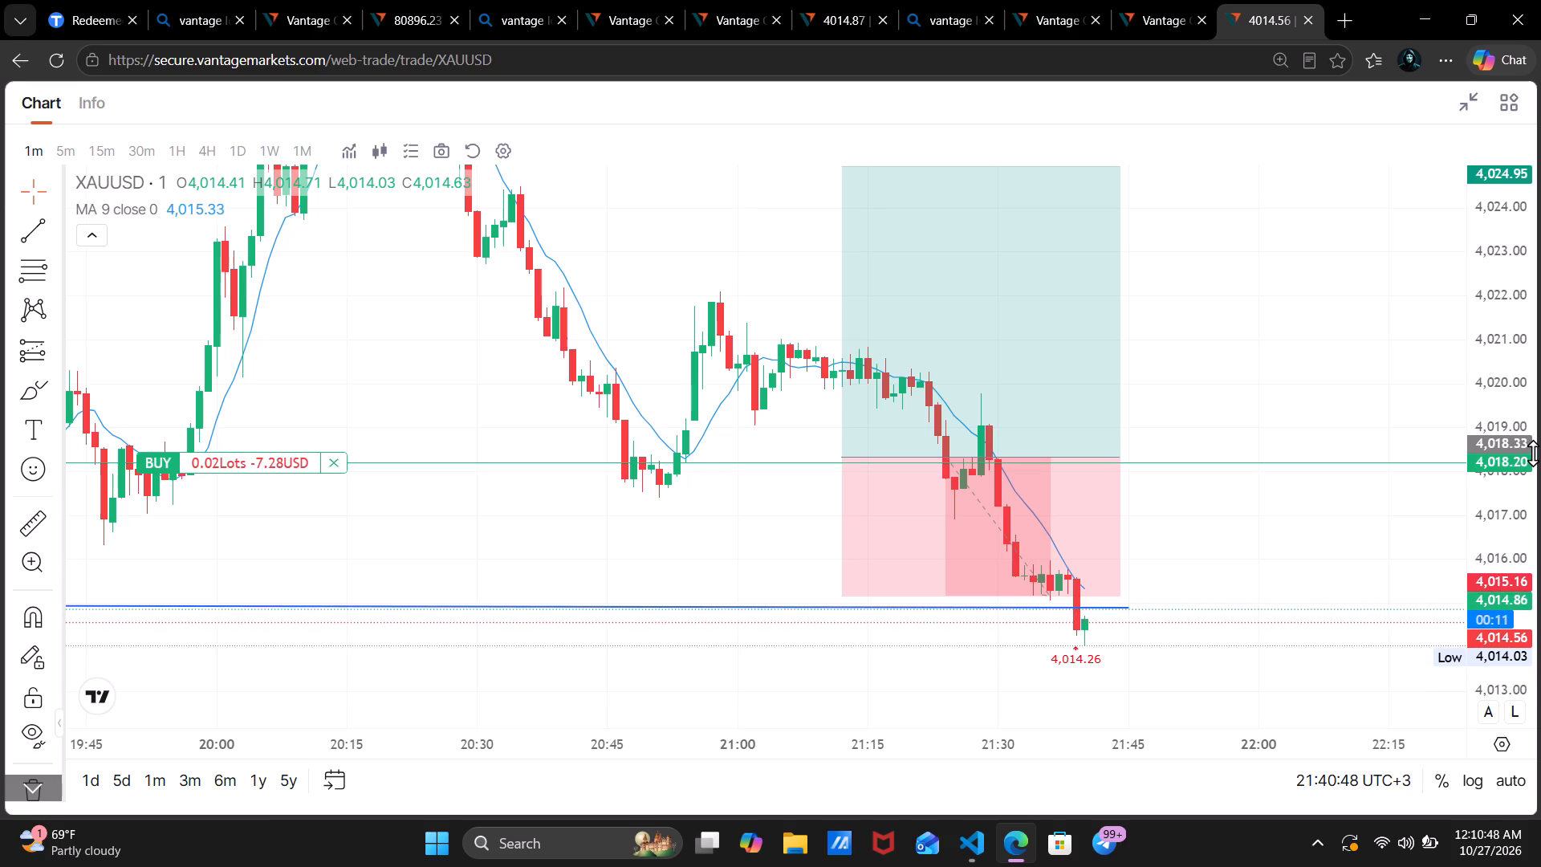
scroll(1292, 348, "down", 3)
scroll(1292, 348, "up", 1)
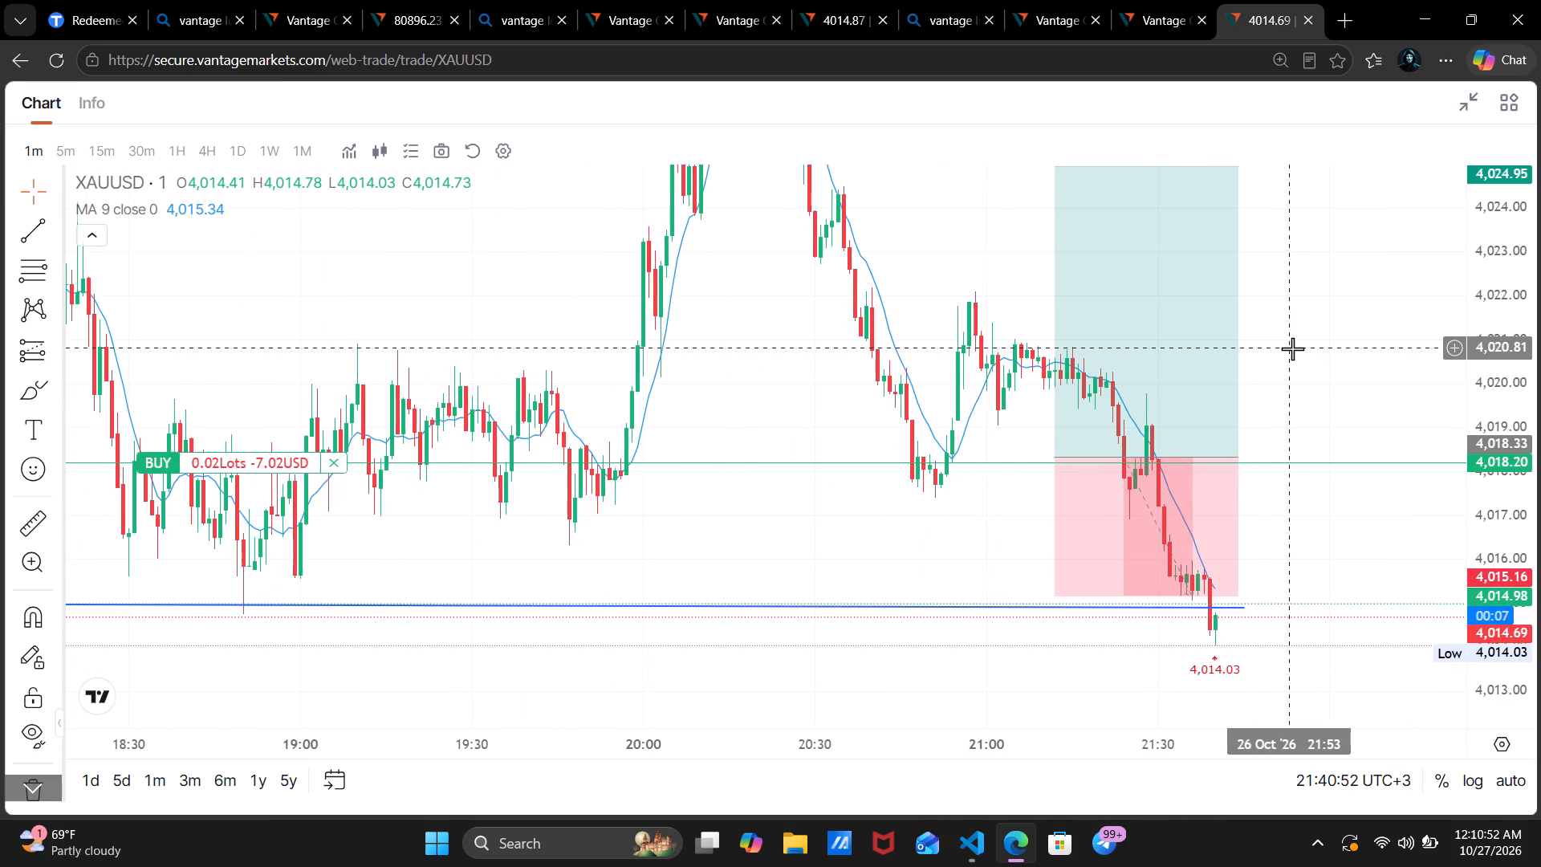
scroll(1292, 348, "up", 3)
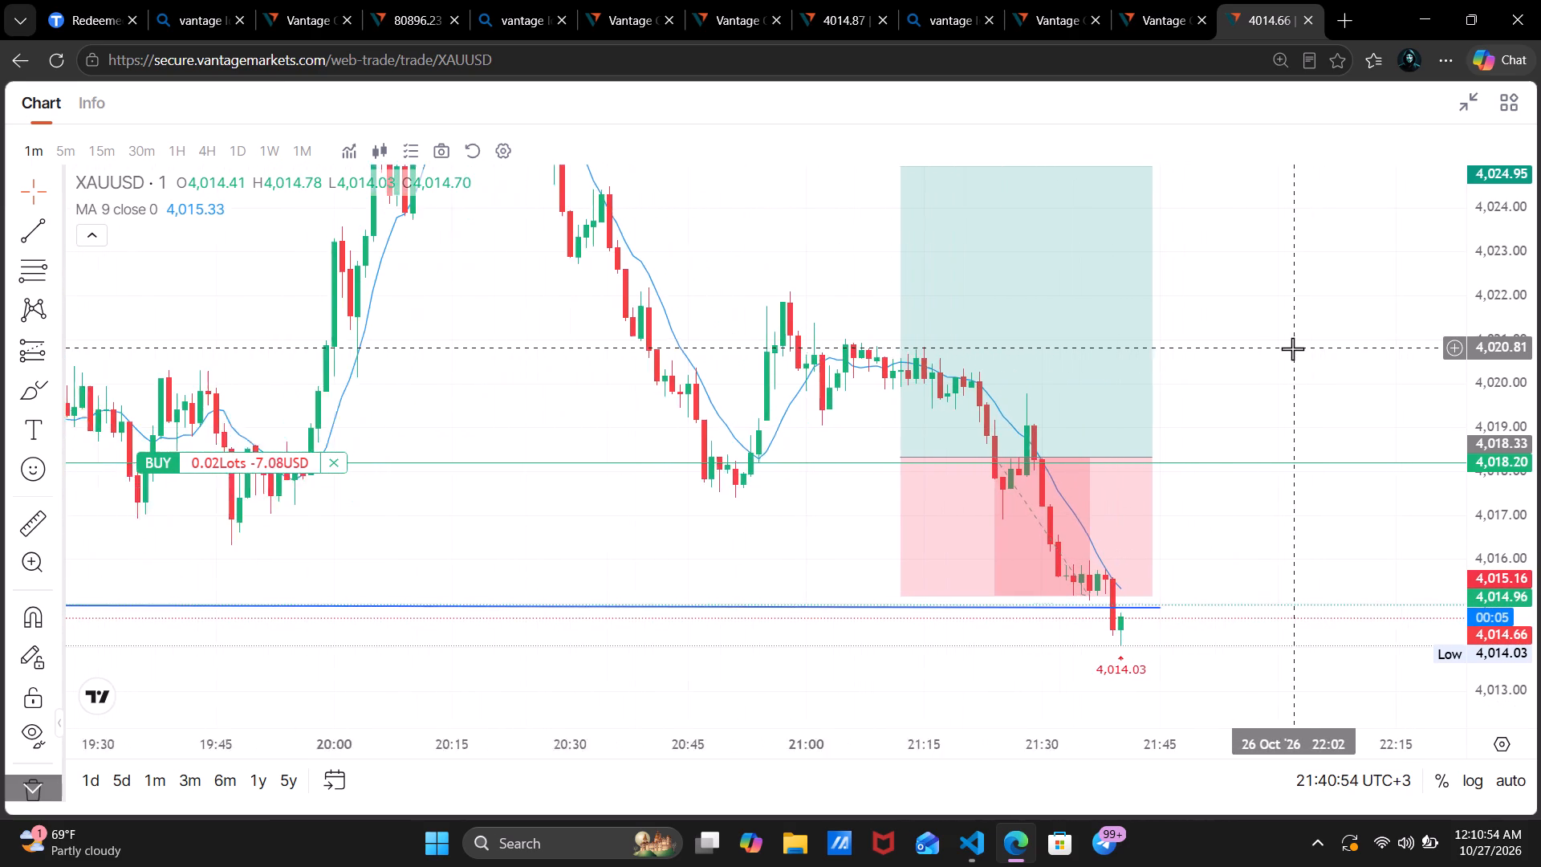
scroll(1292, 348, "up", 5)
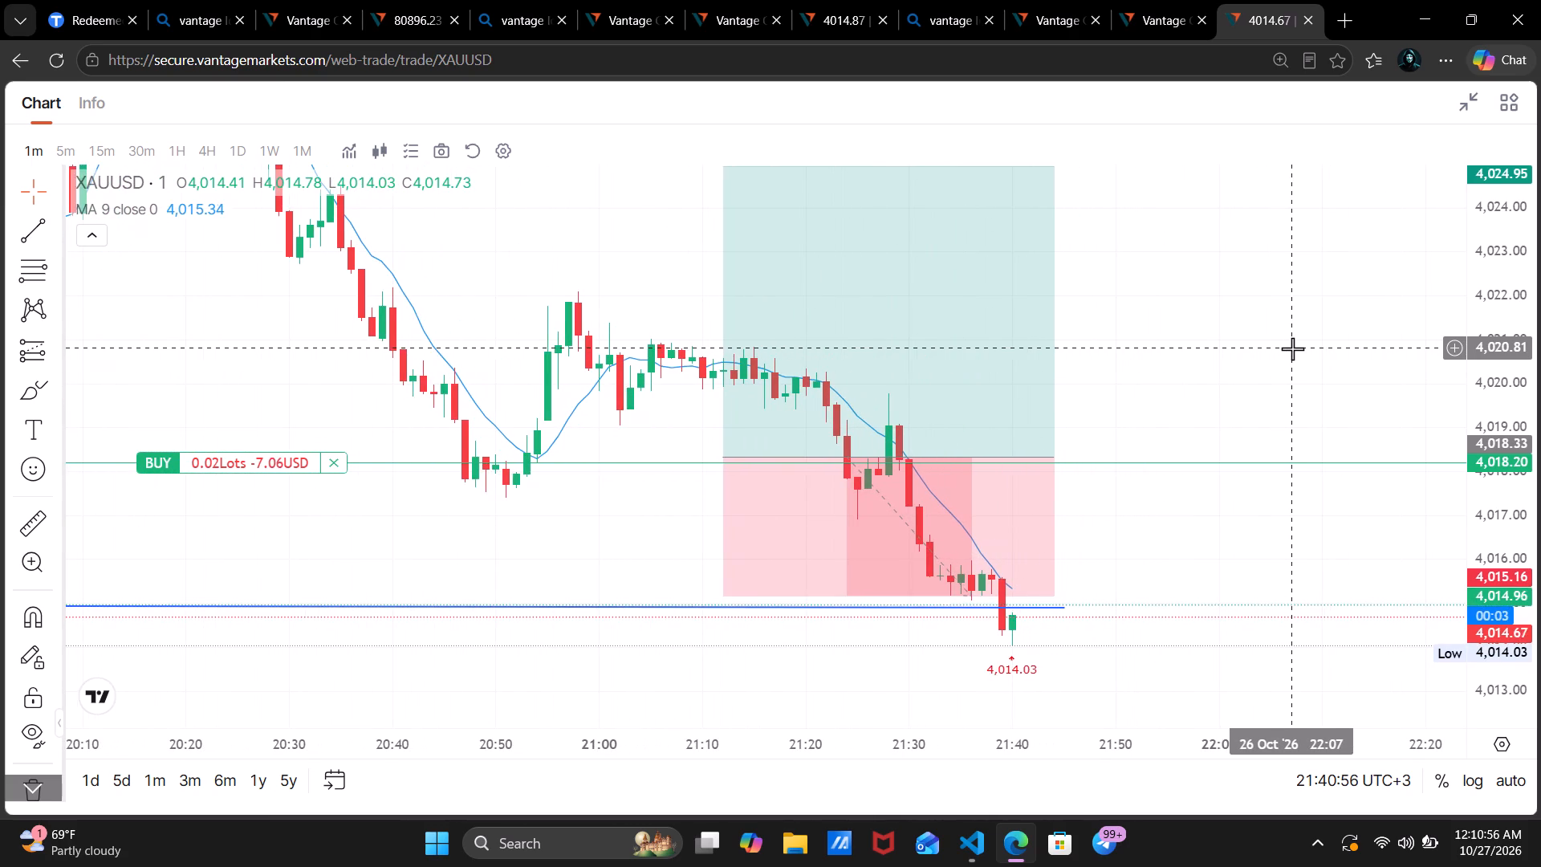
scroll(1292, 348, "up", 2)
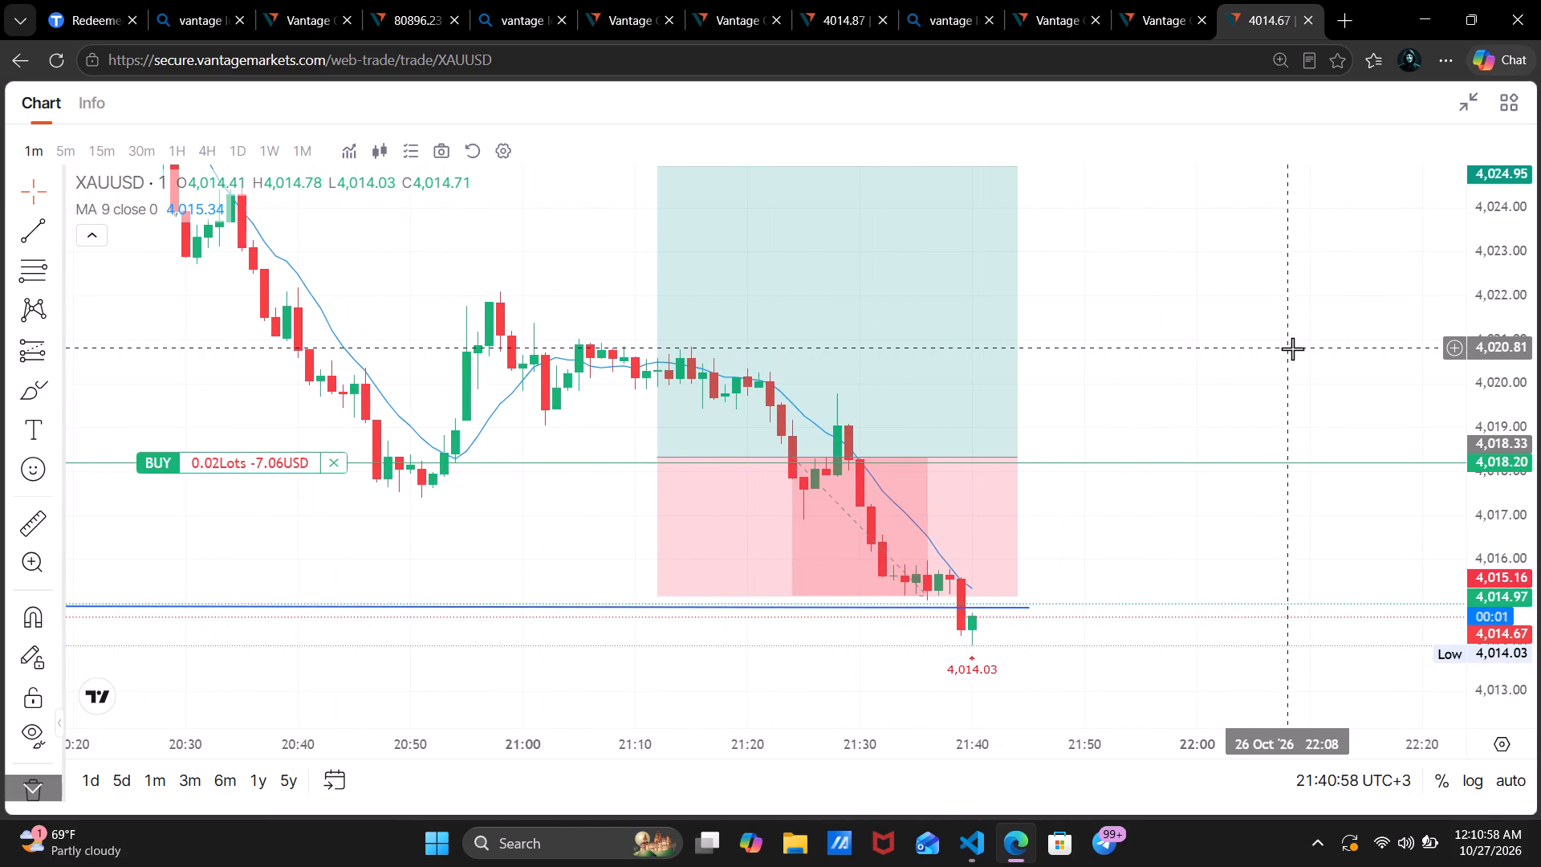
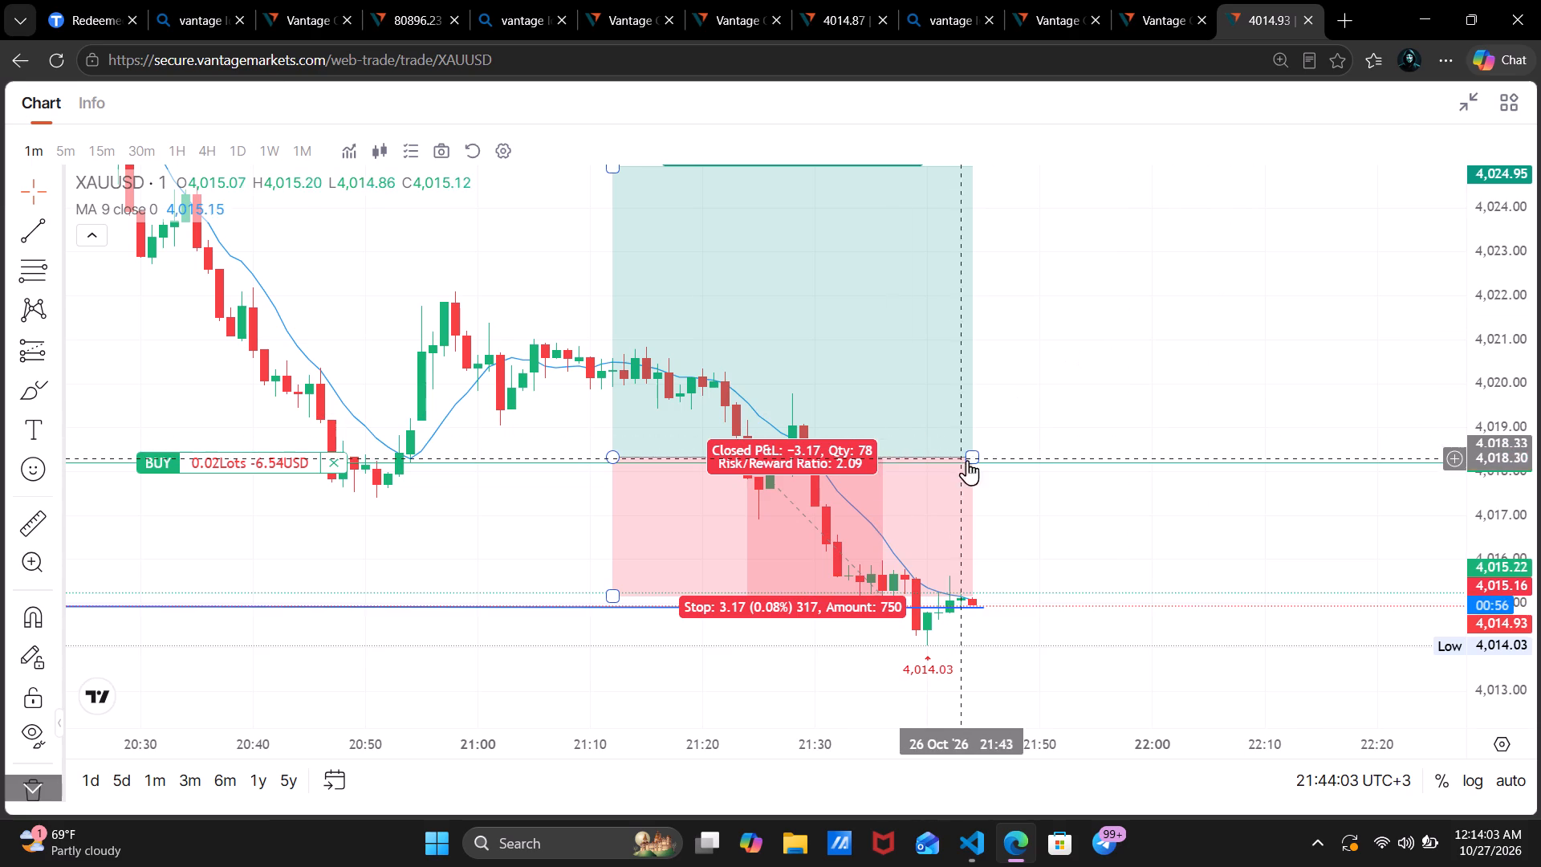
Extend the long position drawing's end time to about 21:51 on the one-minute chart.
left_click_drag(978, 460, 1021, 460)
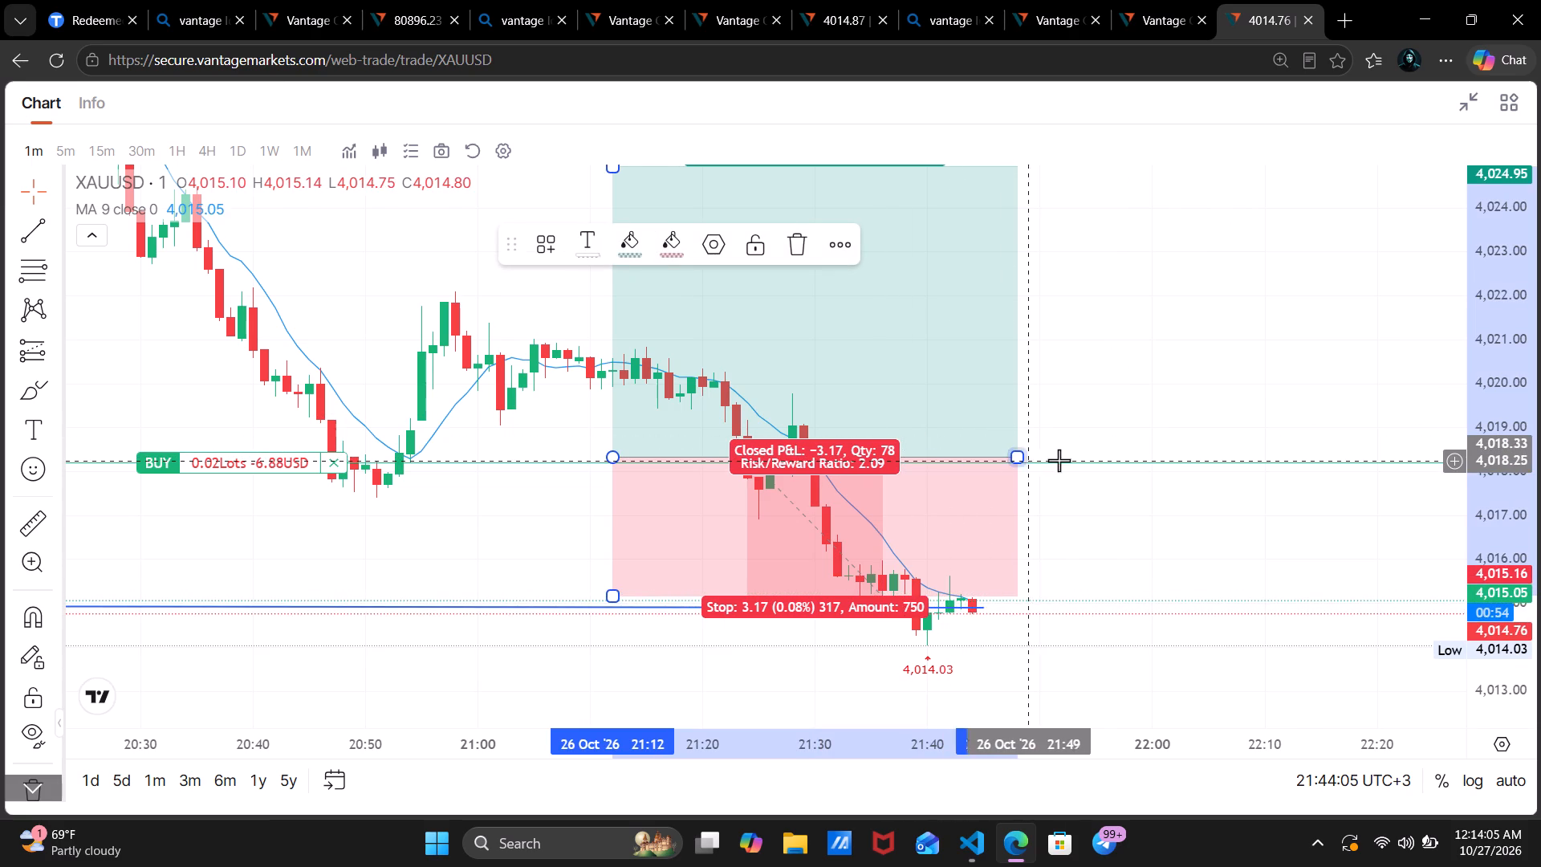
left_click_drag(1018, 458, 1047, 462)
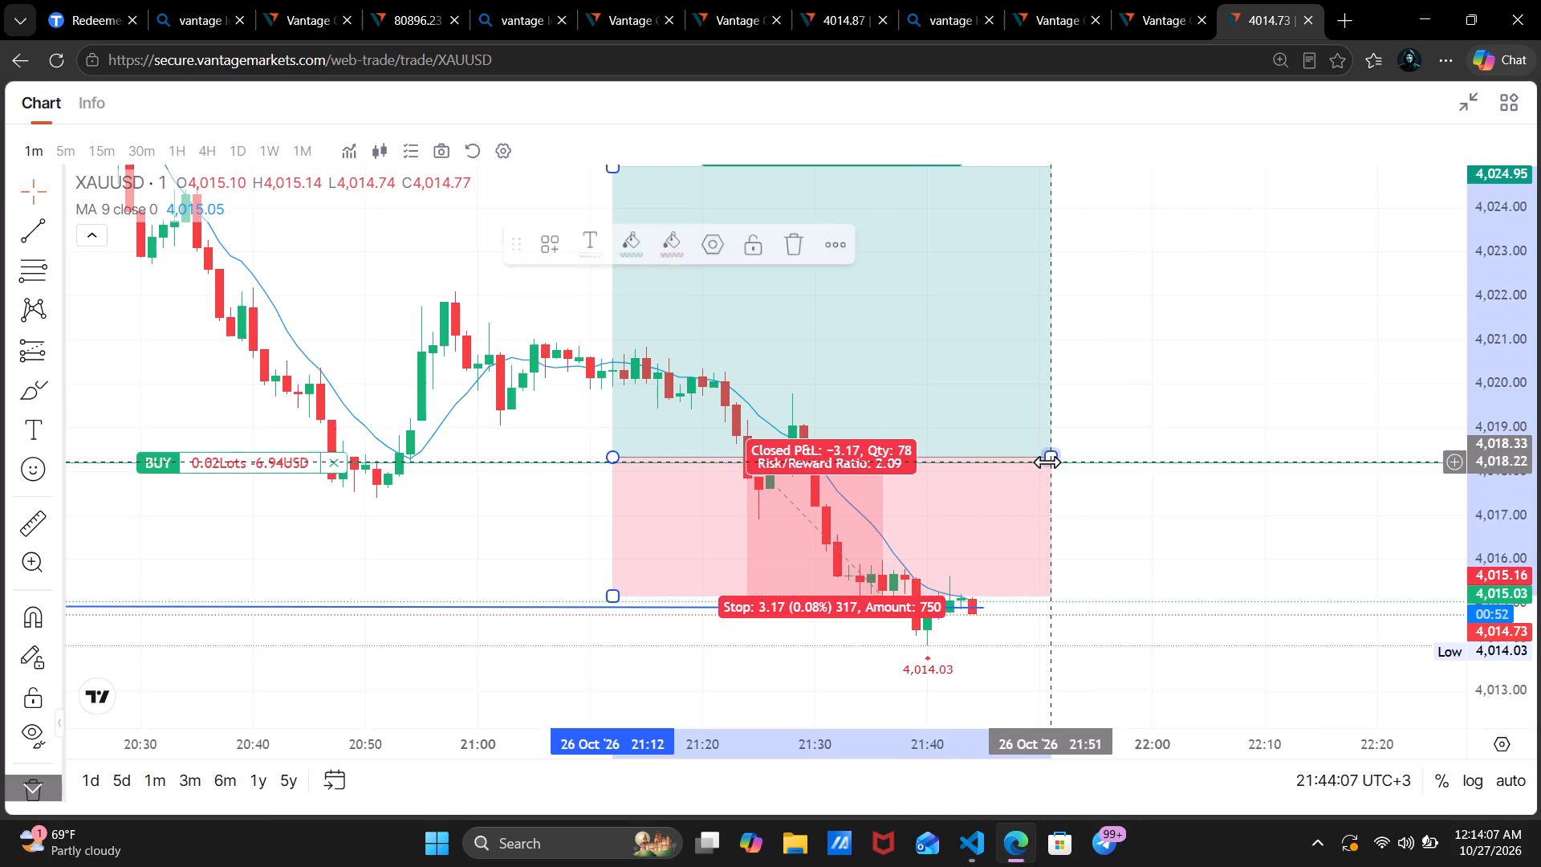
left_click(1117, 465)
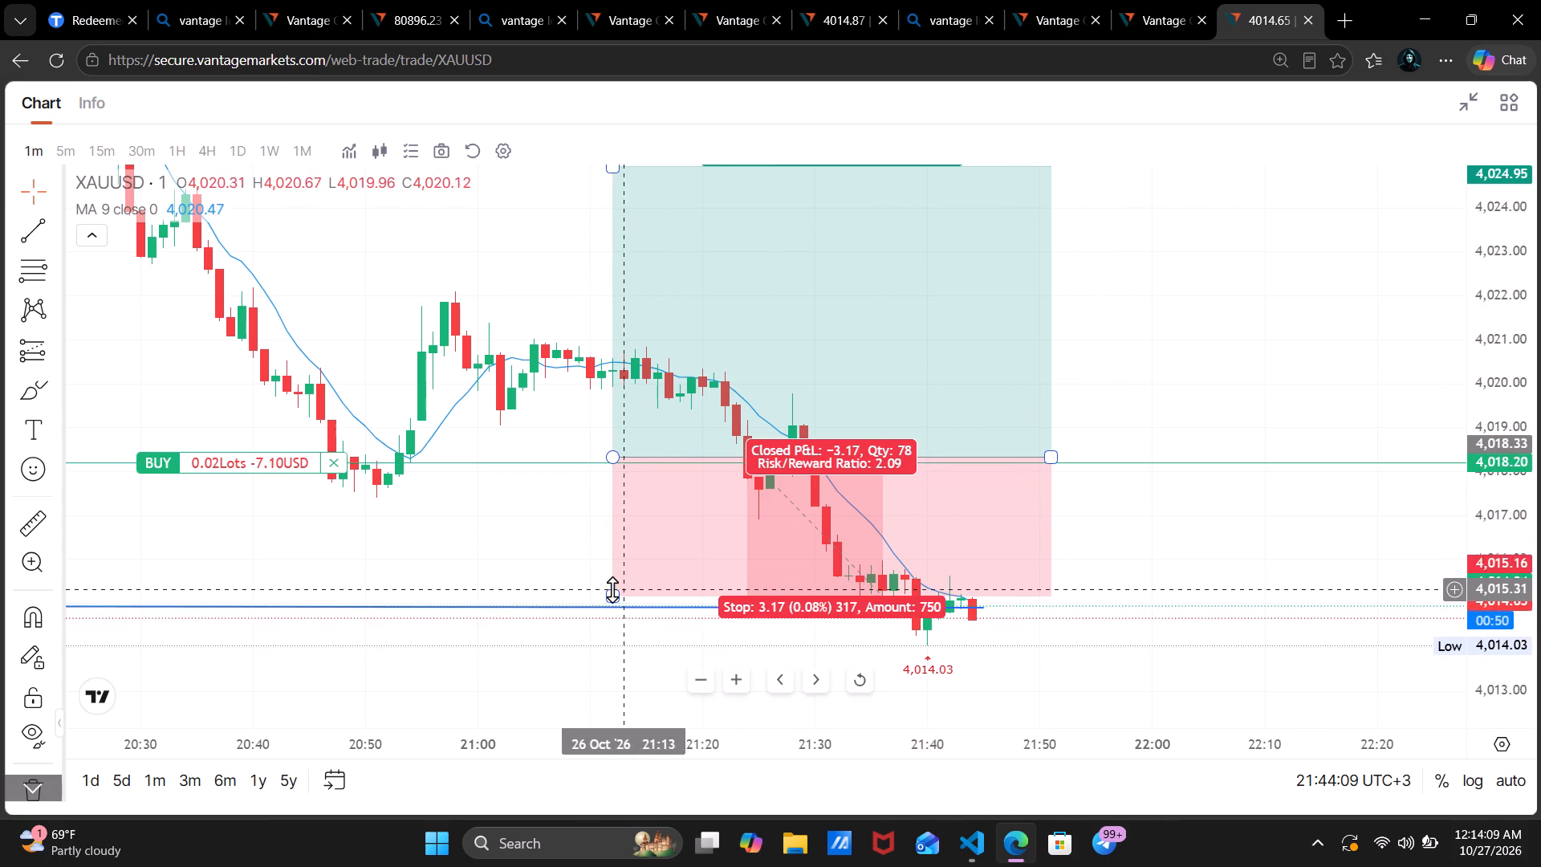
Shift the long position drawing down to entry 4,017.95, target 4,024.57 and stop 4,014.78, just below the blue support line.
left_click_drag(619, 588, 619, 605)
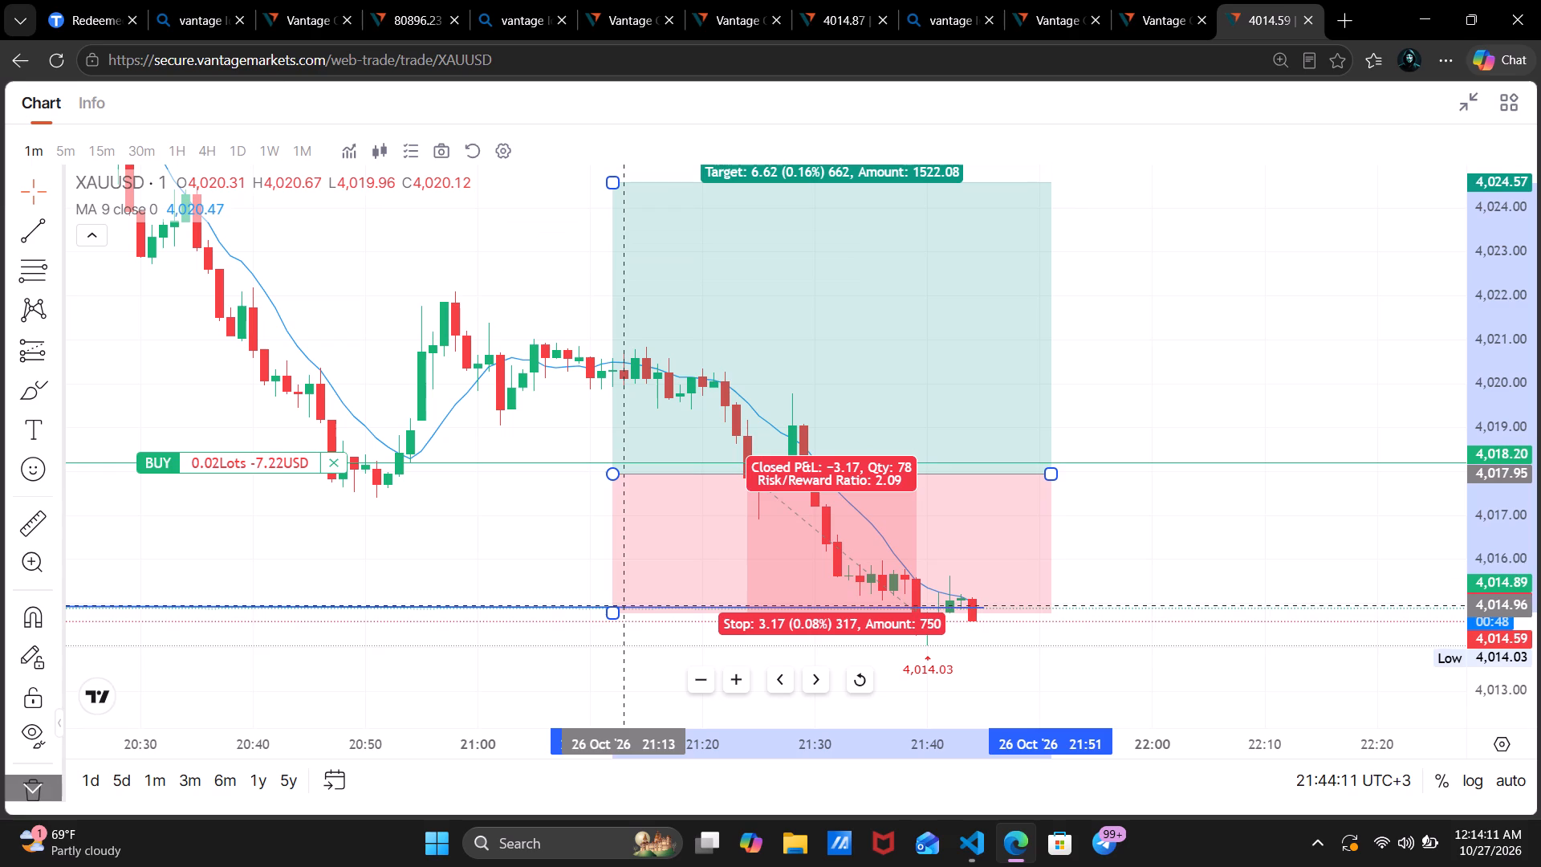
left_click_drag(619, 605, 620, 605)
left_click(1185, 572)
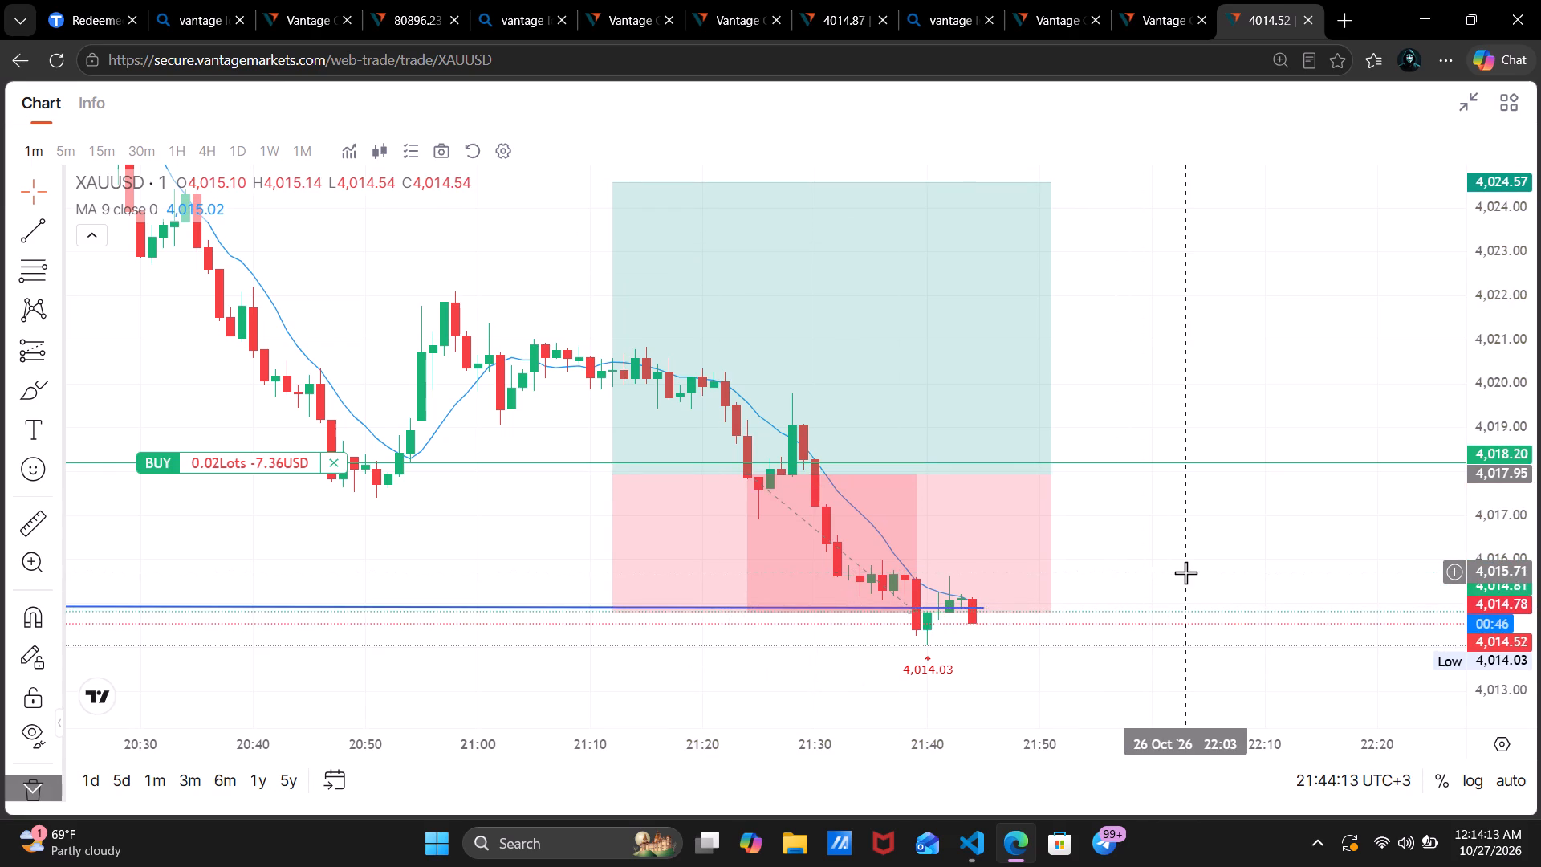
scroll(1185, 572, "up", 1)
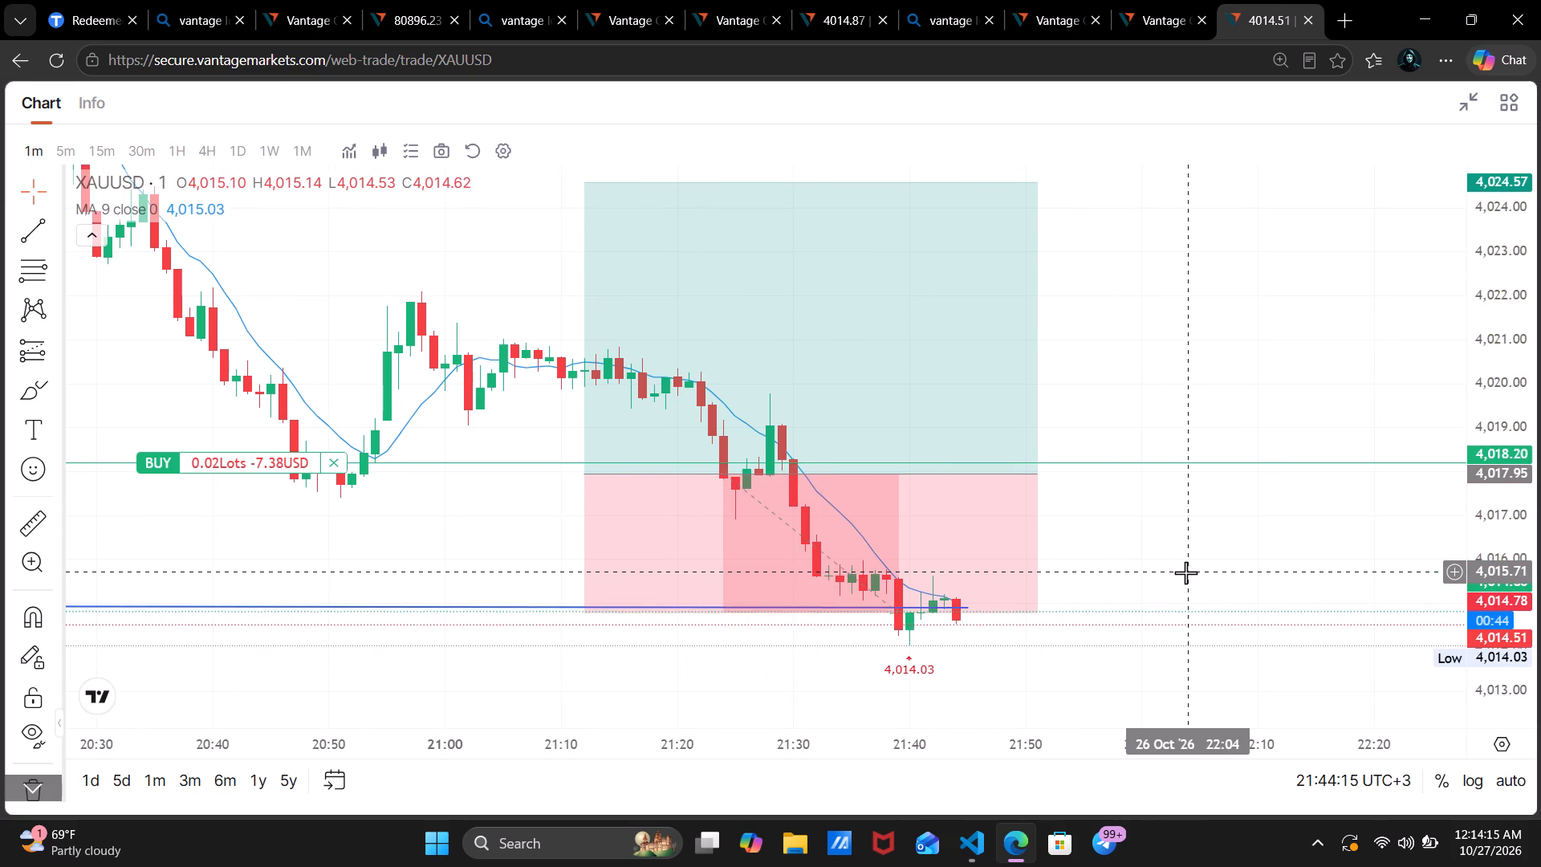
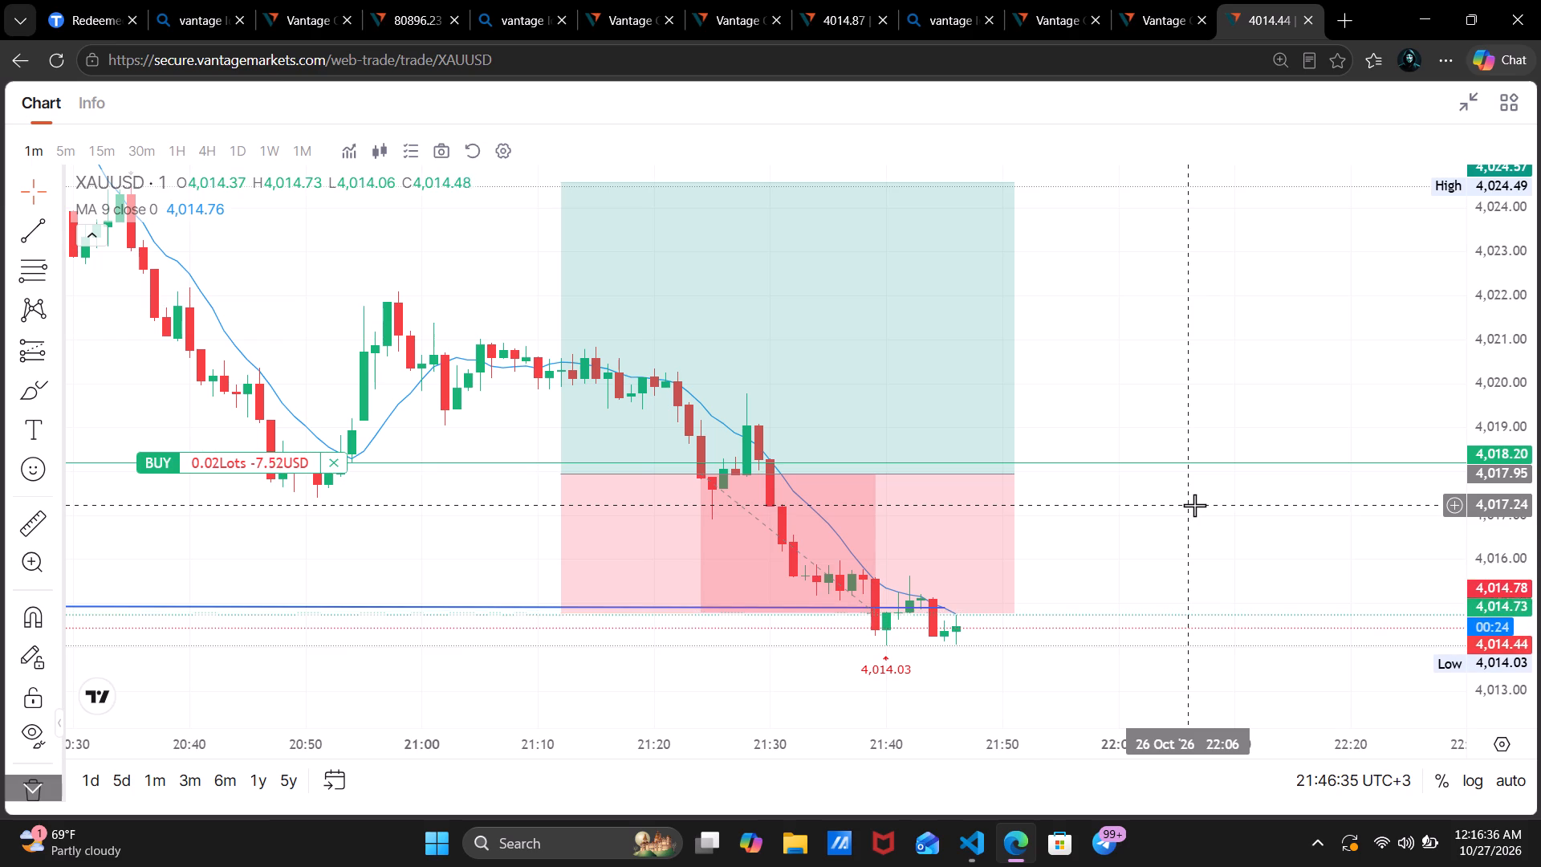
Examine XAUUSD's one-minute price action around the blue support line and the long position drawing, against both earlier and recent candles.
scroll(1194, 505, "down", 9)
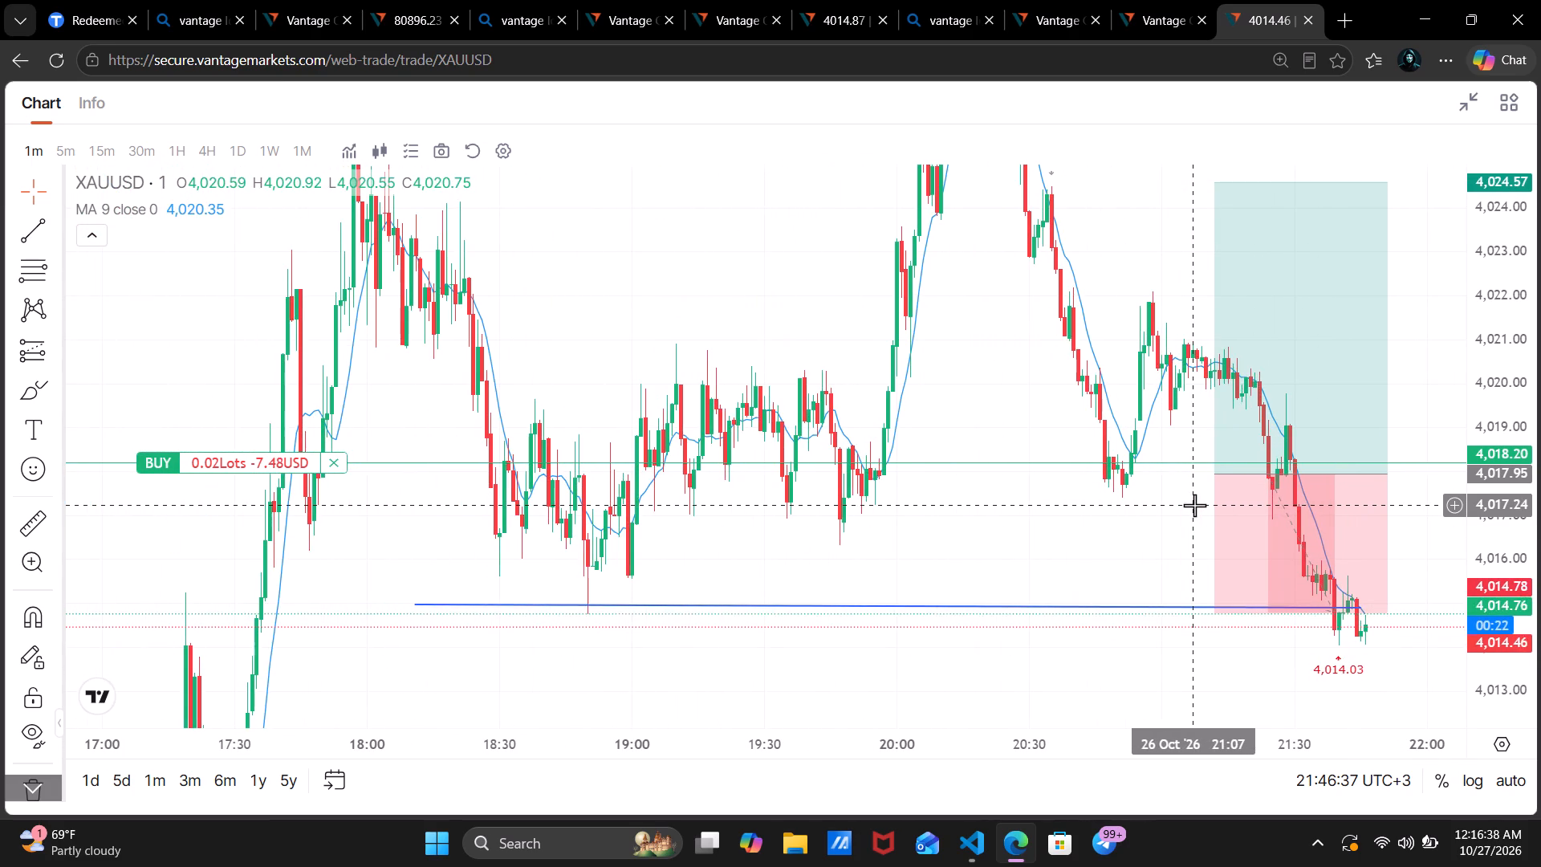
scroll(1194, 505, "up", 7)
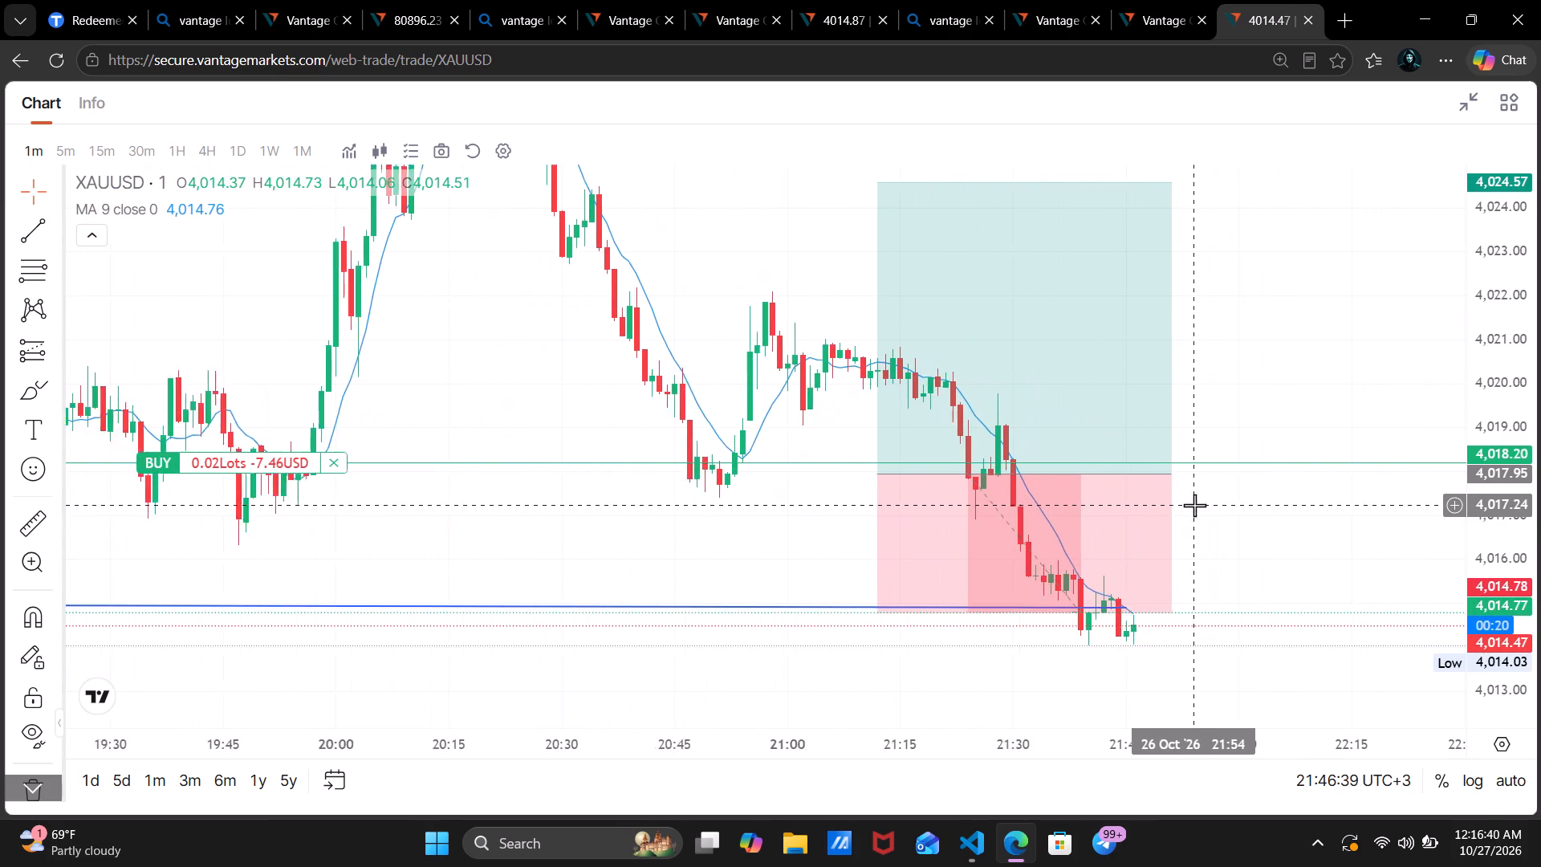
scroll(1194, 505, "up", 2)
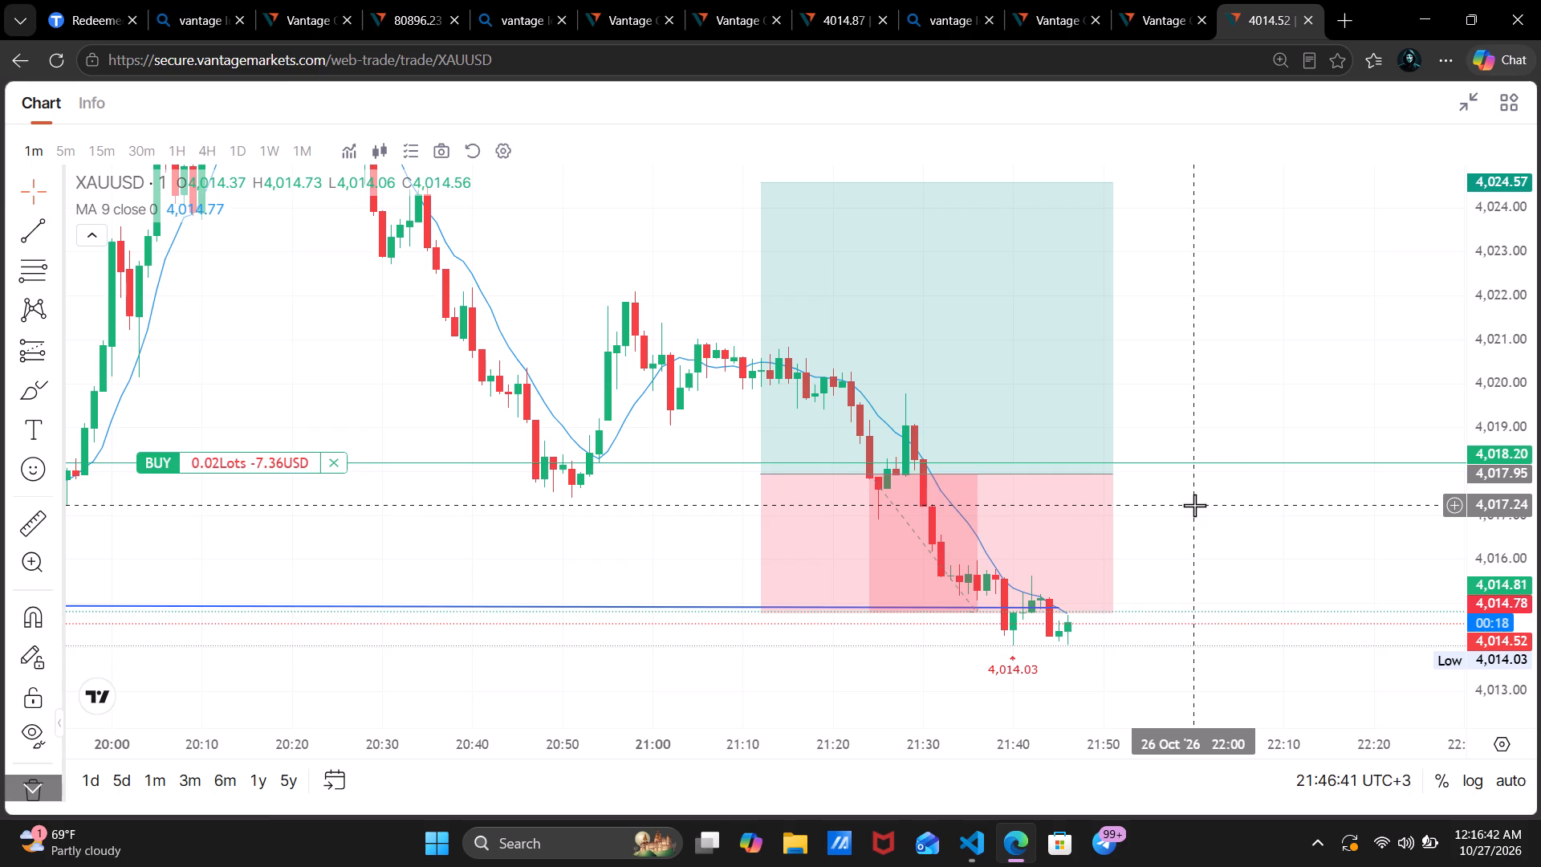
scroll(1194, 505, "down", 13)
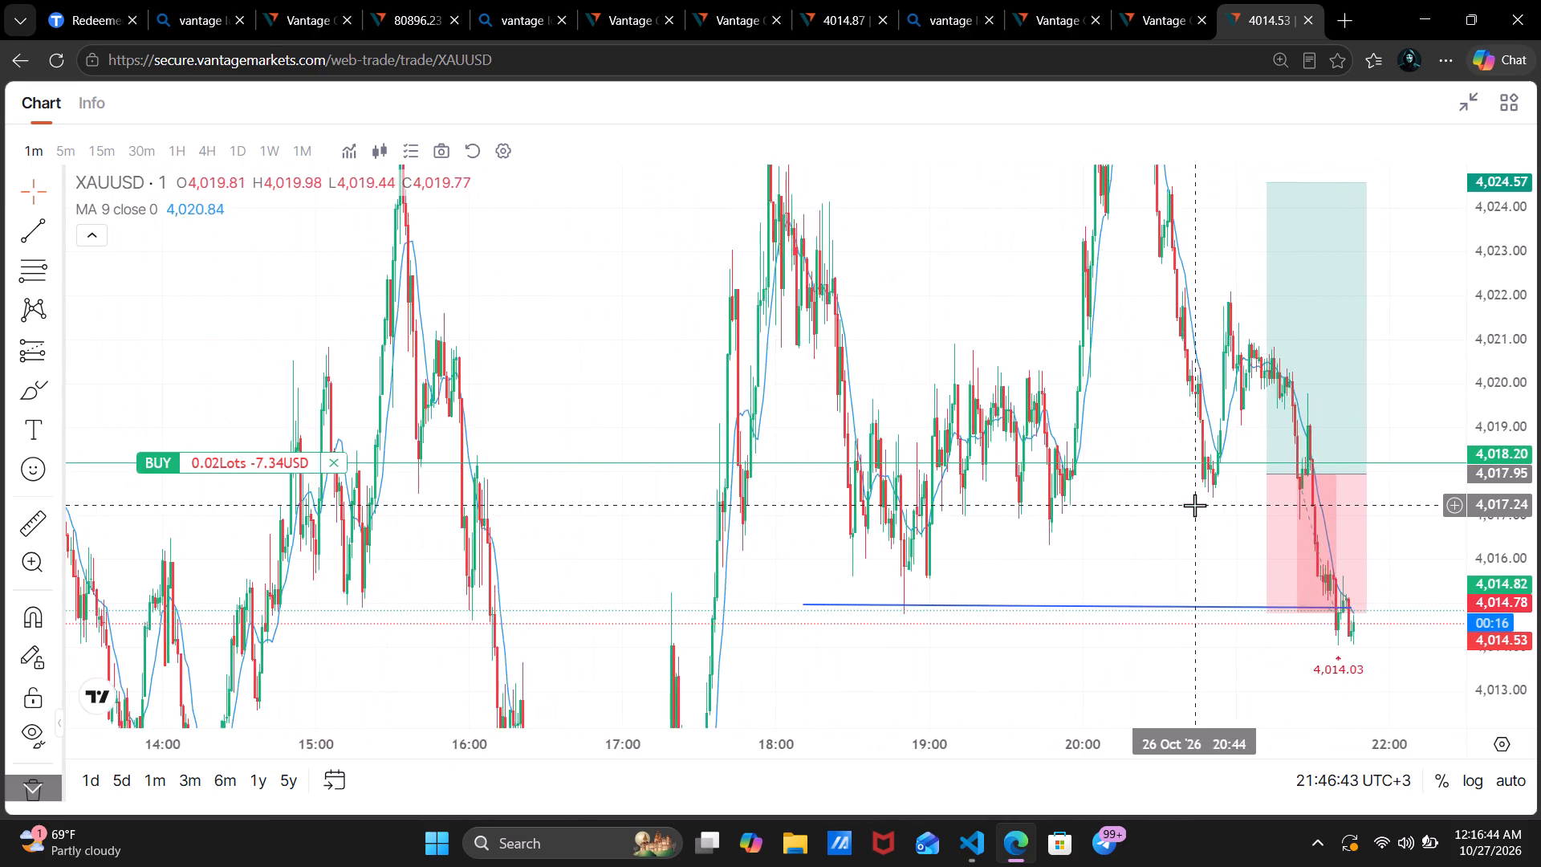
scroll(1194, 505, "down", 1)
scroll(1194, 505, "up", 8)
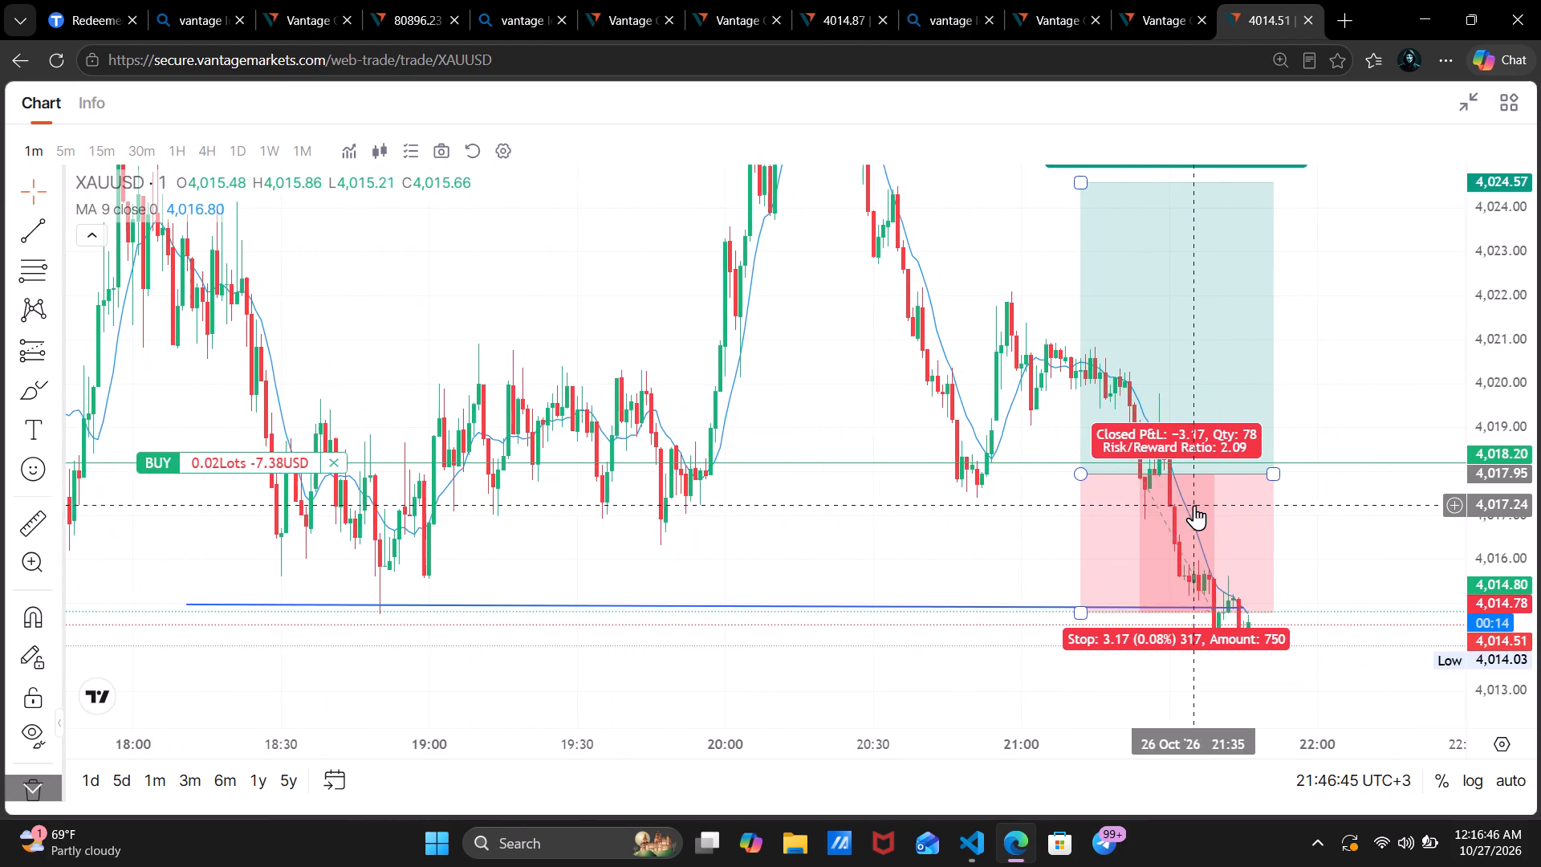
scroll(1269, 438, "up", 10)
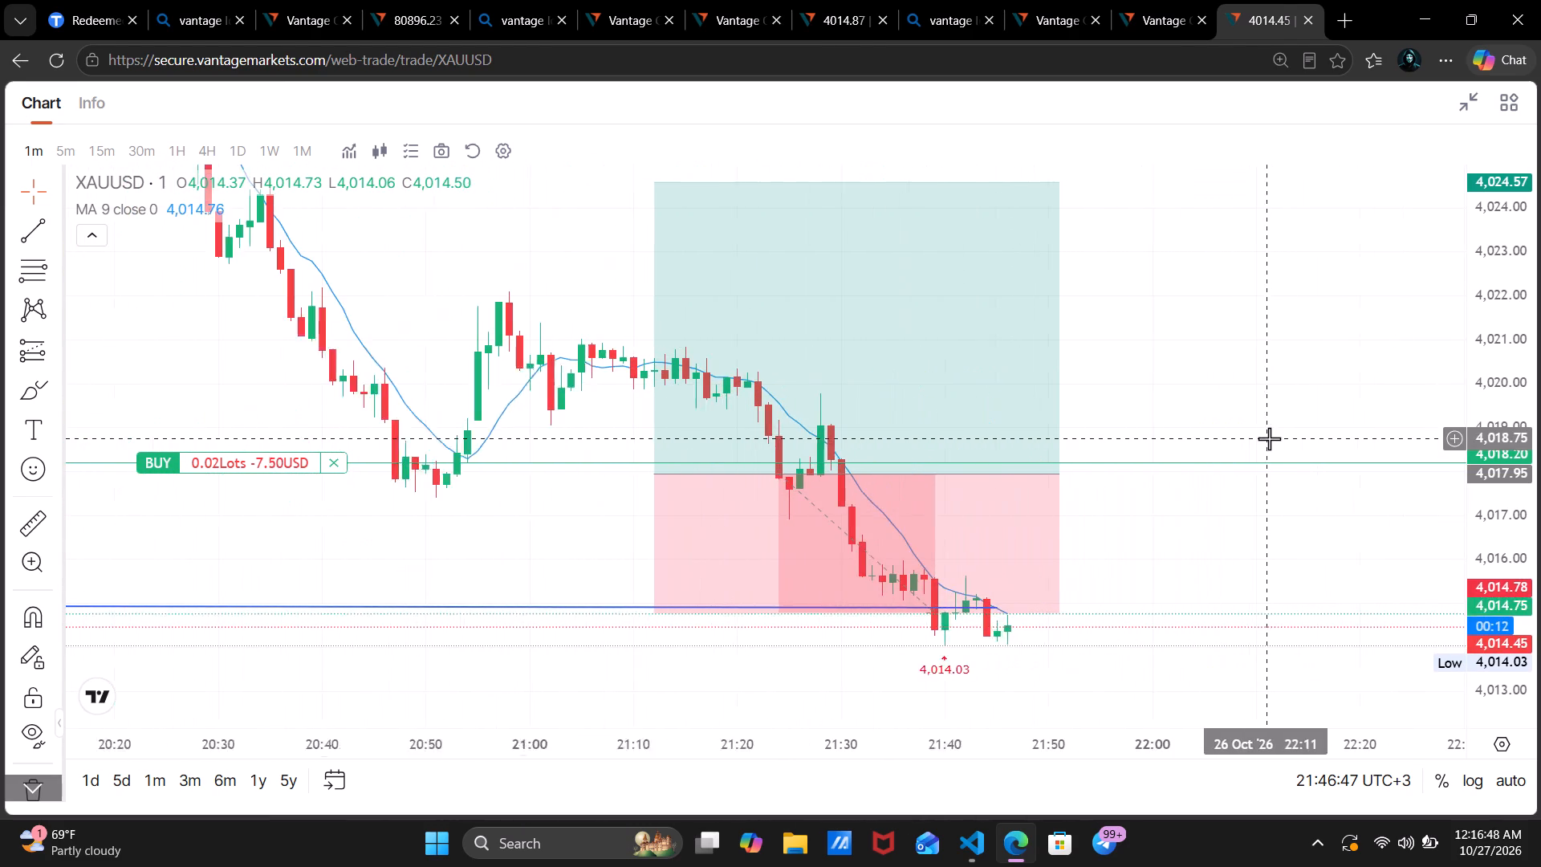
scroll(1123, 618, "down", 2)
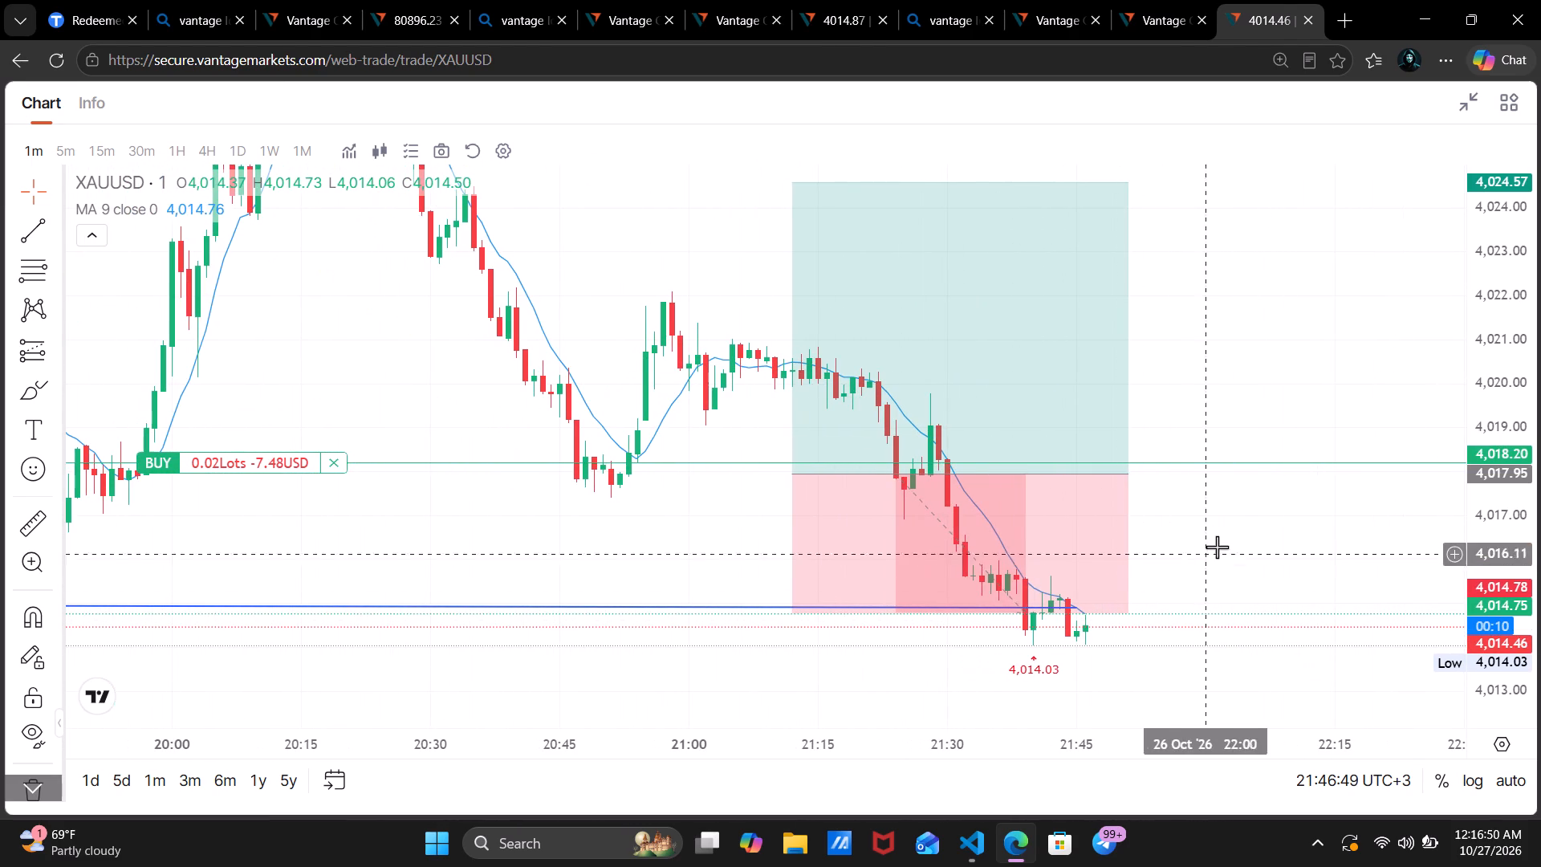
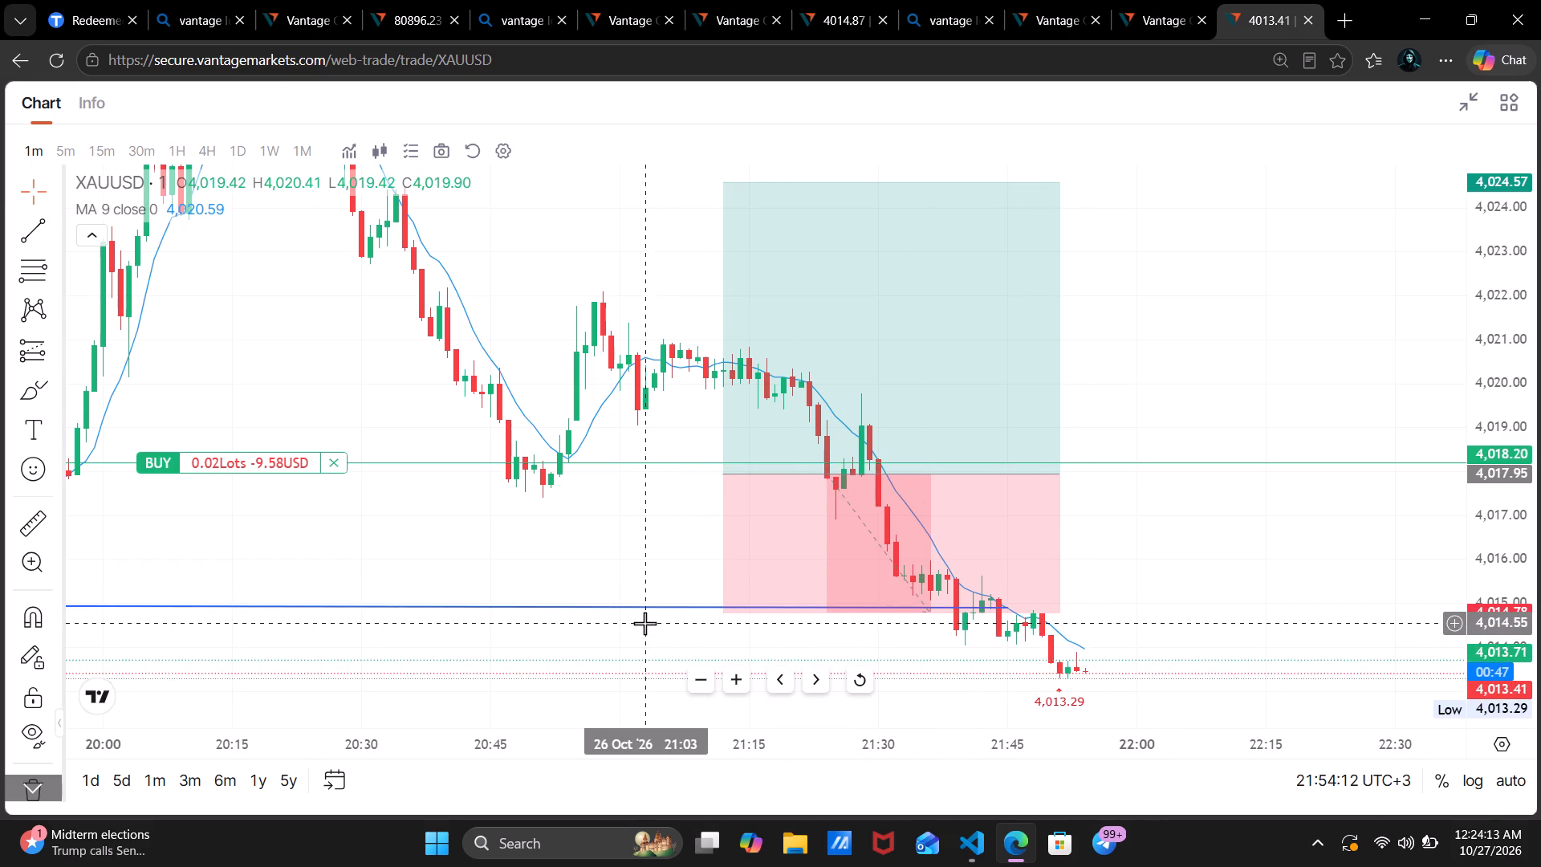
Examine XAUUSD's recent one-minute candles against the long position drawing's stop level, the blue support line and the preceding decline.
scroll(599, 591, "up", 1)
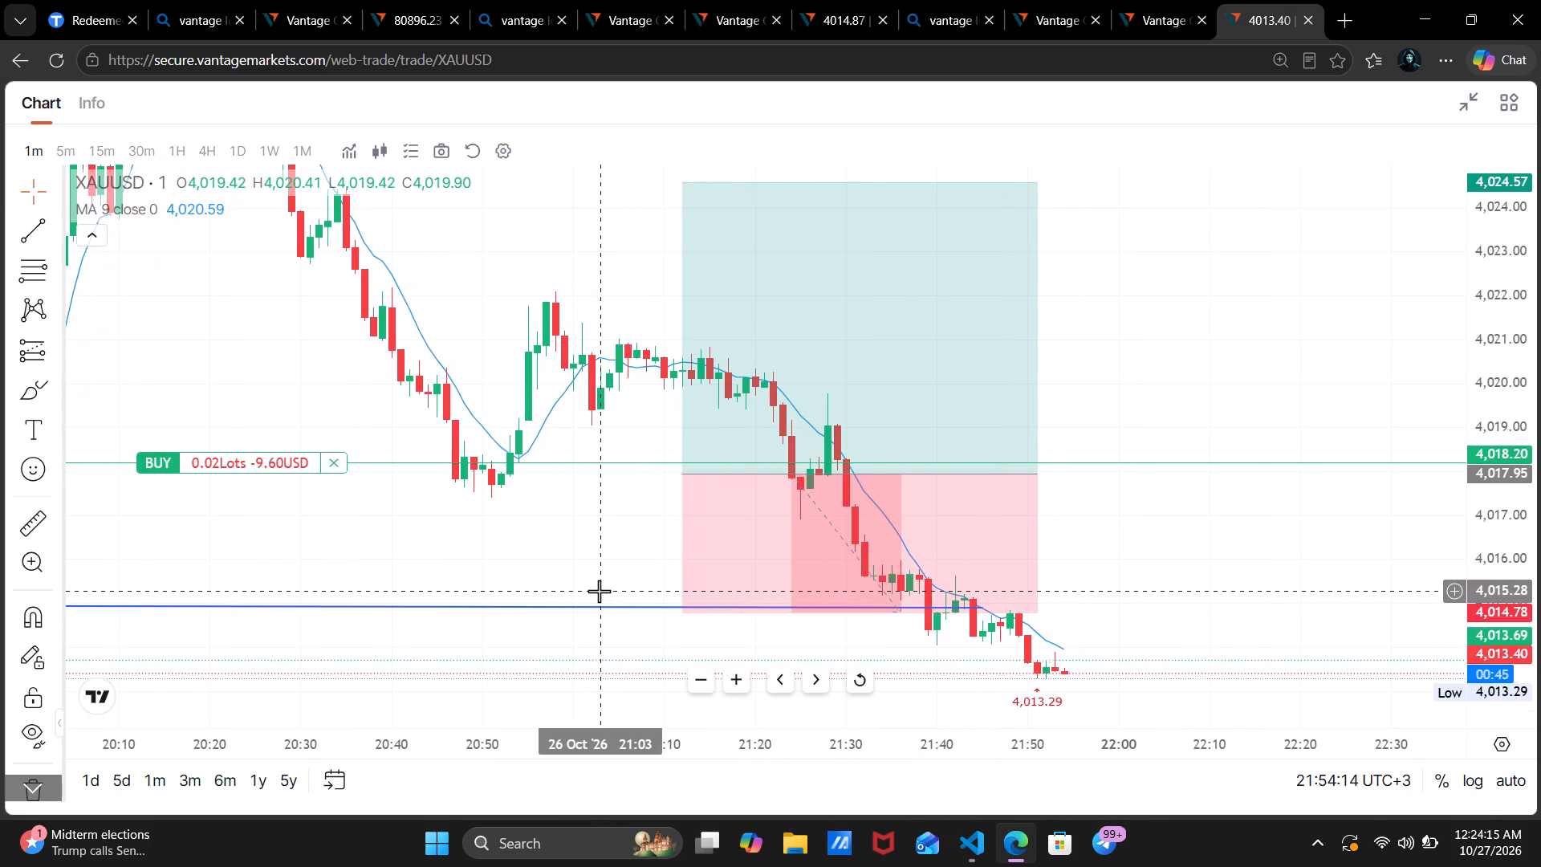
scroll(597, 636, "down", 3)
scroll(597, 636, "up", 1)
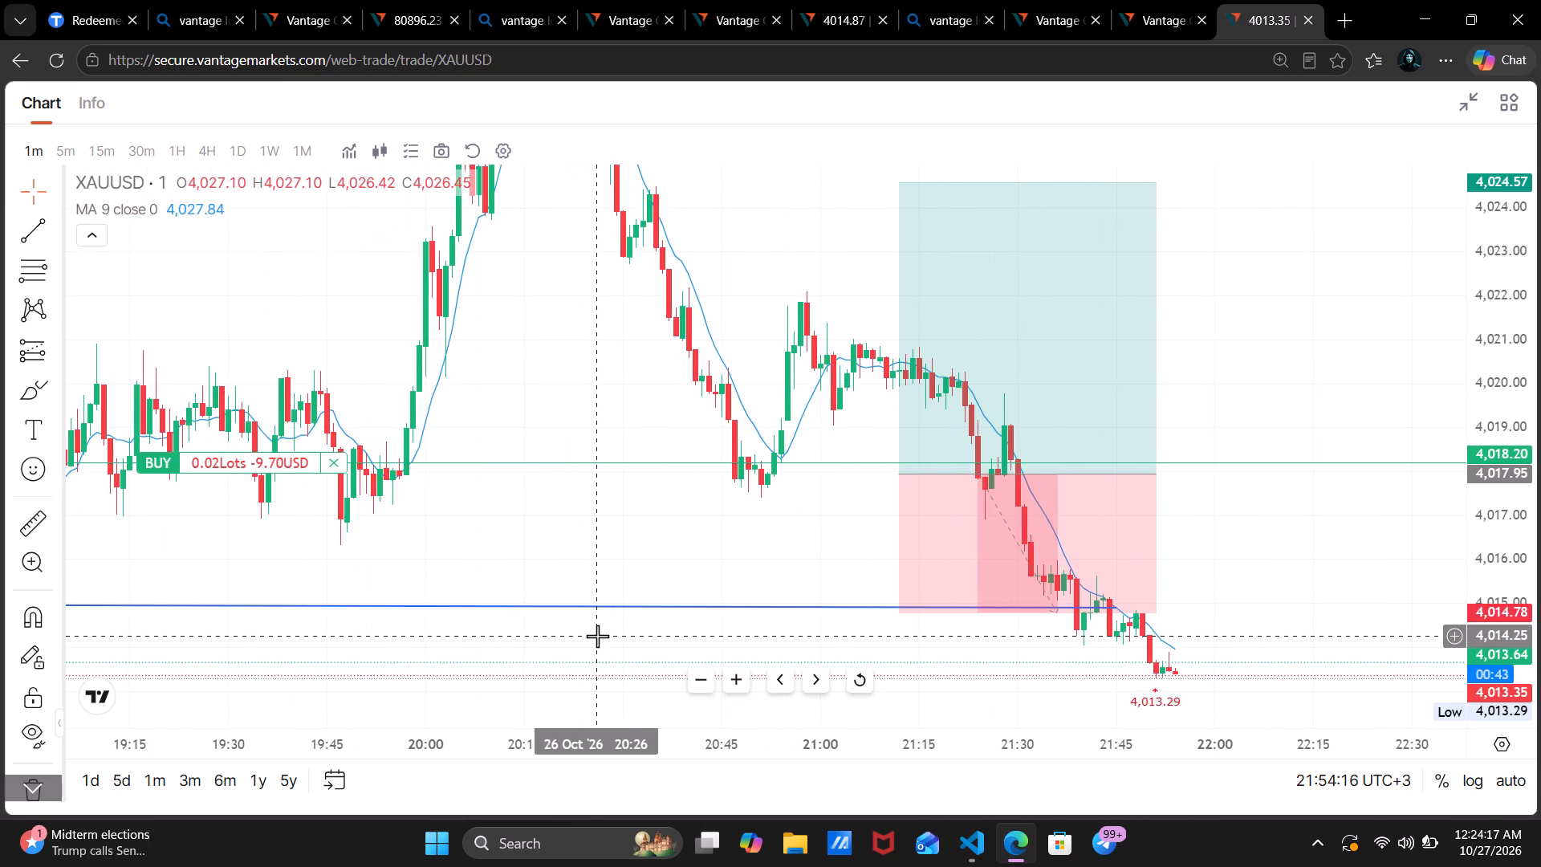
scroll(597, 636, "up", 1)
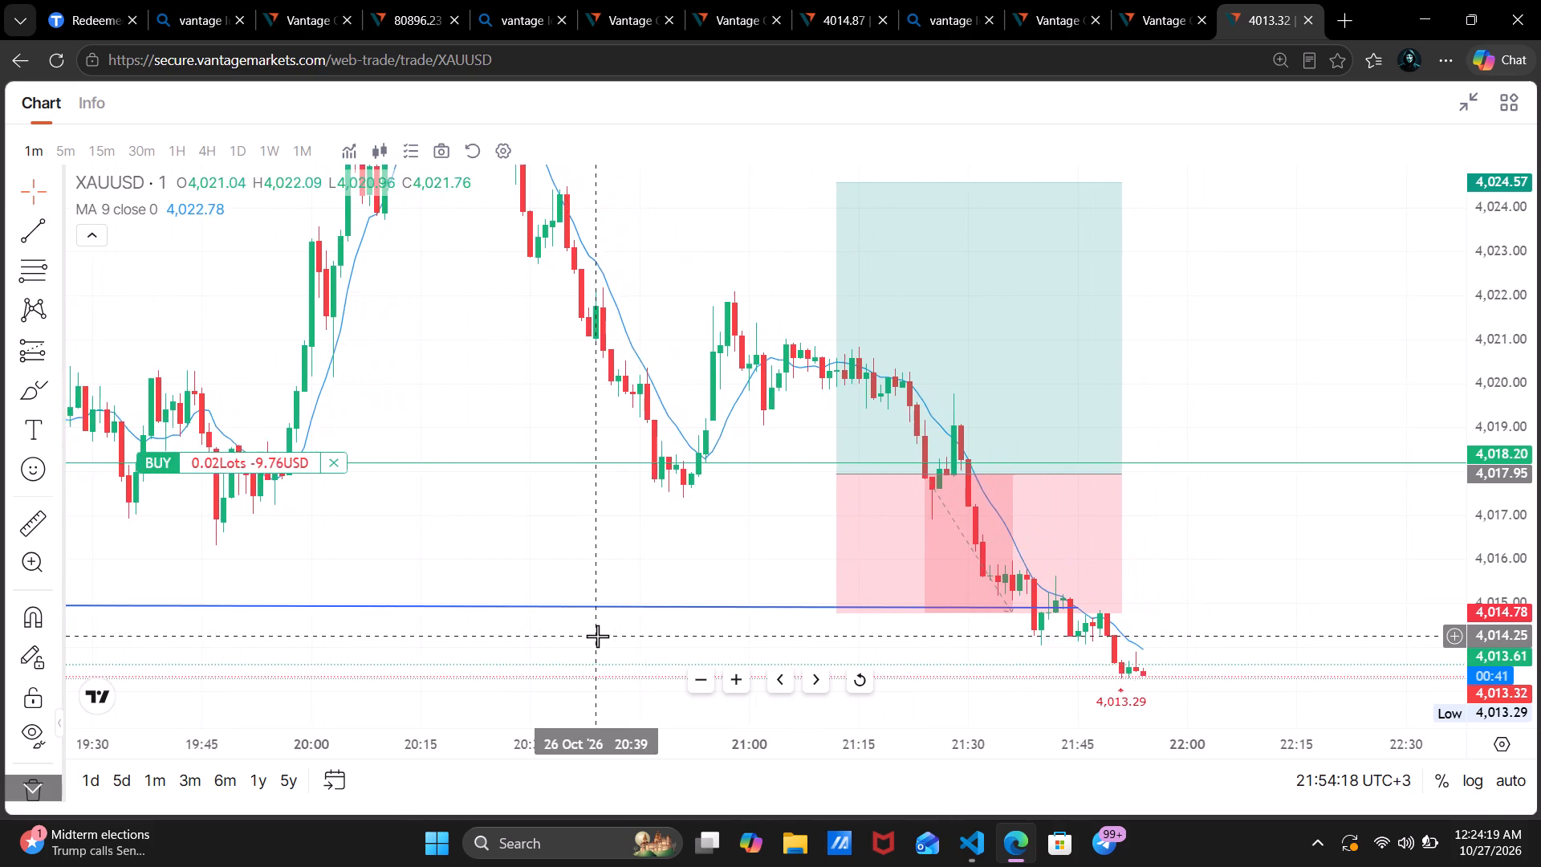
scroll(597, 636, "up", 2)
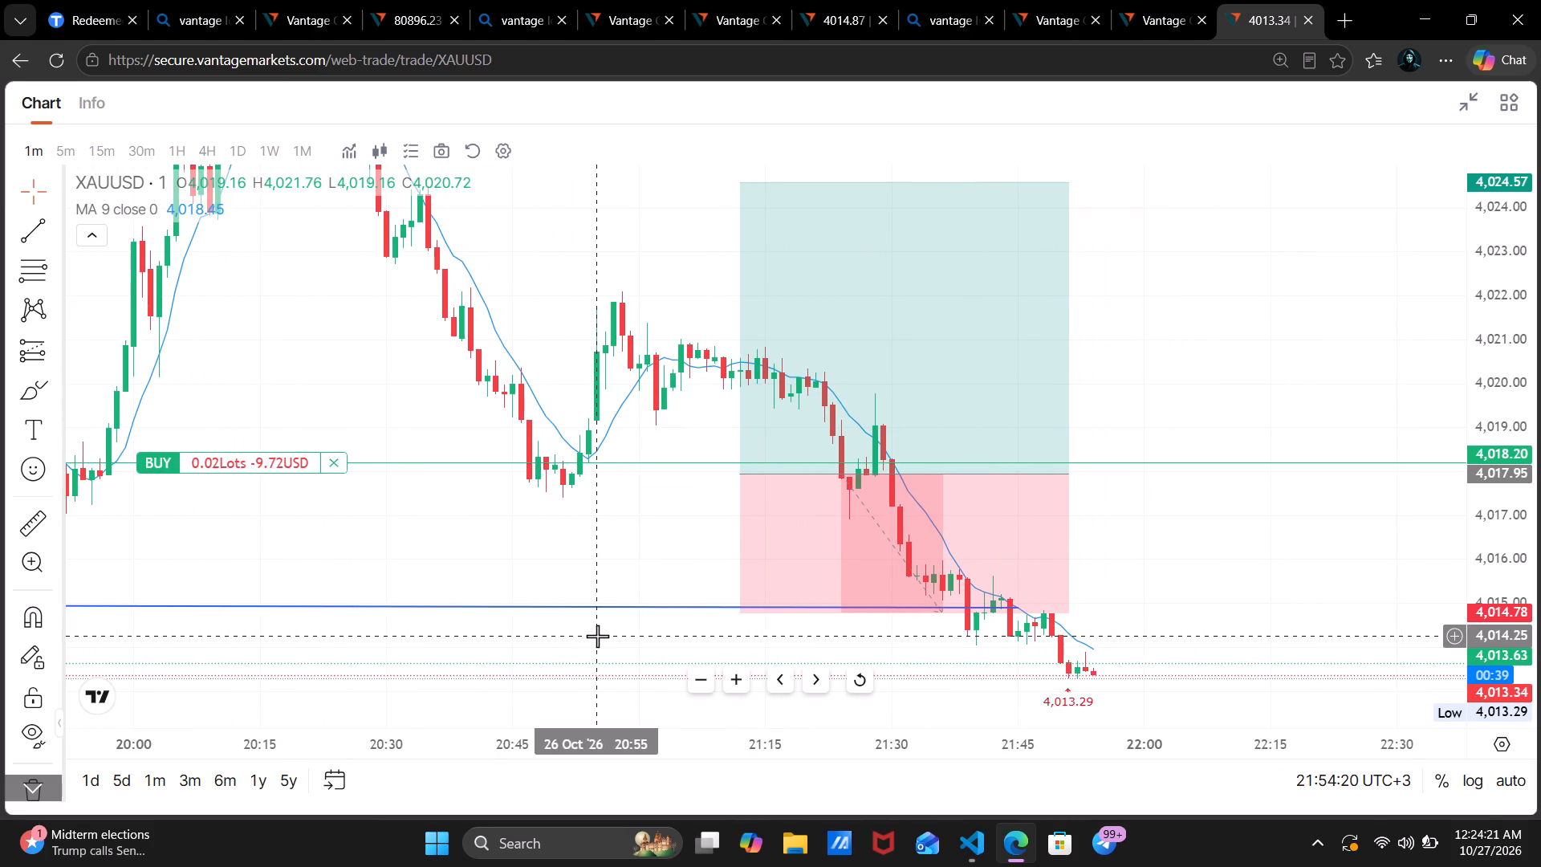
scroll(597, 636, "up", 1)
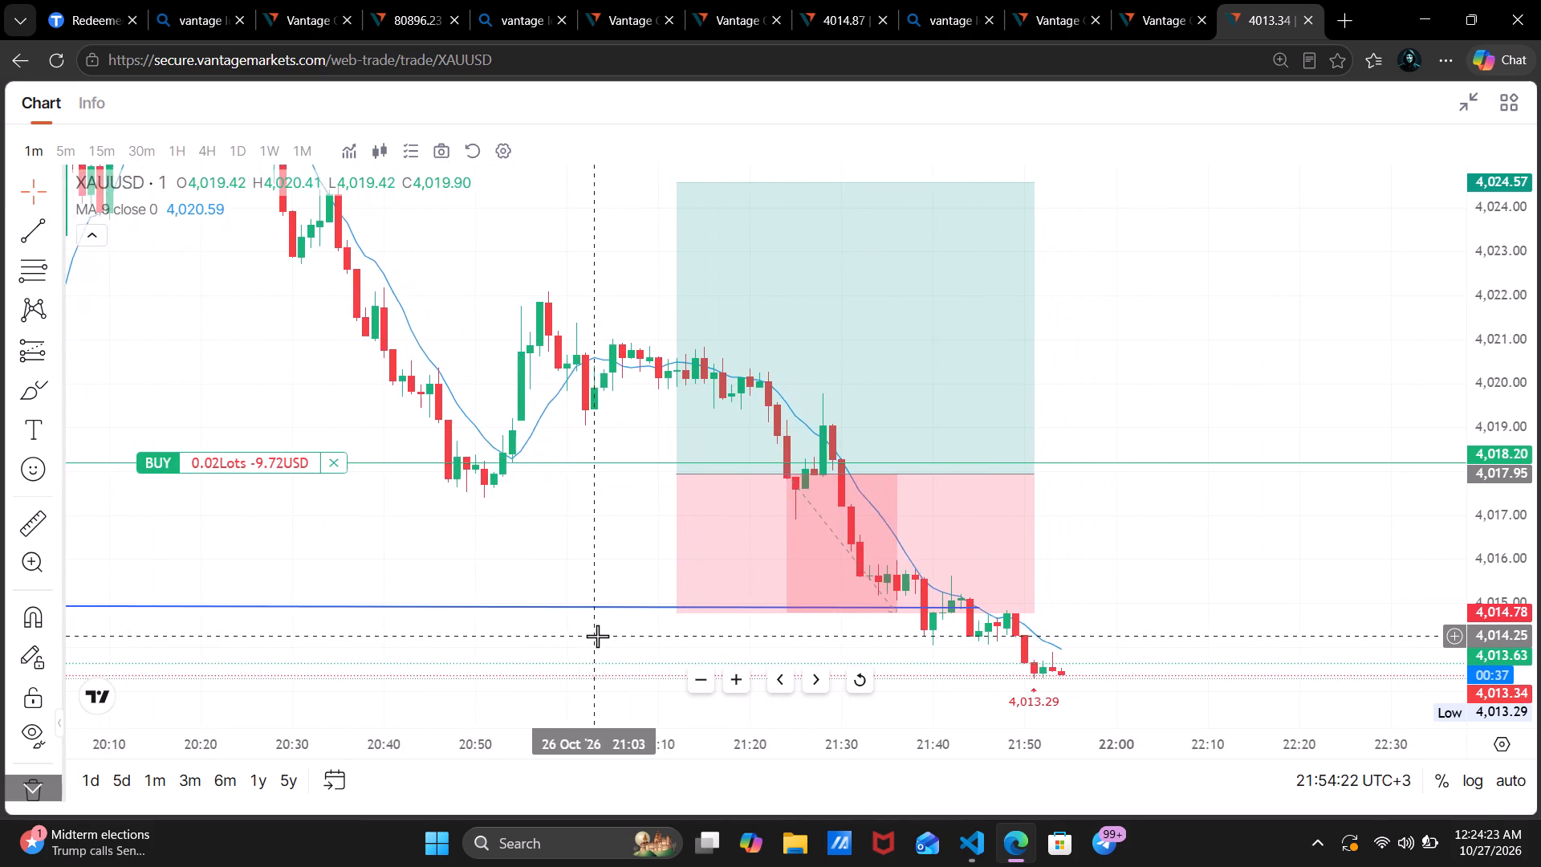
scroll(597, 636, "up", 1)
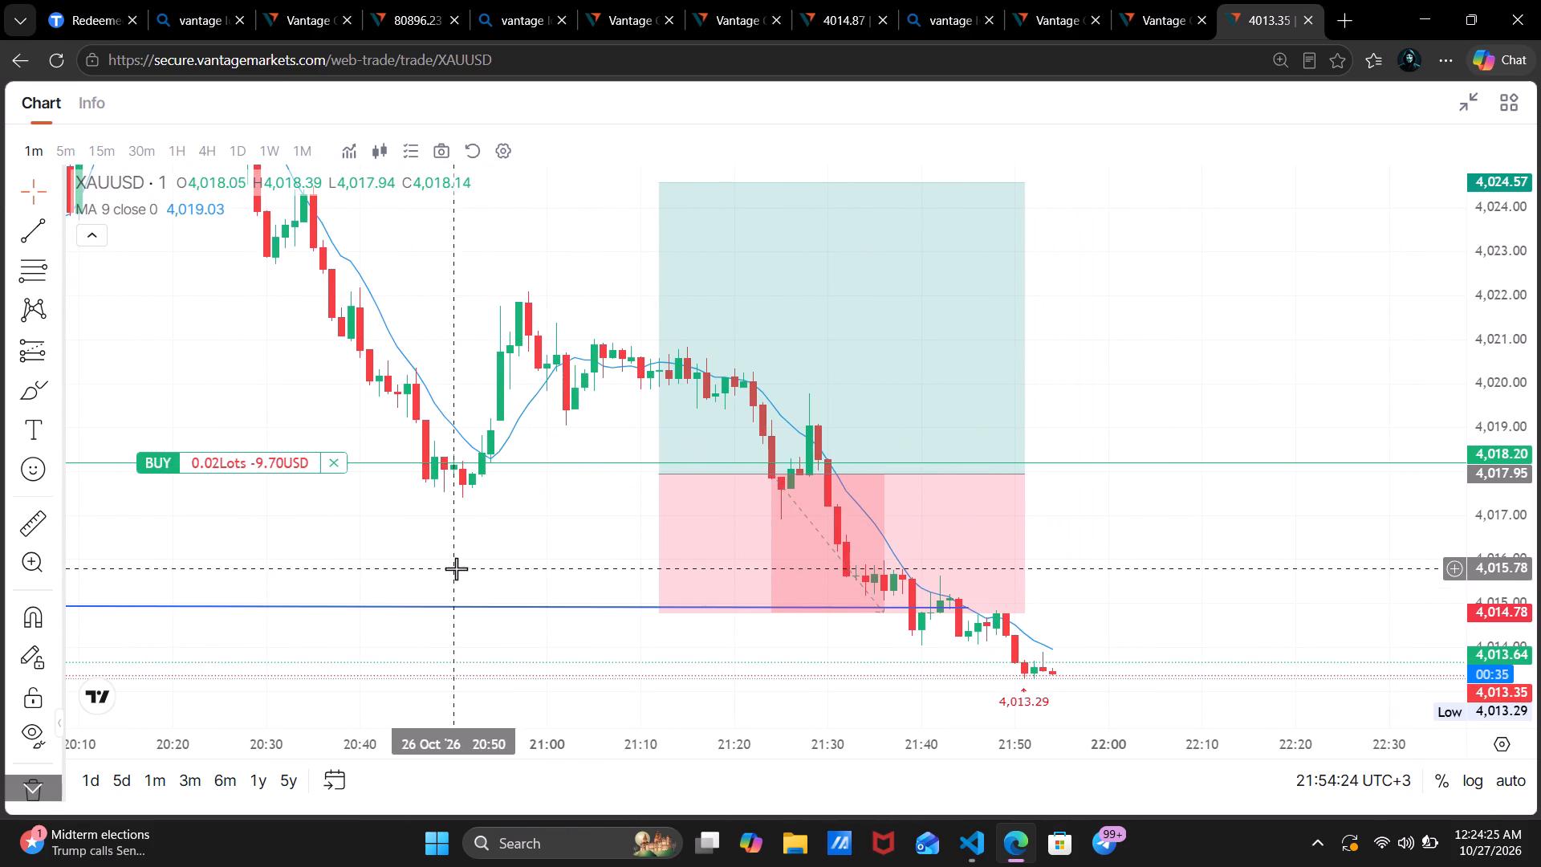
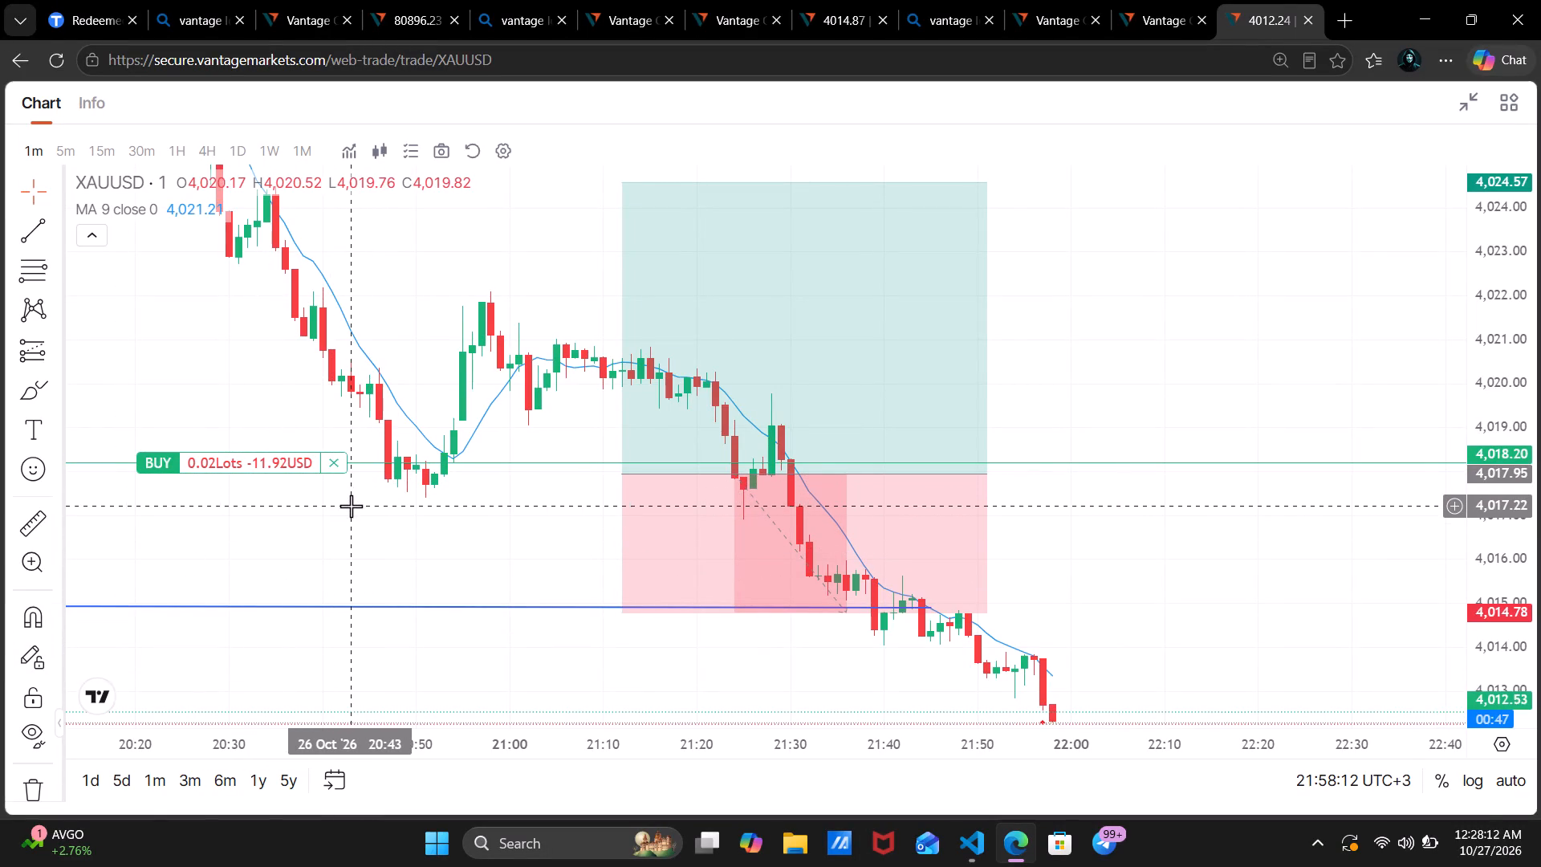
Examine XAUUSD's earlier one-minute price history back to about 13:00, including the blue support line's origin and the purple zone.
scroll(351, 506, "down", 4)
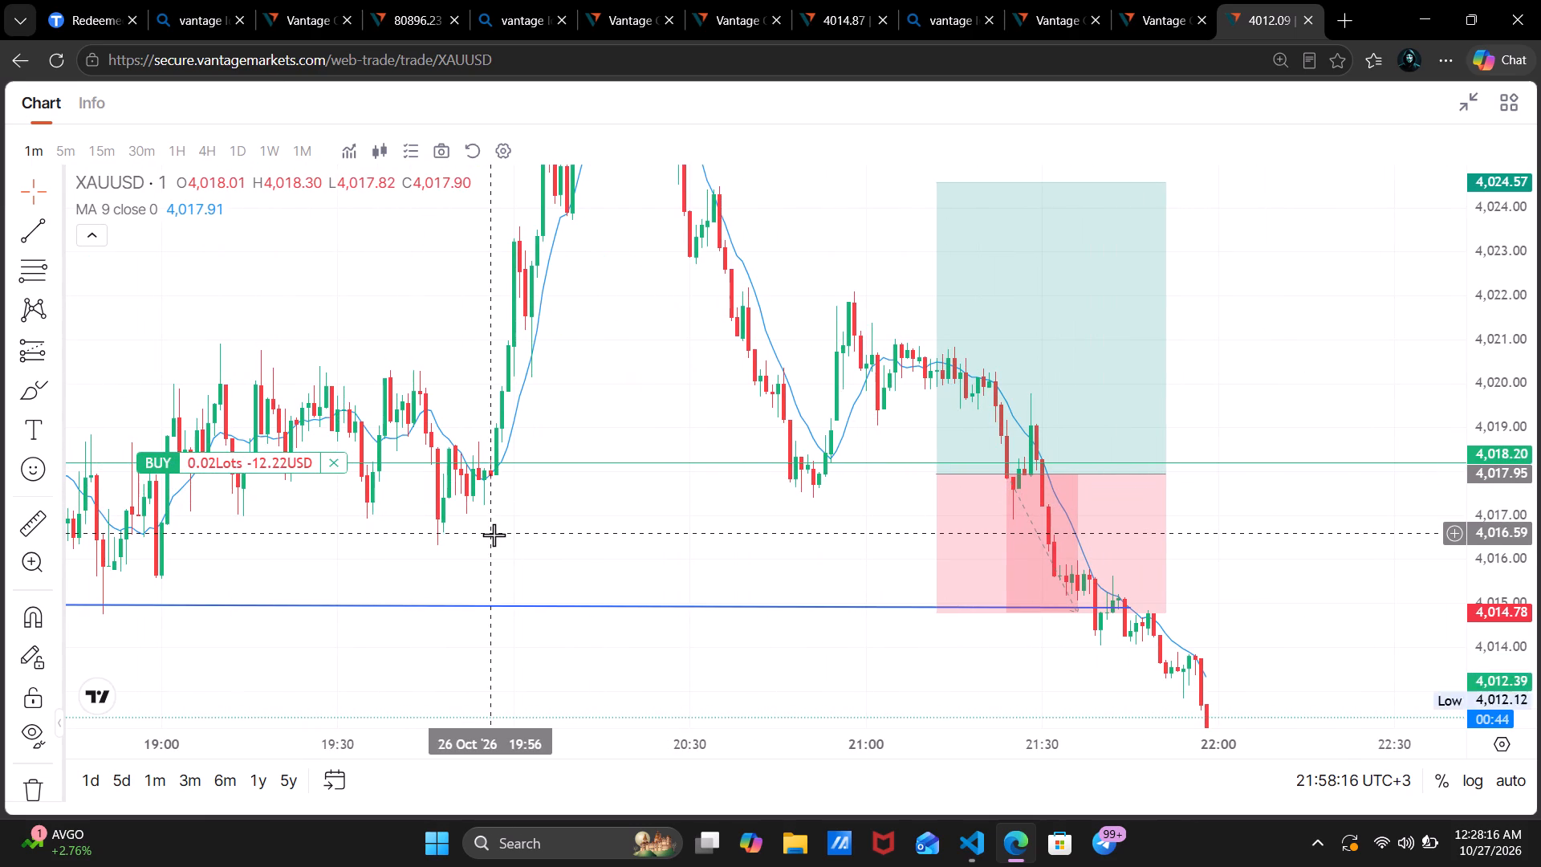
scroll(494, 535, "up", 1)
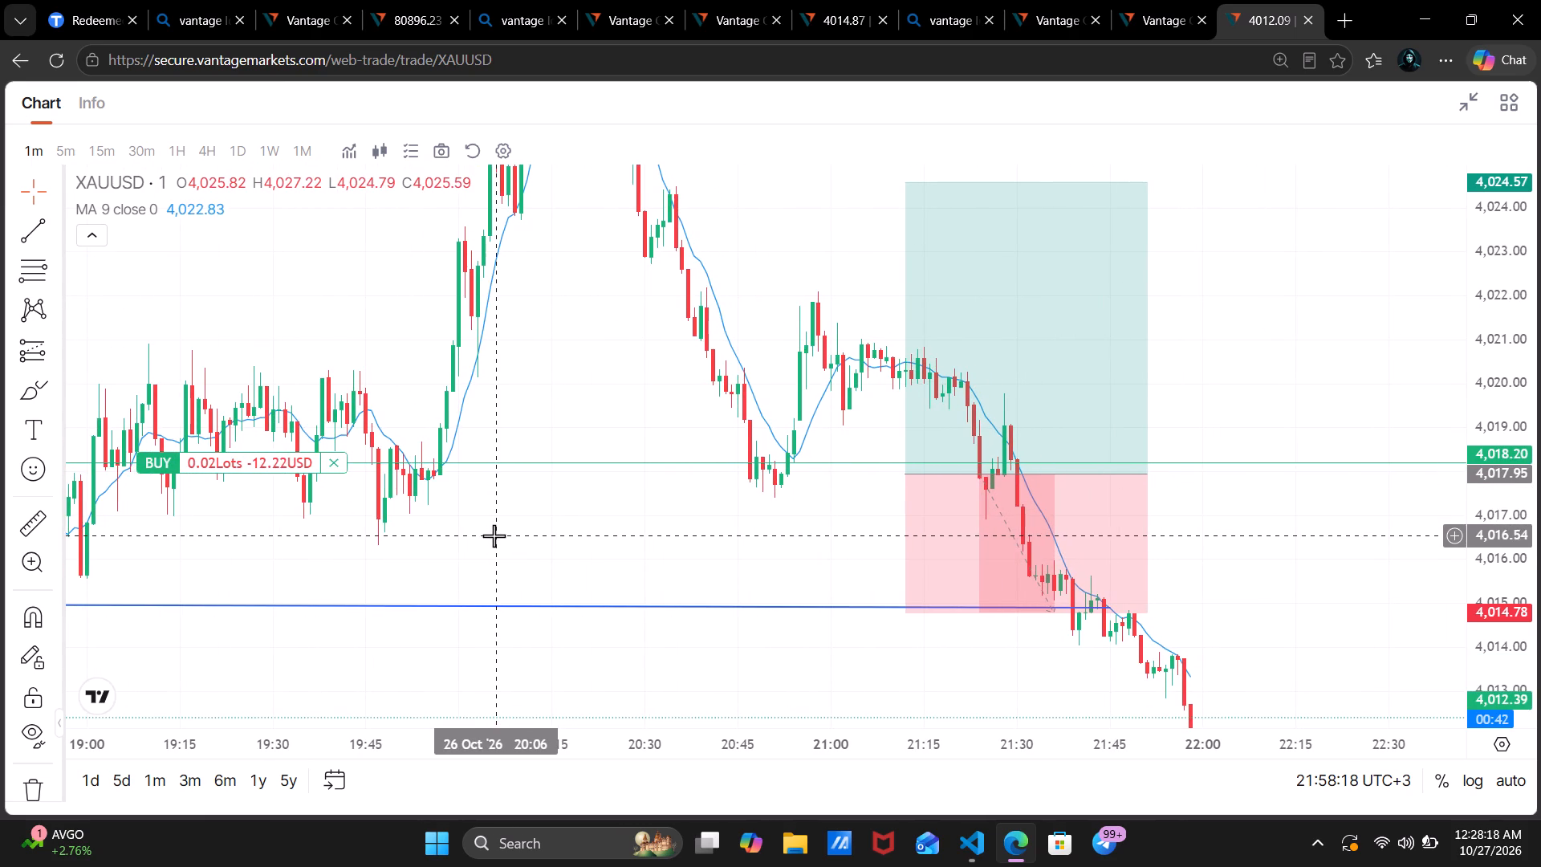
left_click_drag(567, 489, 542, 390)
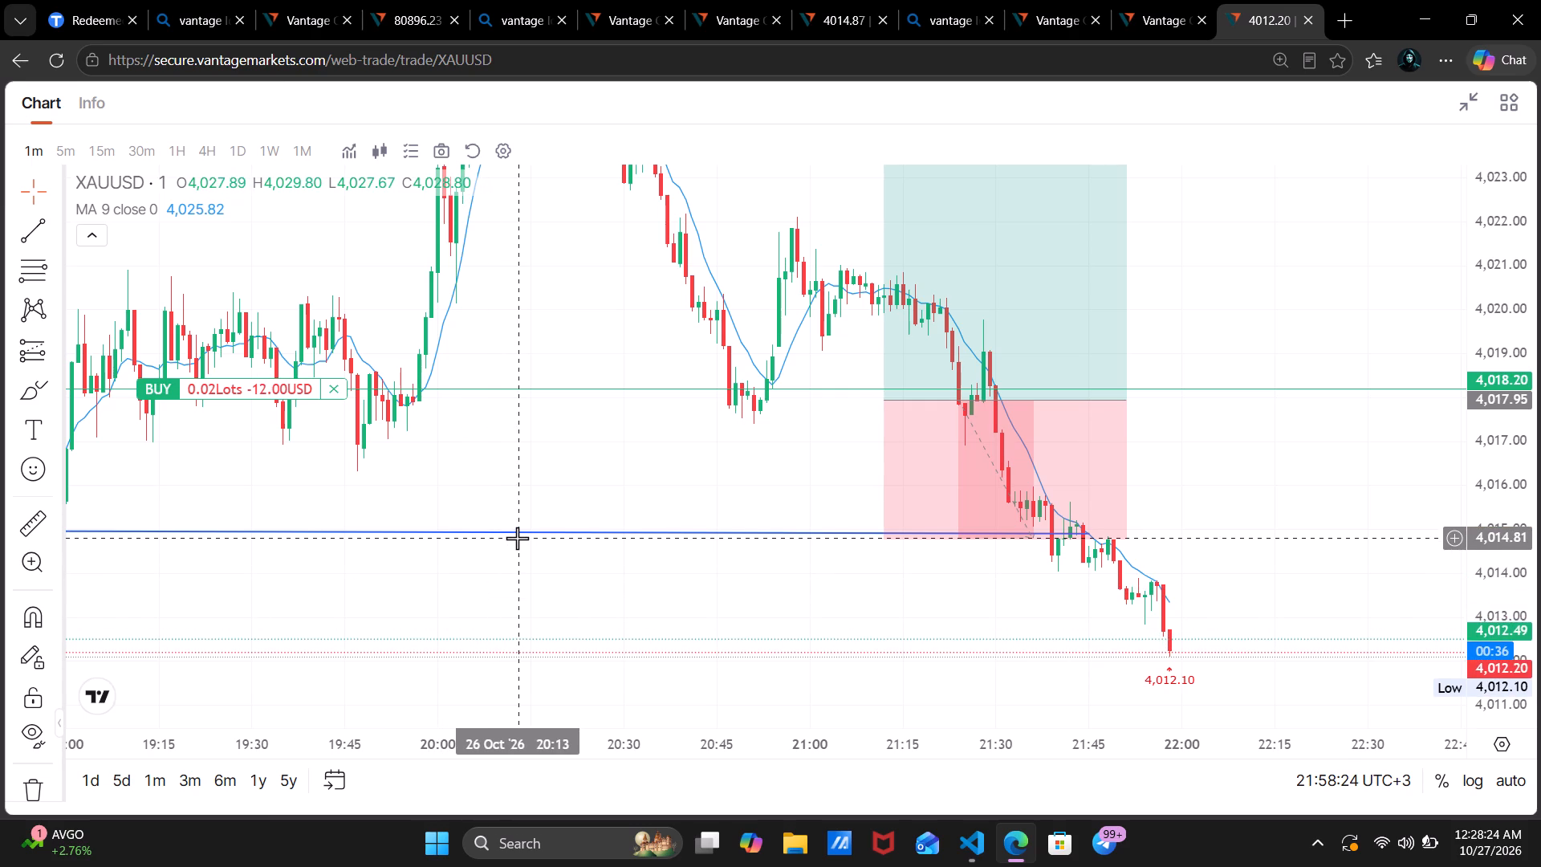
left_click_drag(489, 611, 503, 583)
scroll(503, 583, "down", 1)
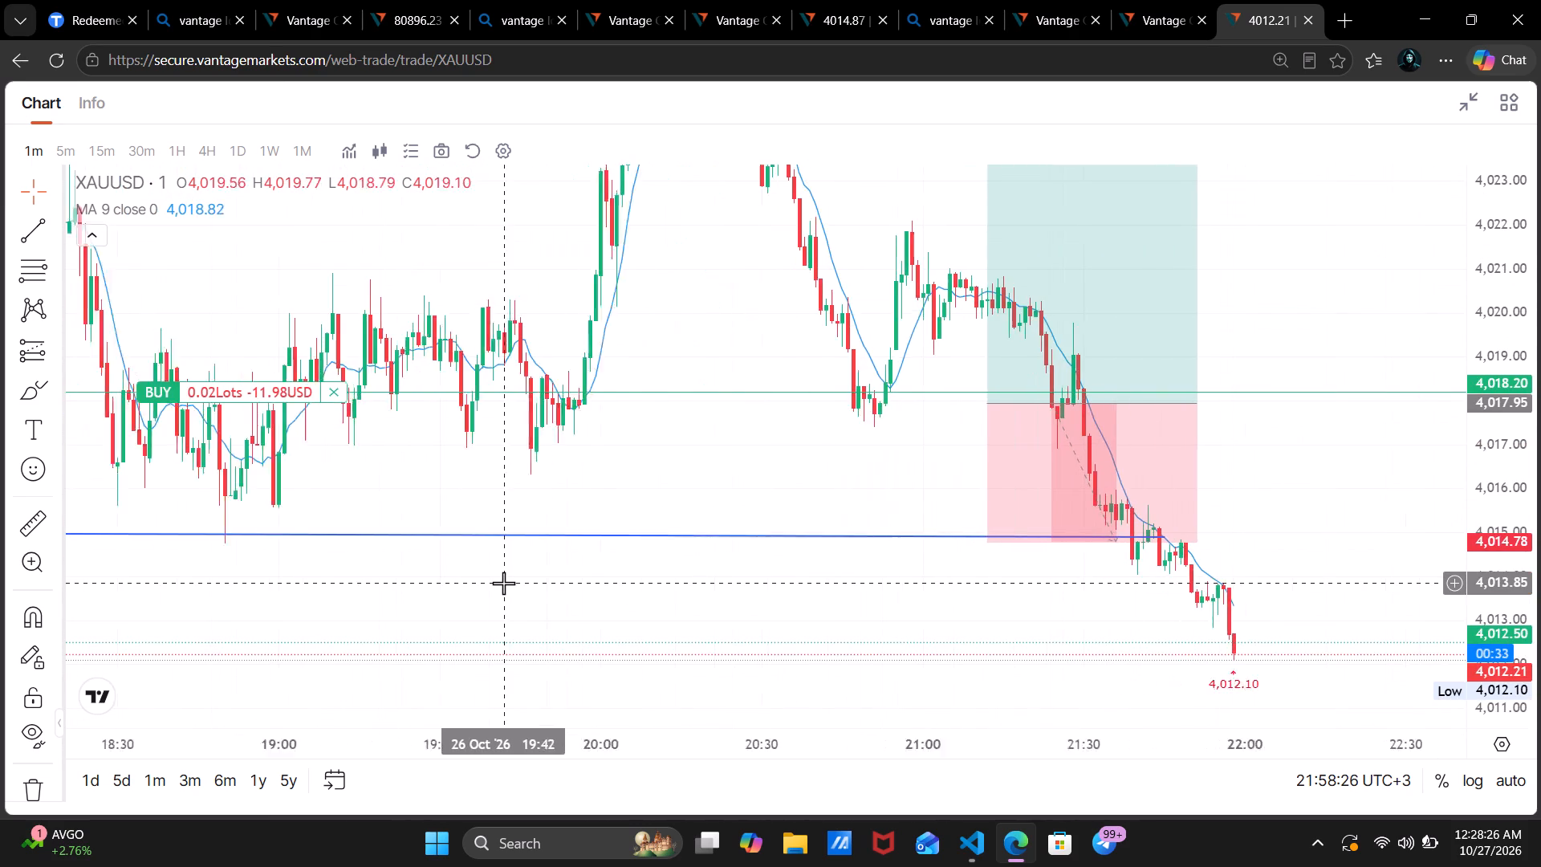
scroll(503, 583, "down", 7)
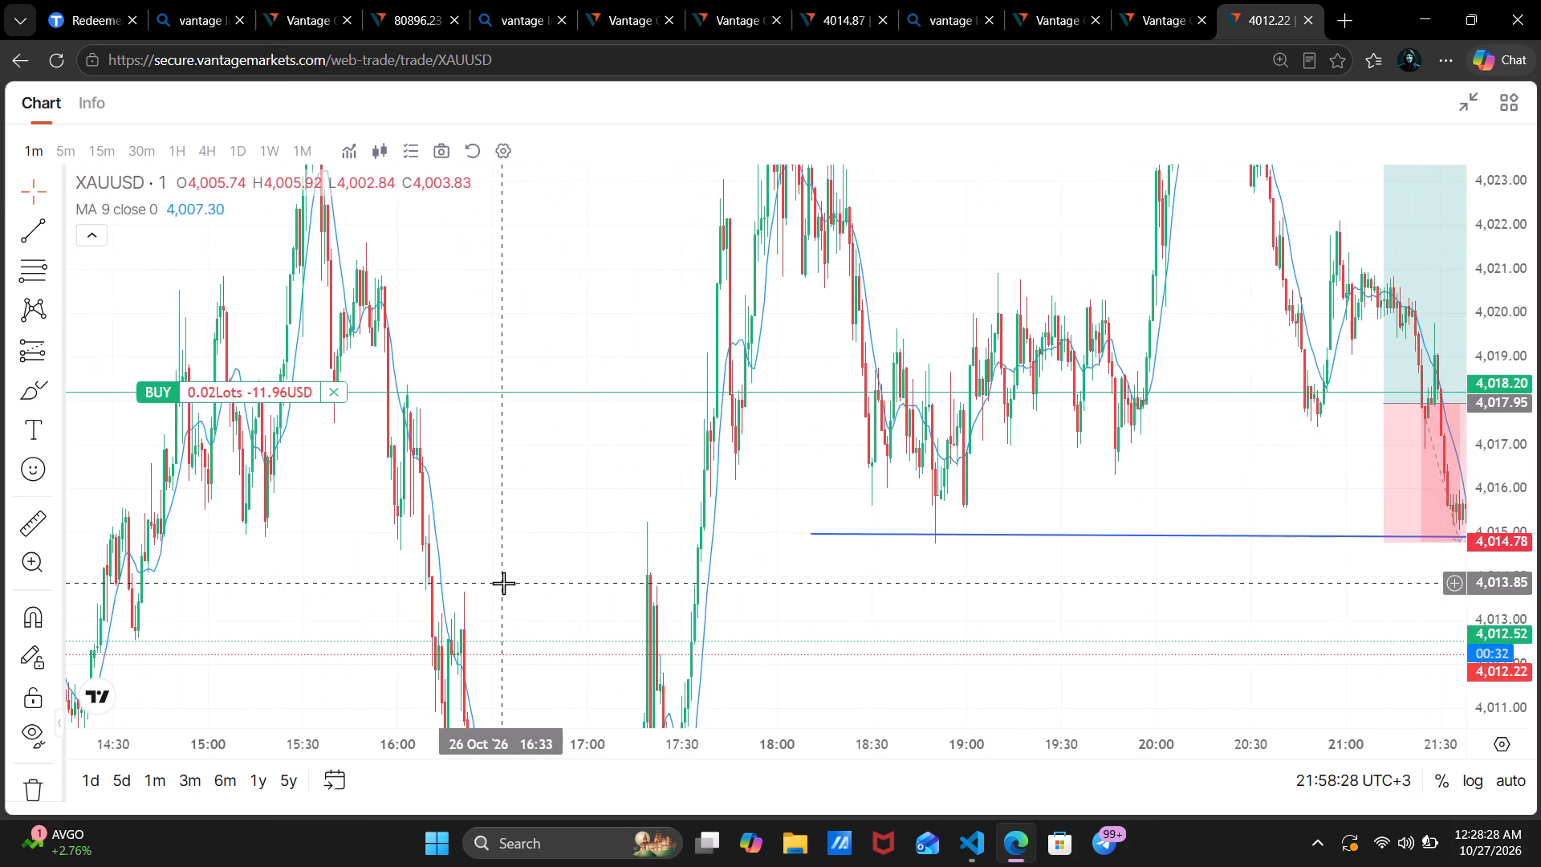
scroll(503, 583, "down", 1)
left_click_drag(1511, 223, 1473, 543)
left_click_drag(1177, 620, 850, 526)
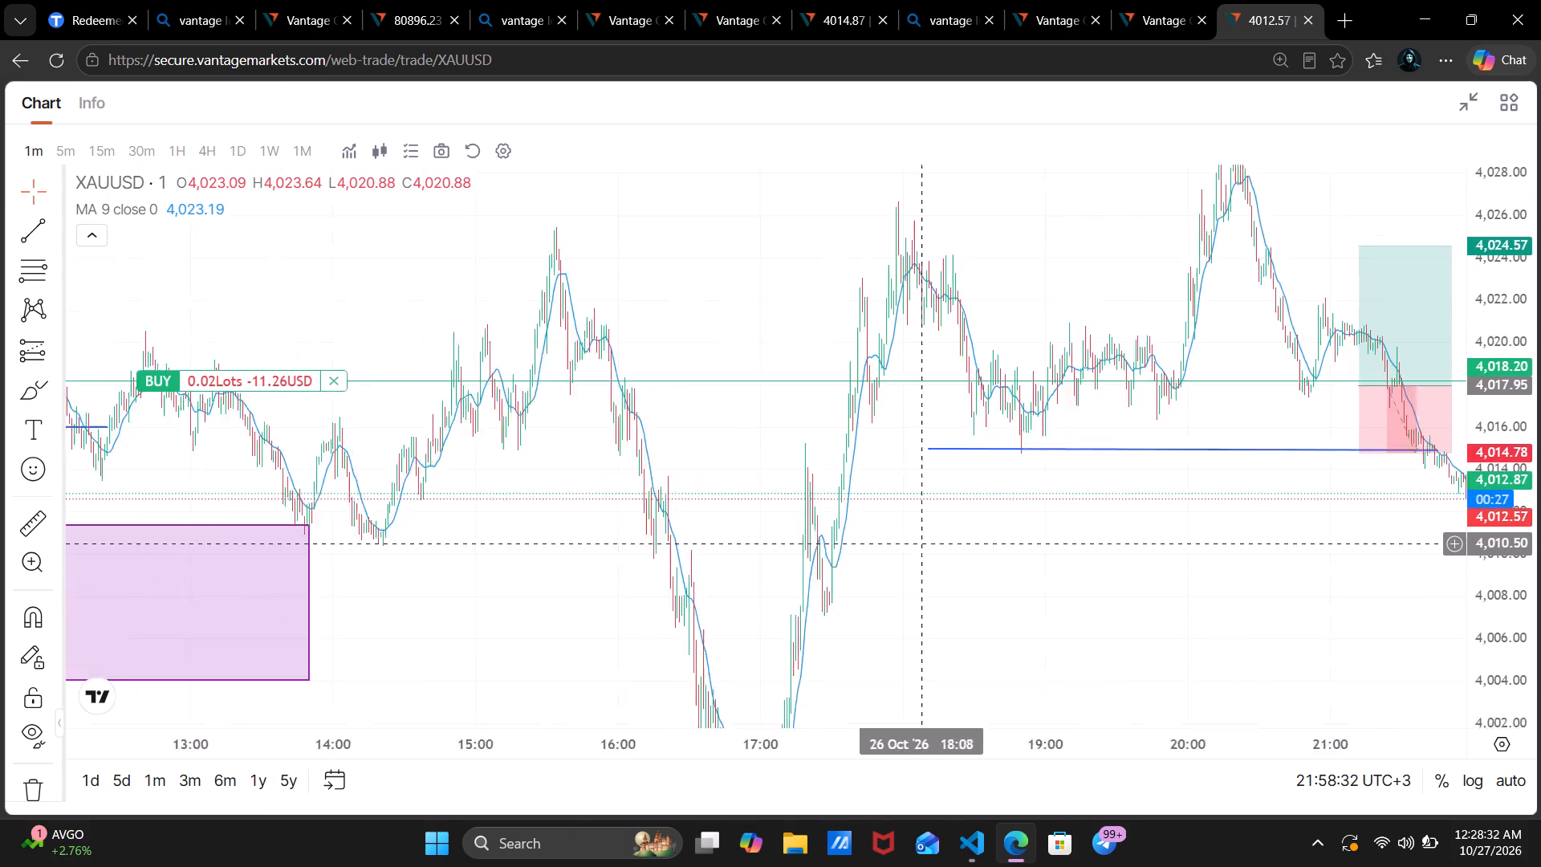
left_click_drag(850, 526, 771, 511)
Inspect the latest one-minute XAUUSD candles below the blue support line and the long position drawing's stop level.
scroll(928, 504, "up", 5)
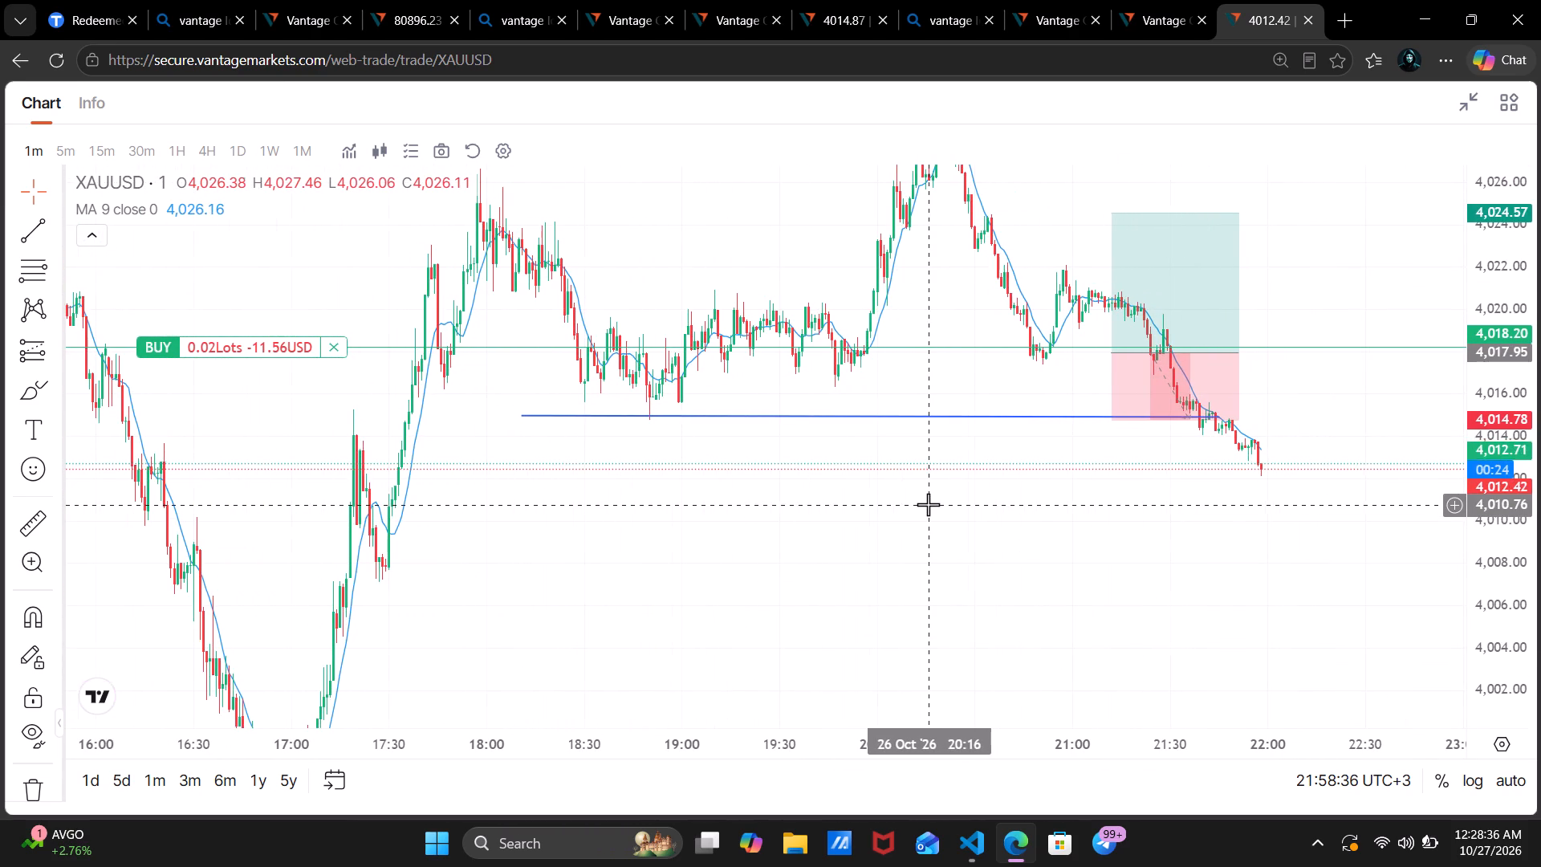
scroll(928, 504, "up", 7)
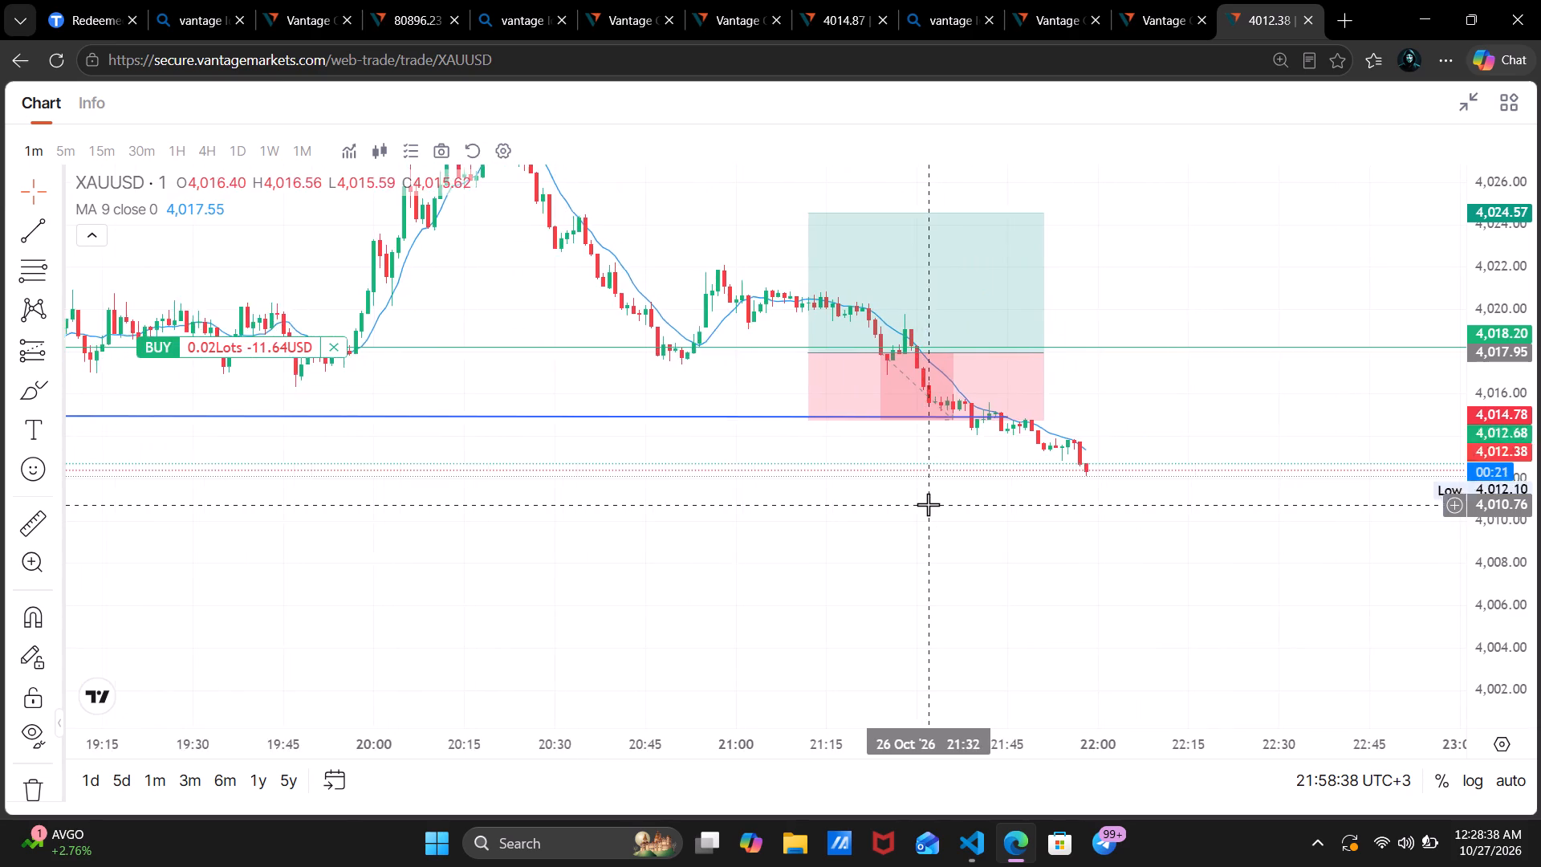
scroll(928, 504, "up", 4)
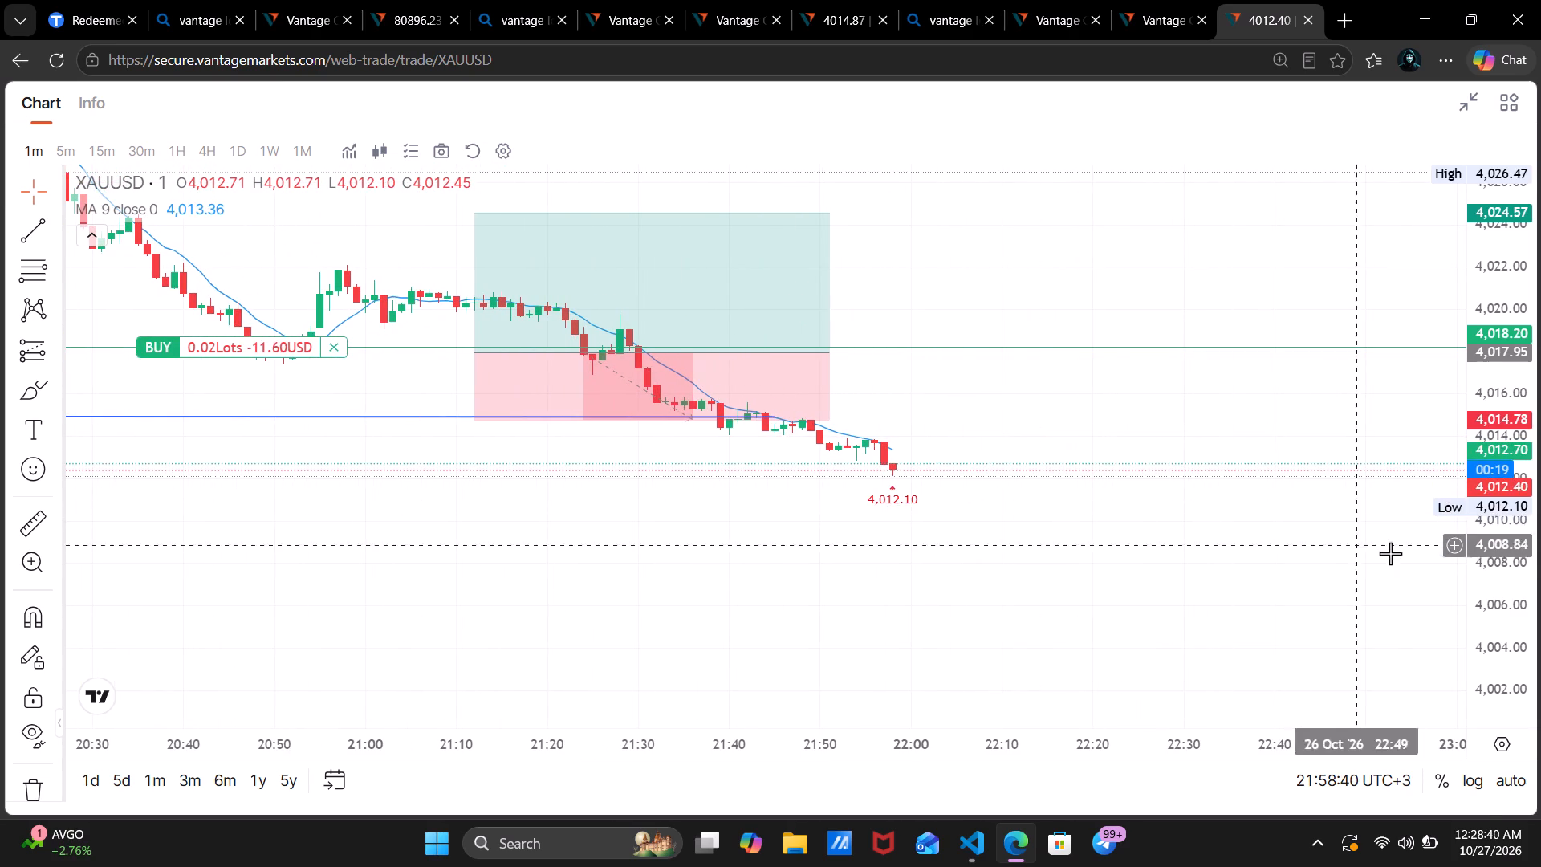
left_click_drag(1484, 535, 1494, 387)
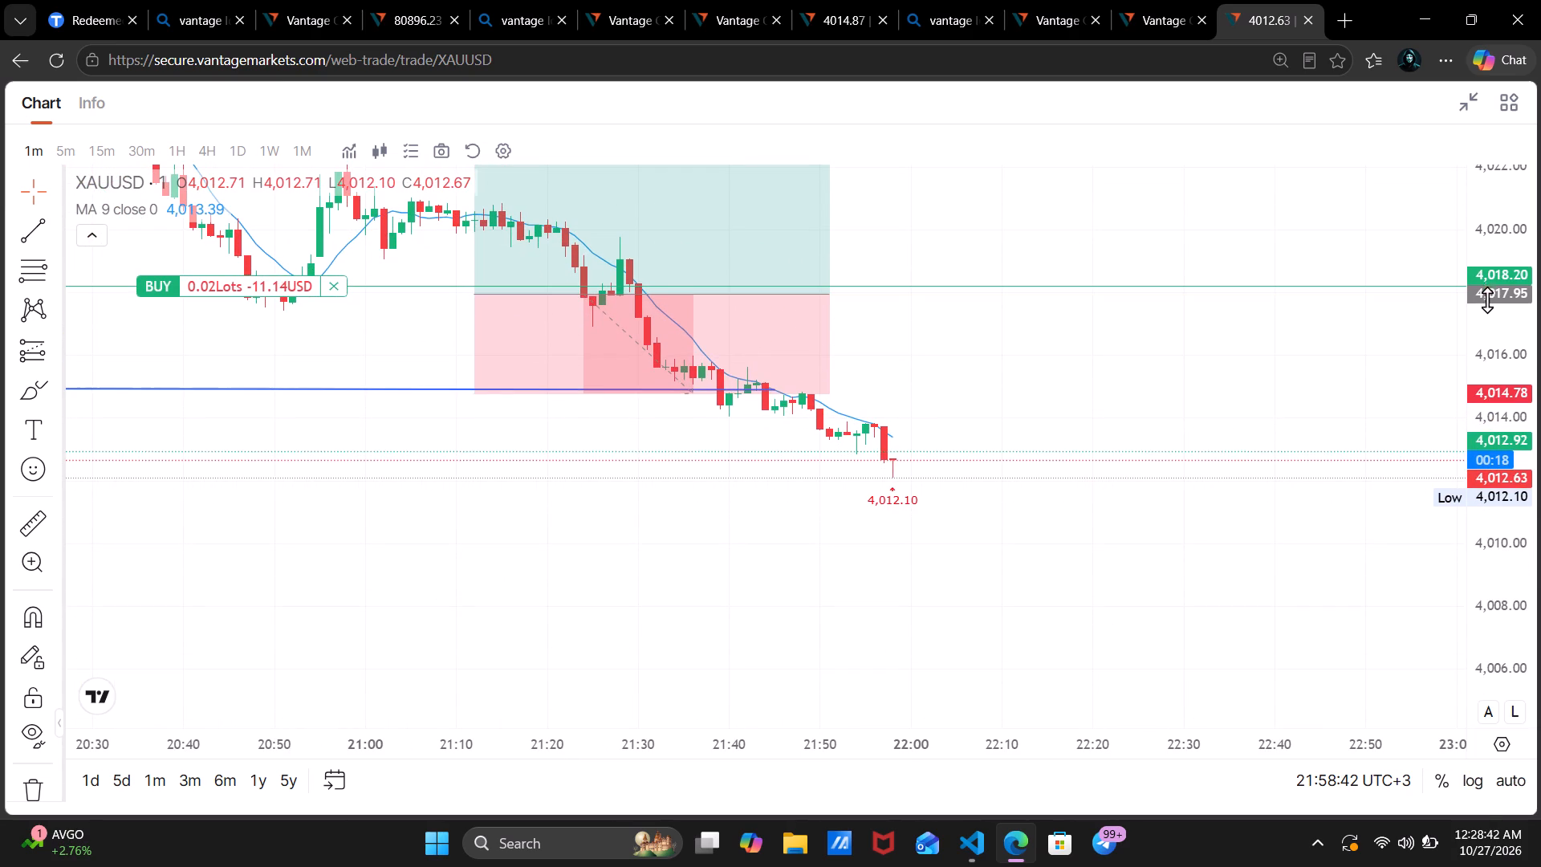
left_click_drag(1468, 475, 1484, 315)
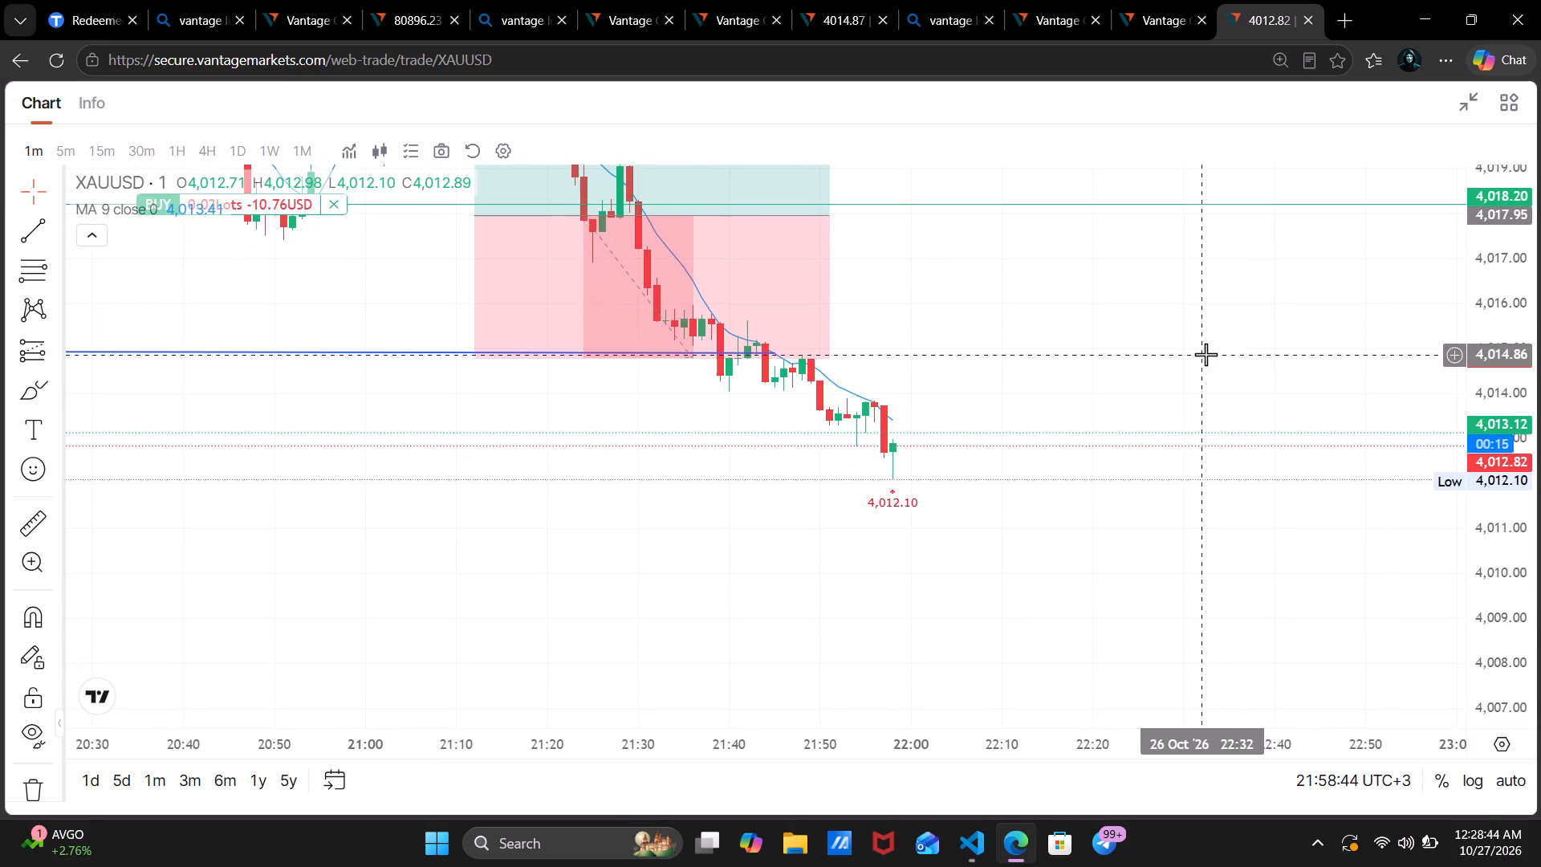
left_click_drag(1206, 354, 1299, 447)
Compare XAUUSD's current decline with the swings since 15:00, the 0.02-lot buy entry and the long position drawing.
scroll(1299, 447, "down", 4)
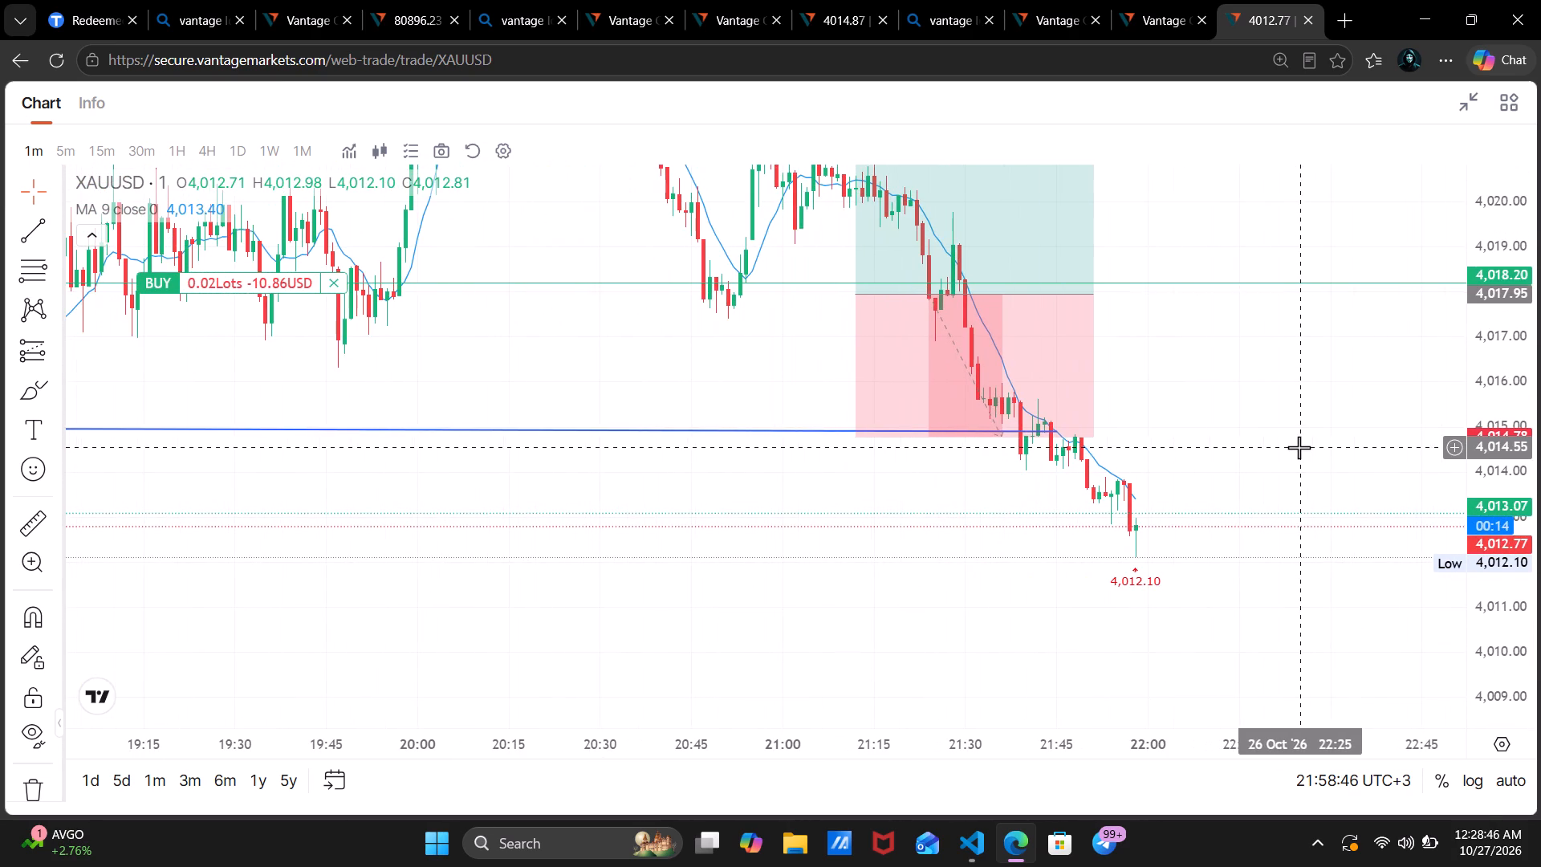
left_click_drag(1520, 335, 1462, 624)
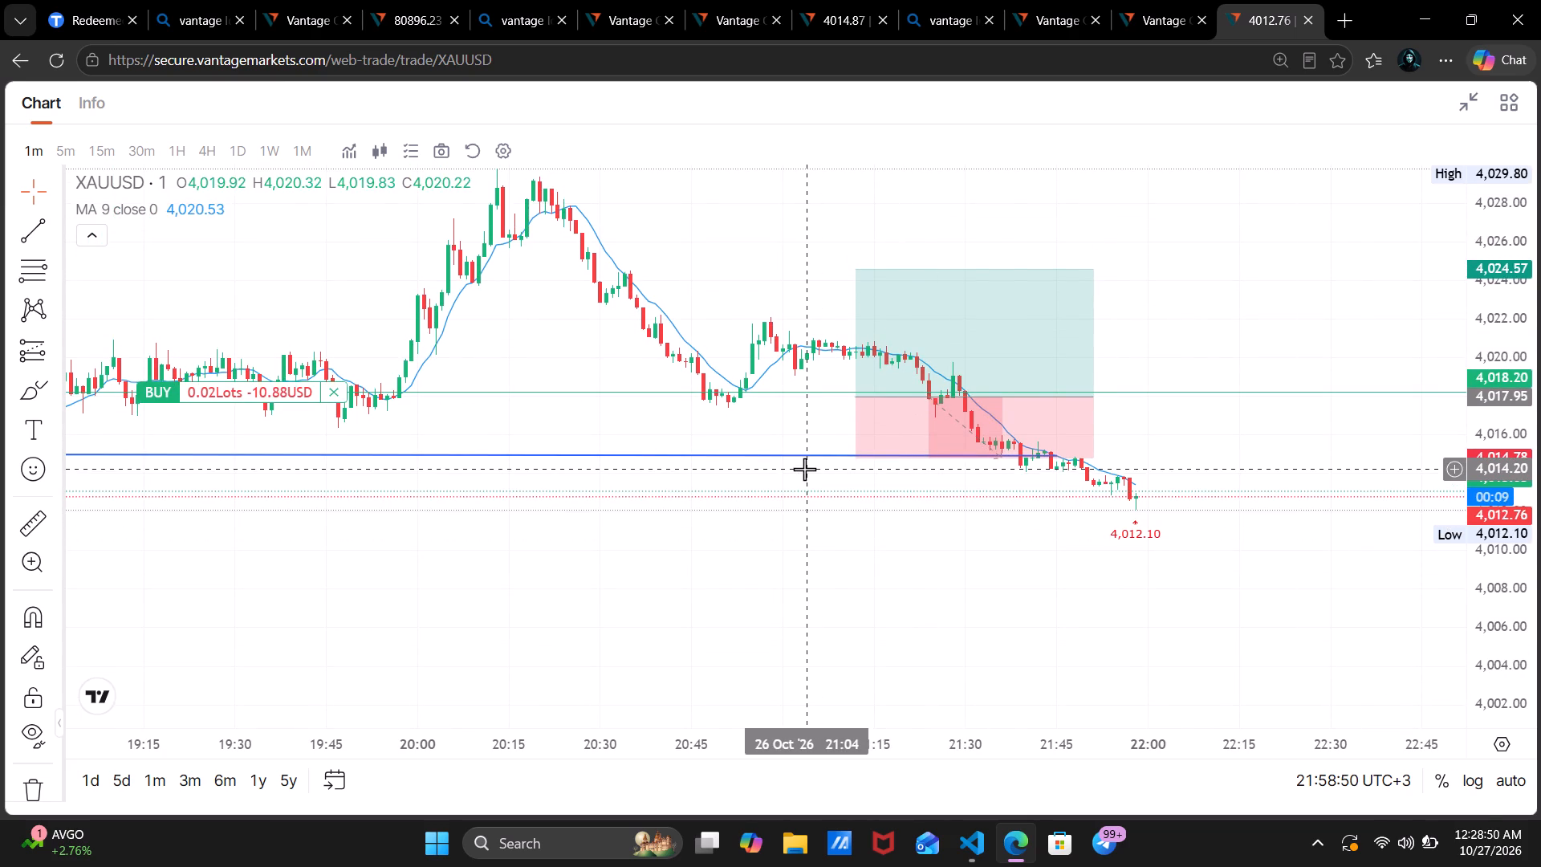
scroll(804, 469, "down", 7)
scroll(804, 469, "up", 1)
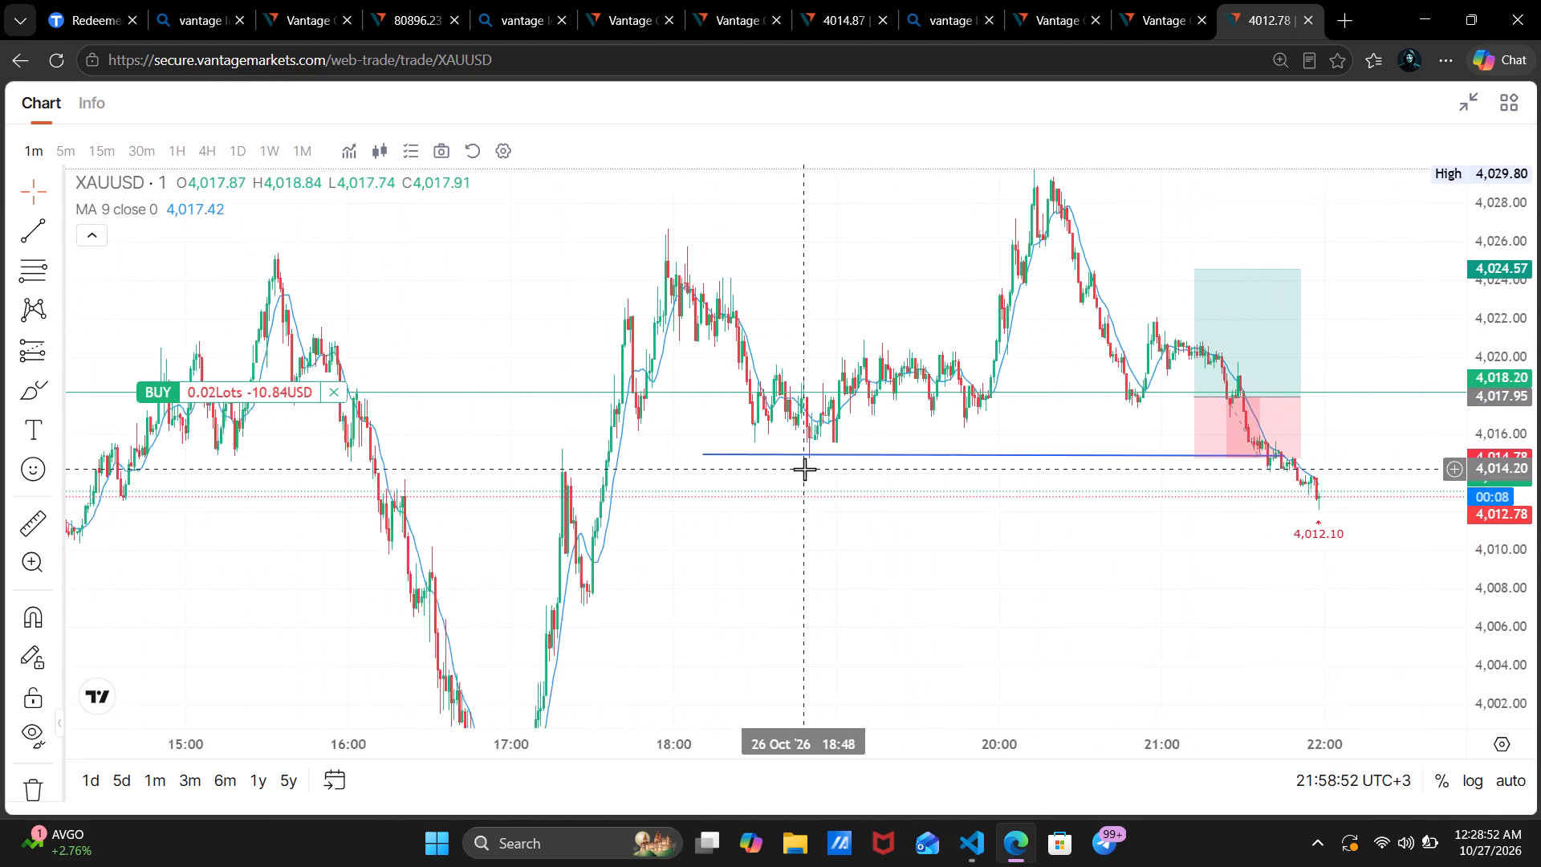
scroll(804, 469, "up", 4)
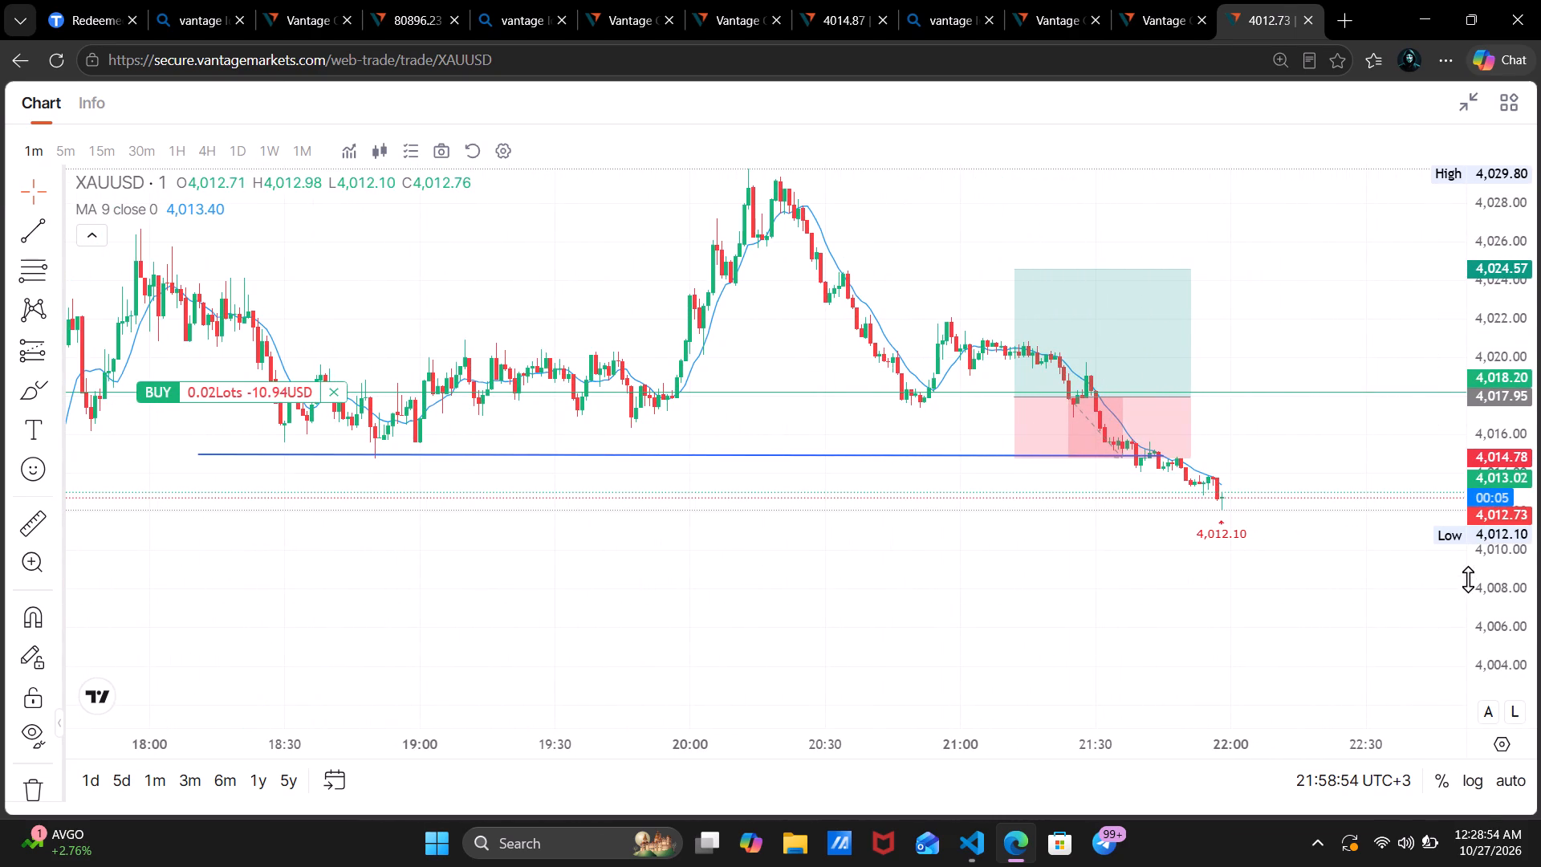
left_click_drag(1468, 578, 1501, 365)
scroll(1356, 417, "up", 5)
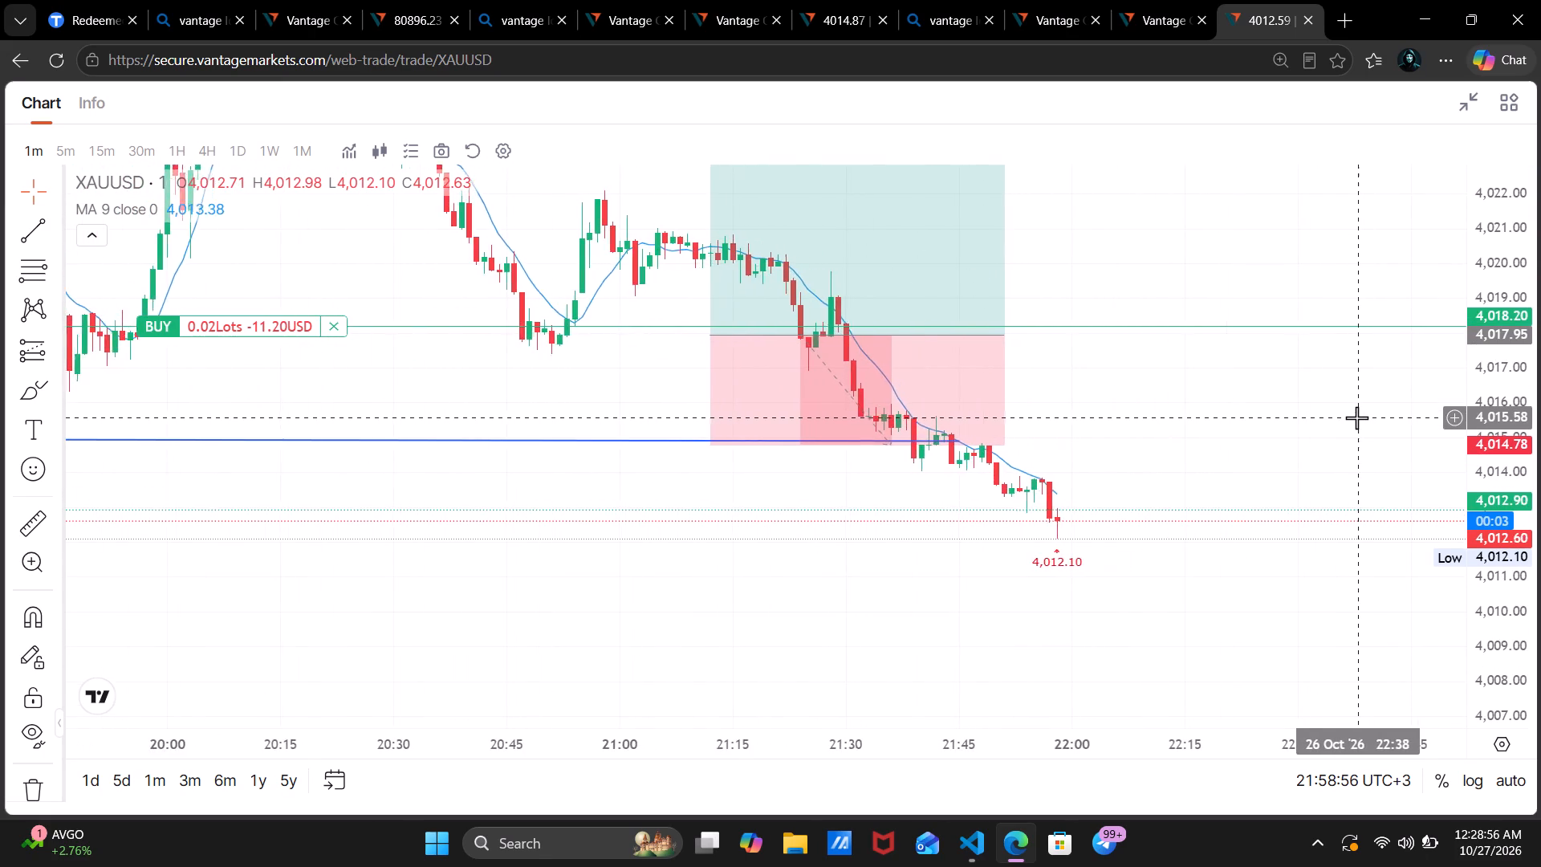
scroll(1356, 417, "up", 3)
left_click_drag(415, 406, 538, 551)
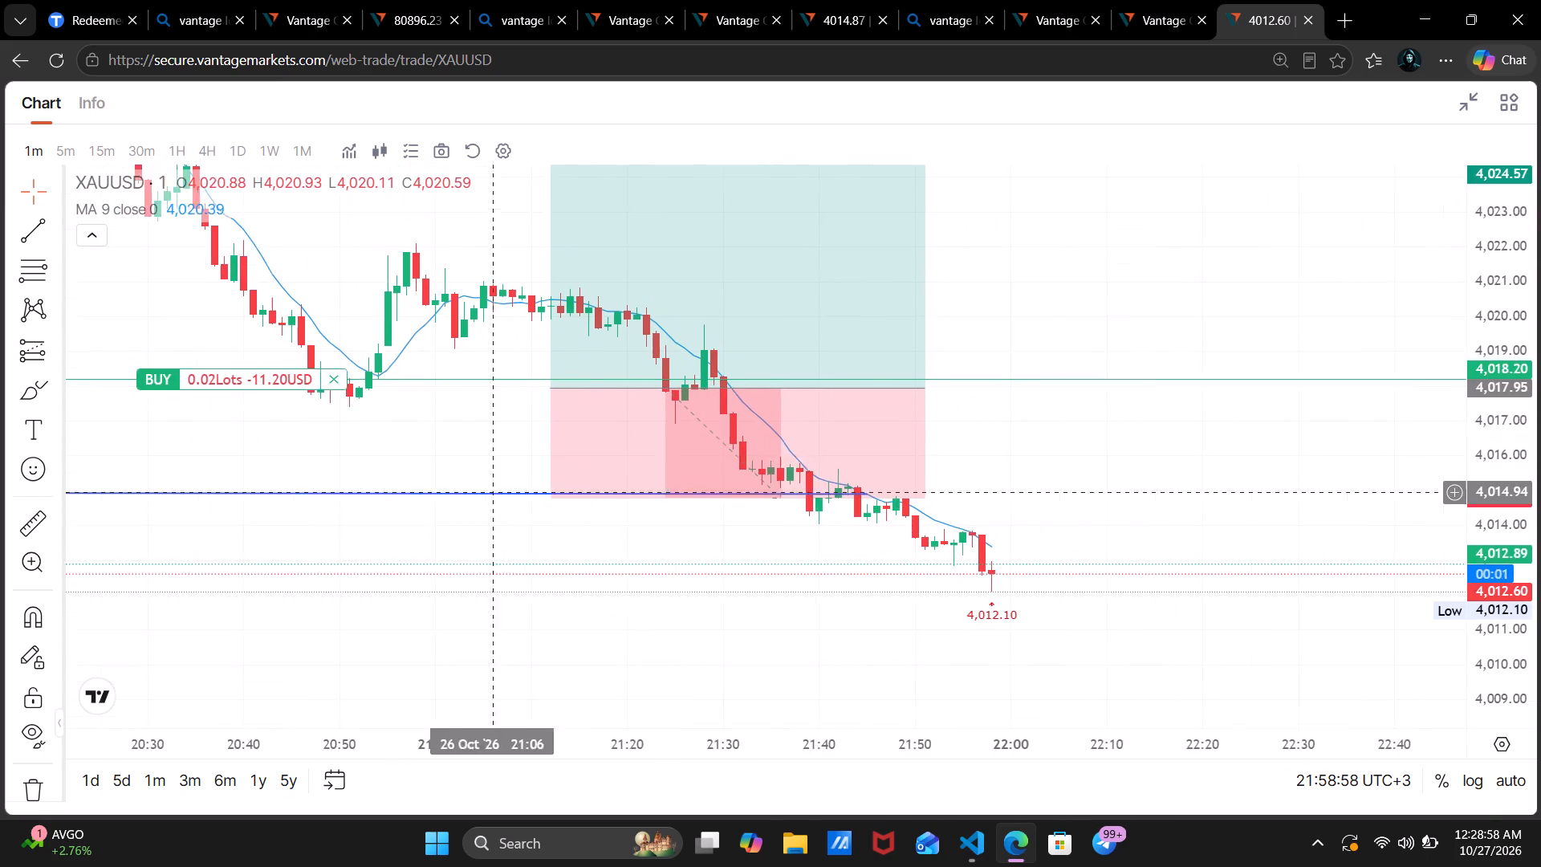
left_click_drag(538, 551, 587, 596)
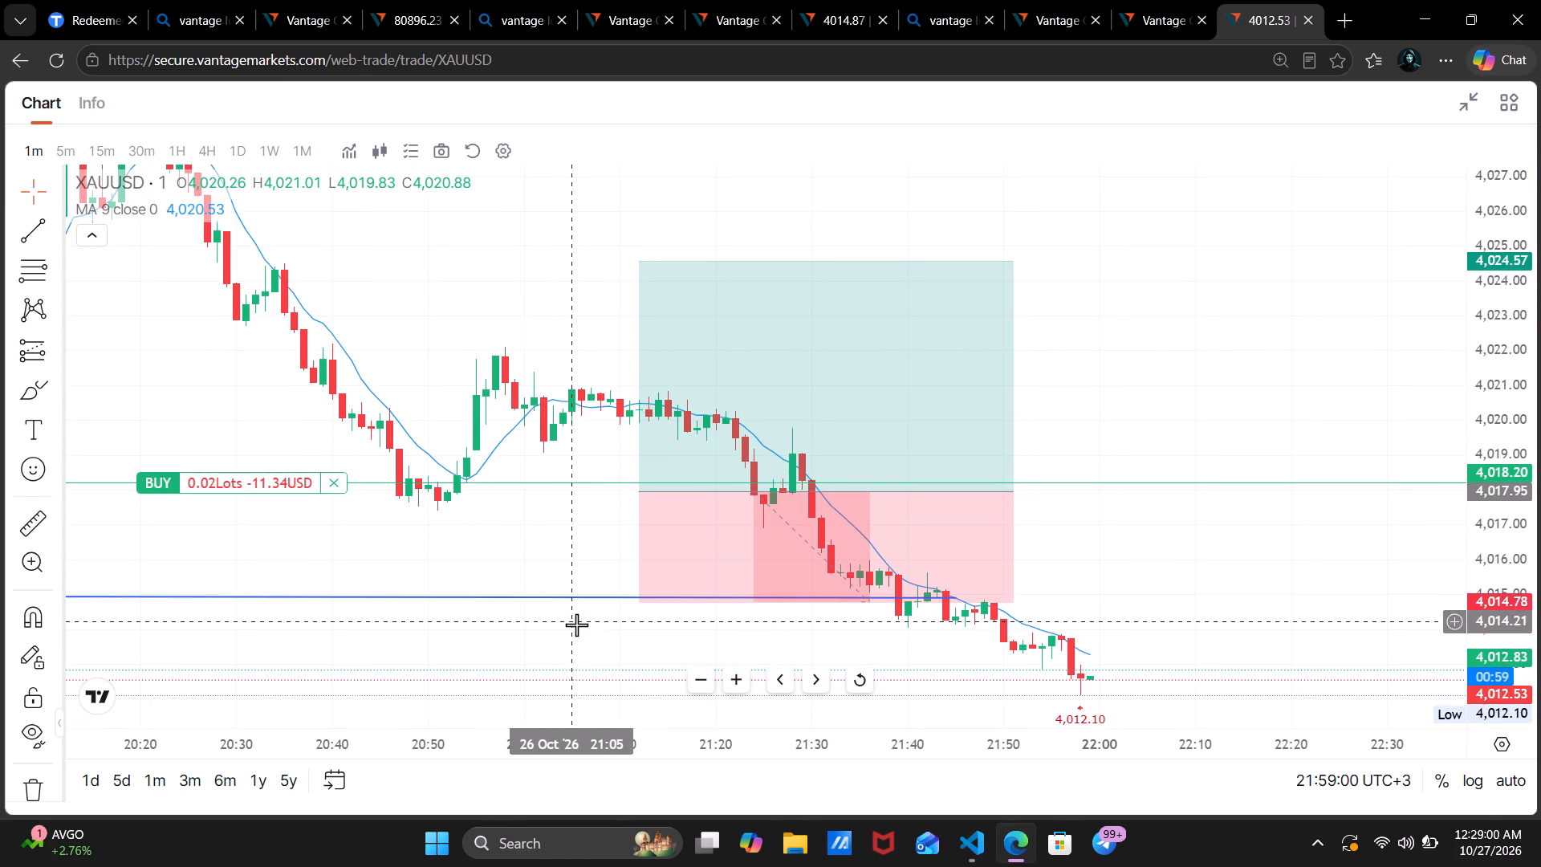
left_click_drag(576, 625, 569, 567)
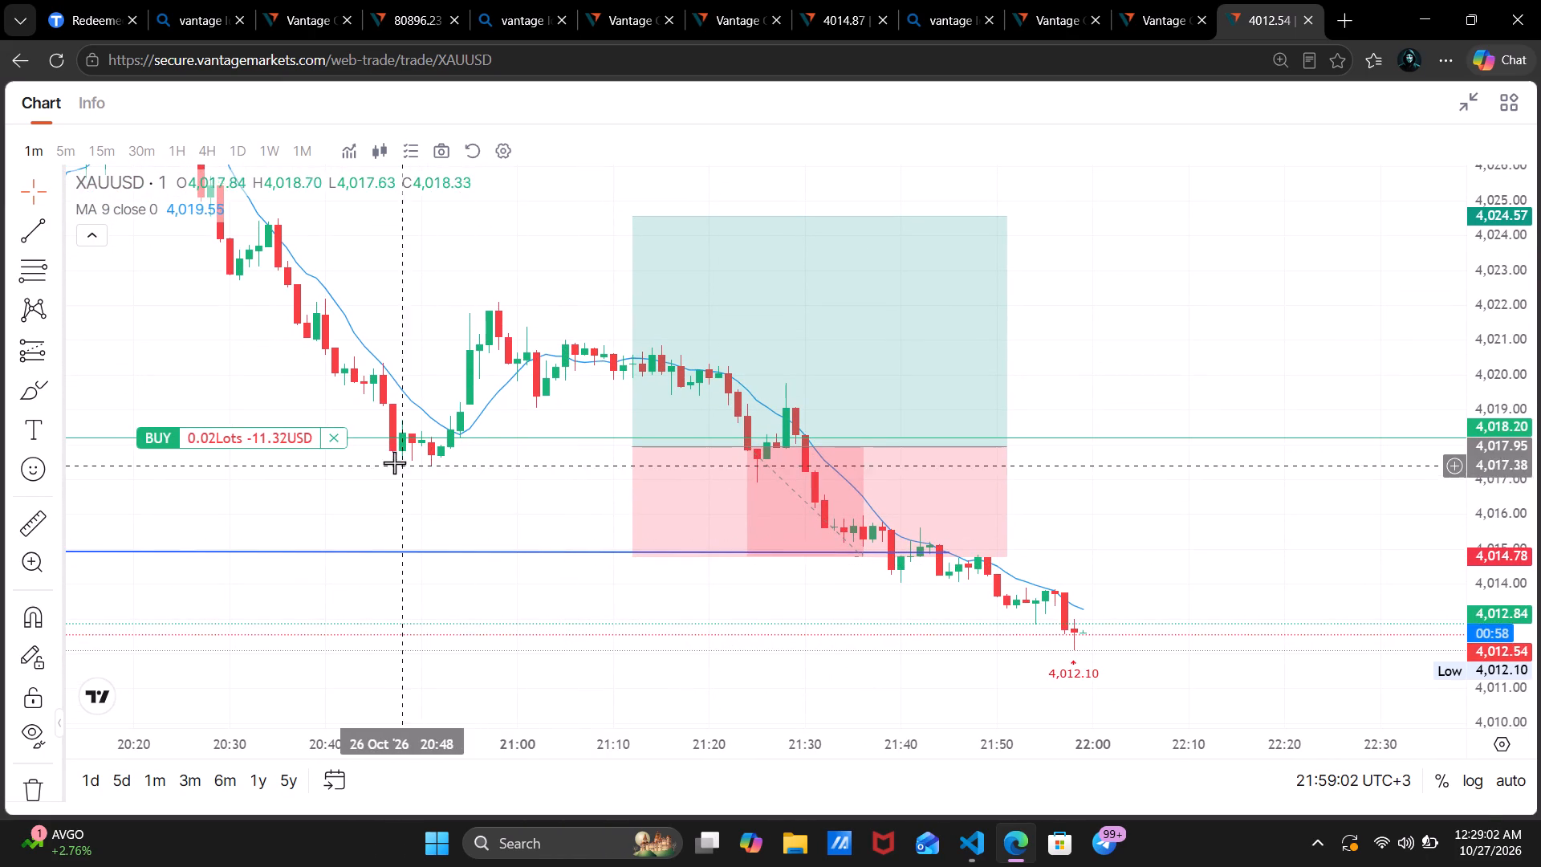
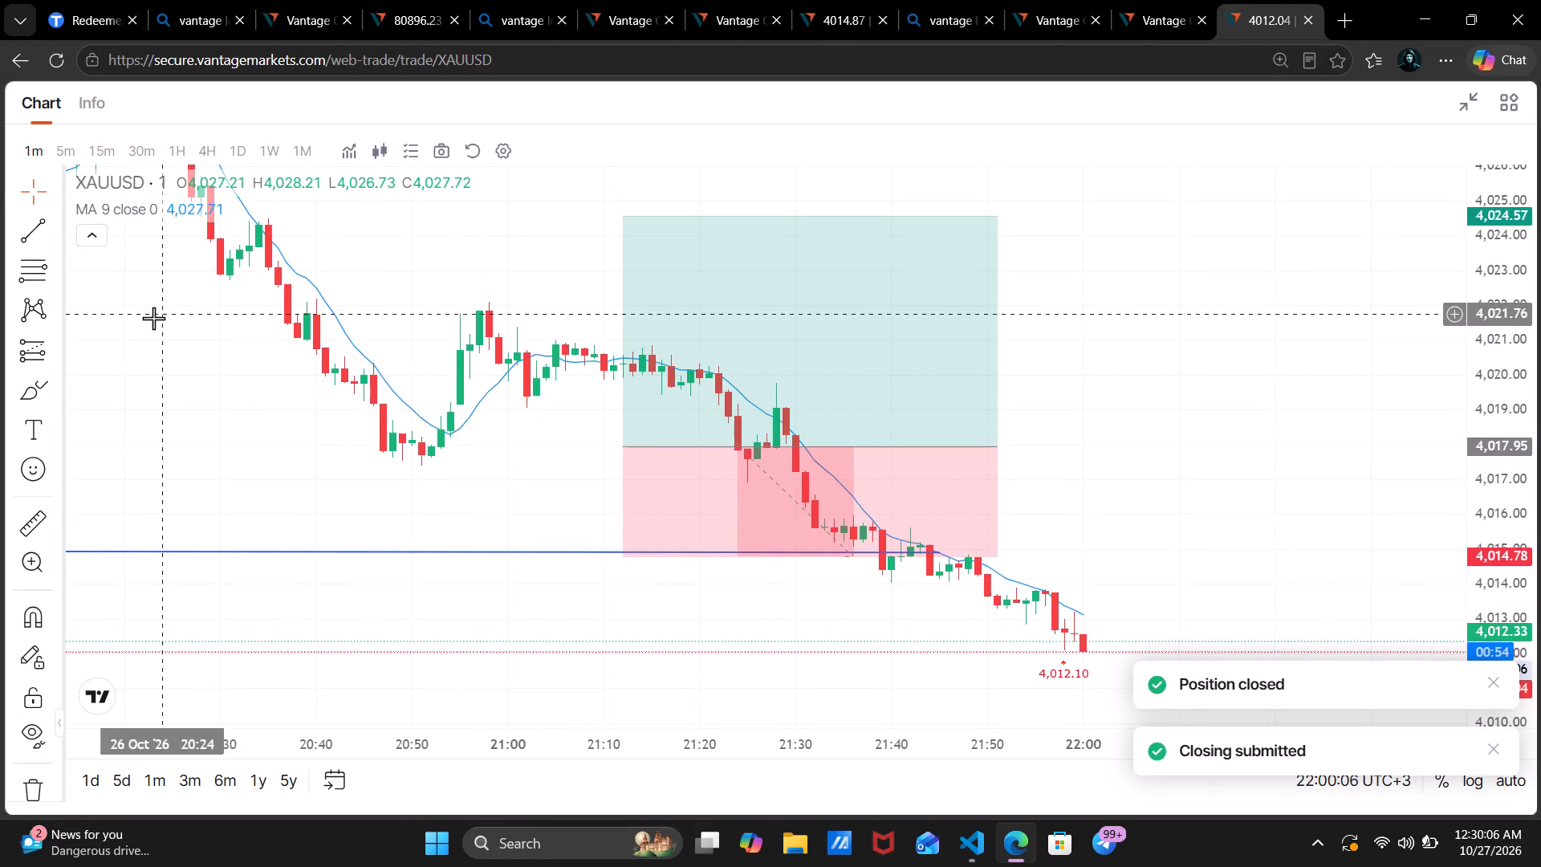
Check the positions list and the account's asset figures beside the XAUUSD chart.
left_click(1470, 96)
scroll(1217, 393, "down", 1)
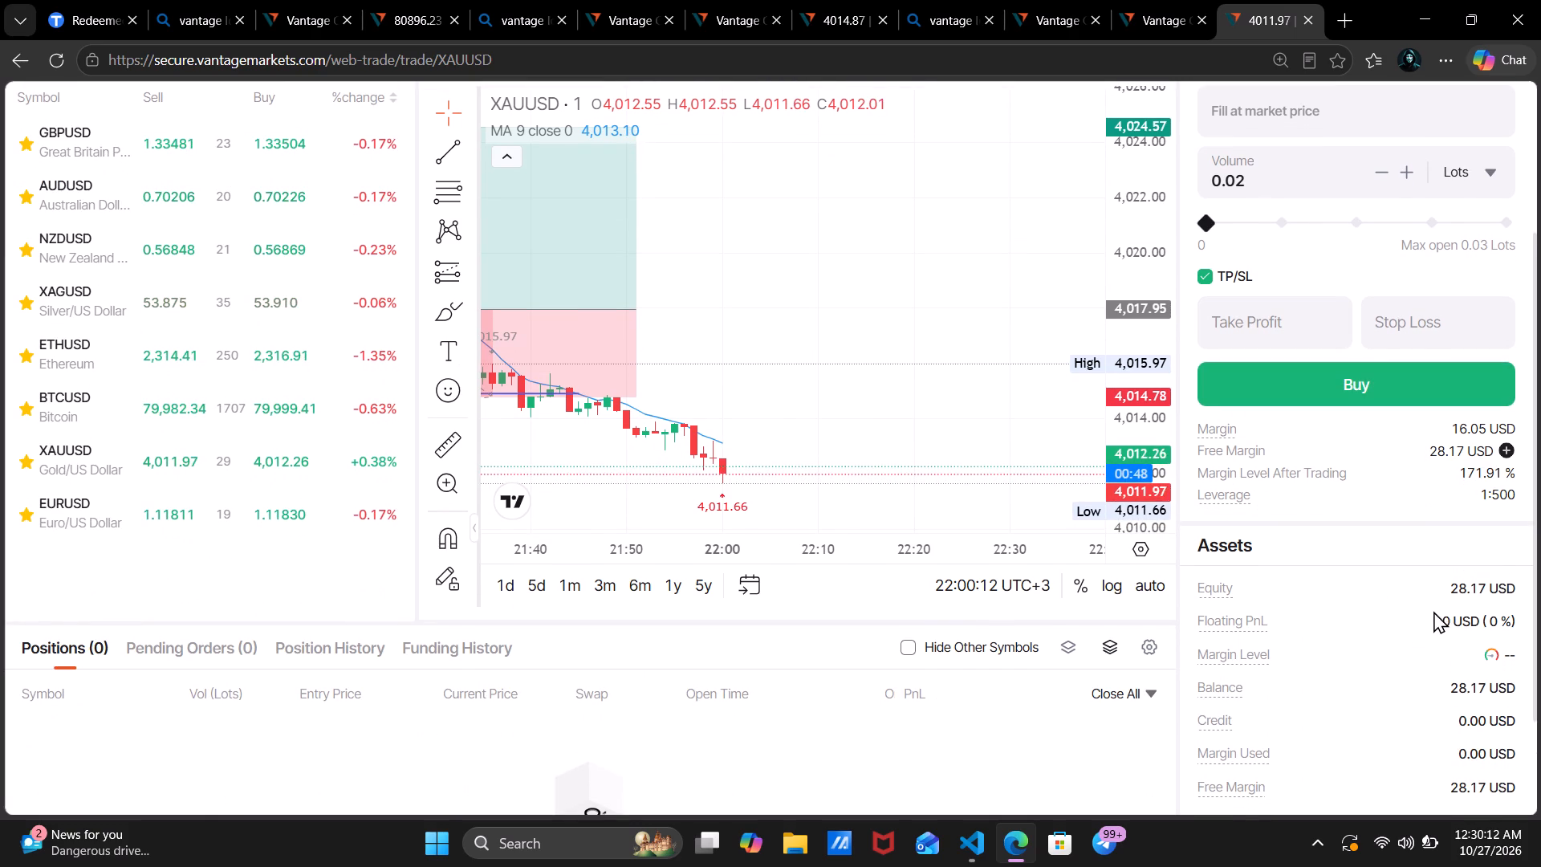
scroll(1425, 605, "up", 4)
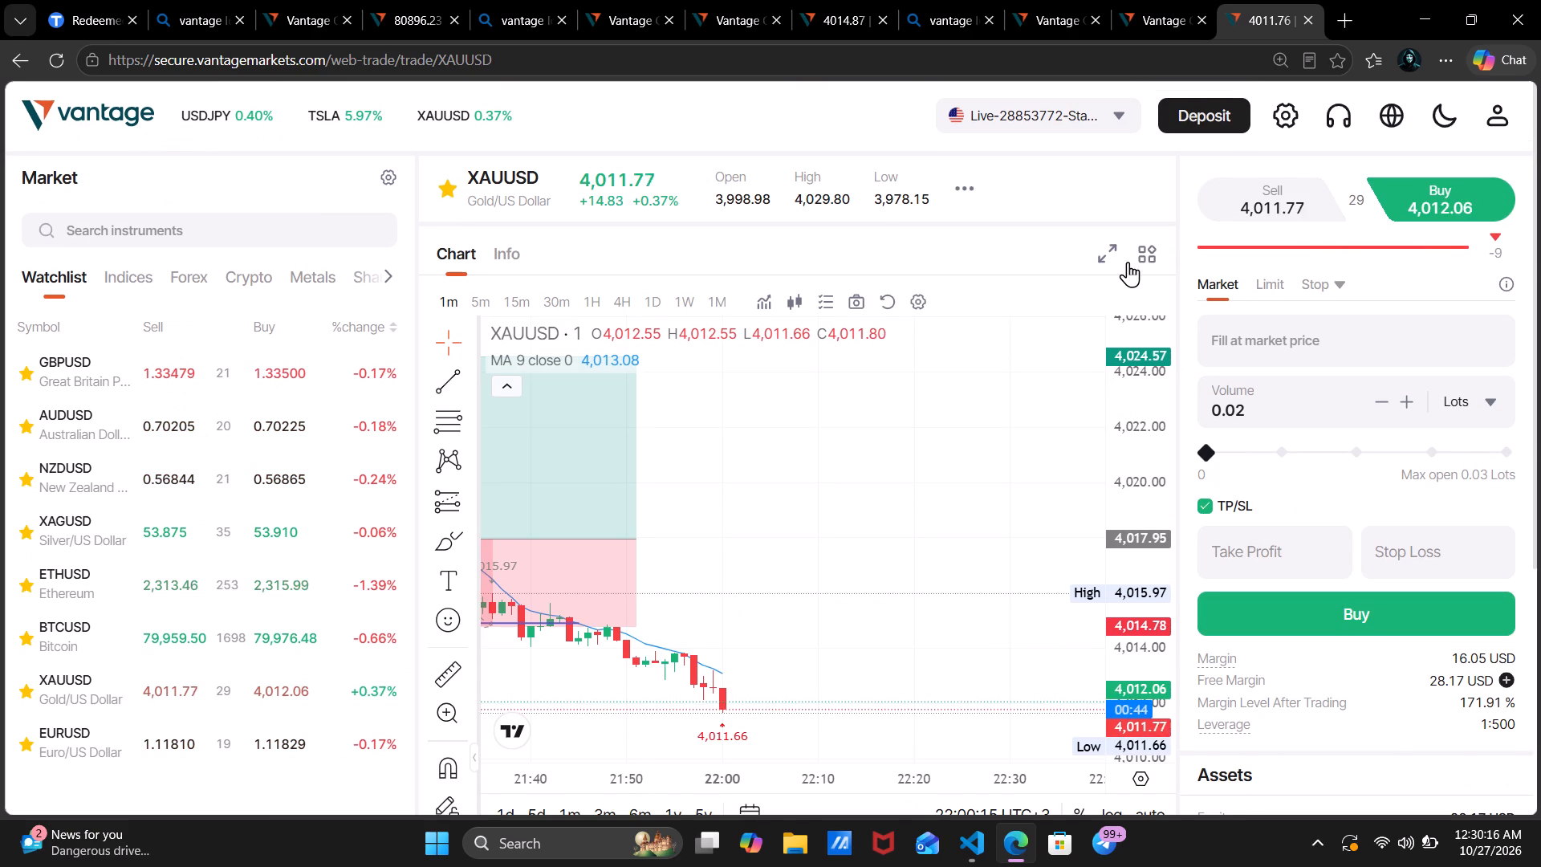
Examine XAUUSD's decline on the enlarged one-minute chart against the price swings back to about 14:00.
left_click(1104, 242)
left_click_drag(1130, 449, 1087, 298)
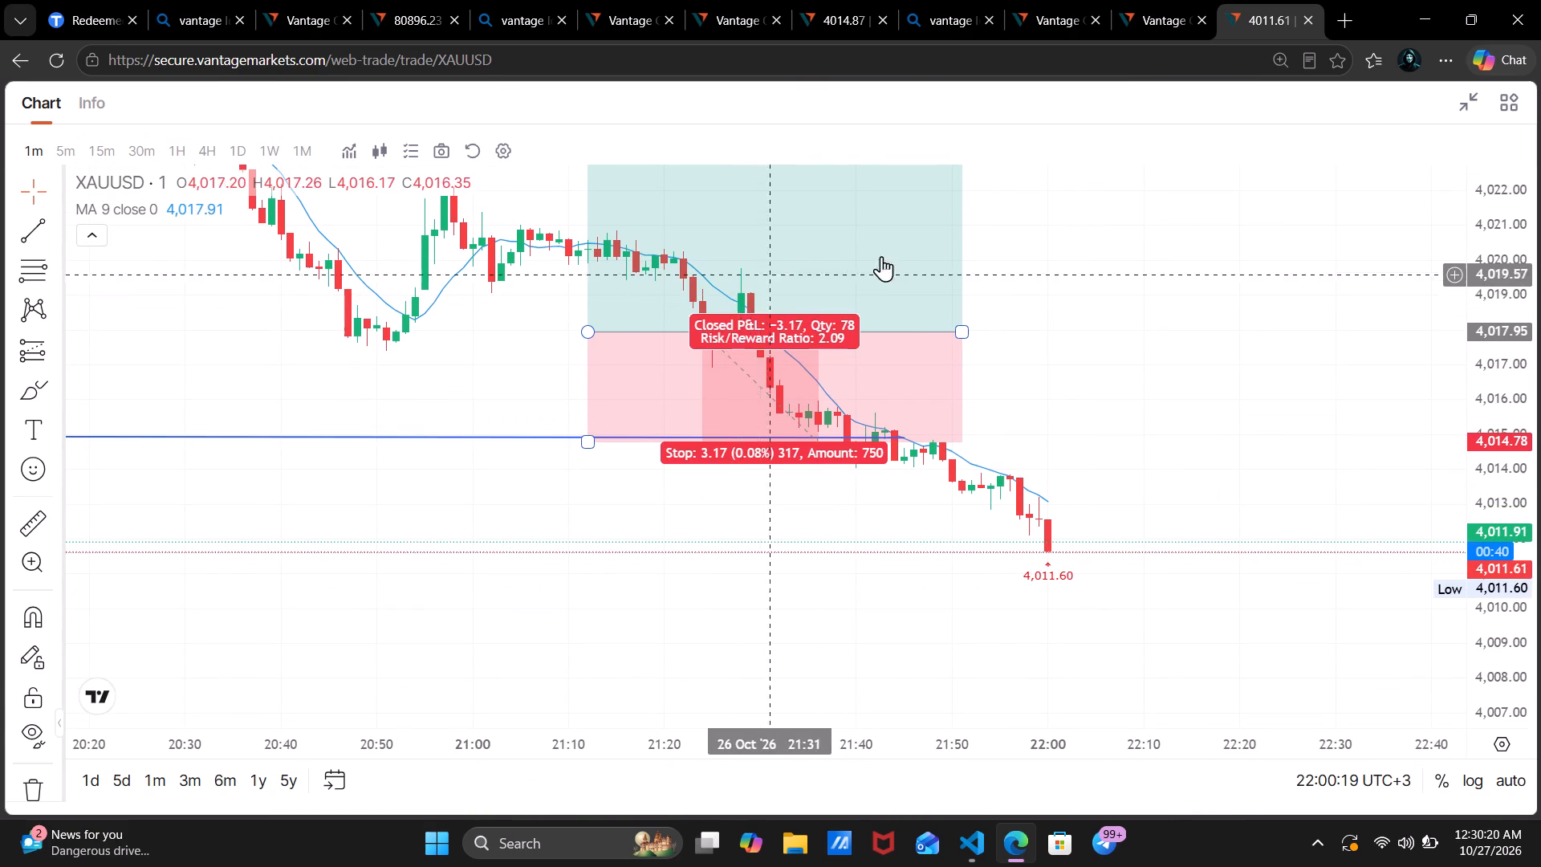
scroll(1432, 459, "up", 1)
scroll(1432, 459, "down", 2)
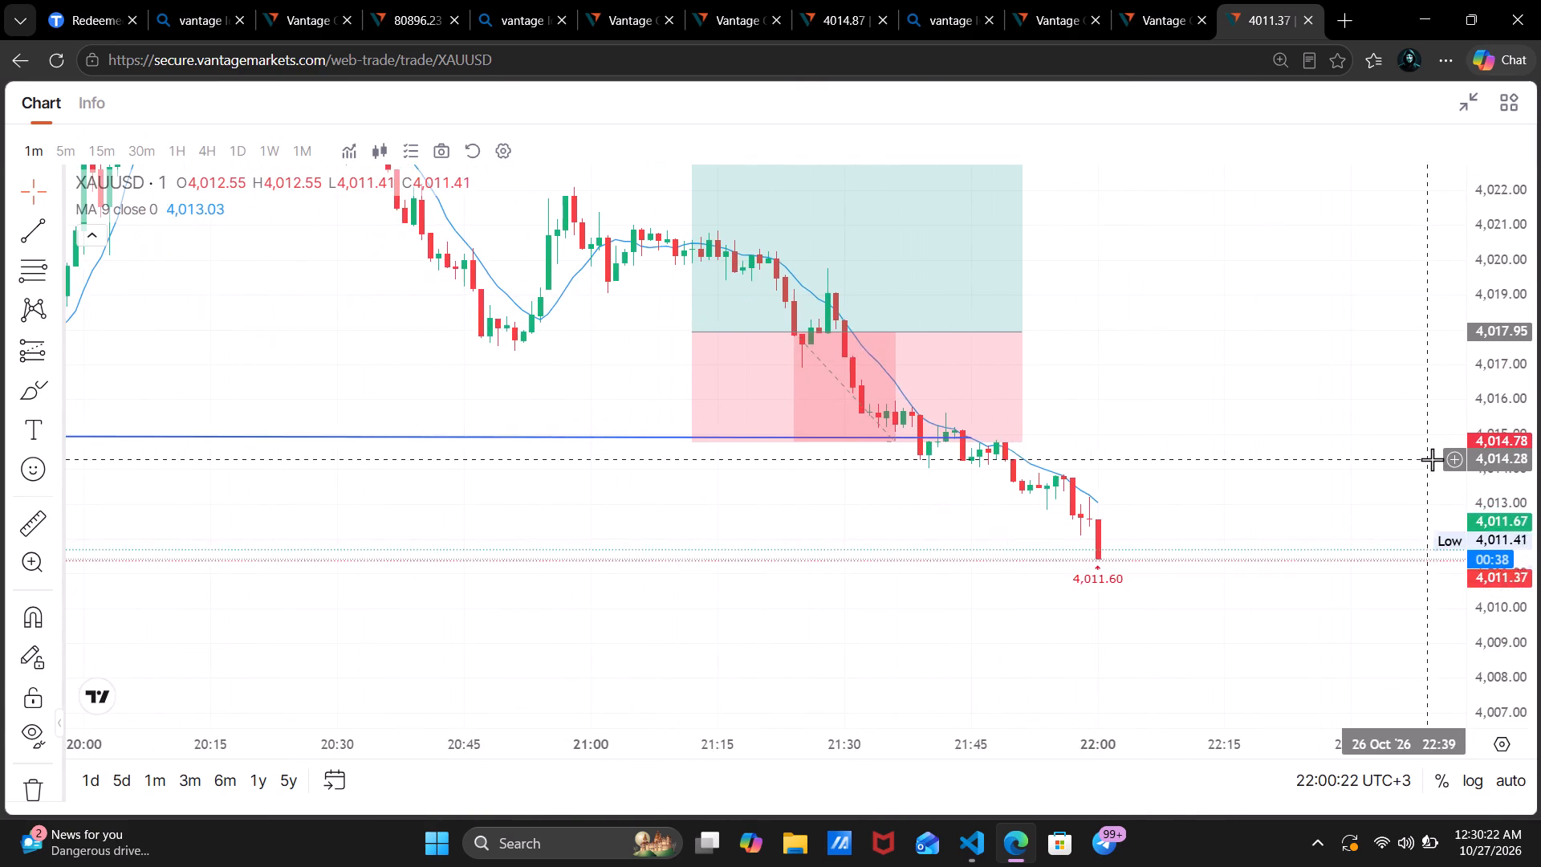
scroll(1432, 459, "down", 1)
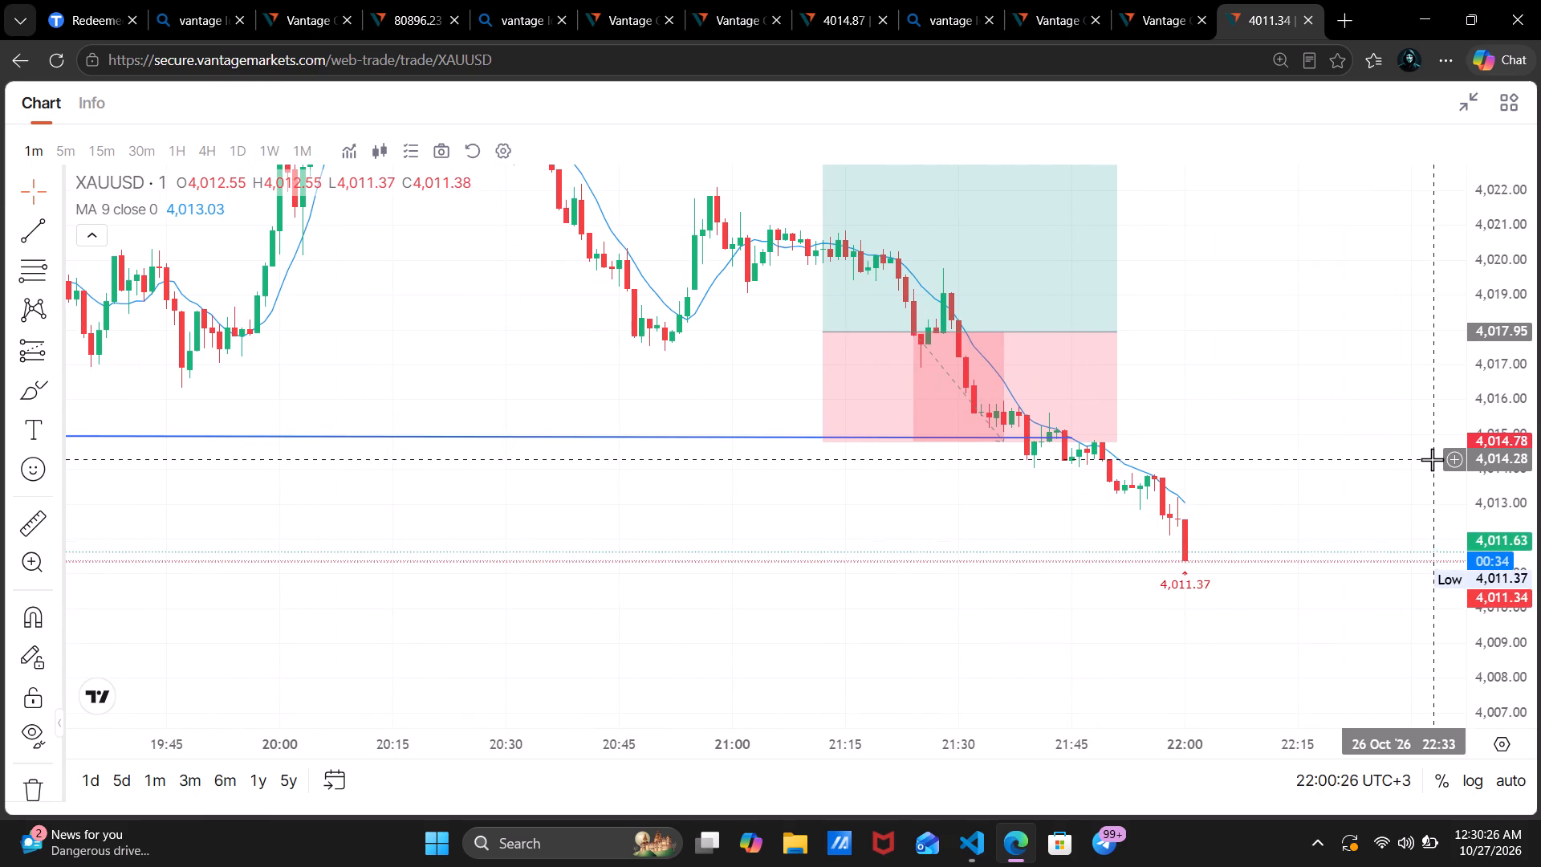
scroll(1112, 548, "down", 9)
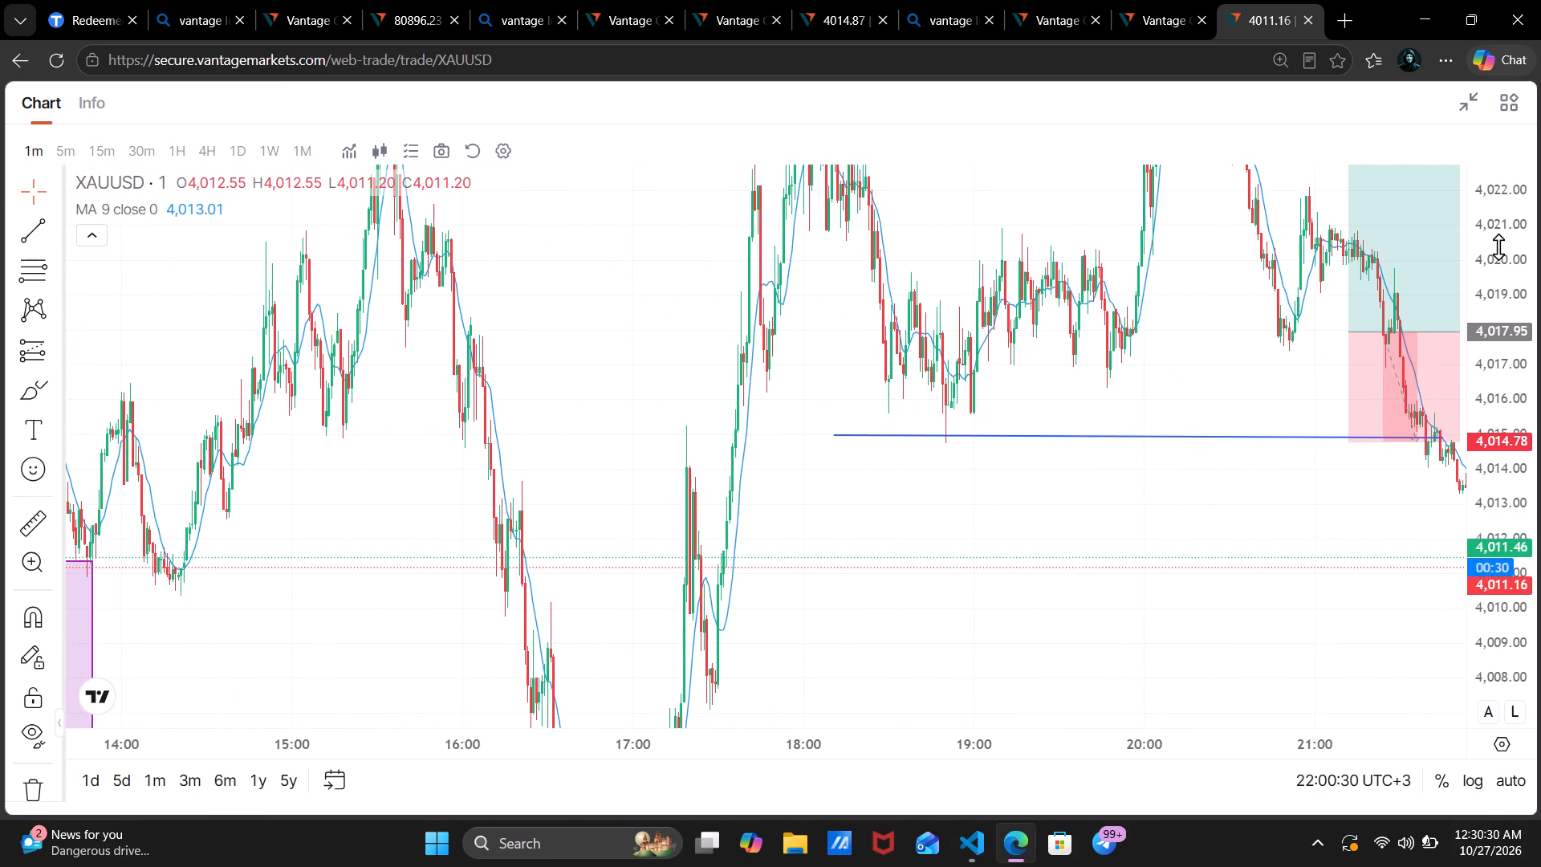
left_click_drag(1498, 246, 1413, 532)
scroll(1294, 558, "down", 3)
left_click_drag(1294, 558, 884, 375)
scroll(994, 442, "up", 5)
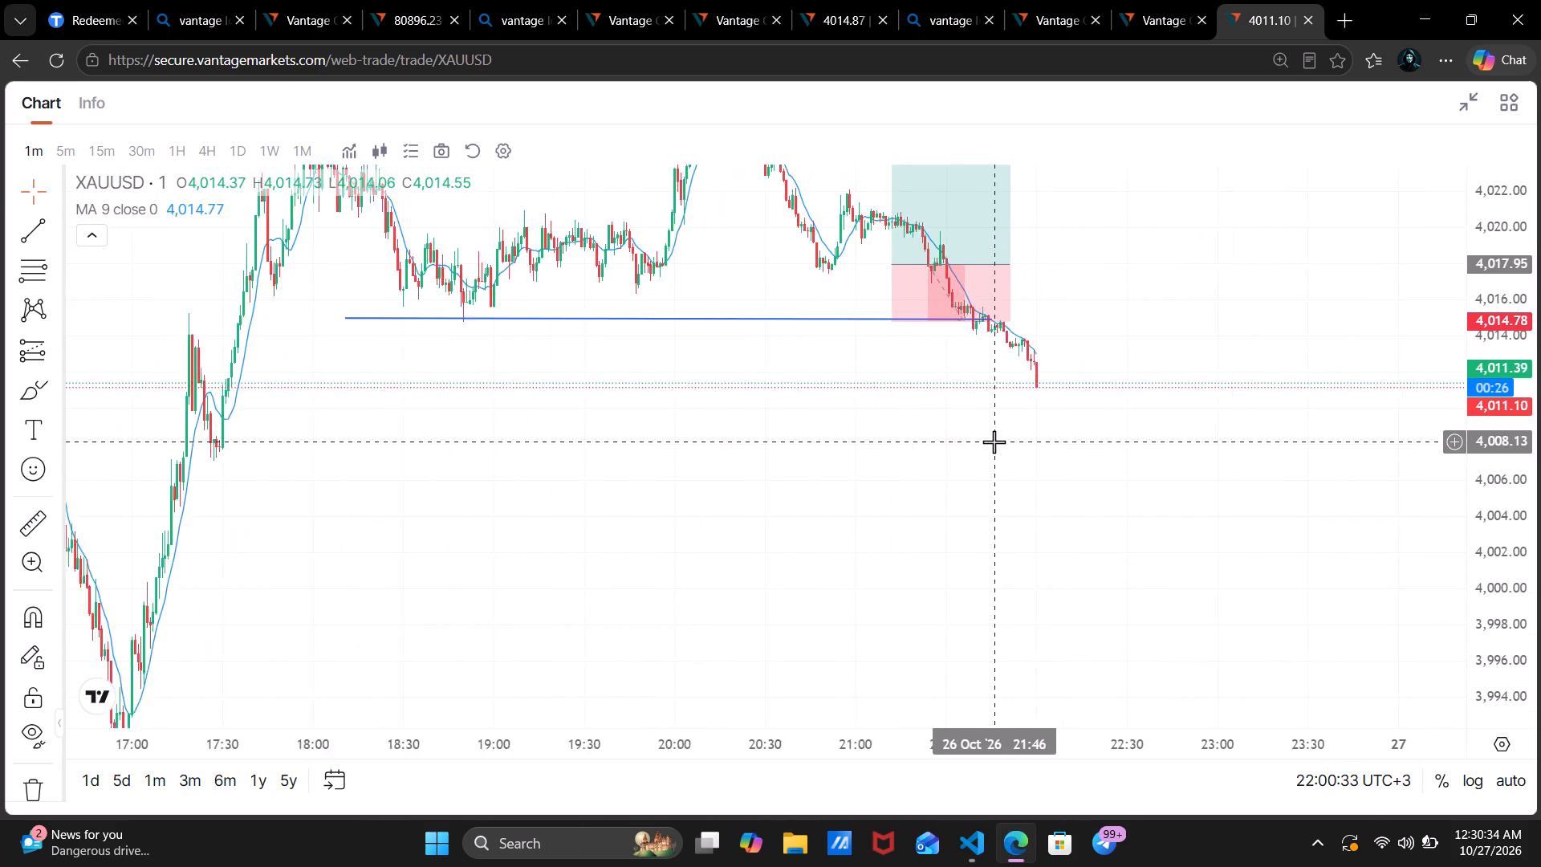
Inspect the latest one-minute XAUUSD candles below the blue support line and the long position drawing's stop level.
scroll(994, 442, "up", 1)
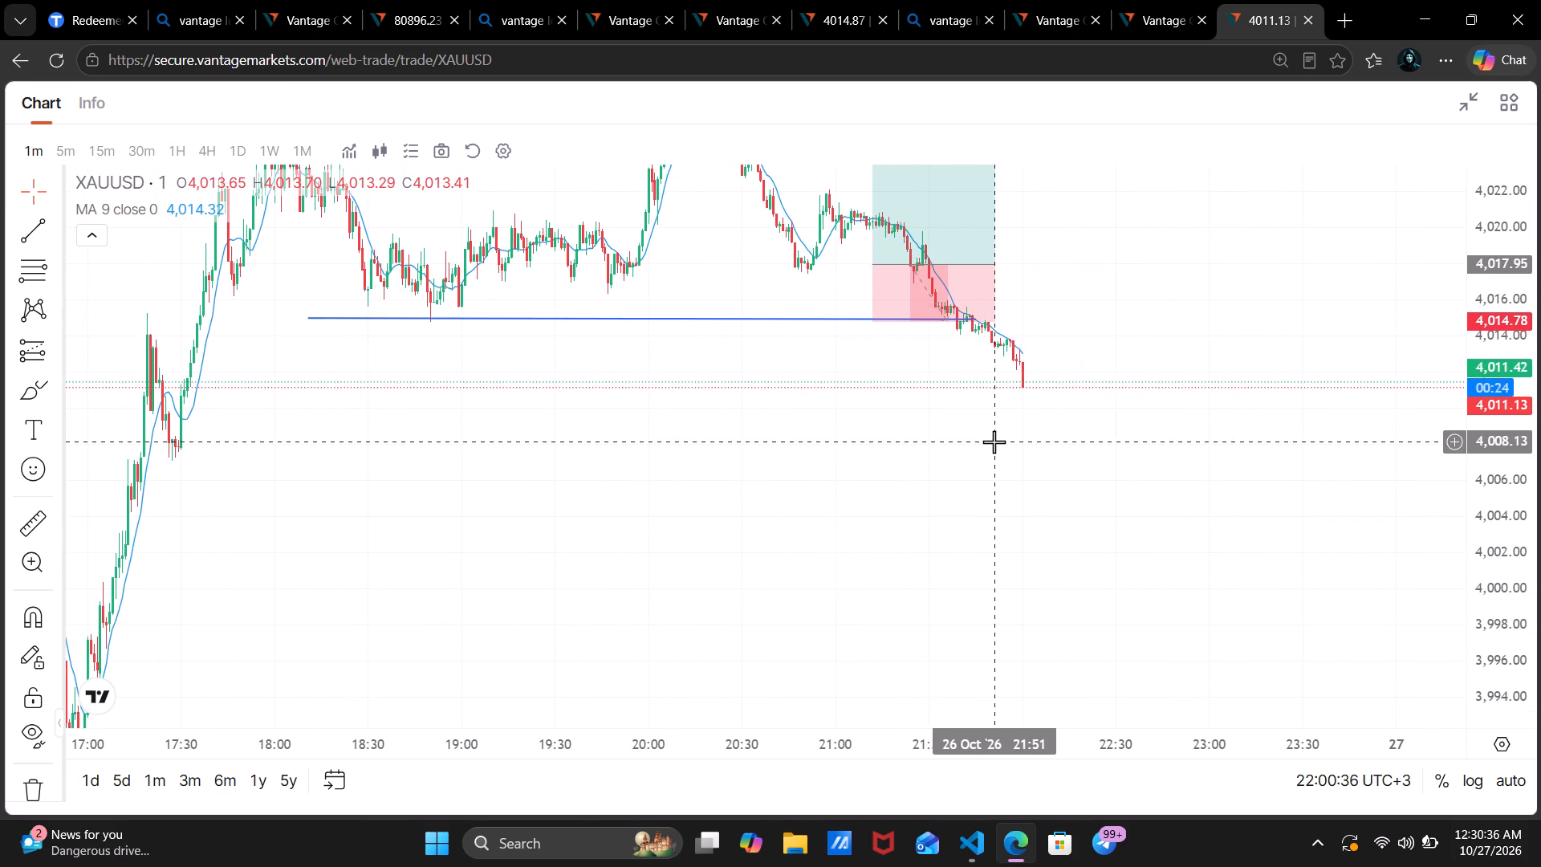
scroll(994, 442, "up", 1)
left_click_drag(994, 442, 1196, 509)
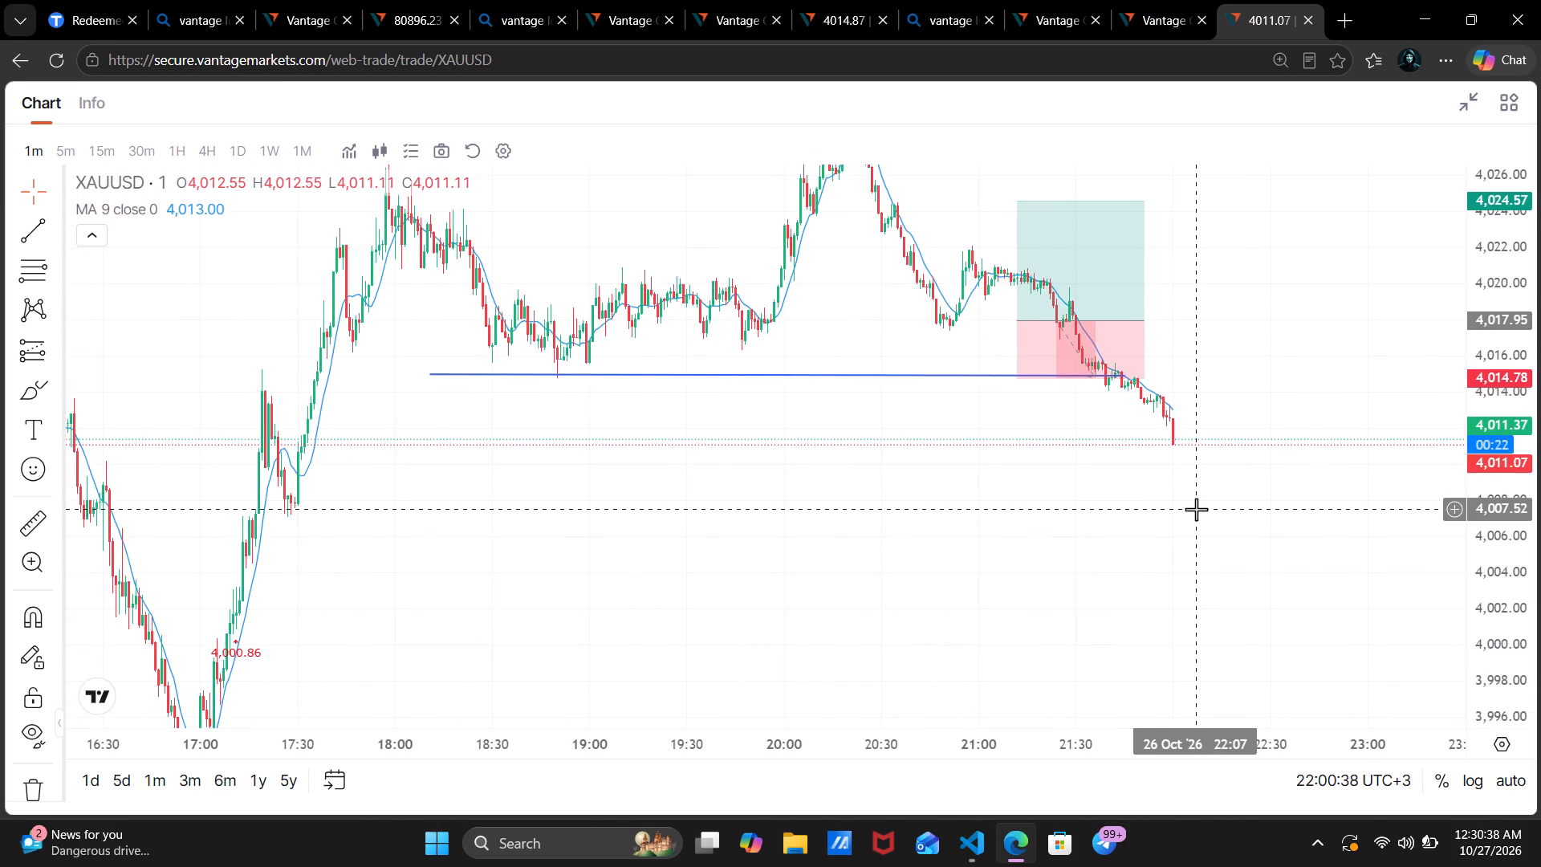
scroll(1196, 509, "up", 3)
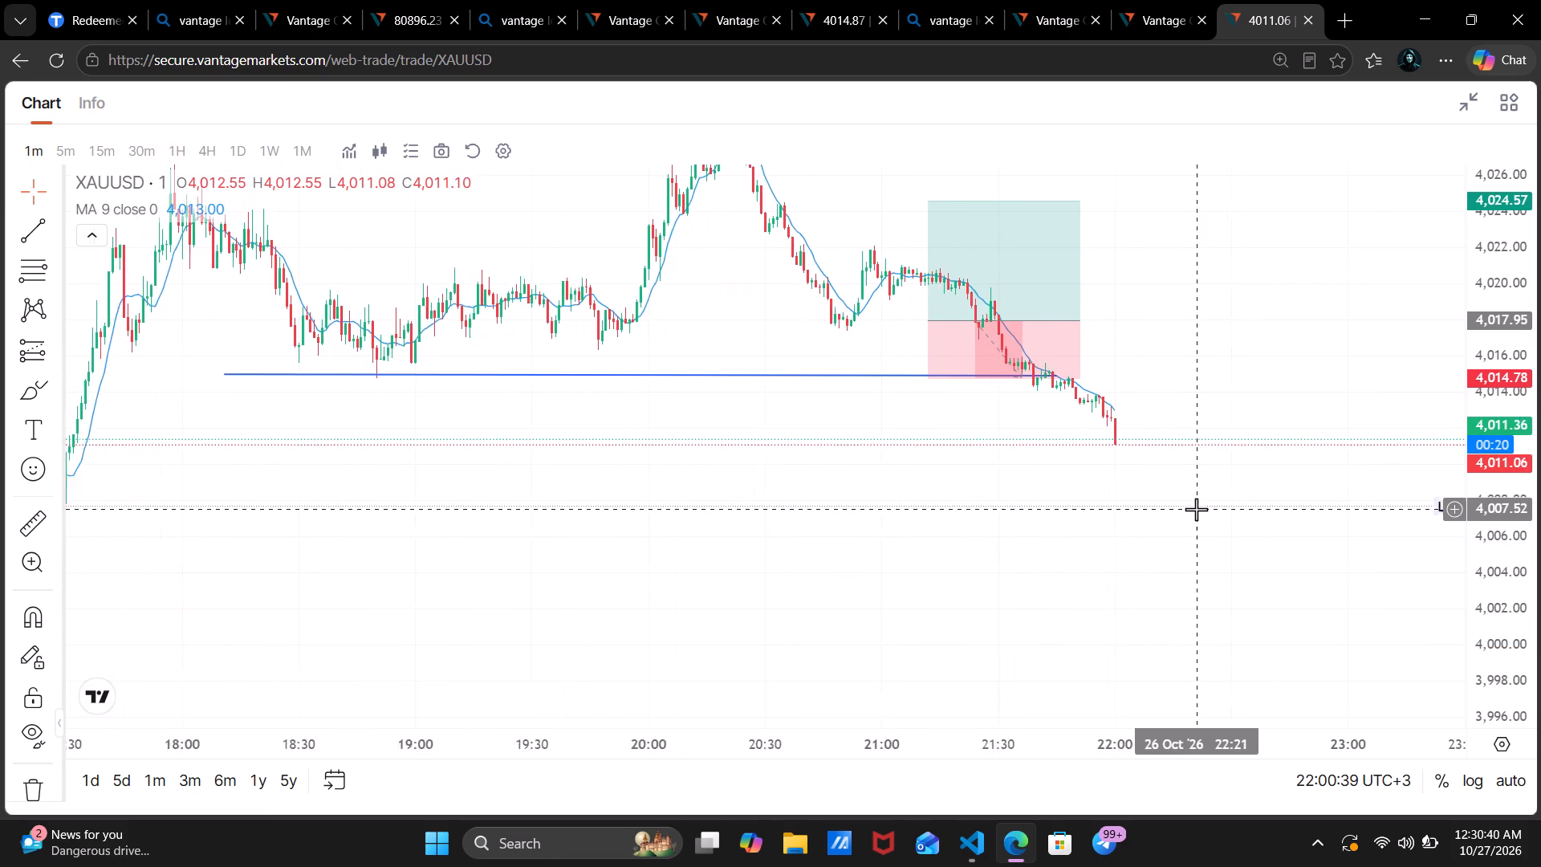
scroll(1196, 509, "up", 3)
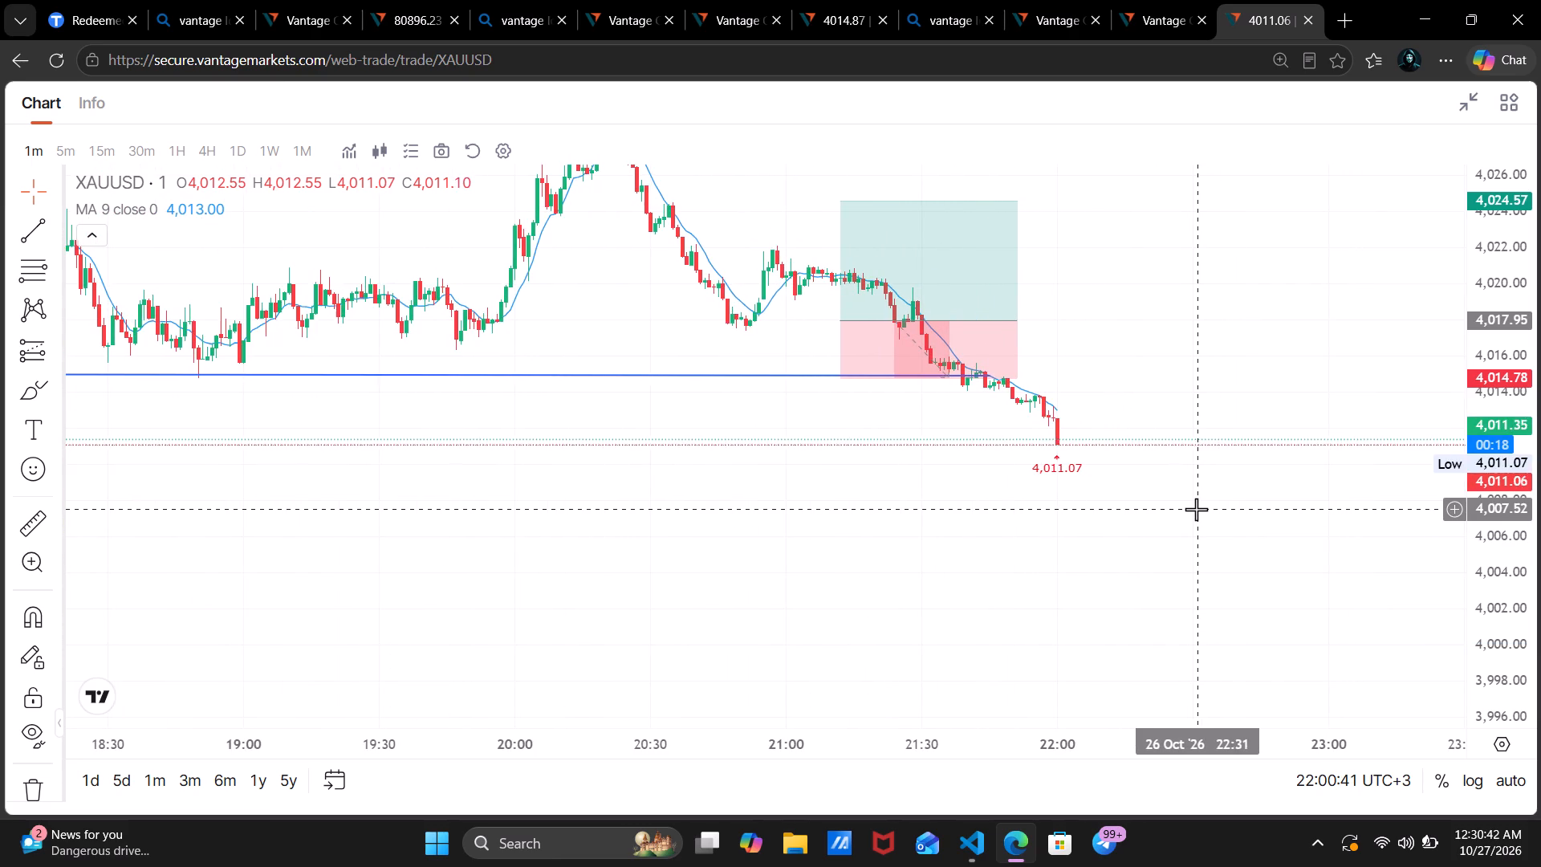
scroll(1196, 509, "up", 1)
Compare XAUUSD's current drop with the one-minute swings since 15:00, including the low around 17:00.
scroll(1196, 509, "down", 3)
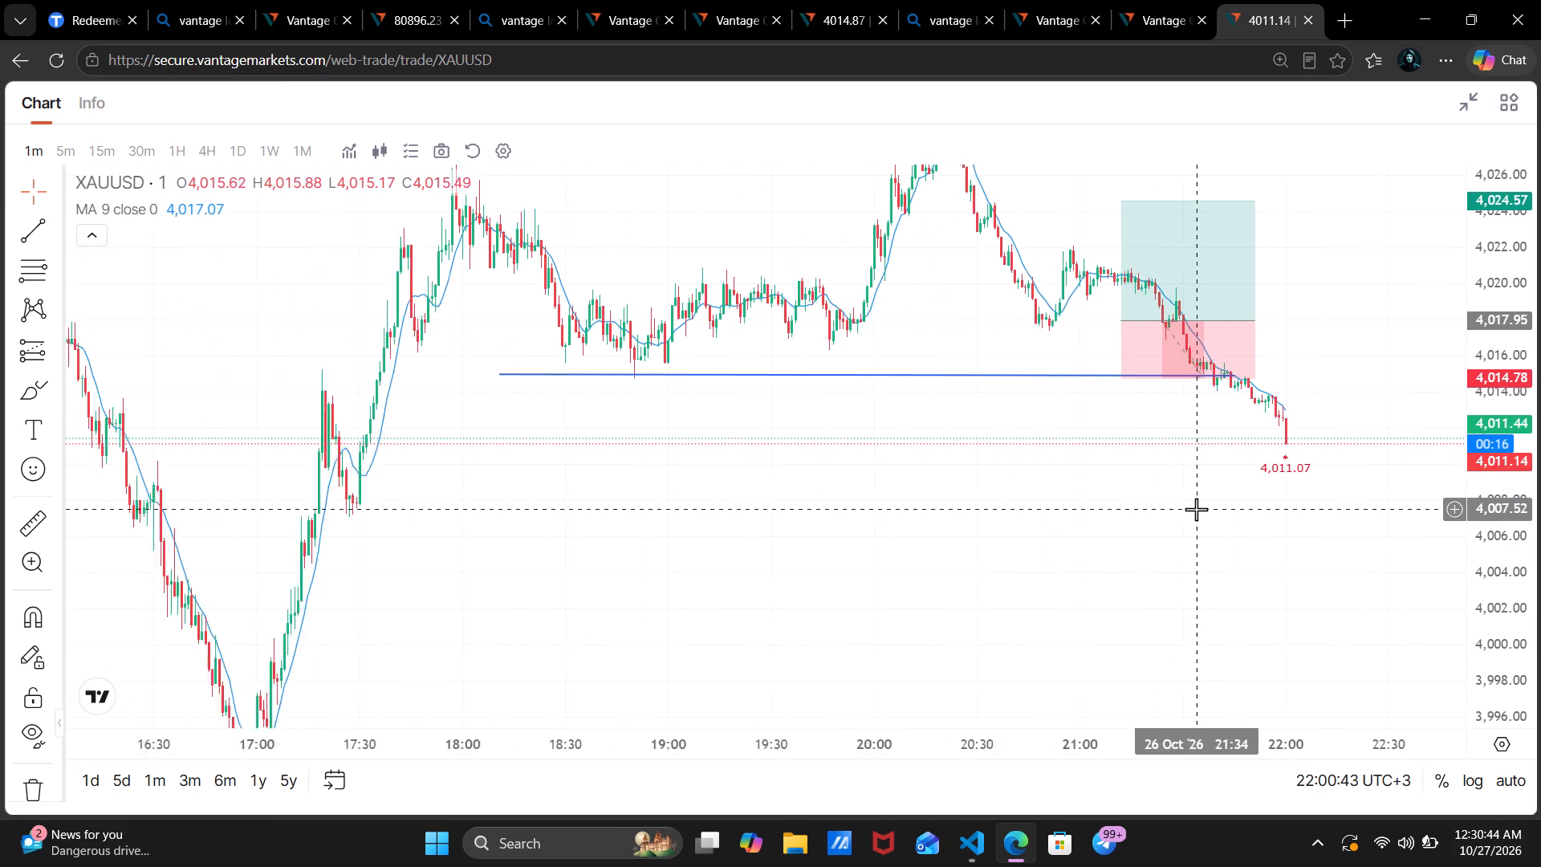
scroll(1196, 509, "down", 2)
scroll(1196, 509, "up", 1)
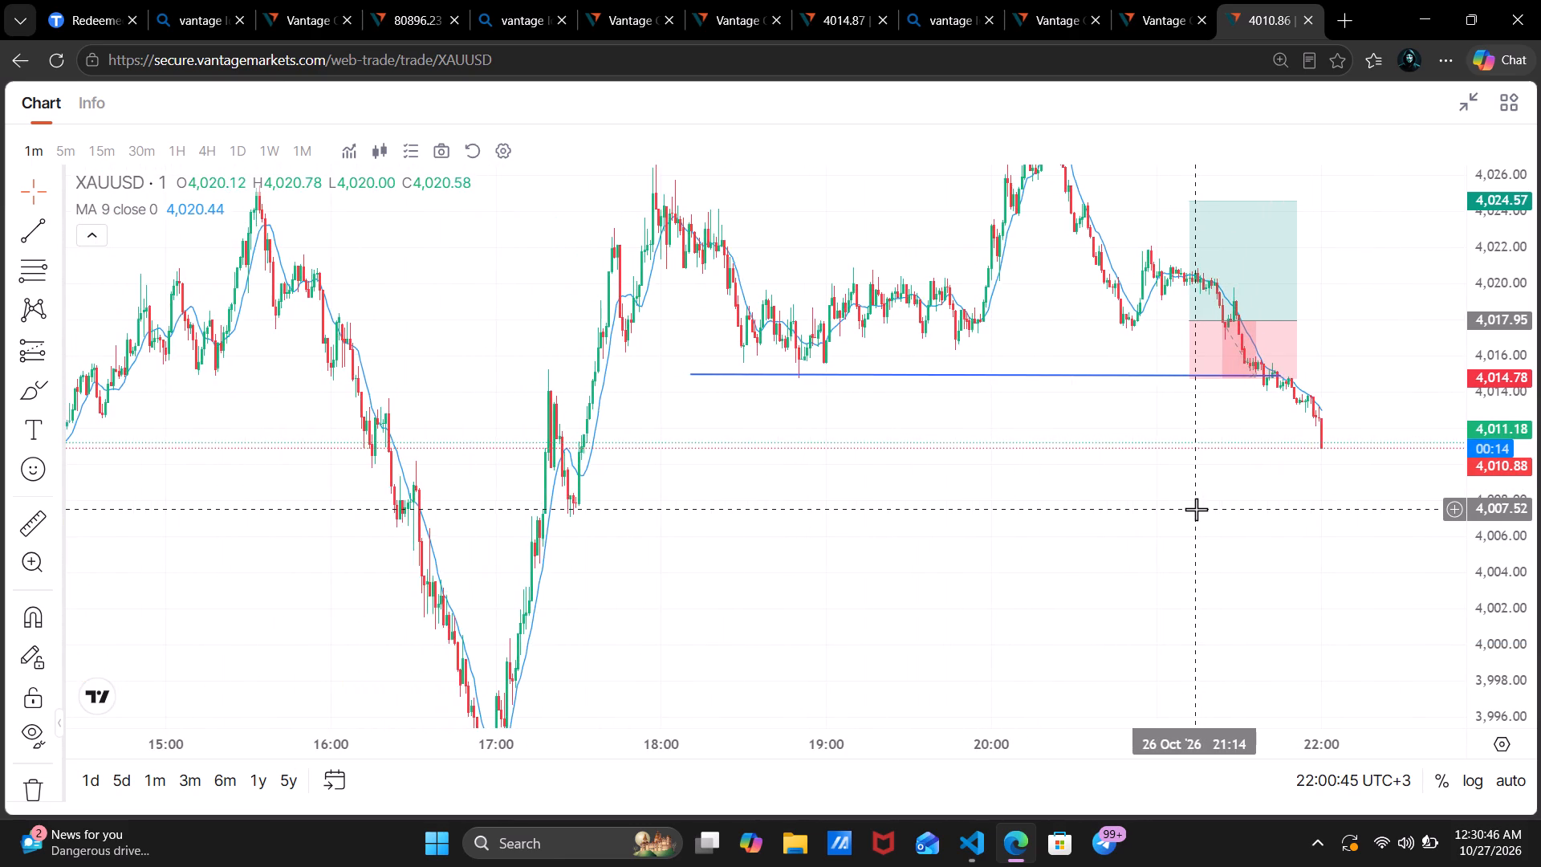
scroll(1196, 509, "up", 1)
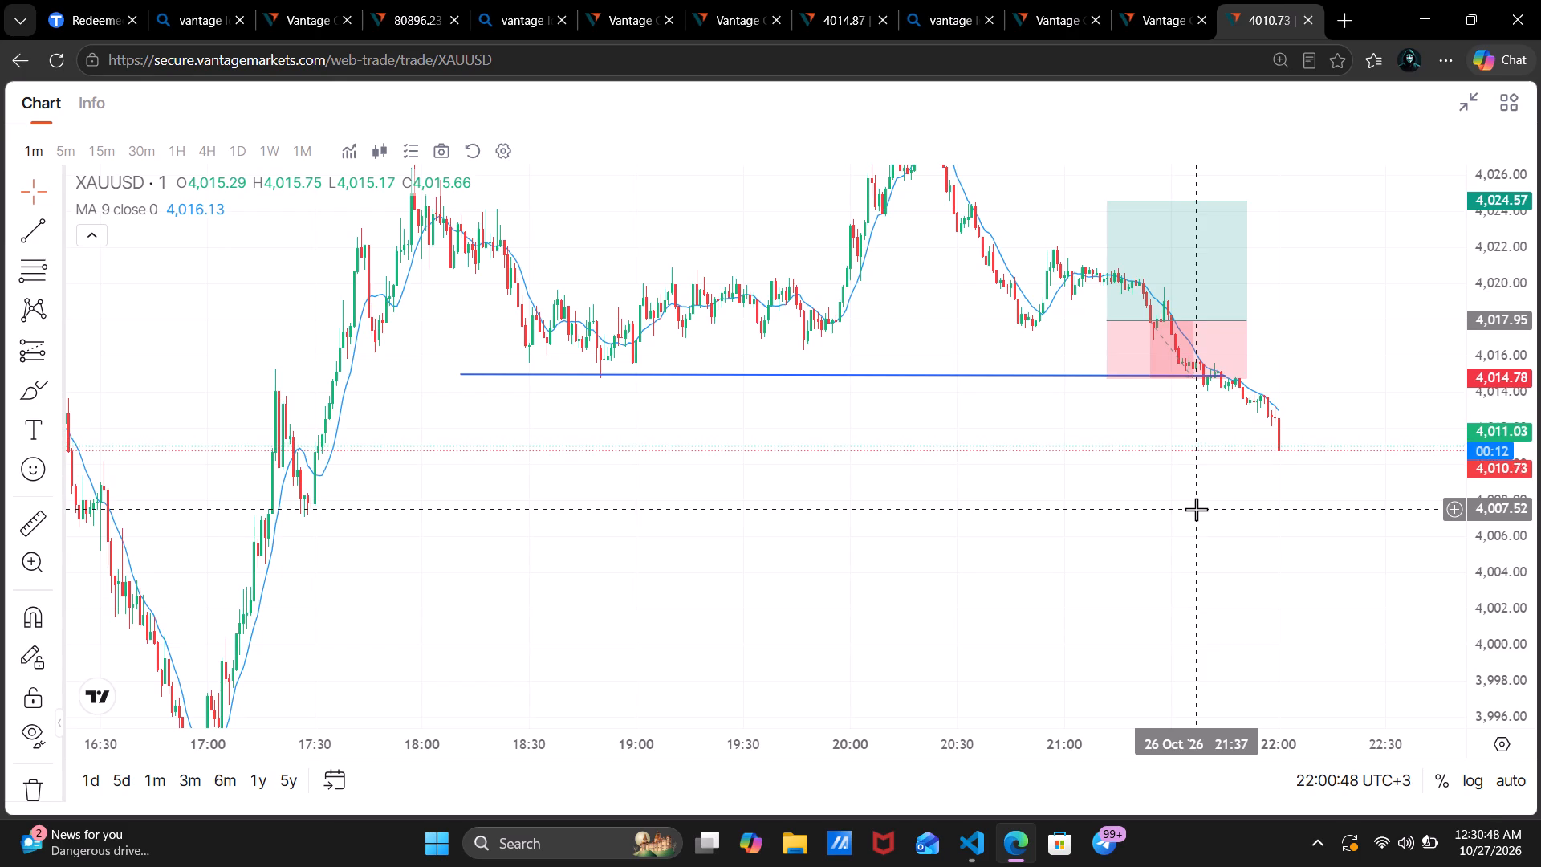
scroll(1196, 509, "down", 1)
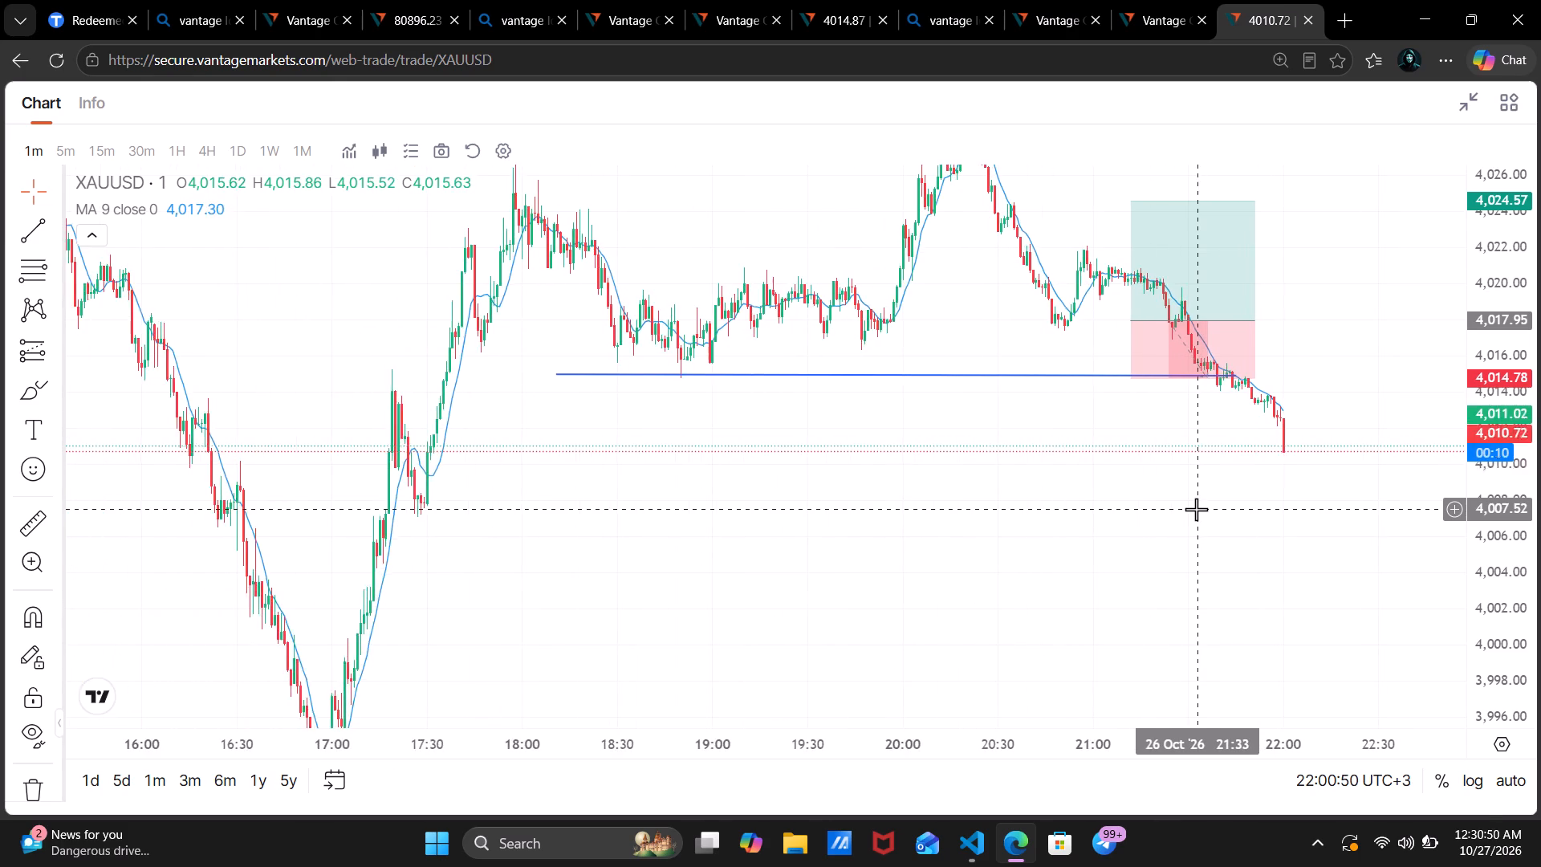
scroll(1196, 509, "down", 3)
scroll(1196, 509, "up", 8)
scroll(1196, 509, "down", 2)
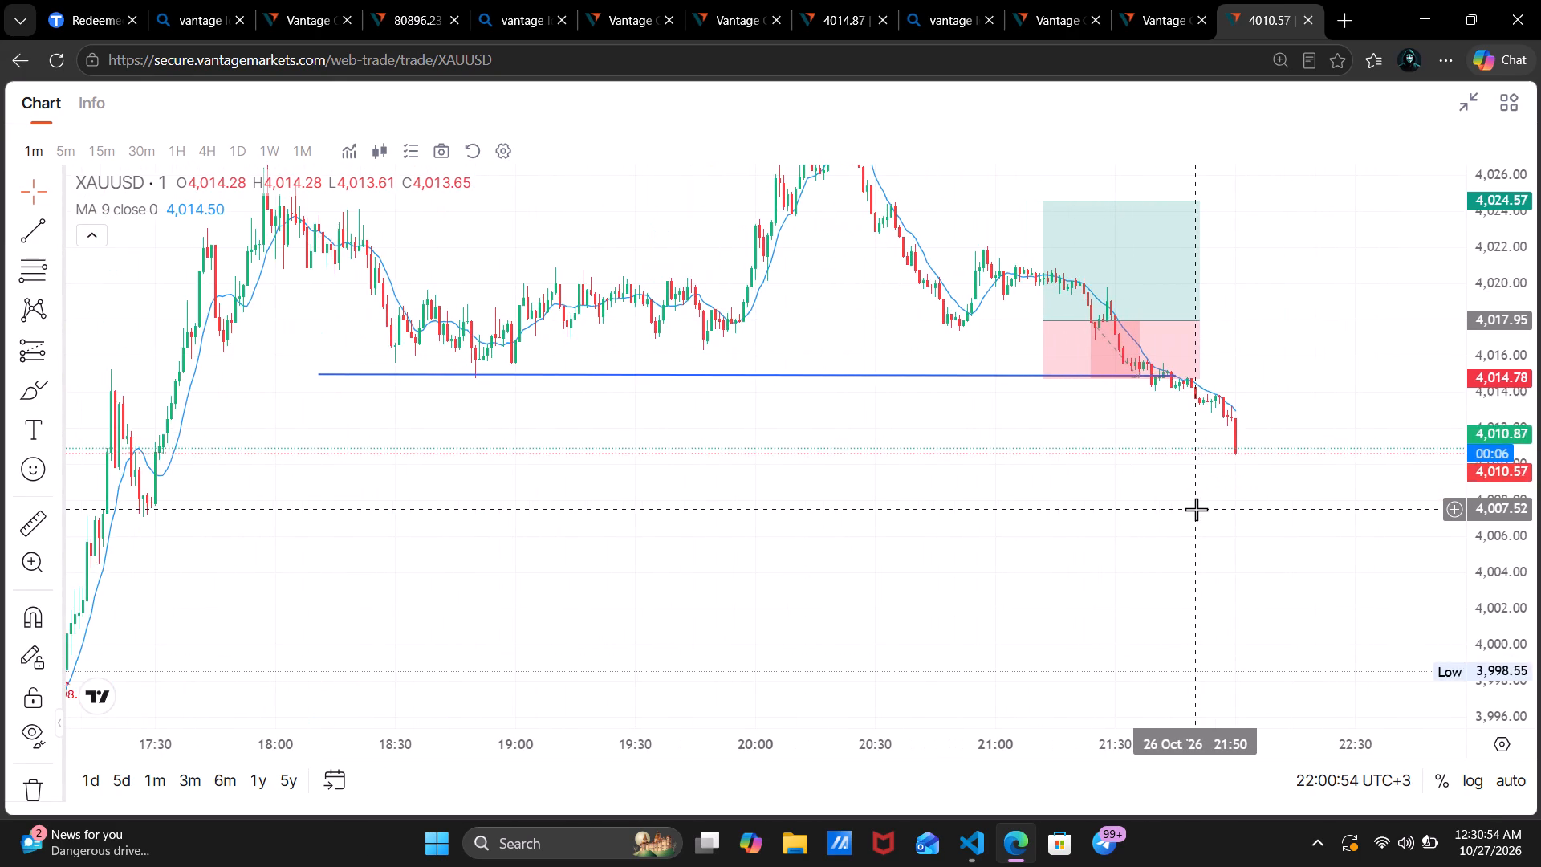
scroll(1196, 509, "down", 4)
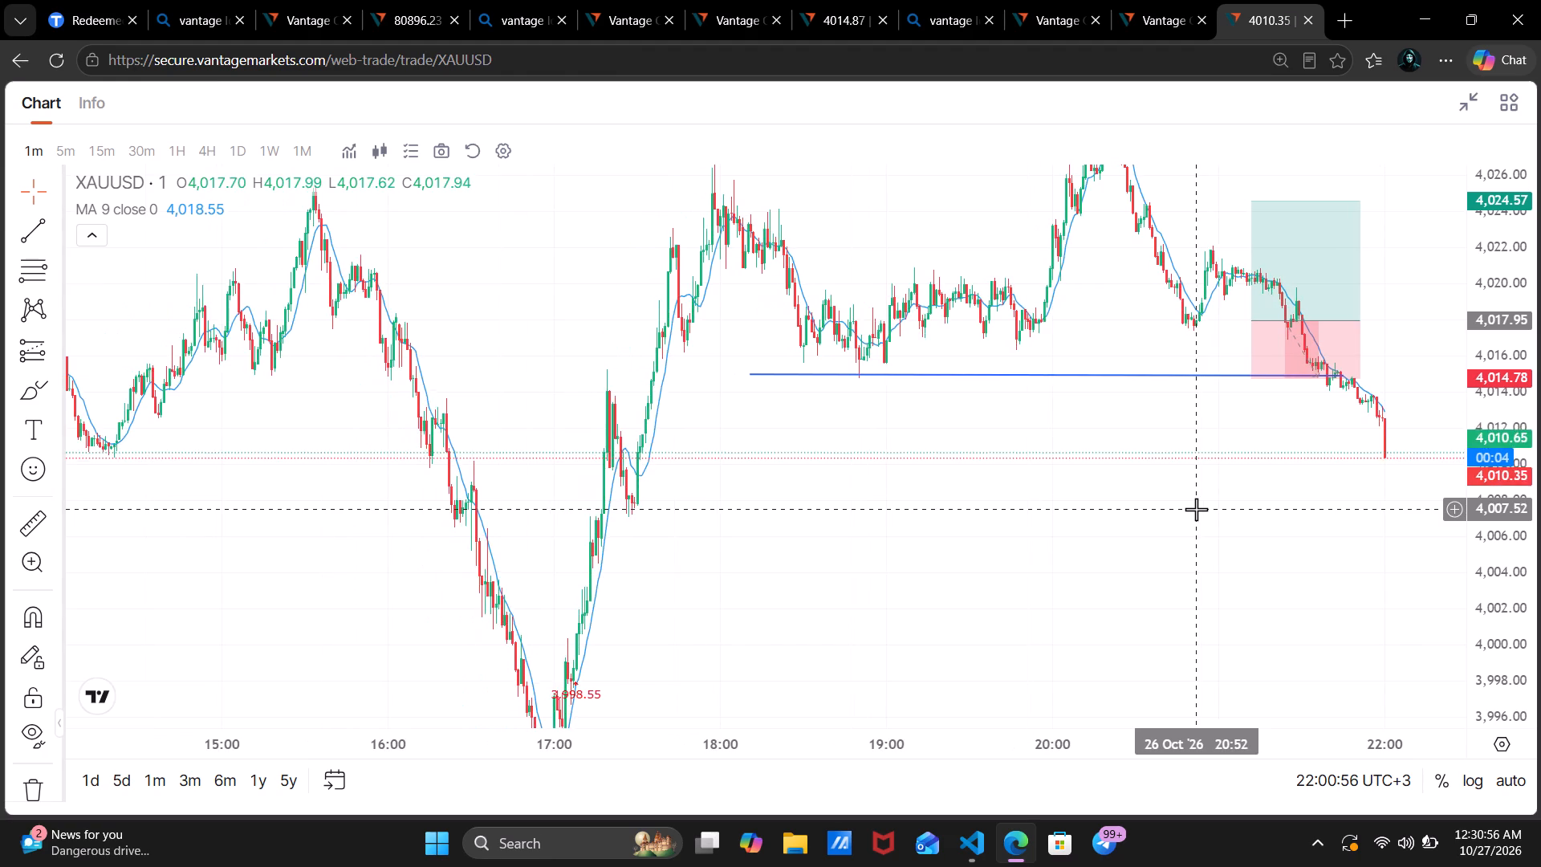
scroll(1196, 509, "down", 1)
scroll(1196, 509, "up", 5)
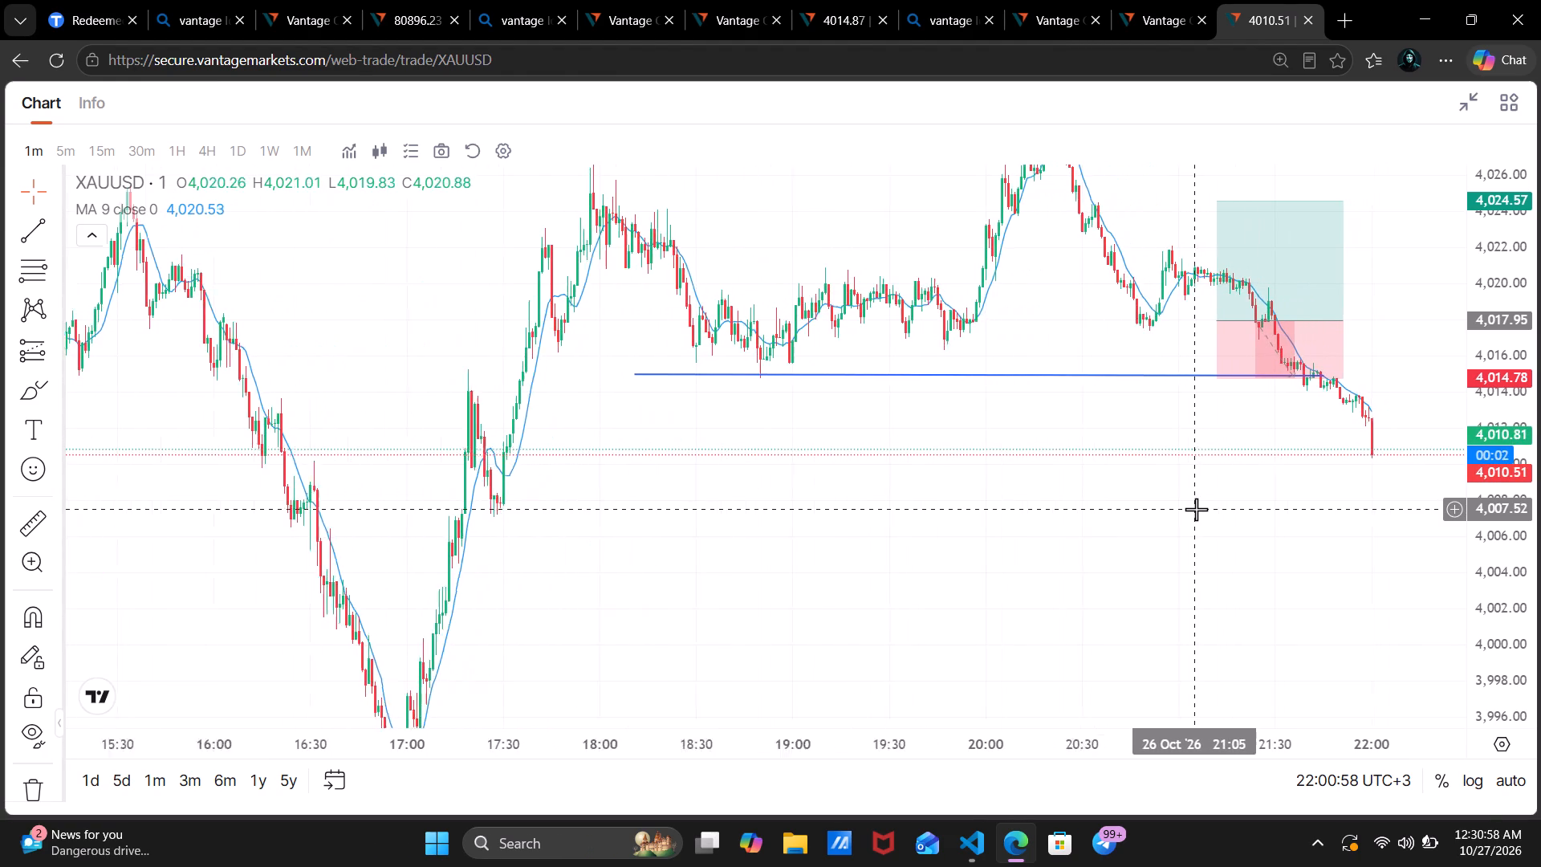
Examine XAUUSD's newest candles around 22:00 against the blue support line and the purple zone before 14:00.
scroll(1196, 509, "up", 6)
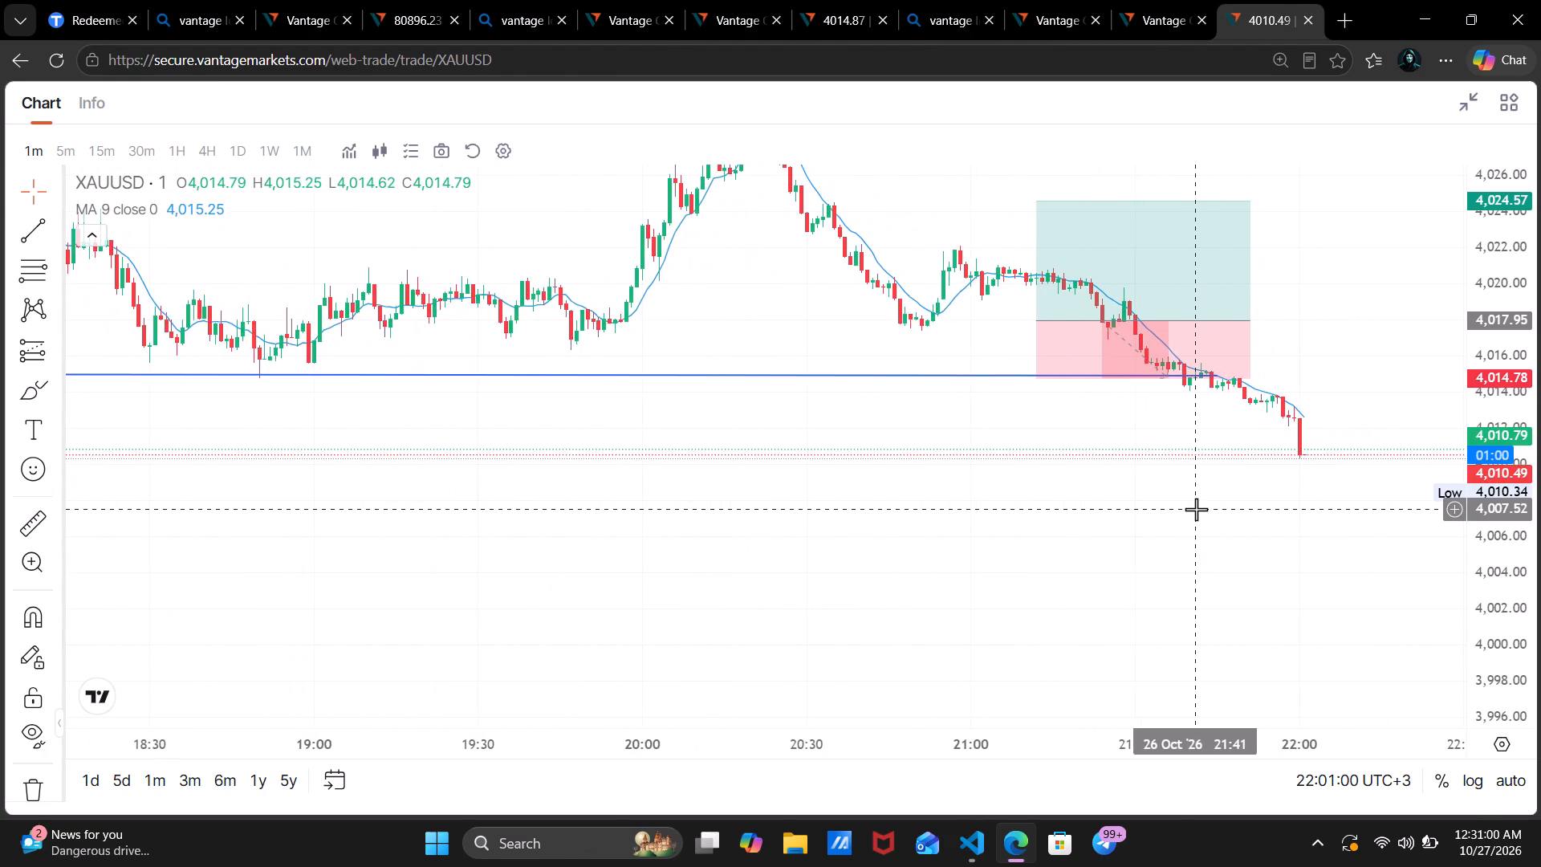
scroll(1196, 509, "up", 1)
scroll(1196, 509, "down", 5)
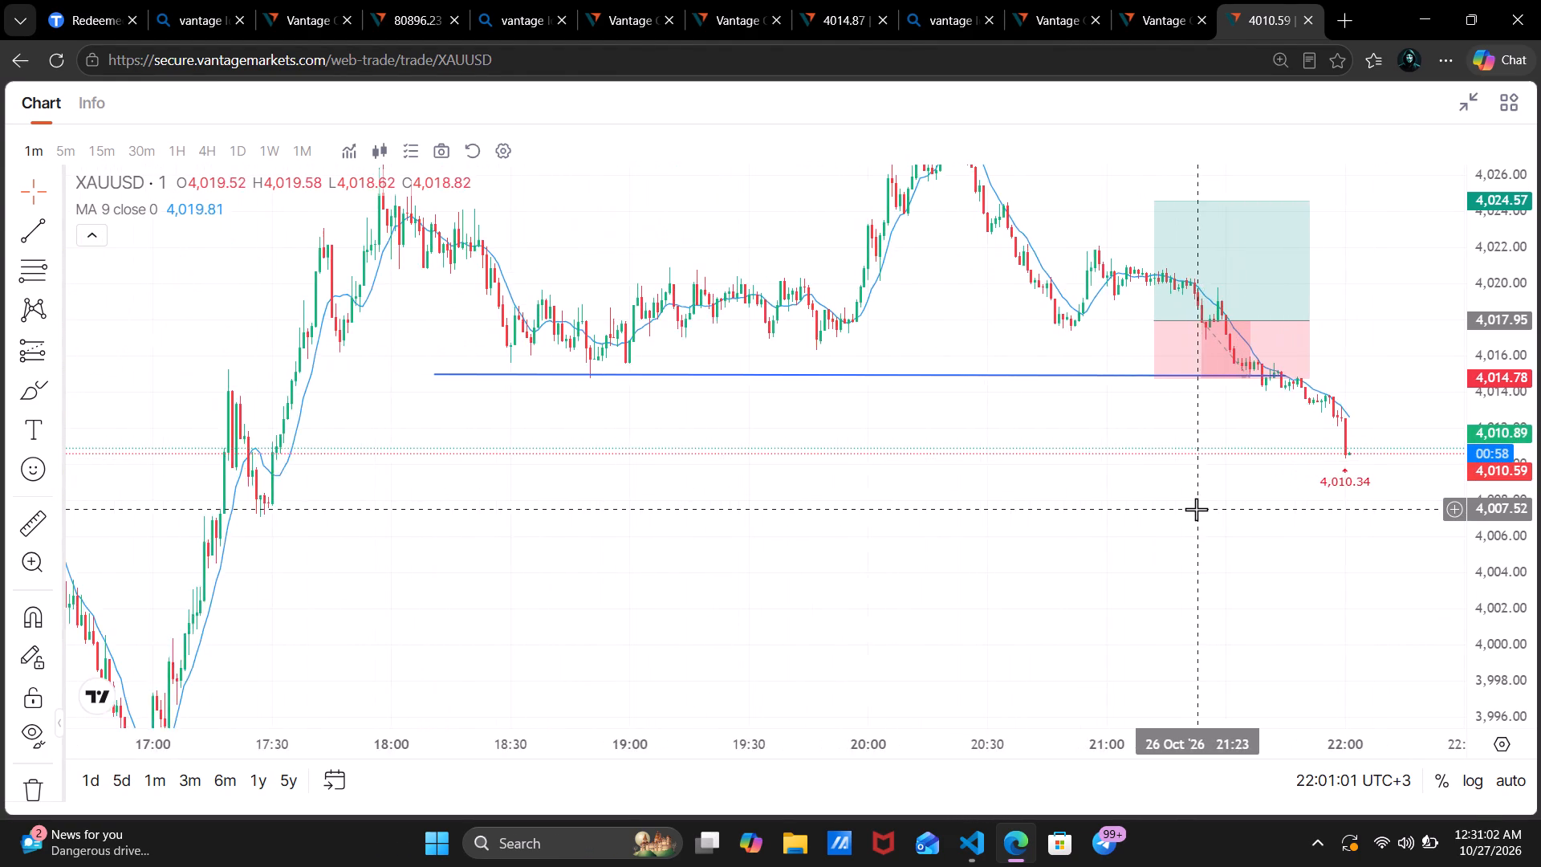
scroll(1196, 509, "down", 5)
scroll(1196, 509, "up", 1)
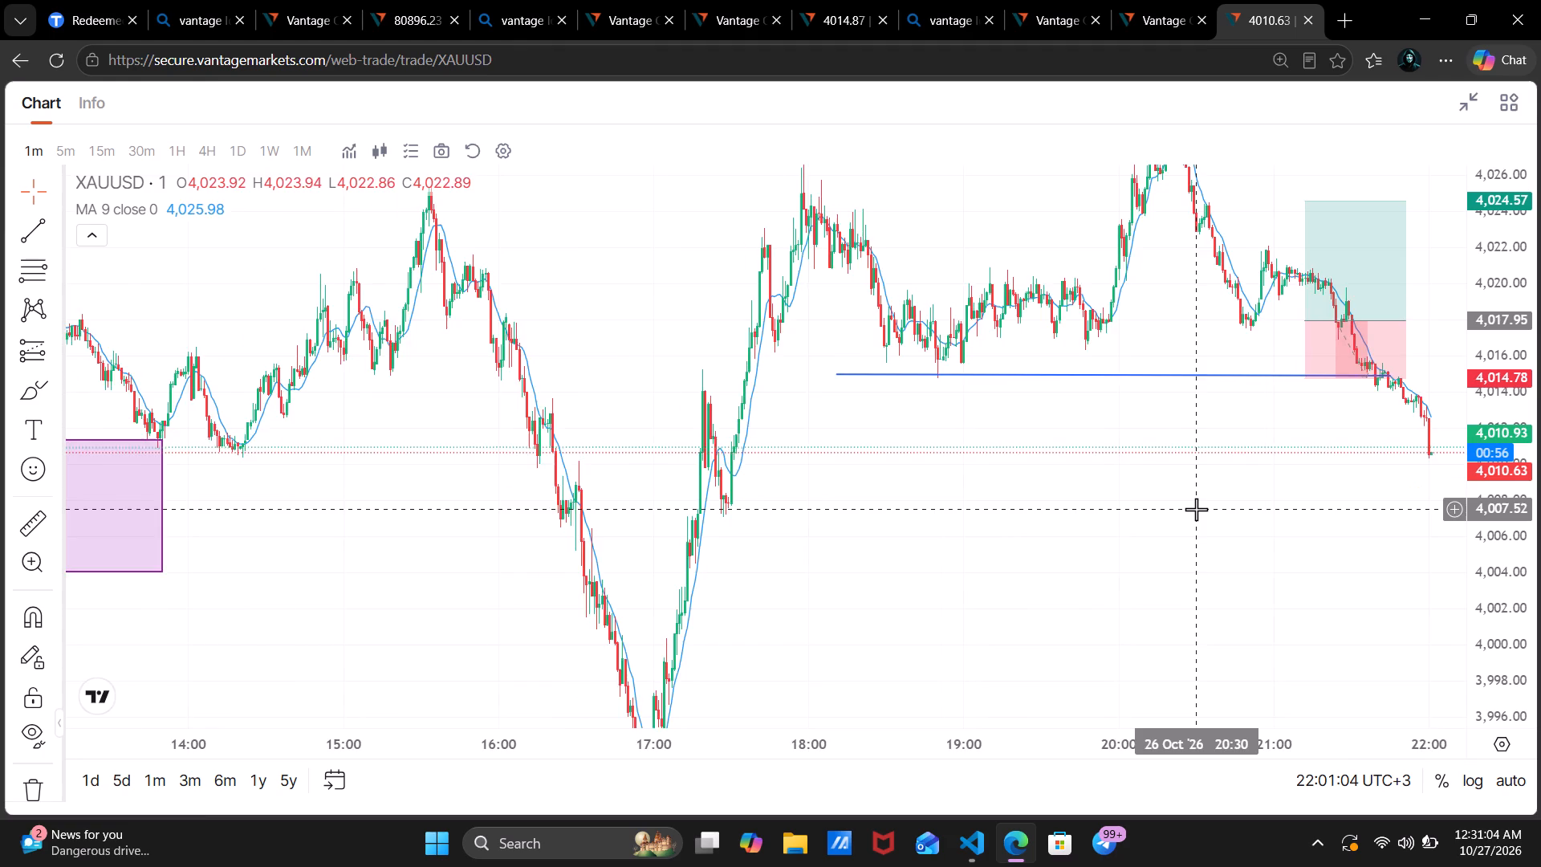
scroll(1196, 509, "up", 8)
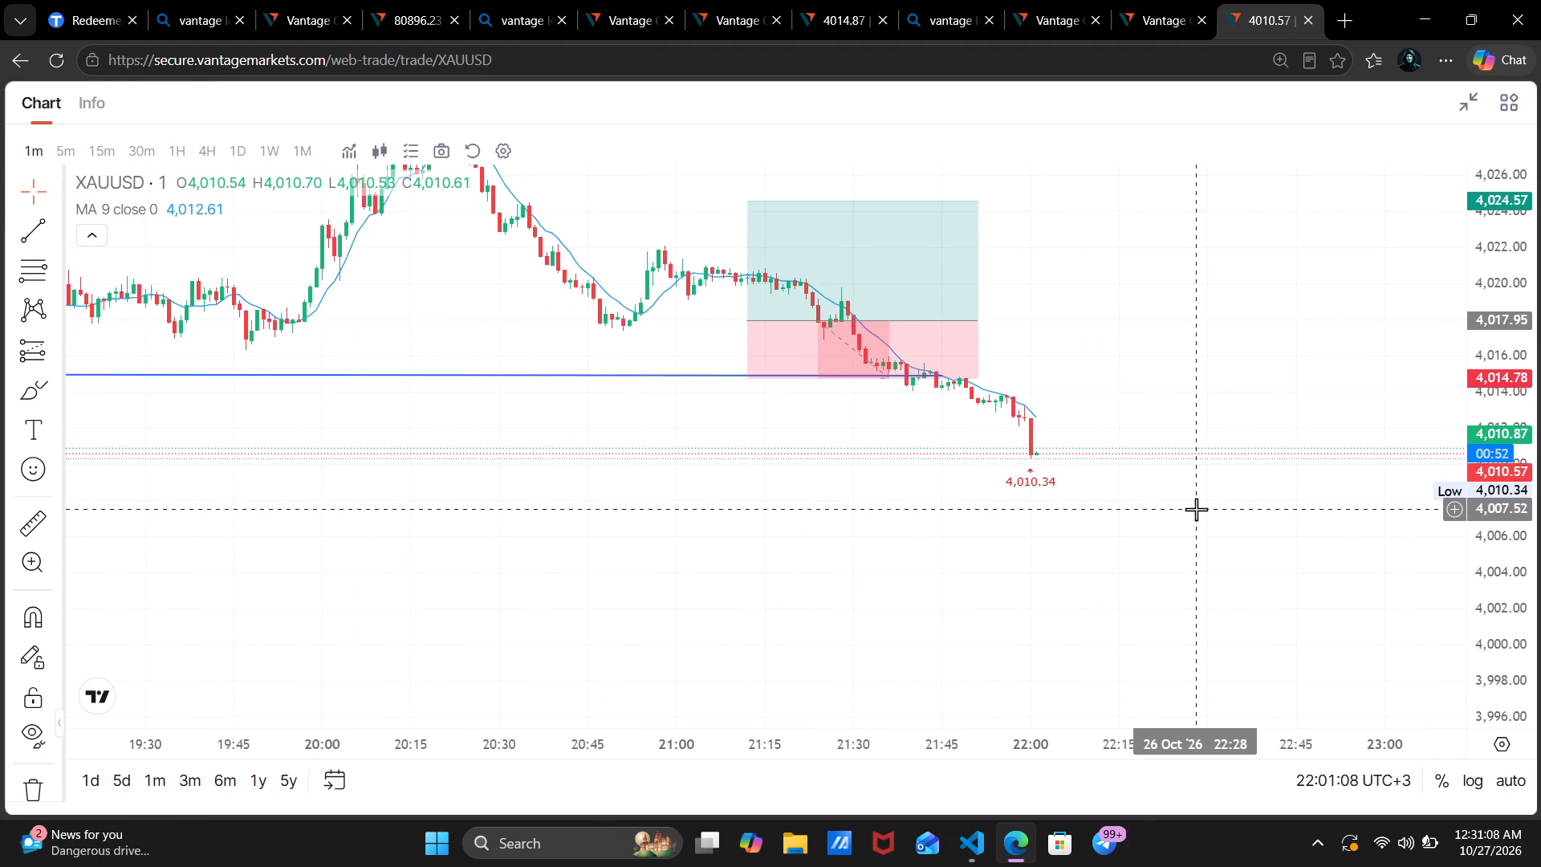
scroll(1196, 509, "down", 7)
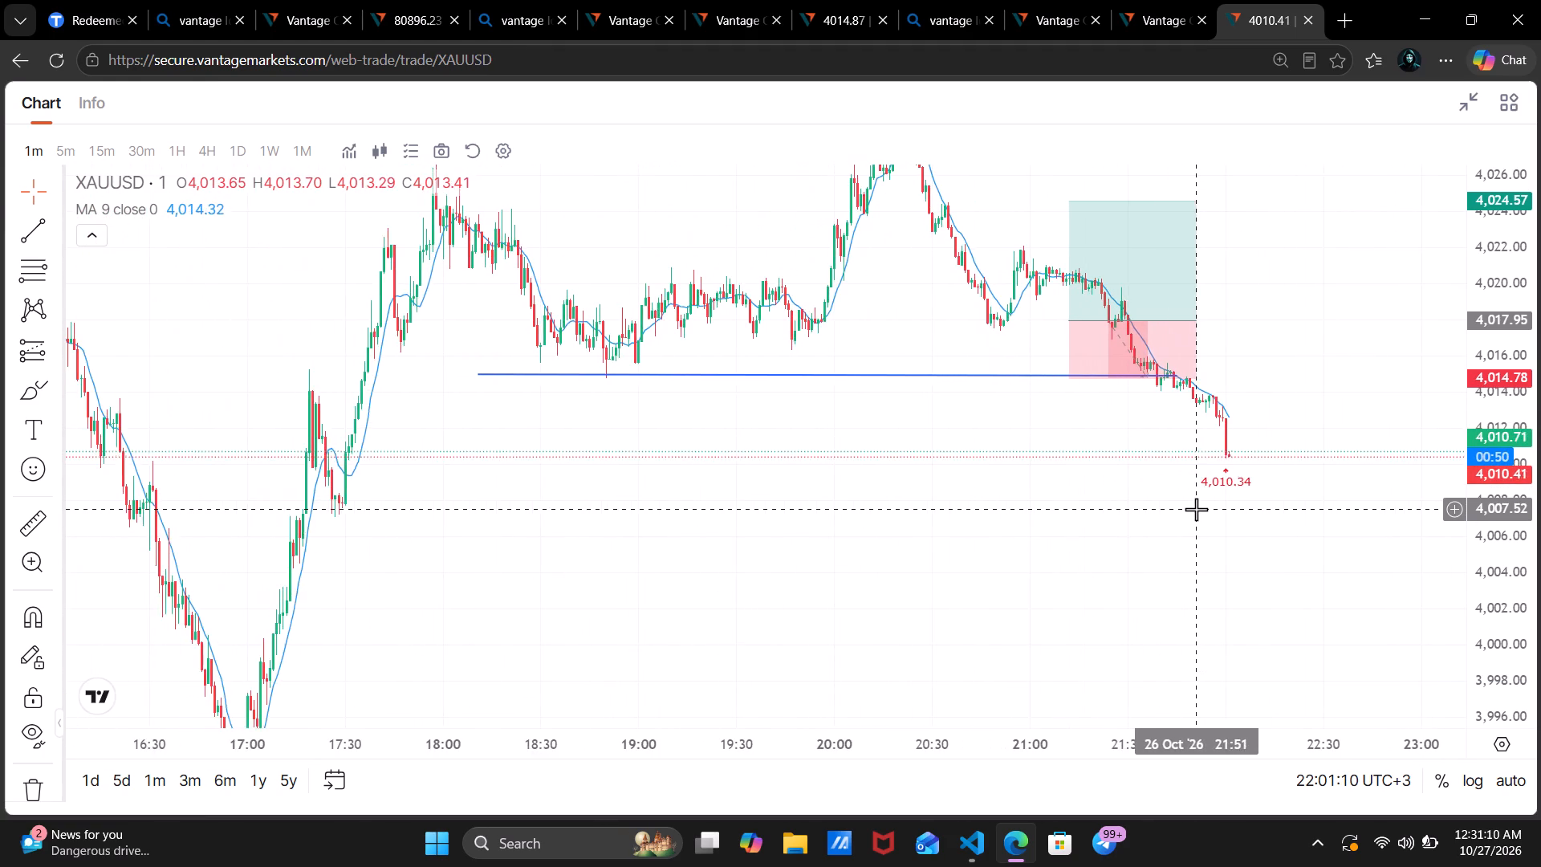
scroll(1196, 509, "down", 3)
scroll(1196, 509, "up", 4)
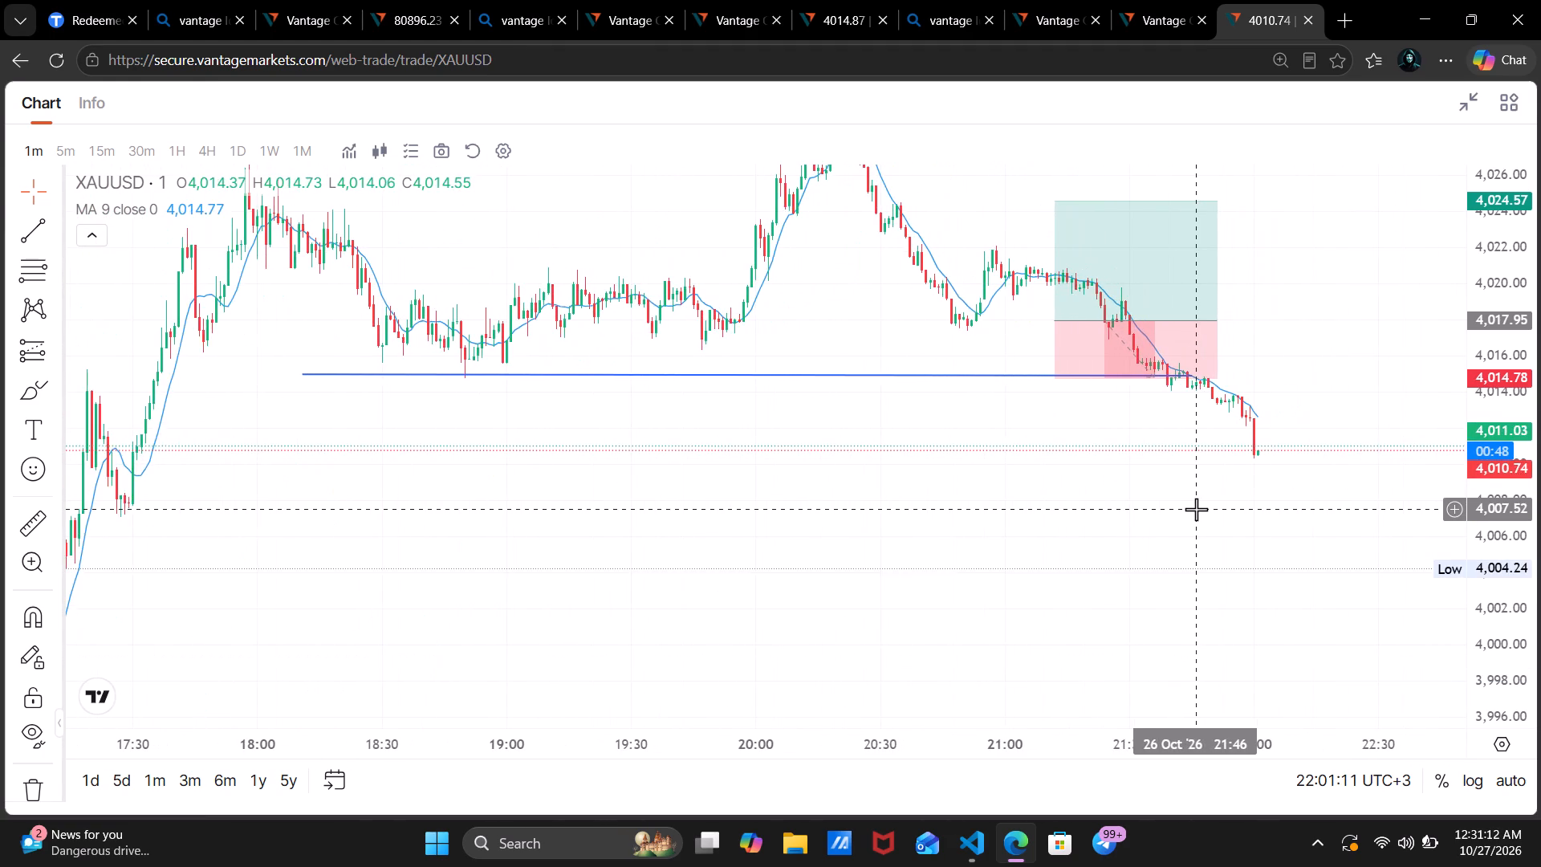
scroll(1196, 509, "up", 3)
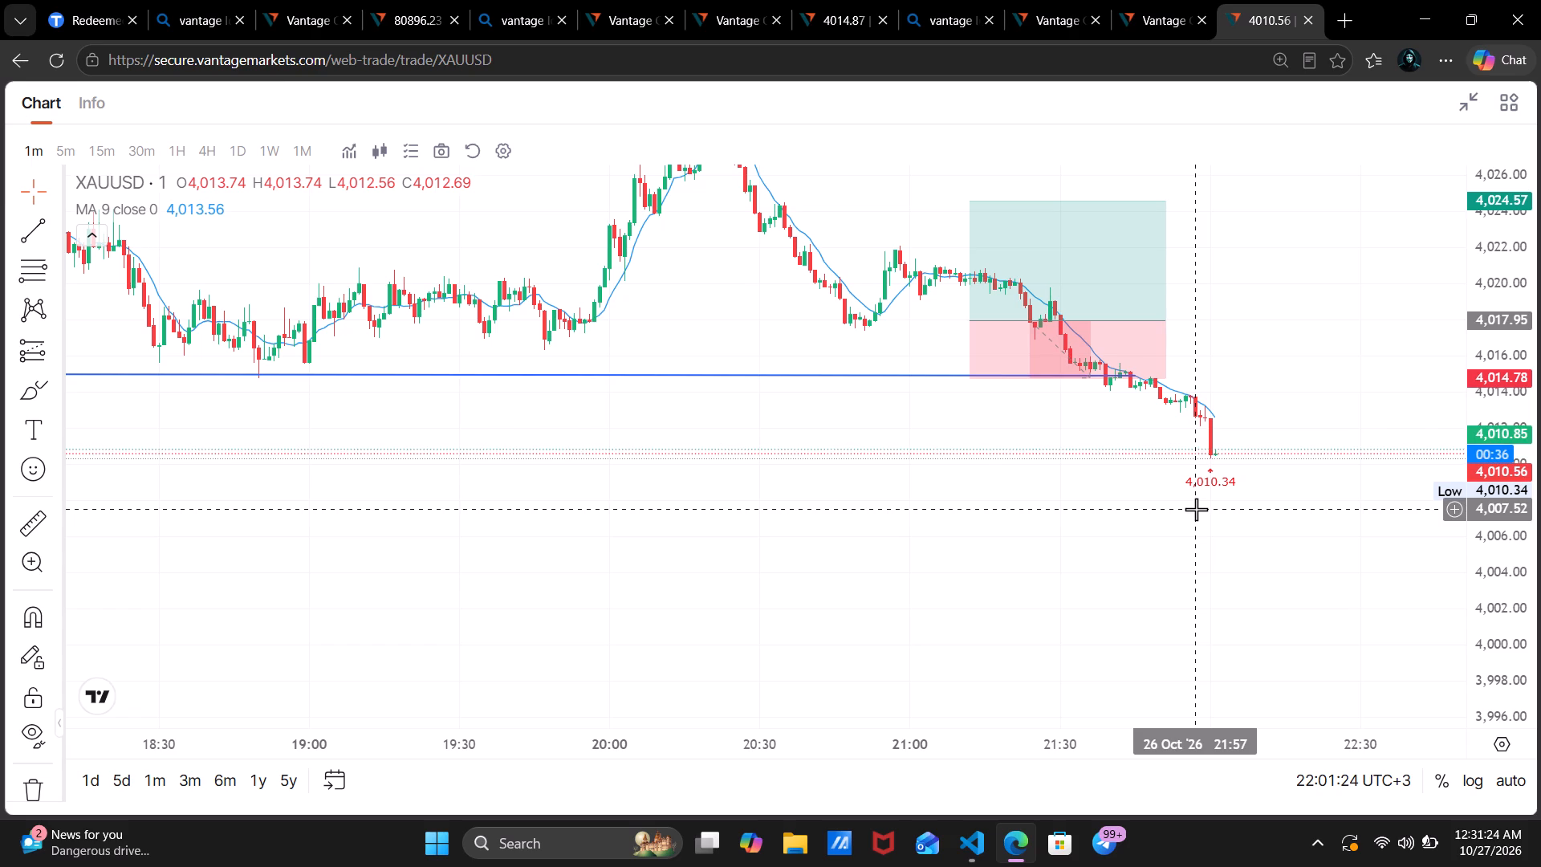
Switch the trading chart from XAUUSD to BTCUSD in the watchlist.
left_click(1462, 96)
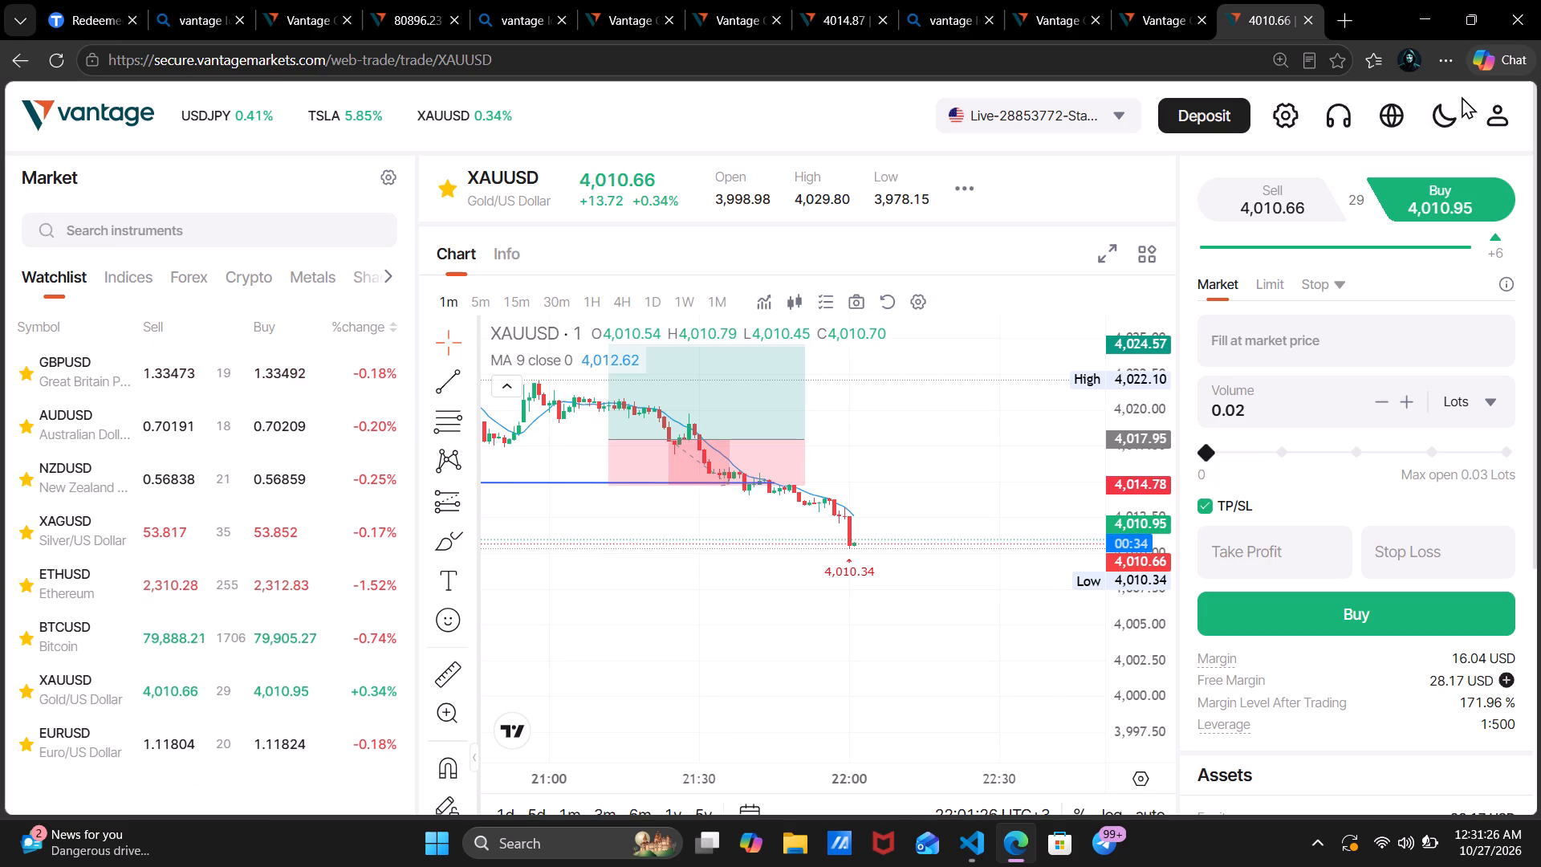
left_click(98, 629)
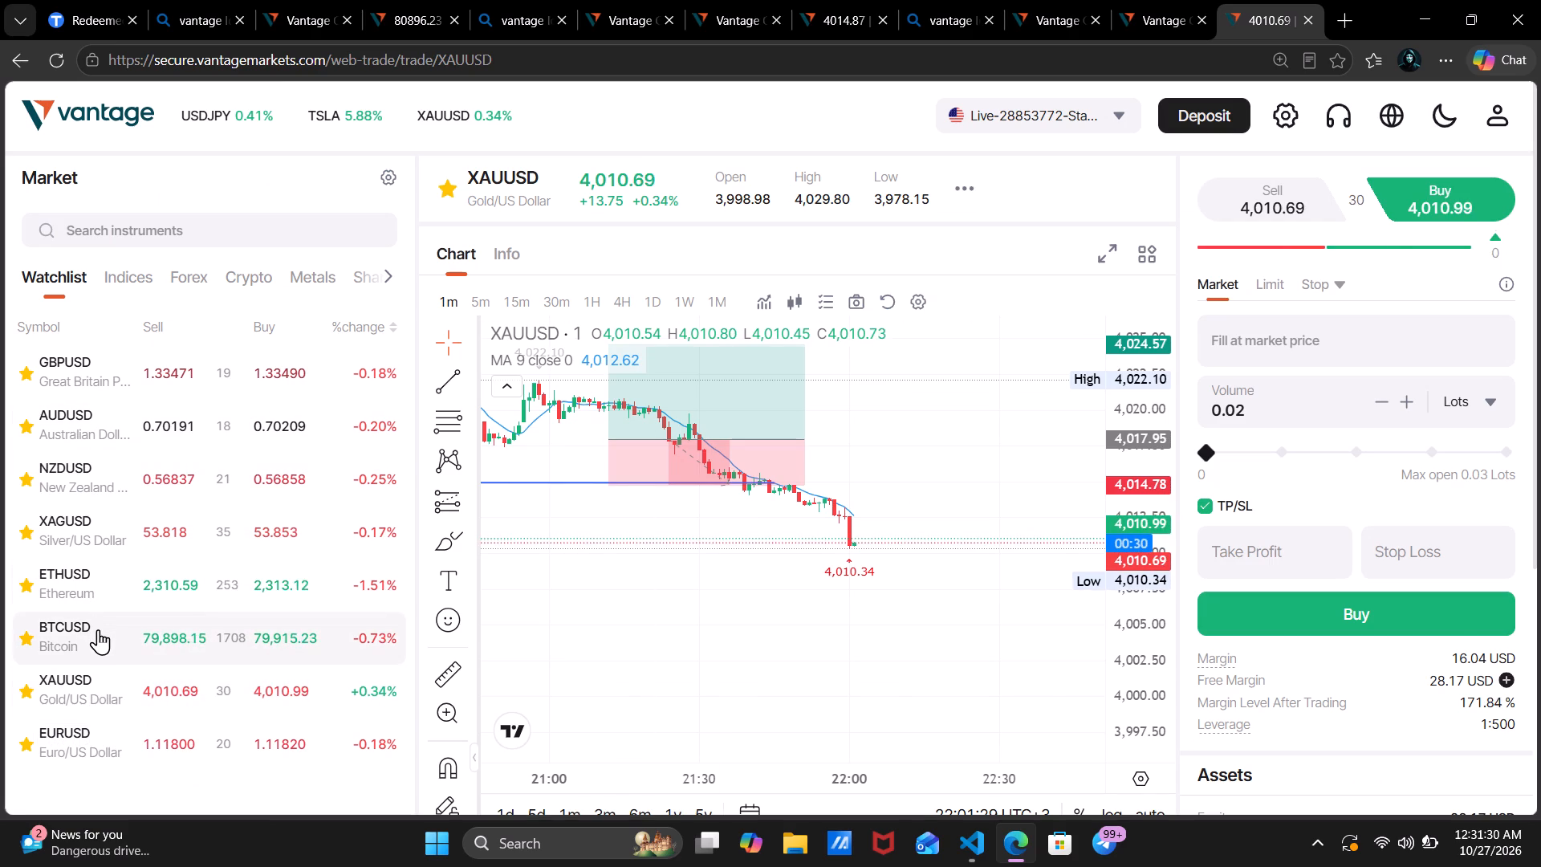
Examine BTCUSD's latest one-minute decline against its earlier low between 19:30 and 20:00.
scroll(597, 583, "down", 2)
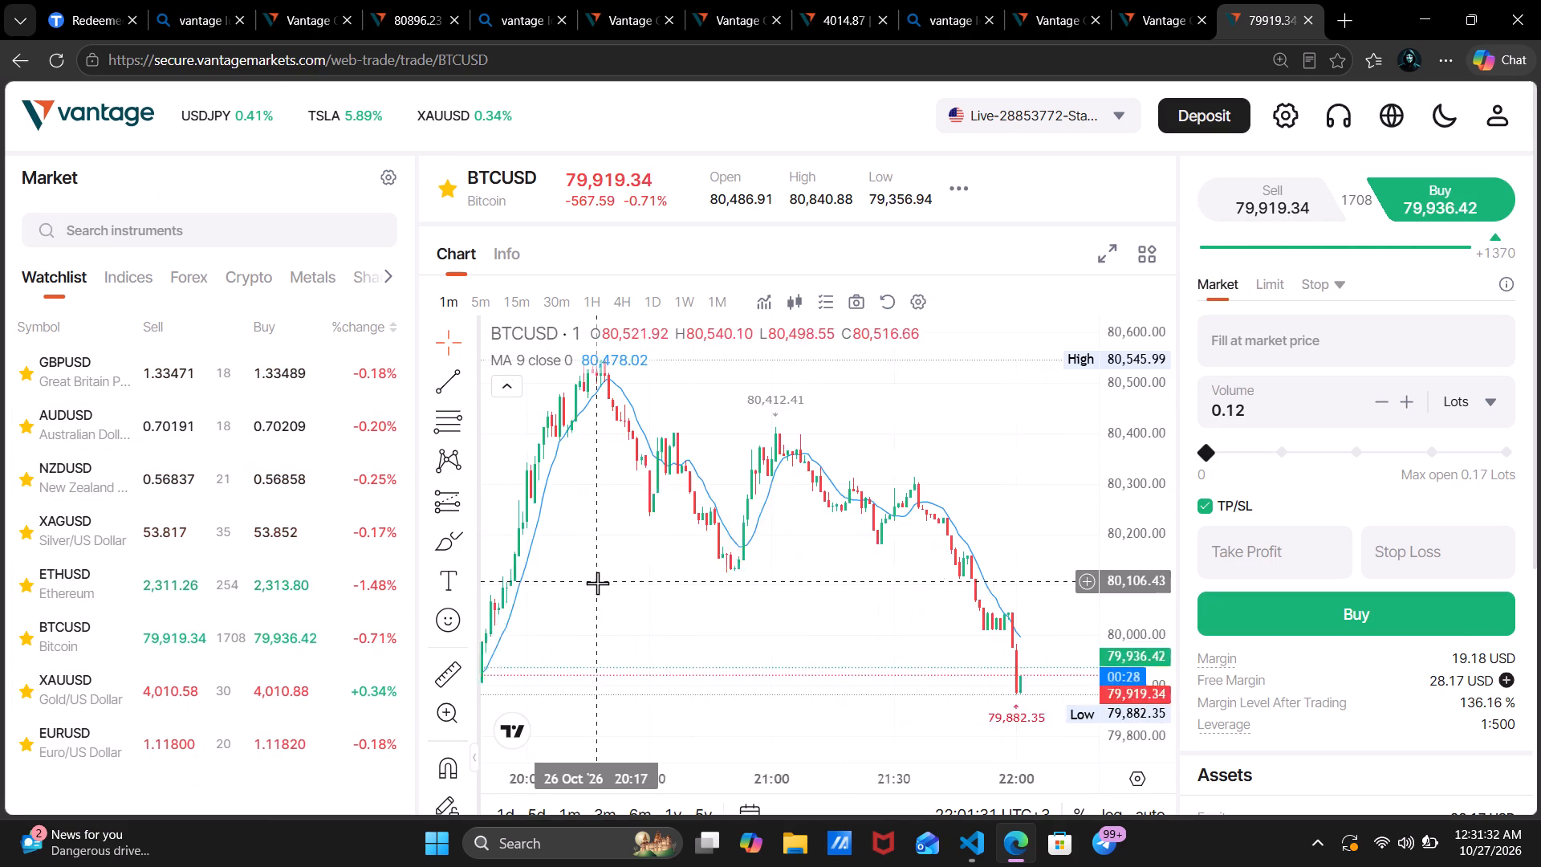
scroll(597, 583, "down", 2)
left_click_drag(746, 621, 638, 393)
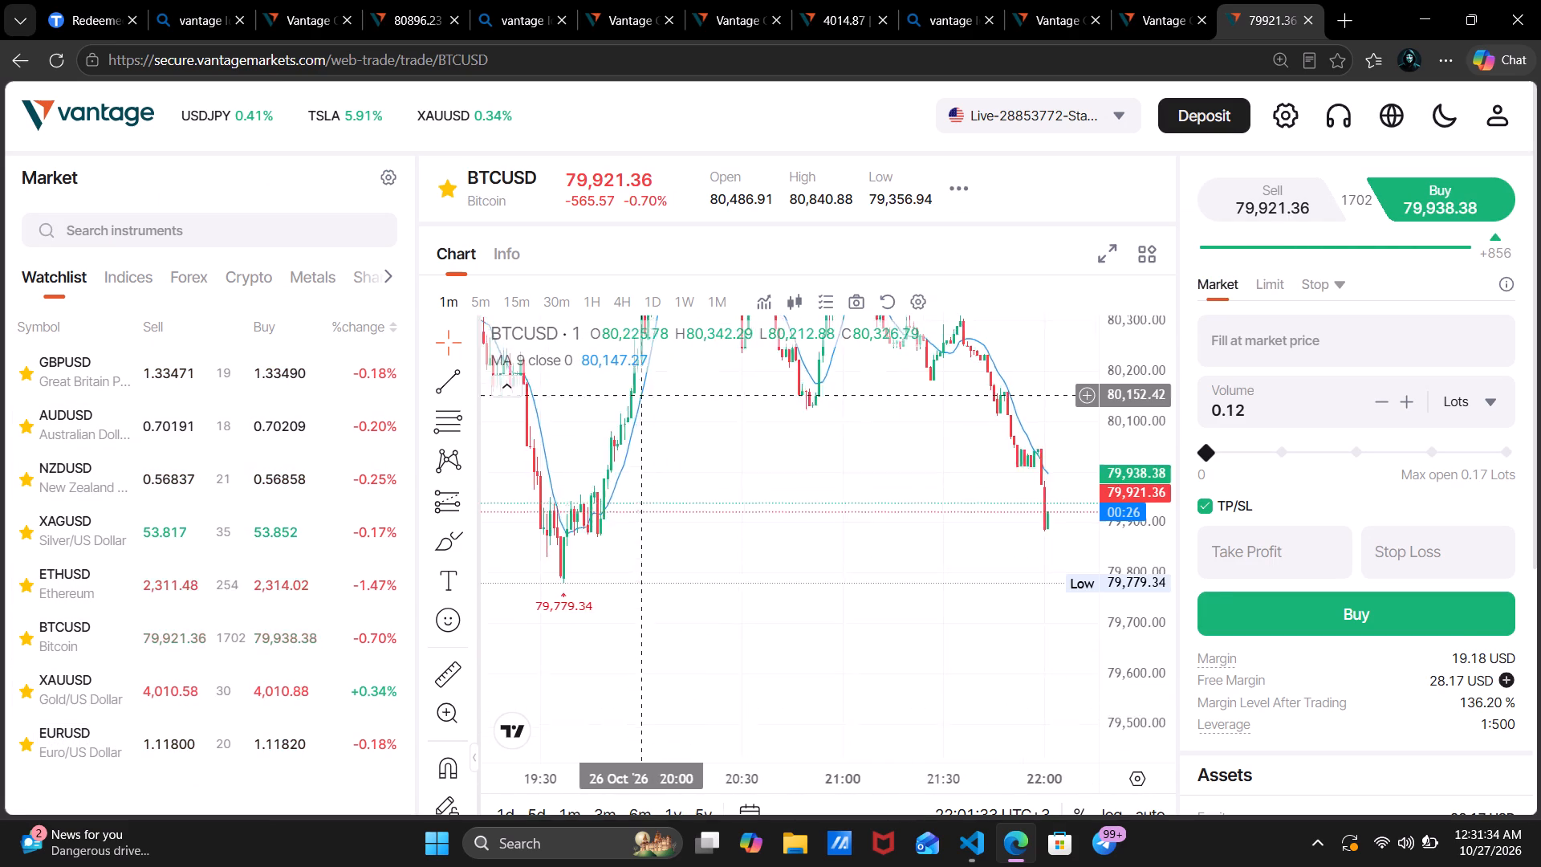
left_click_drag(638, 393, 609, 397)
scroll(583, 574, "up", 3)
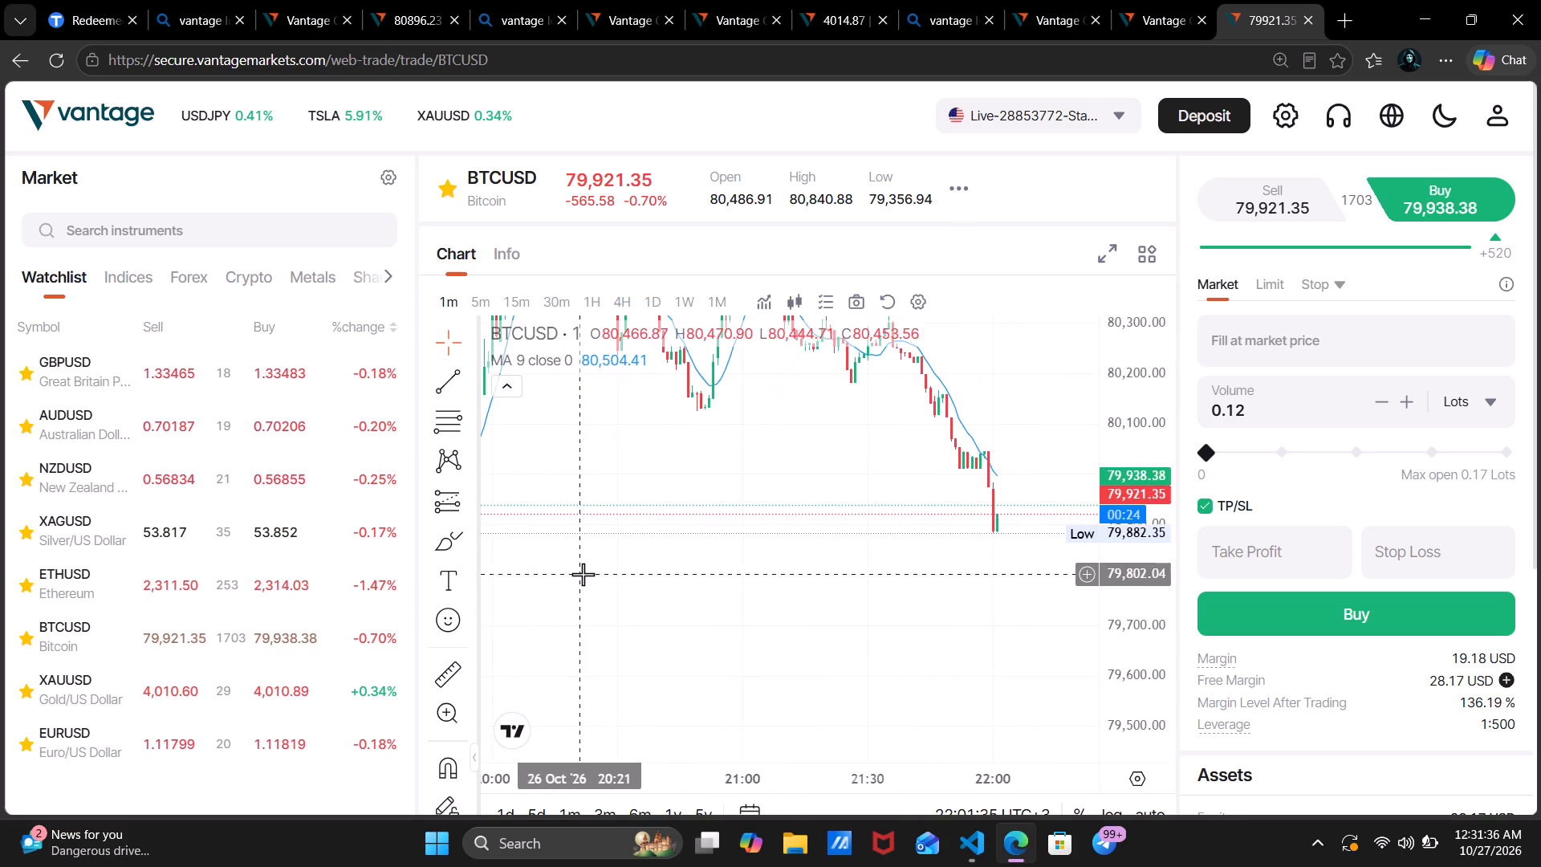
scroll(792, 559, "up", 6)
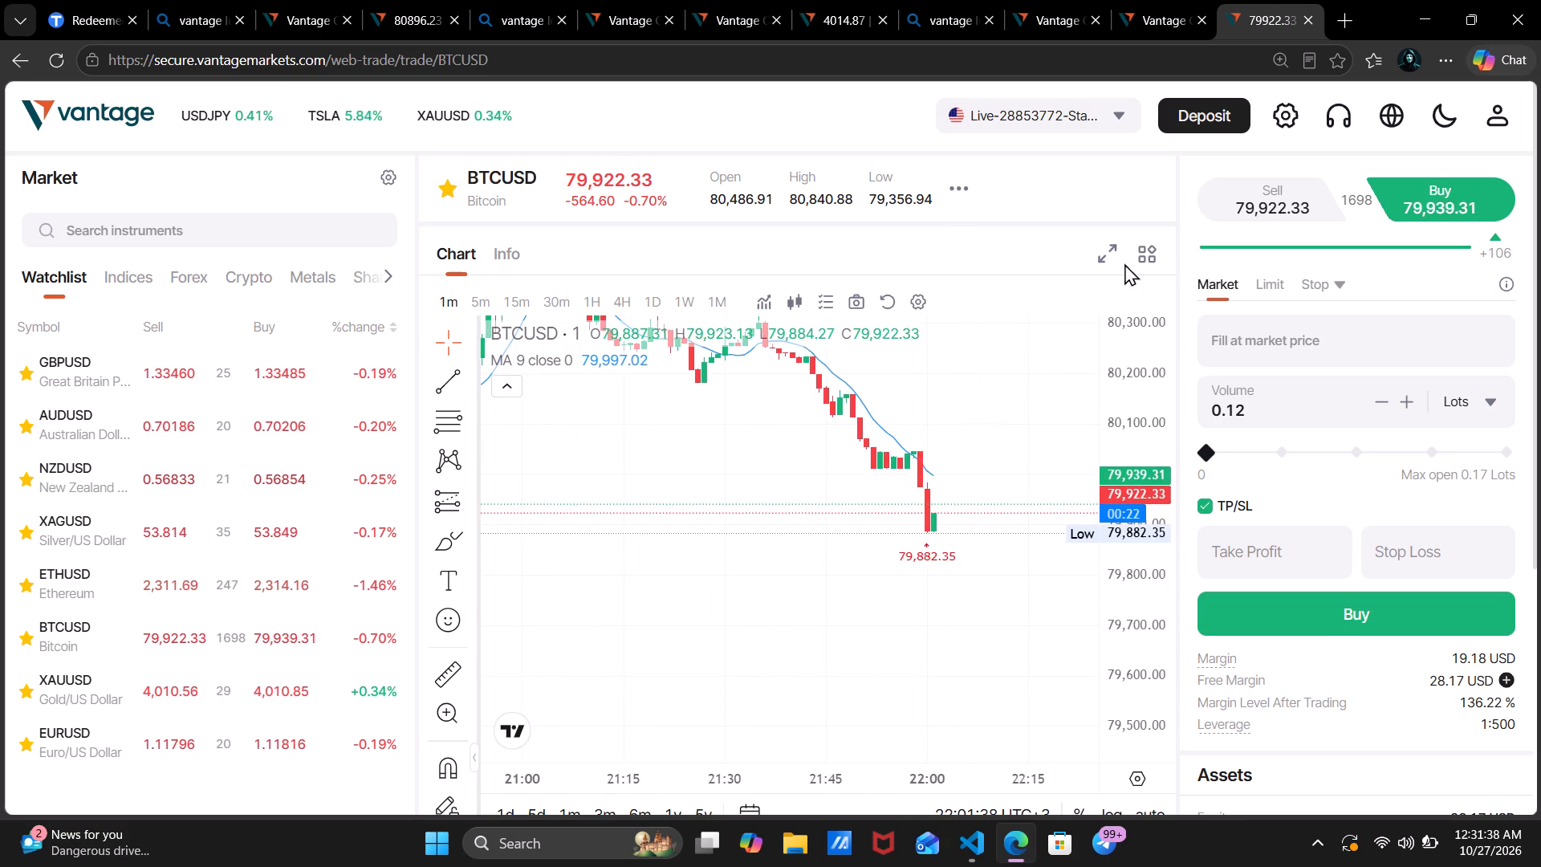
Expand the BTCUSD chart to its enlarged view.
left_click(1104, 246)
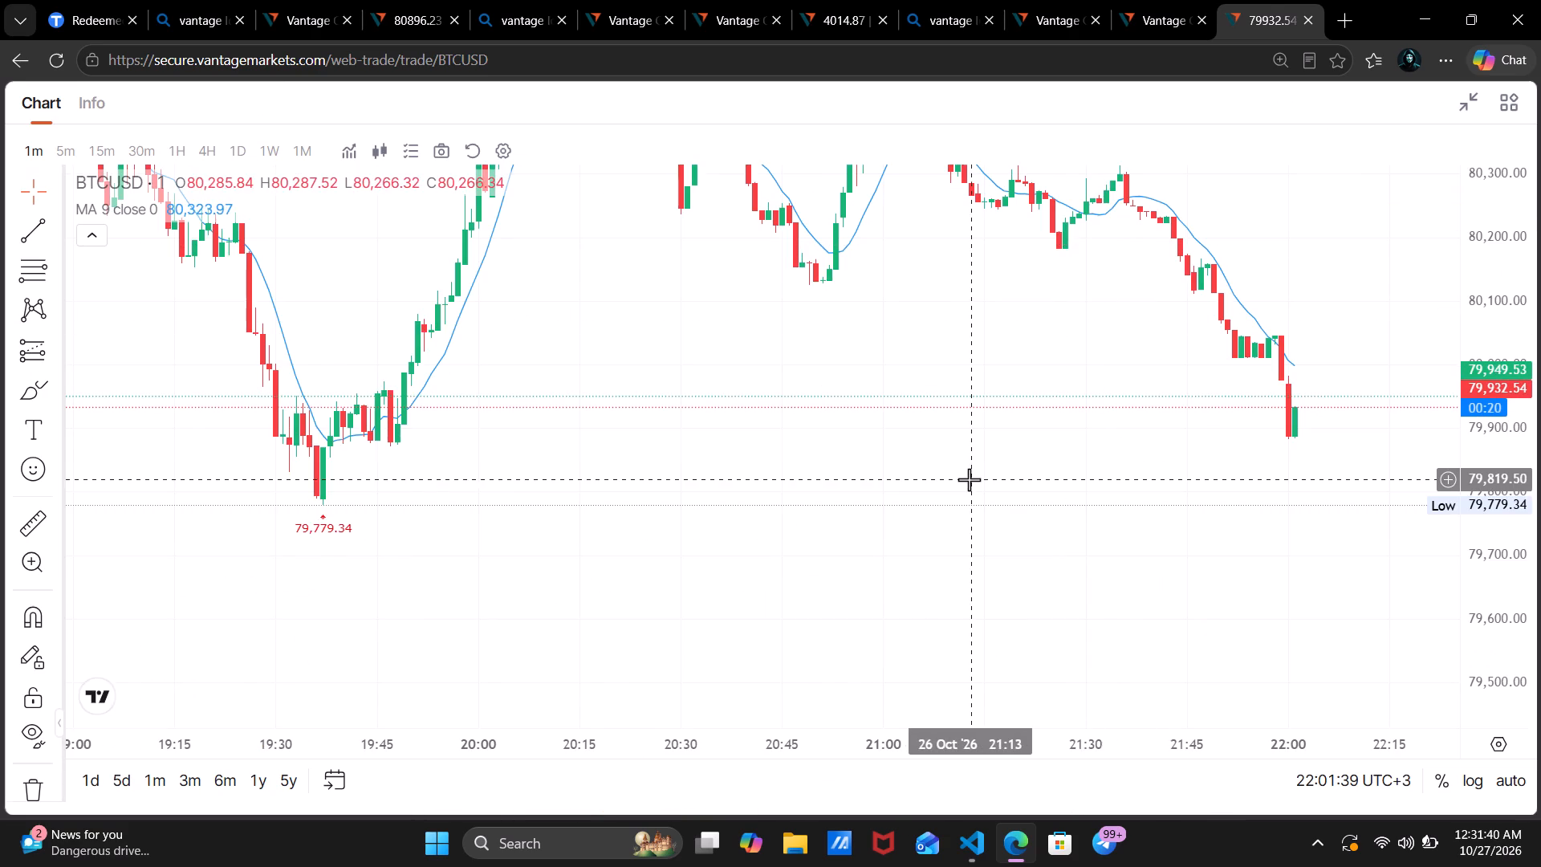
Examine BTCUSD's one-minute price history across 26 Oct, from the early-morning swings to the current decline.
scroll(969, 479, "down", 4)
left_click_drag(969, 479, 753, 572)
scroll(753, 572, "down", 2)
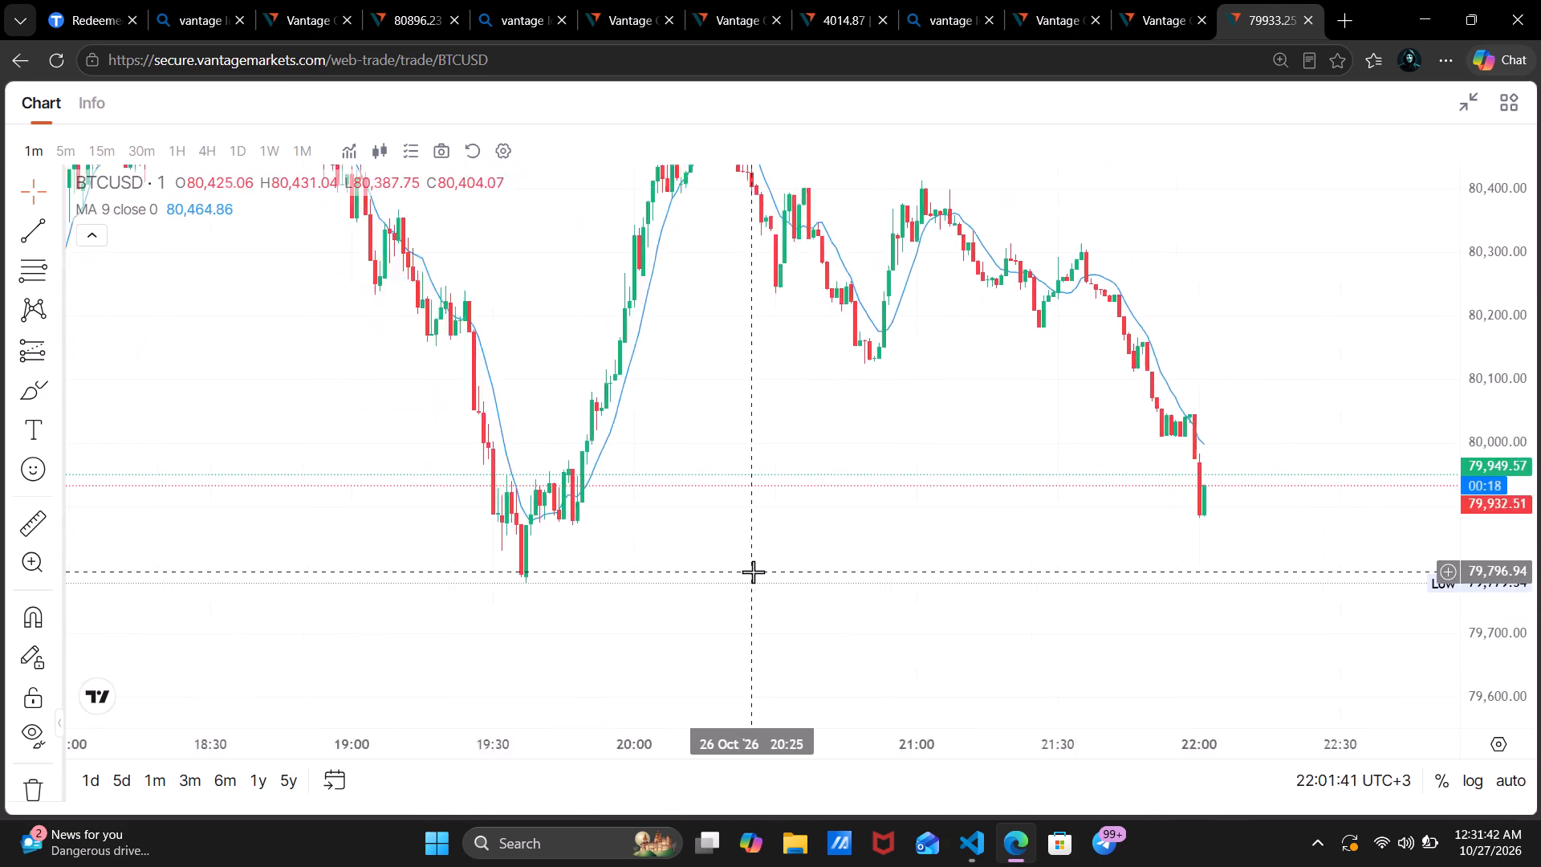
scroll(753, 572, "down", 1)
left_click_drag(1505, 271, 1441, 583)
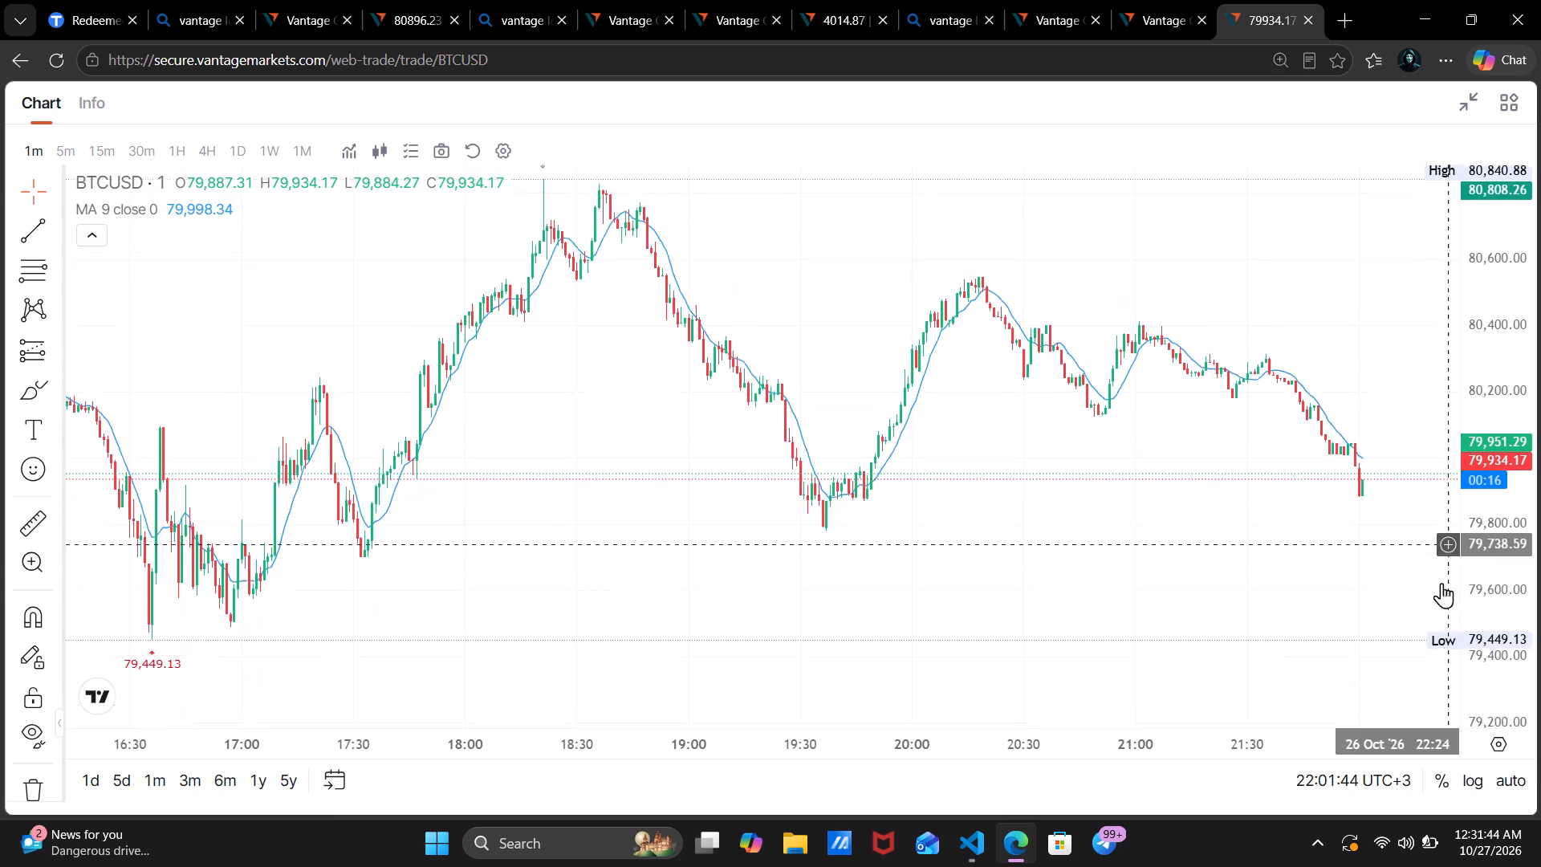
left_click_drag(1441, 583, 1437, 603)
scroll(873, 564, "down", 3)
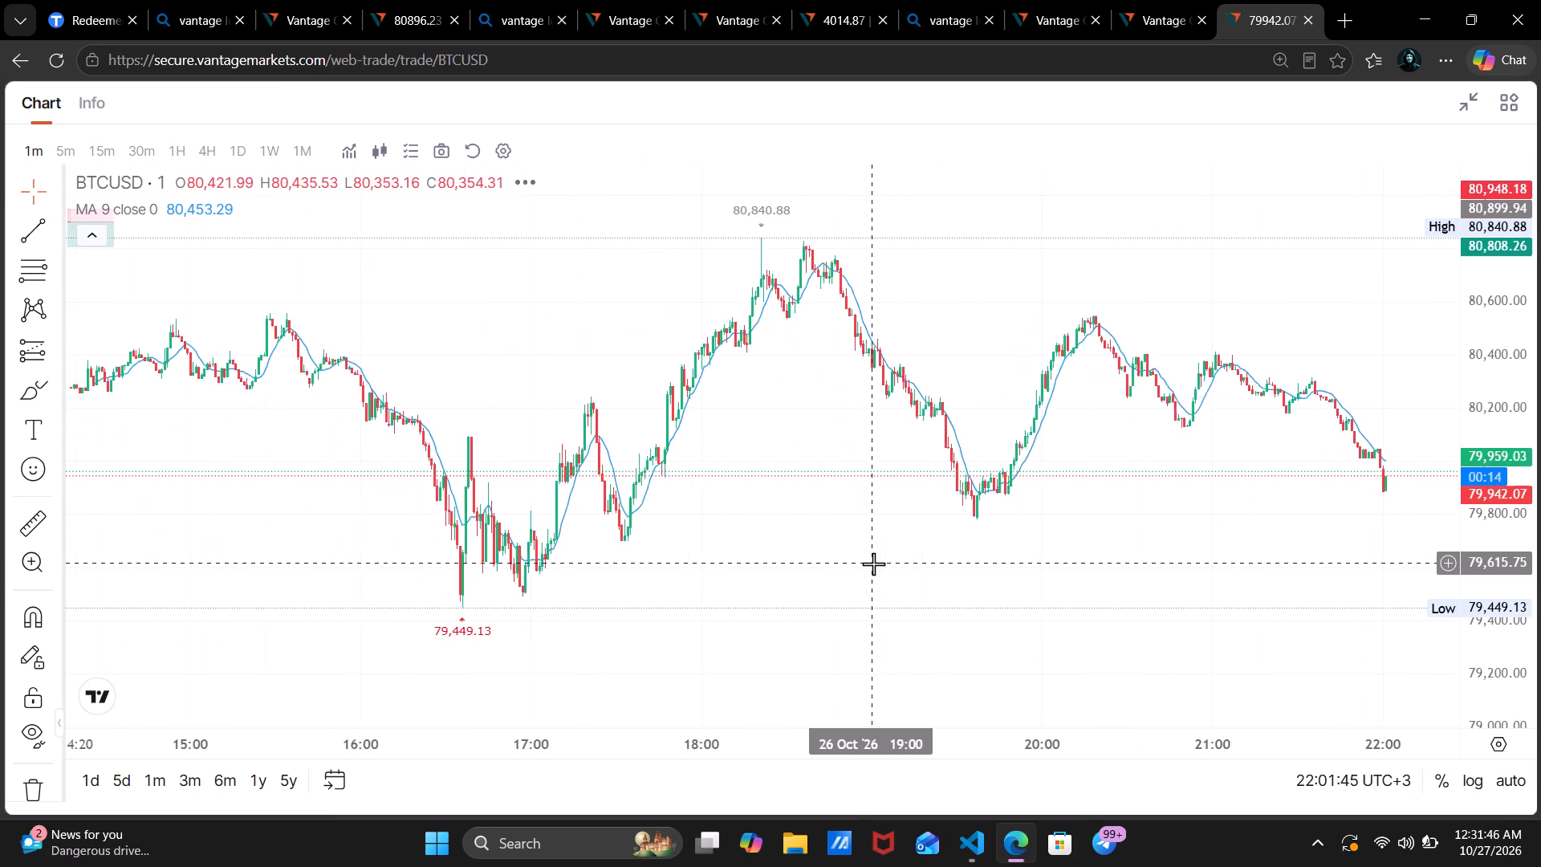
scroll(873, 564, "down", 8)
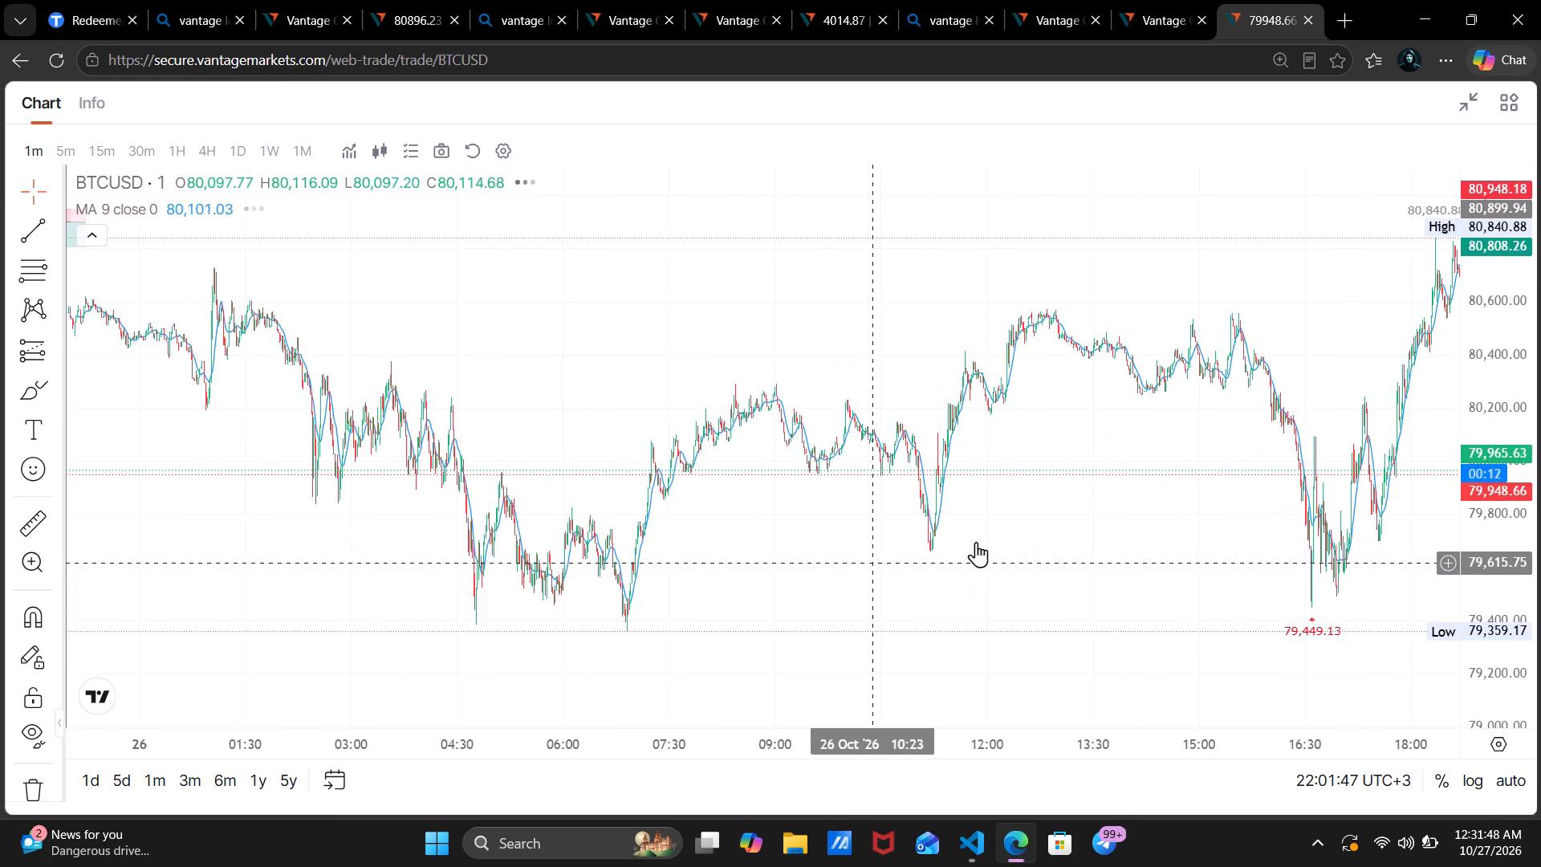
left_click_drag(1120, 544, 600, 401)
left_click_drag(993, 499, 790, 522)
Examine BTCUSD's decline from its peak after 20:00 to the newest candles around 22:00.
scroll(790, 522, "up", 9)
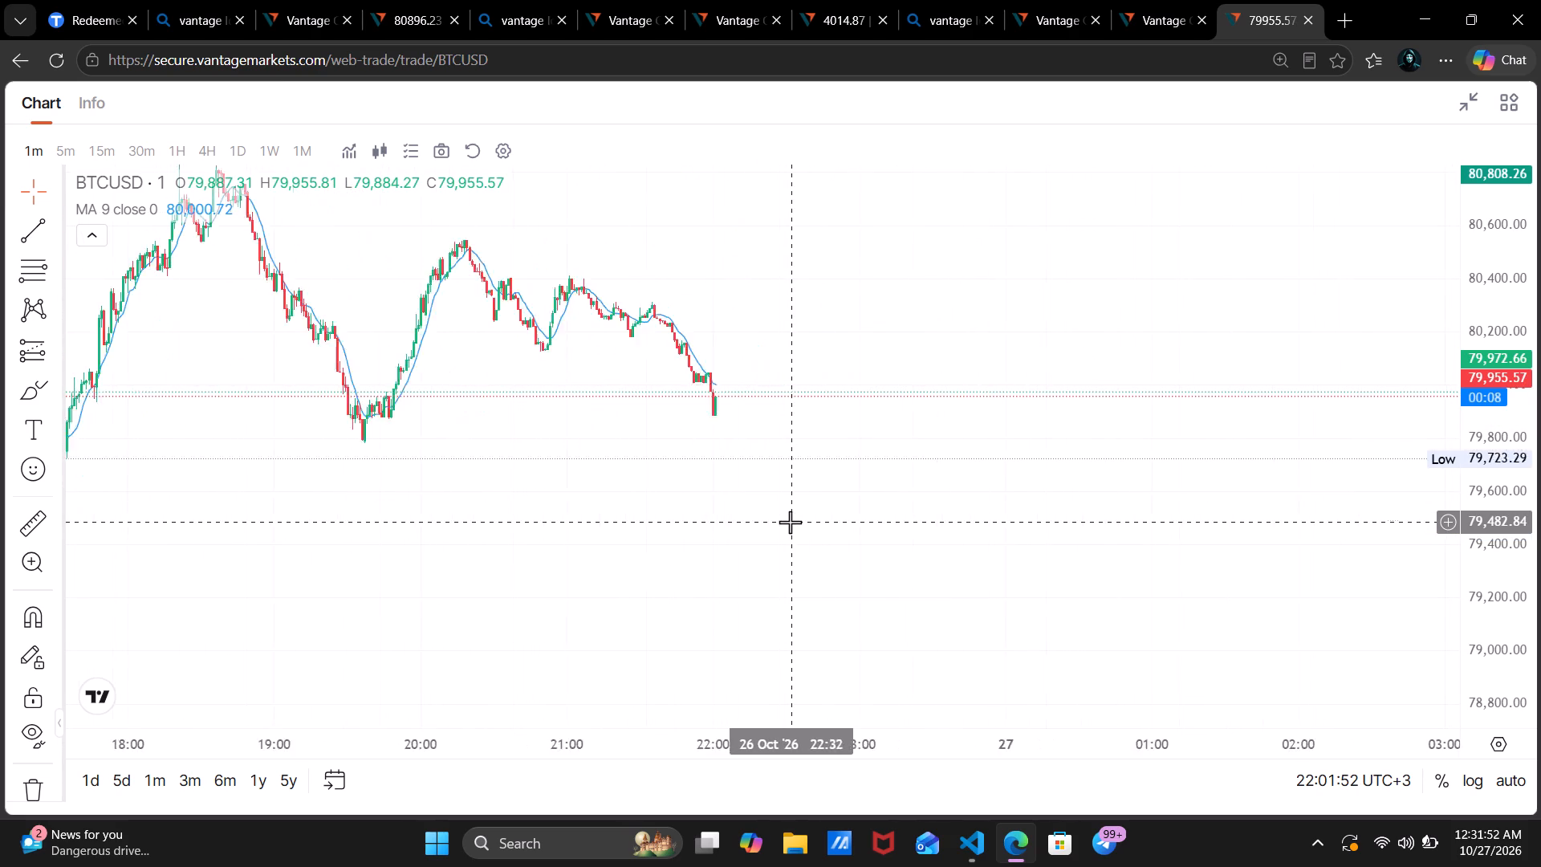
scroll(790, 522, "up", 1)
scroll(790, 522, "down", 3)
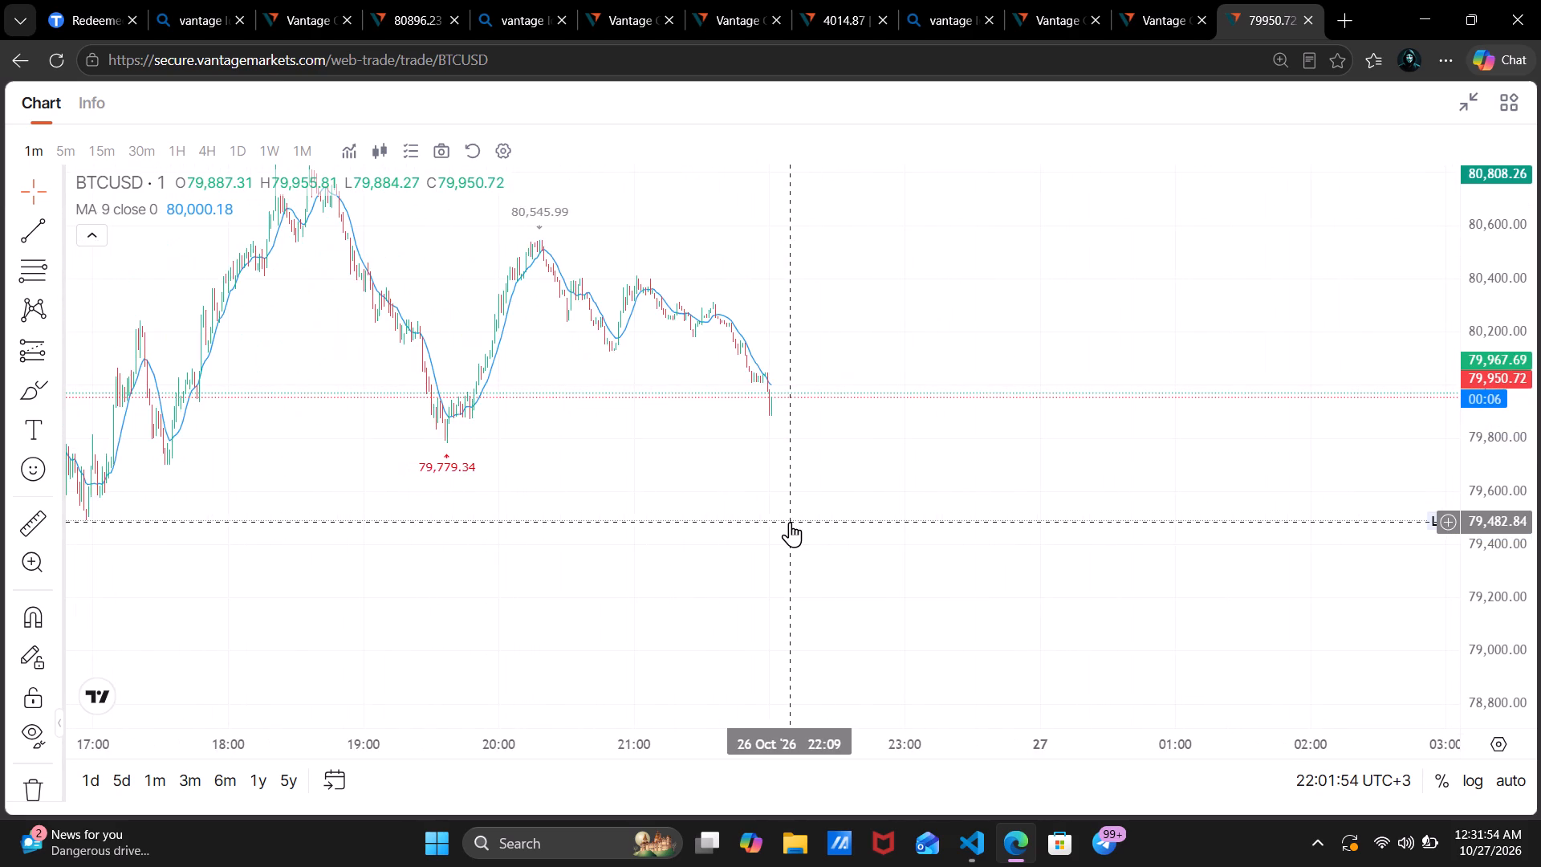
scroll(790, 522, "right", 2)
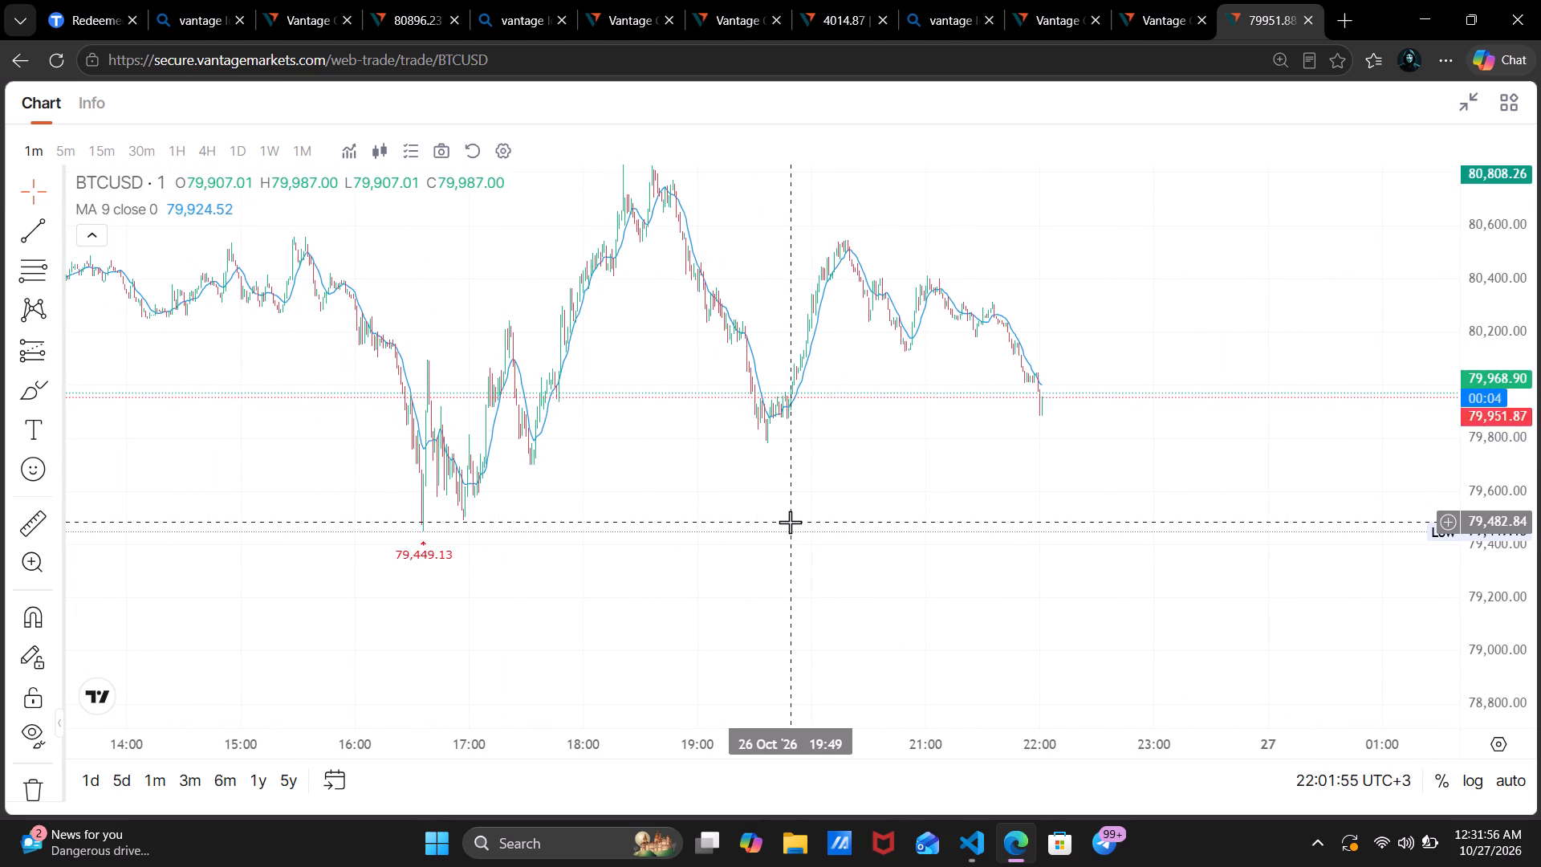
scroll(790, 522, "up", 8)
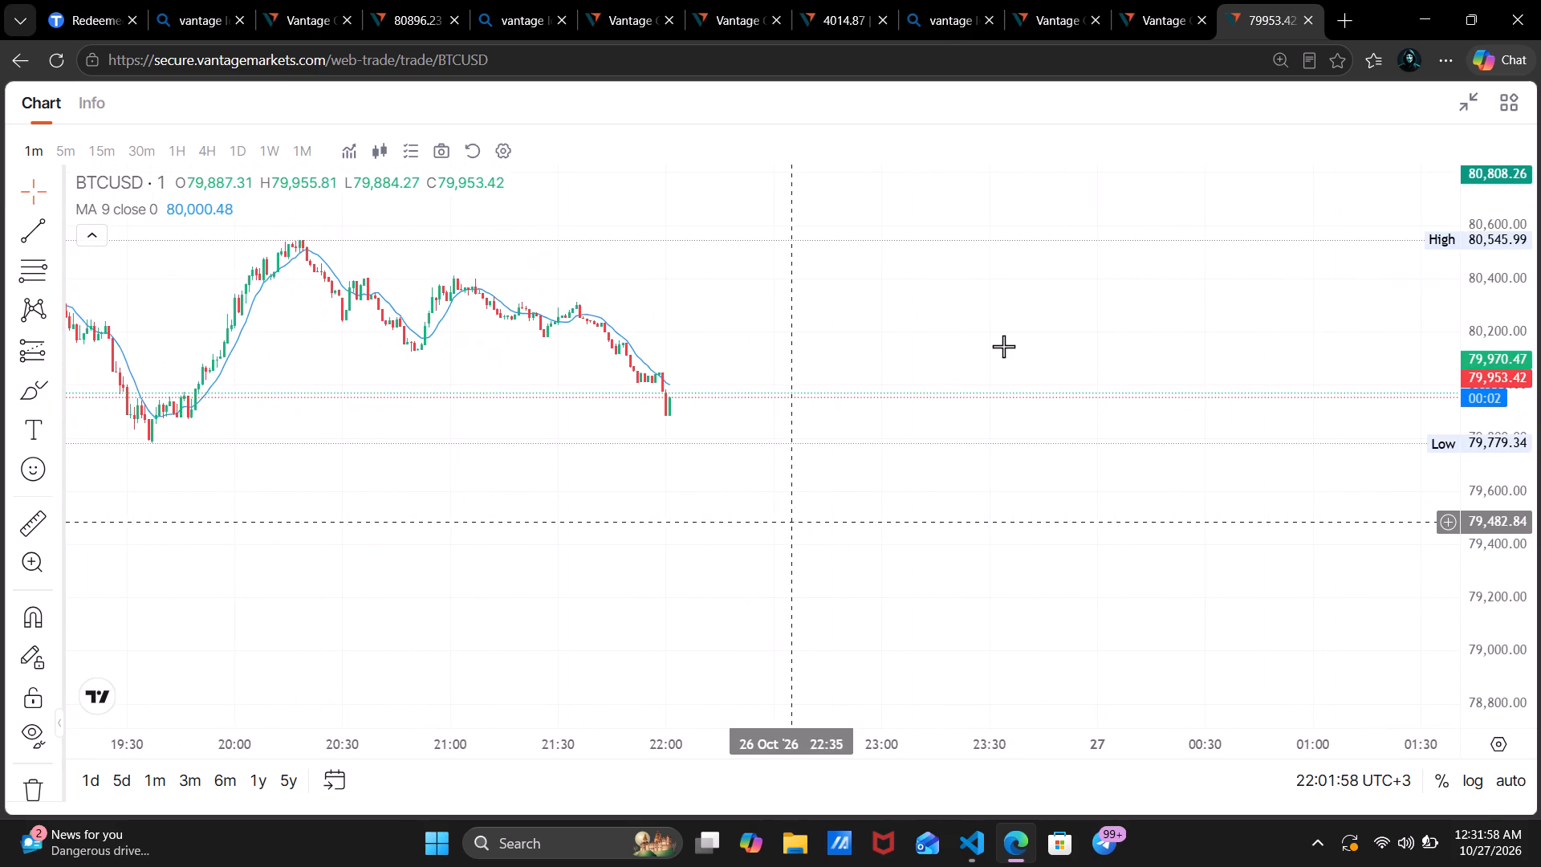
left_click_drag(1458, 450, 1491, 265)
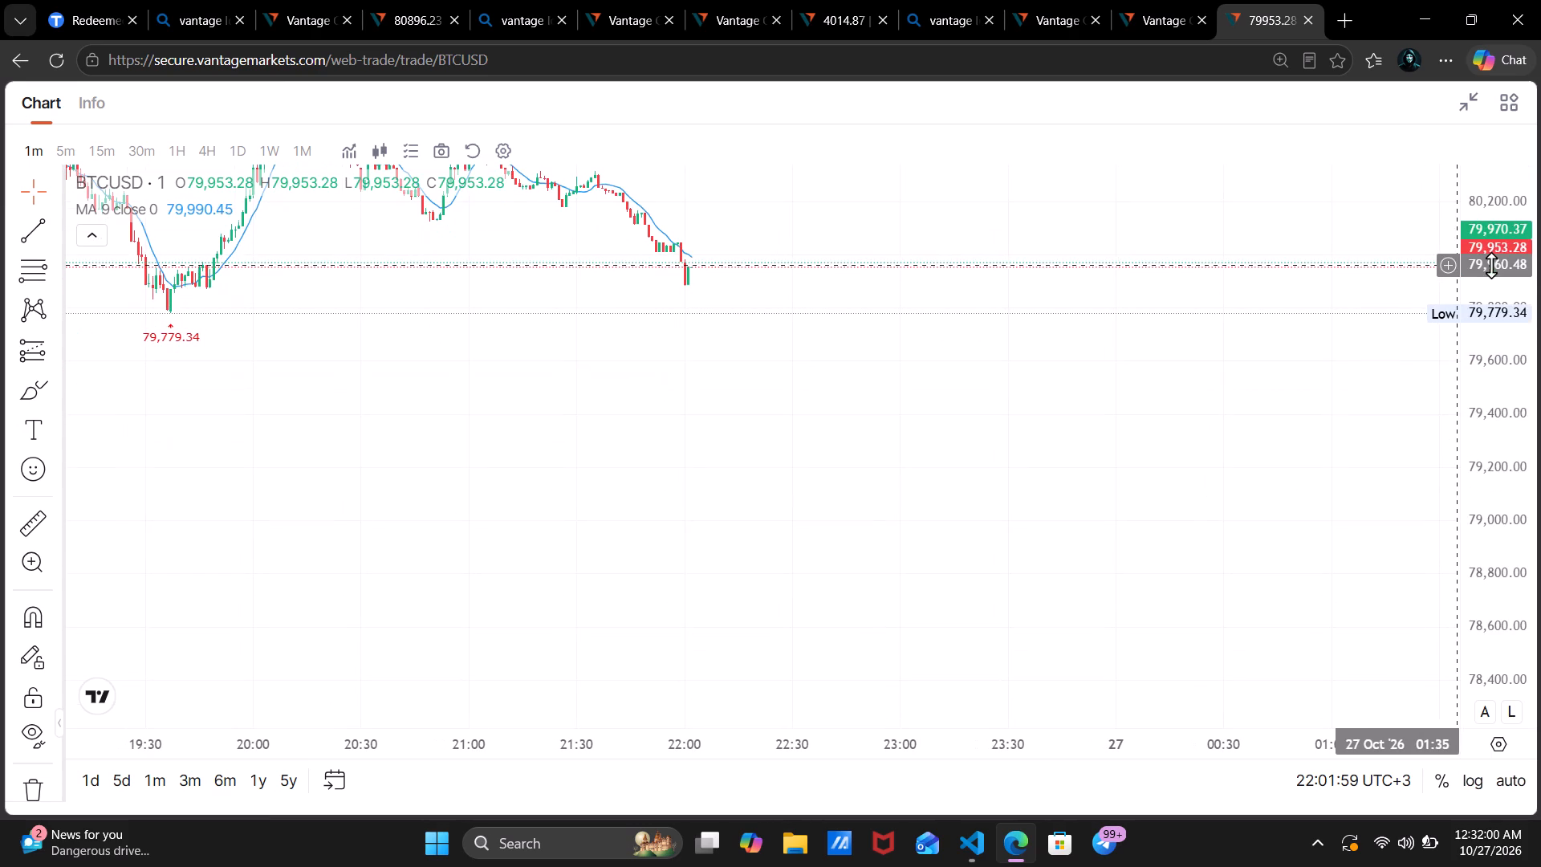
left_click_drag(1504, 442, 1536, 189)
left_click_drag(1093, 277, 1376, 619)
scroll(1120, 480, "up", 3)
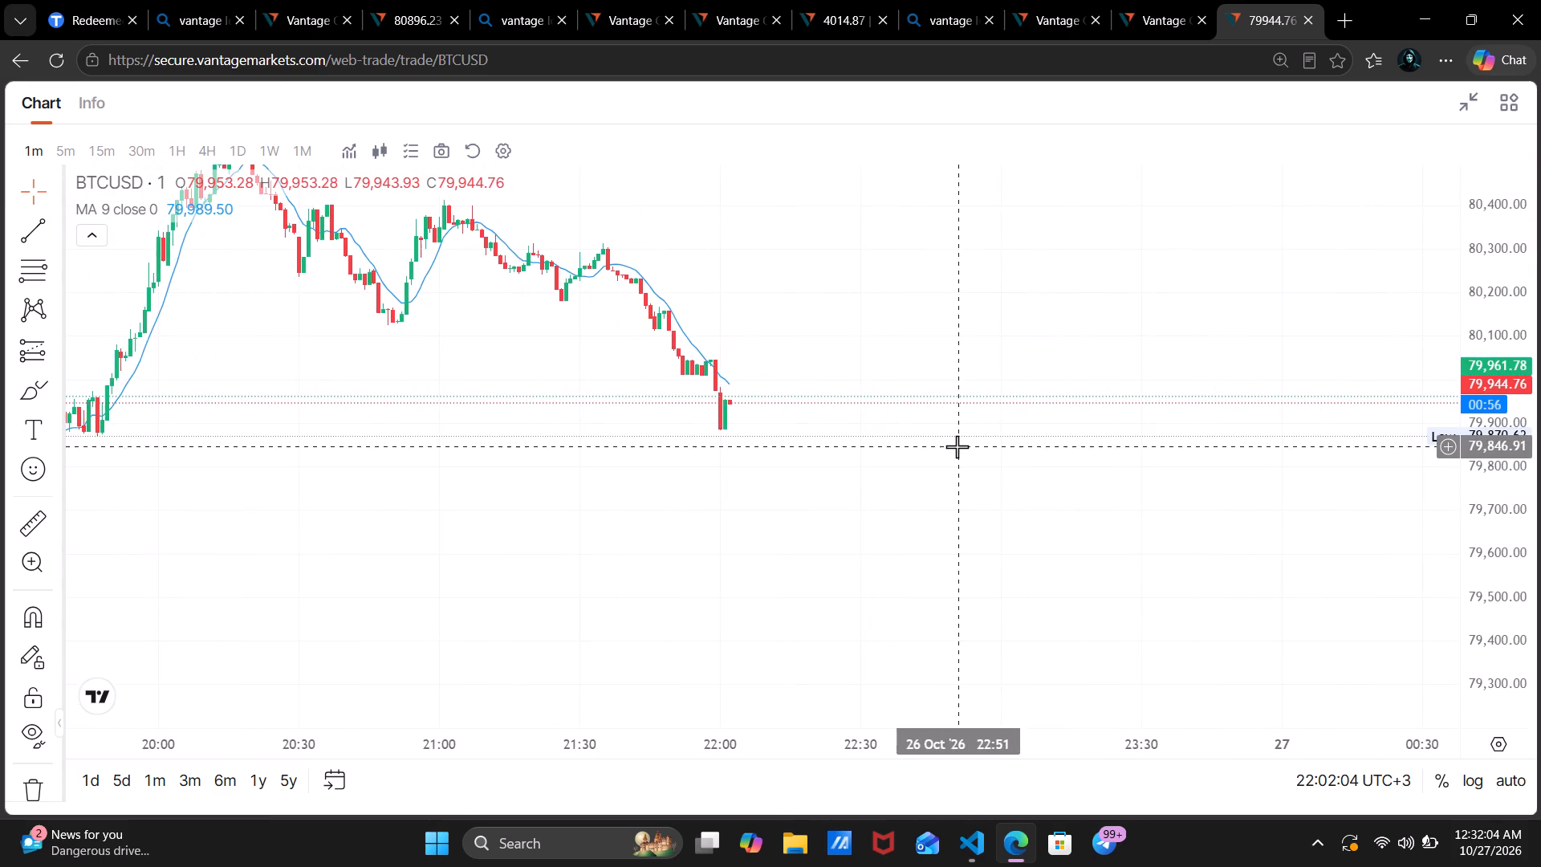
left_click_drag(957, 446, 1446, 506)
scroll(1265, 408, "up", 3)
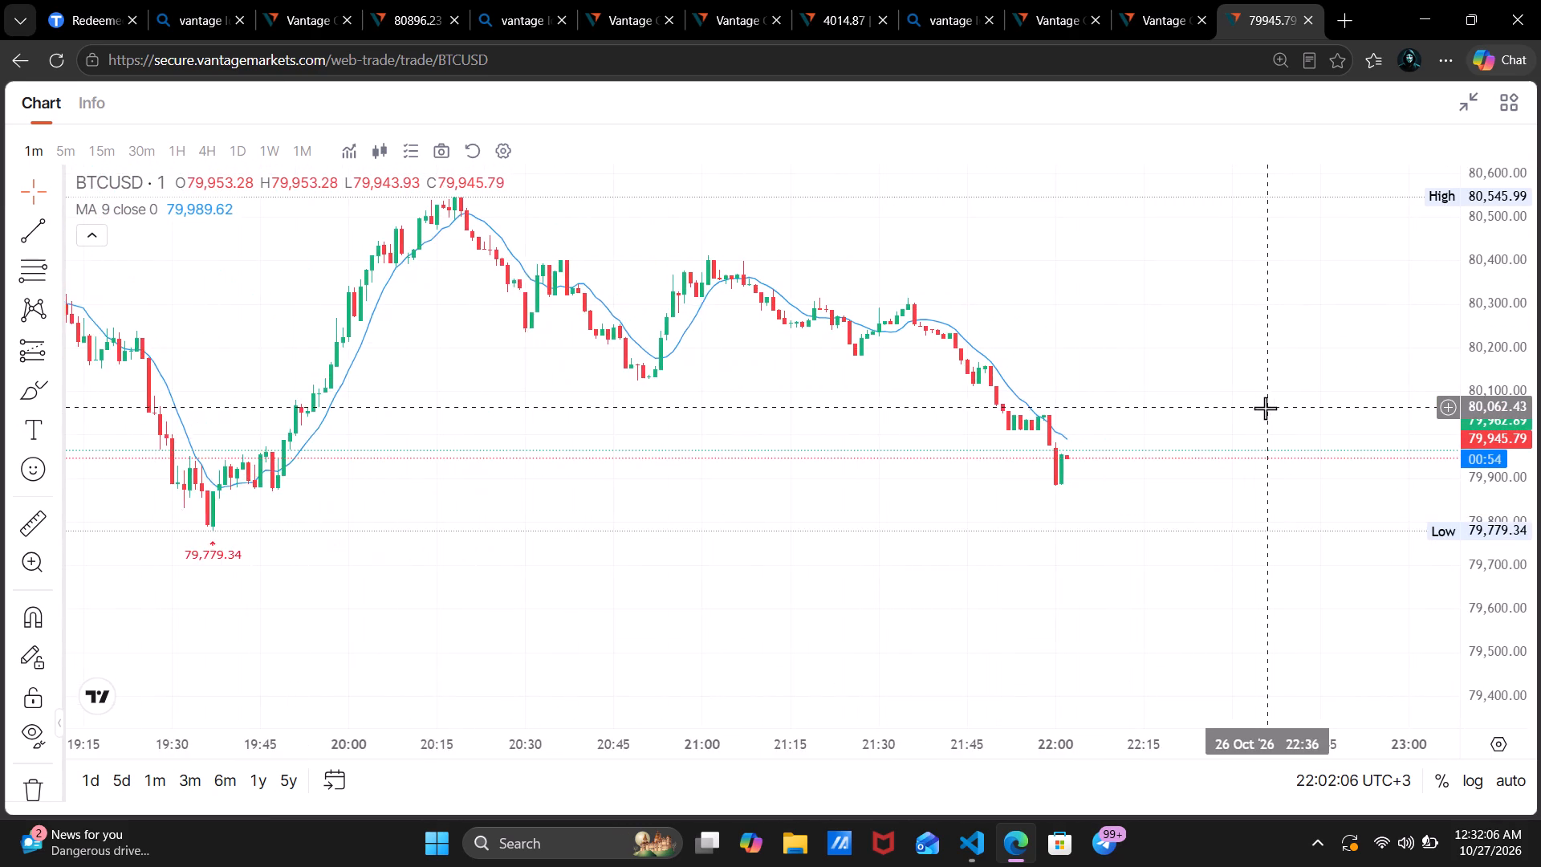
scroll(1265, 408, "up", 2)
Compare BTCUSD's current drop with its earlier lows between 19:30 and 20:00 and between 16:30 and 17:00.
left_click_drag(1517, 503, 1510, 328)
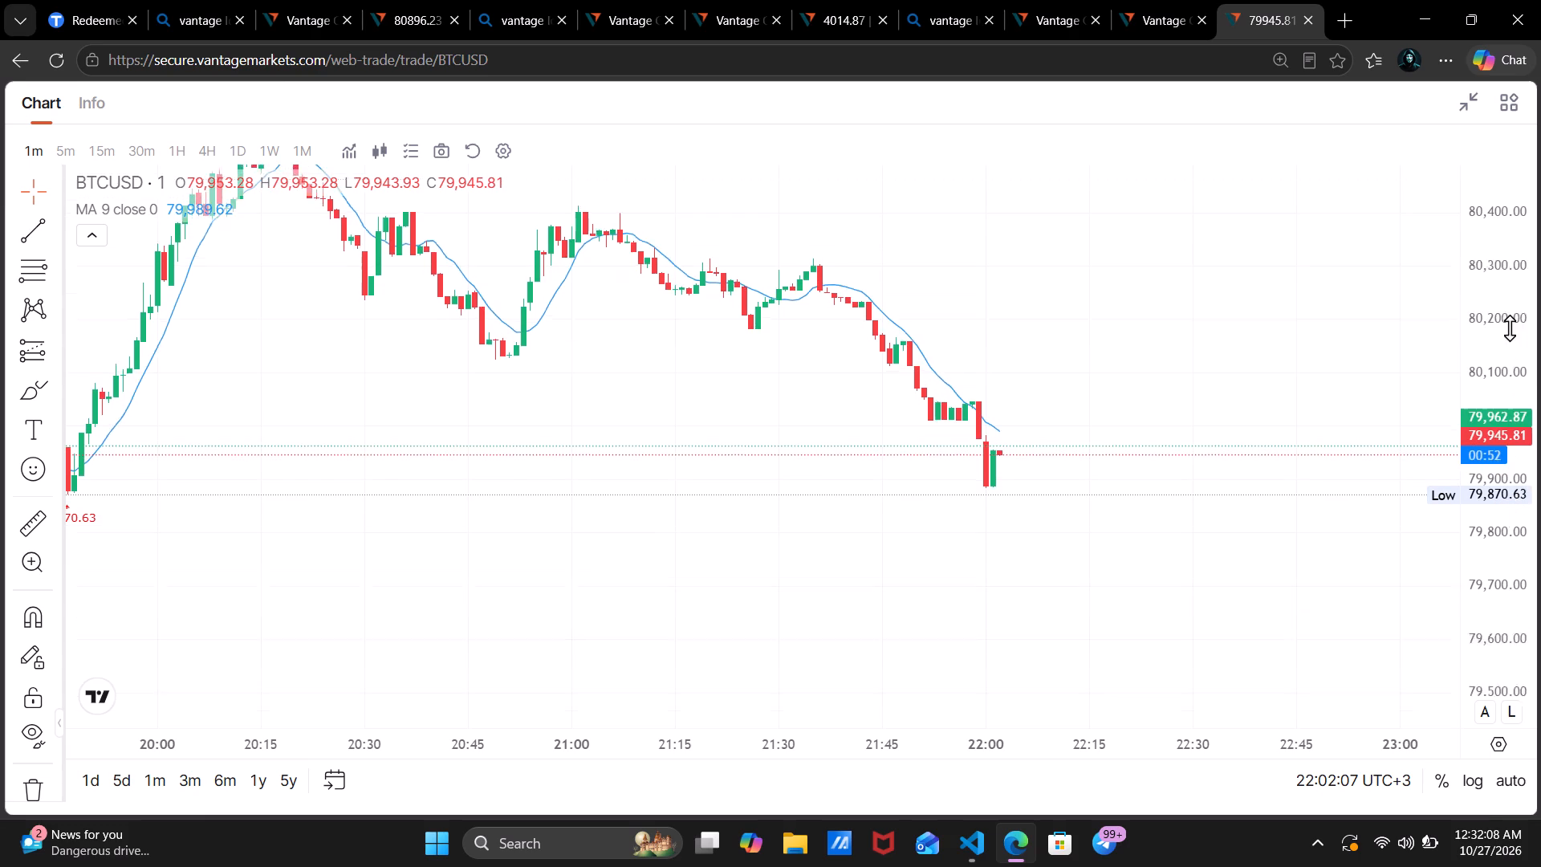
left_click_drag(1510, 328, 1515, 263)
scroll(1218, 436, "down", 4)
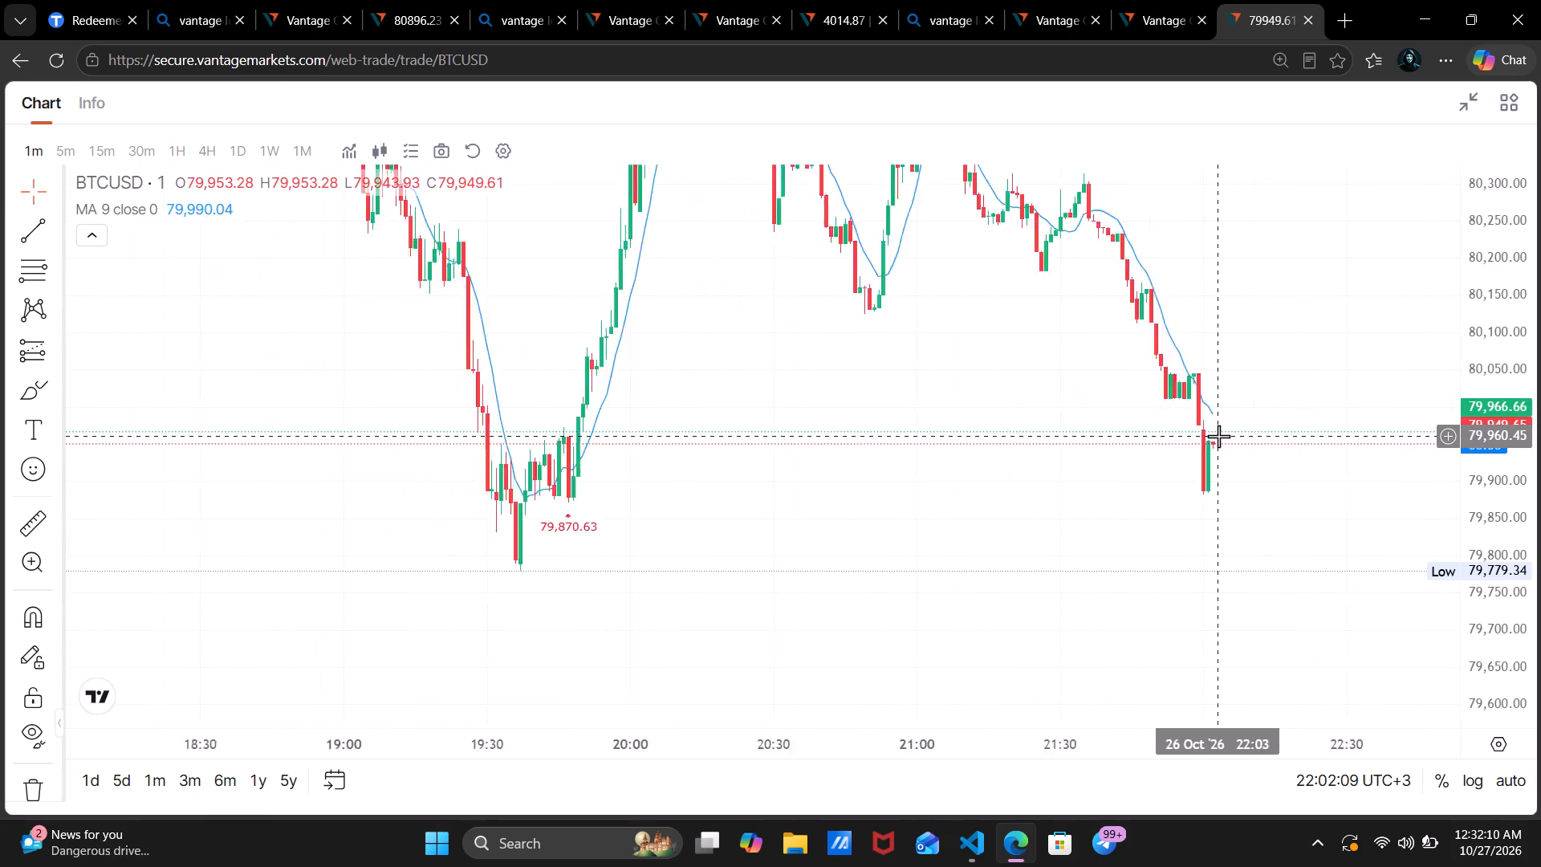
scroll(1218, 436, "down", 2)
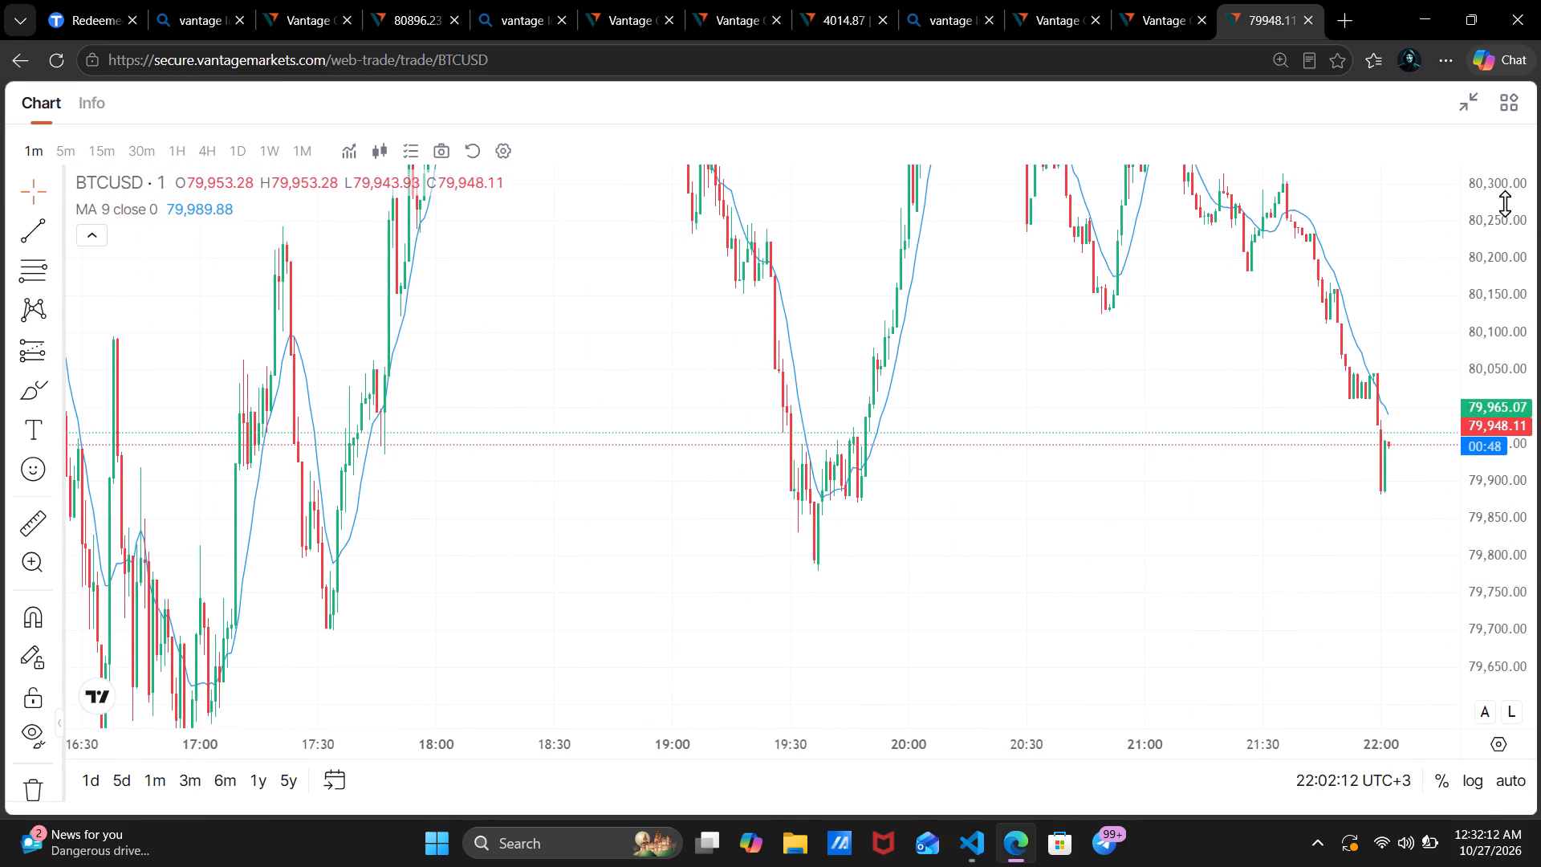
left_click_drag(1502, 204, 1486, 442)
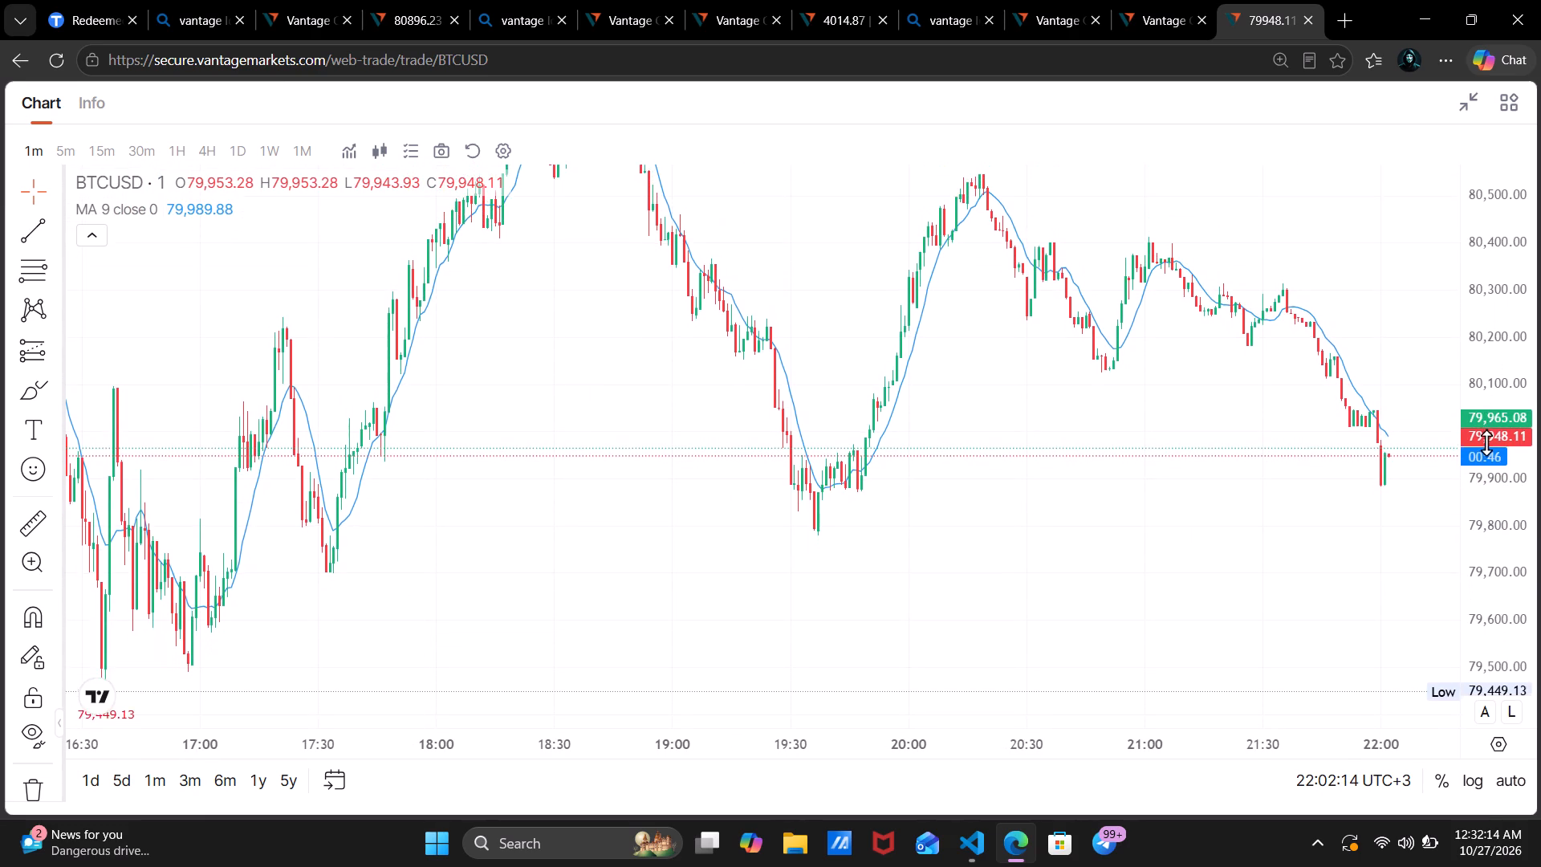
left_click_drag(1486, 442, 1487, 464)
scroll(1301, 499, "down", 5)
left_click_drag(1301, 499, 994, 560)
left_click_drag(1502, 281, 1470, 444)
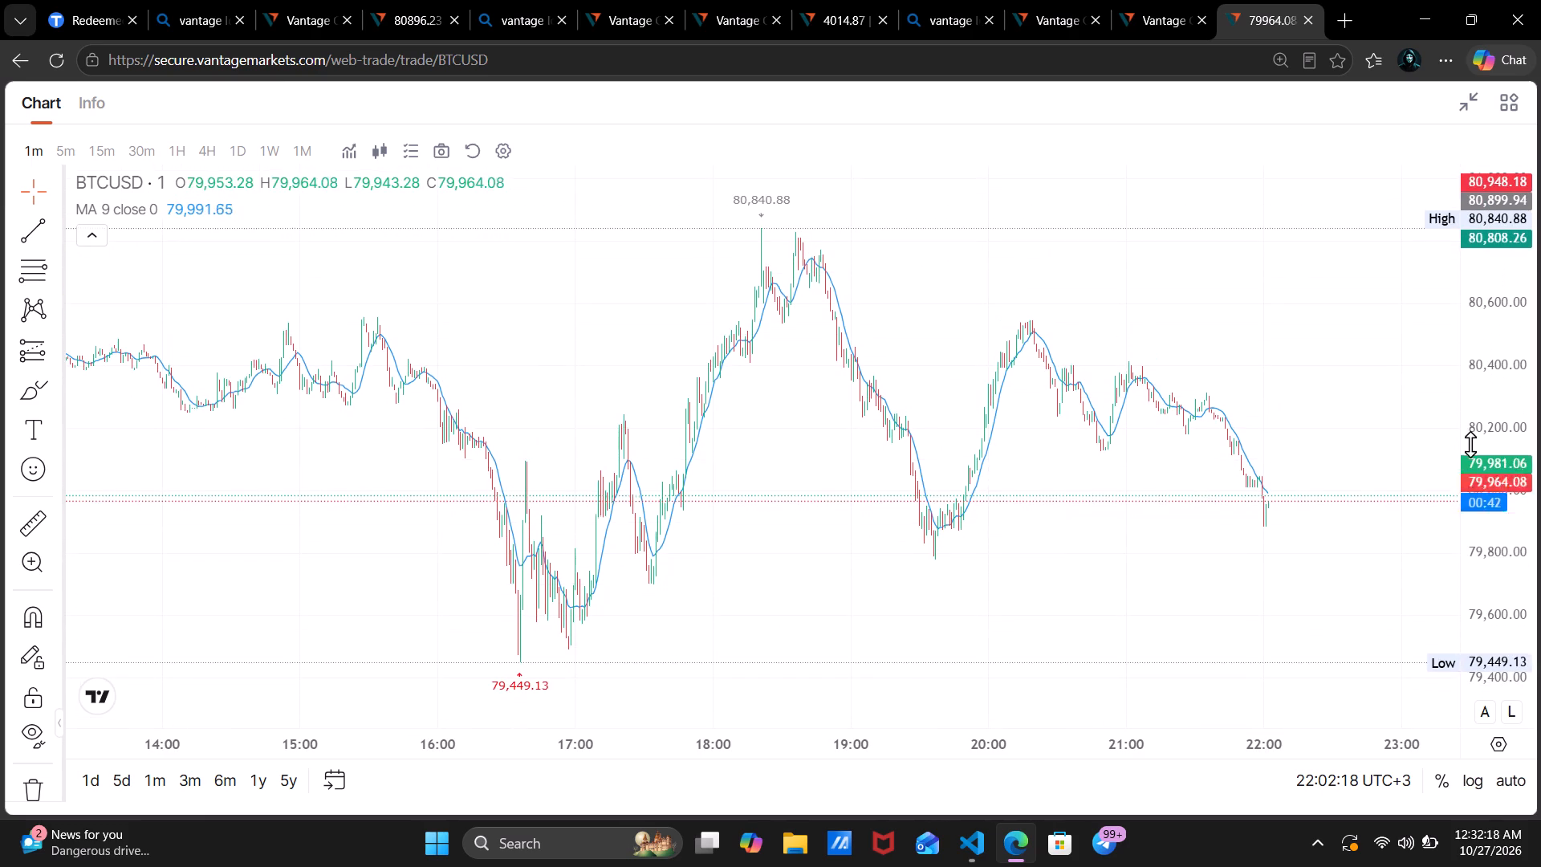
Compare BTCUSD's newest candles around 22:00 with the one-minute swings since 12:00, including the peak between 18:00 and 19:00.
scroll(1244, 513, "up", 7)
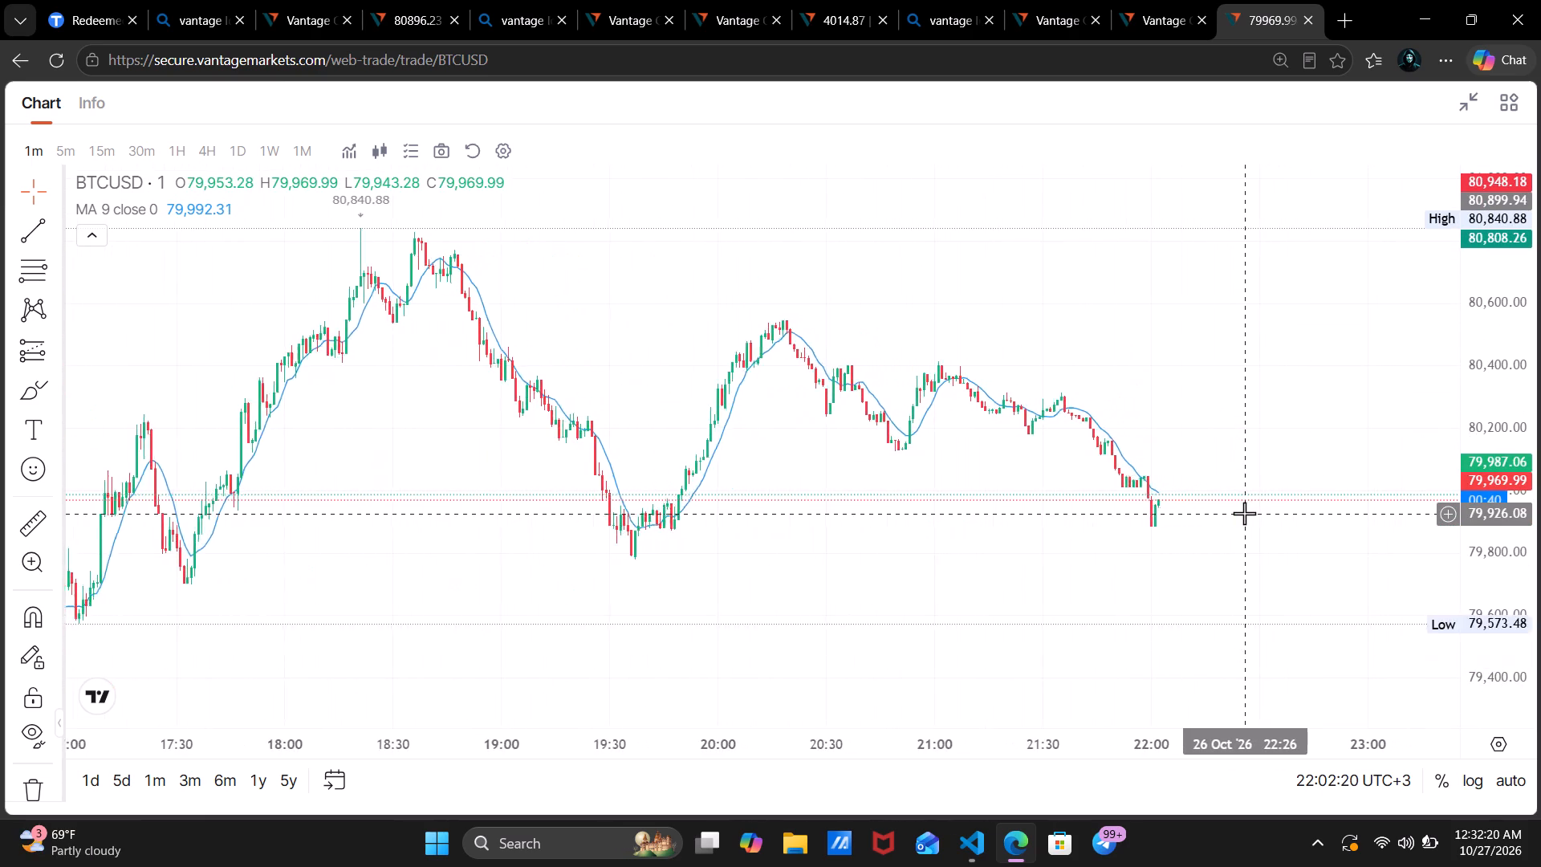
scroll(1244, 513, "up", 6)
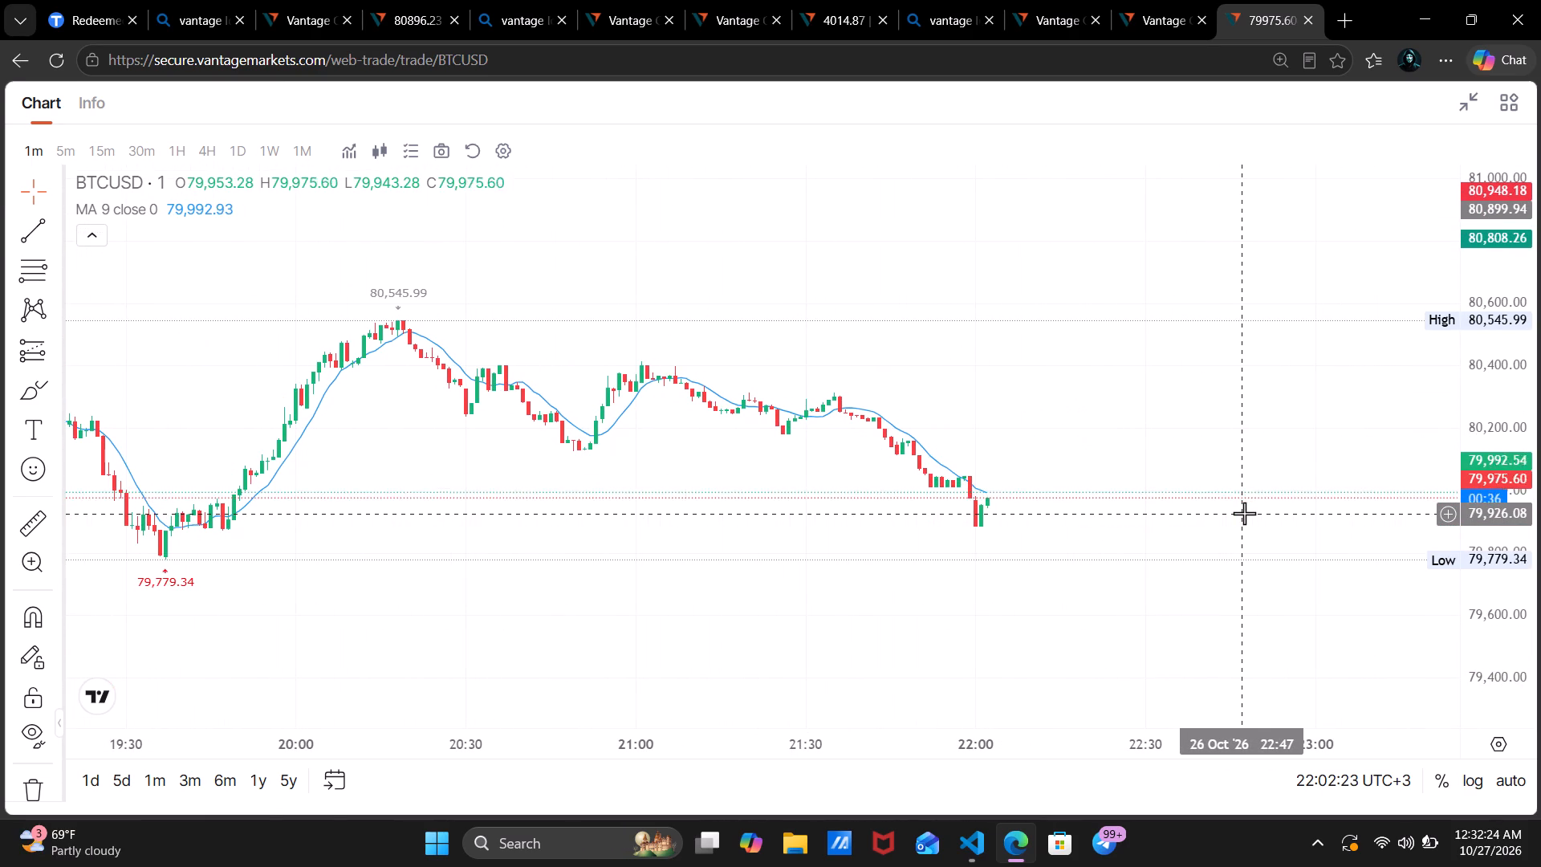
scroll(1244, 513, "down", 3)
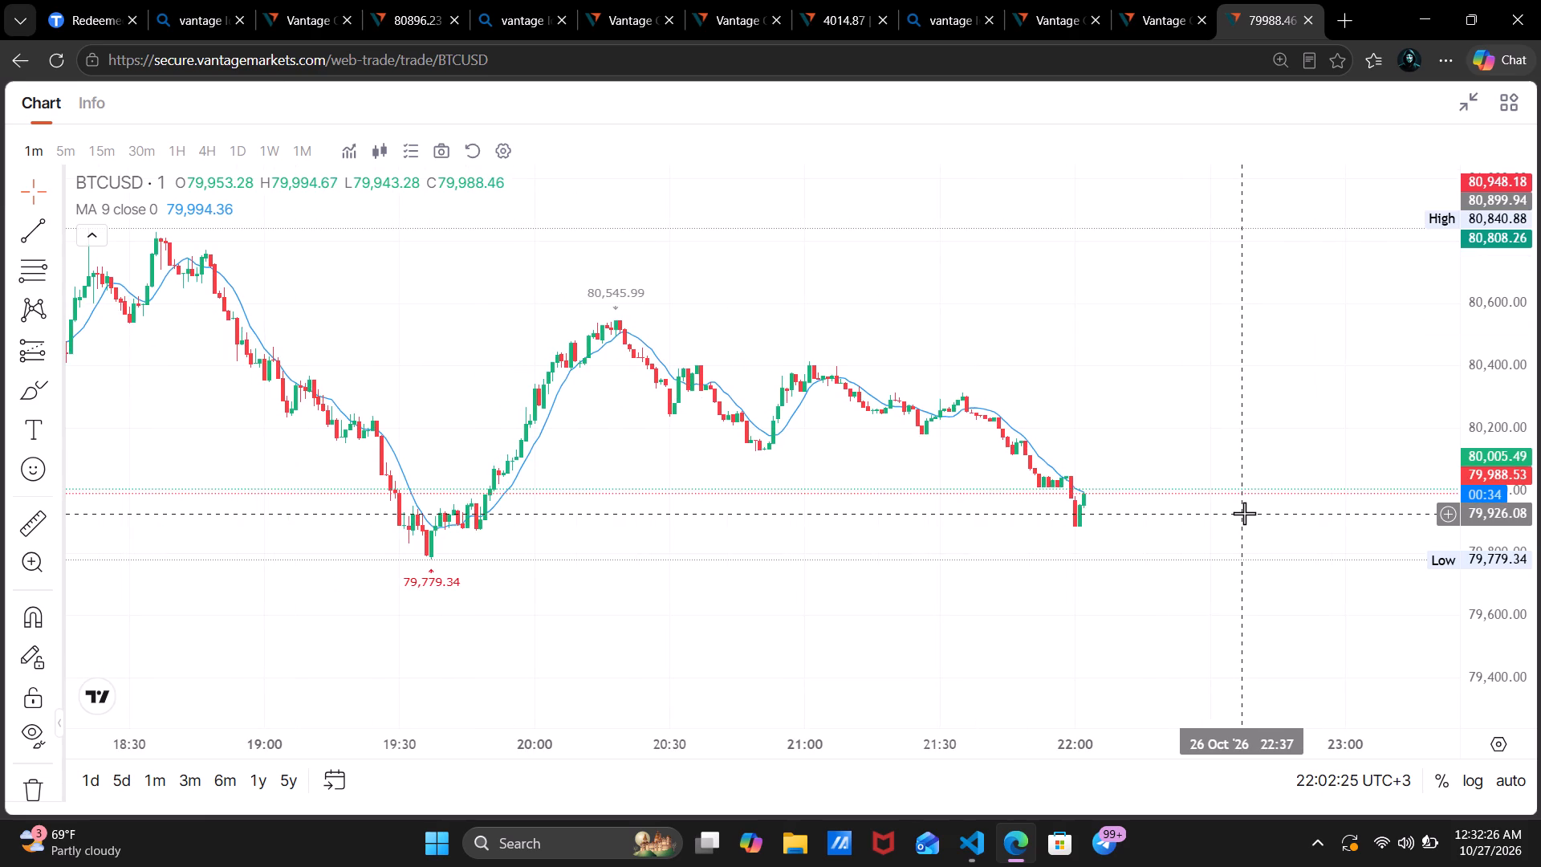
scroll(1244, 513, "down", 1)
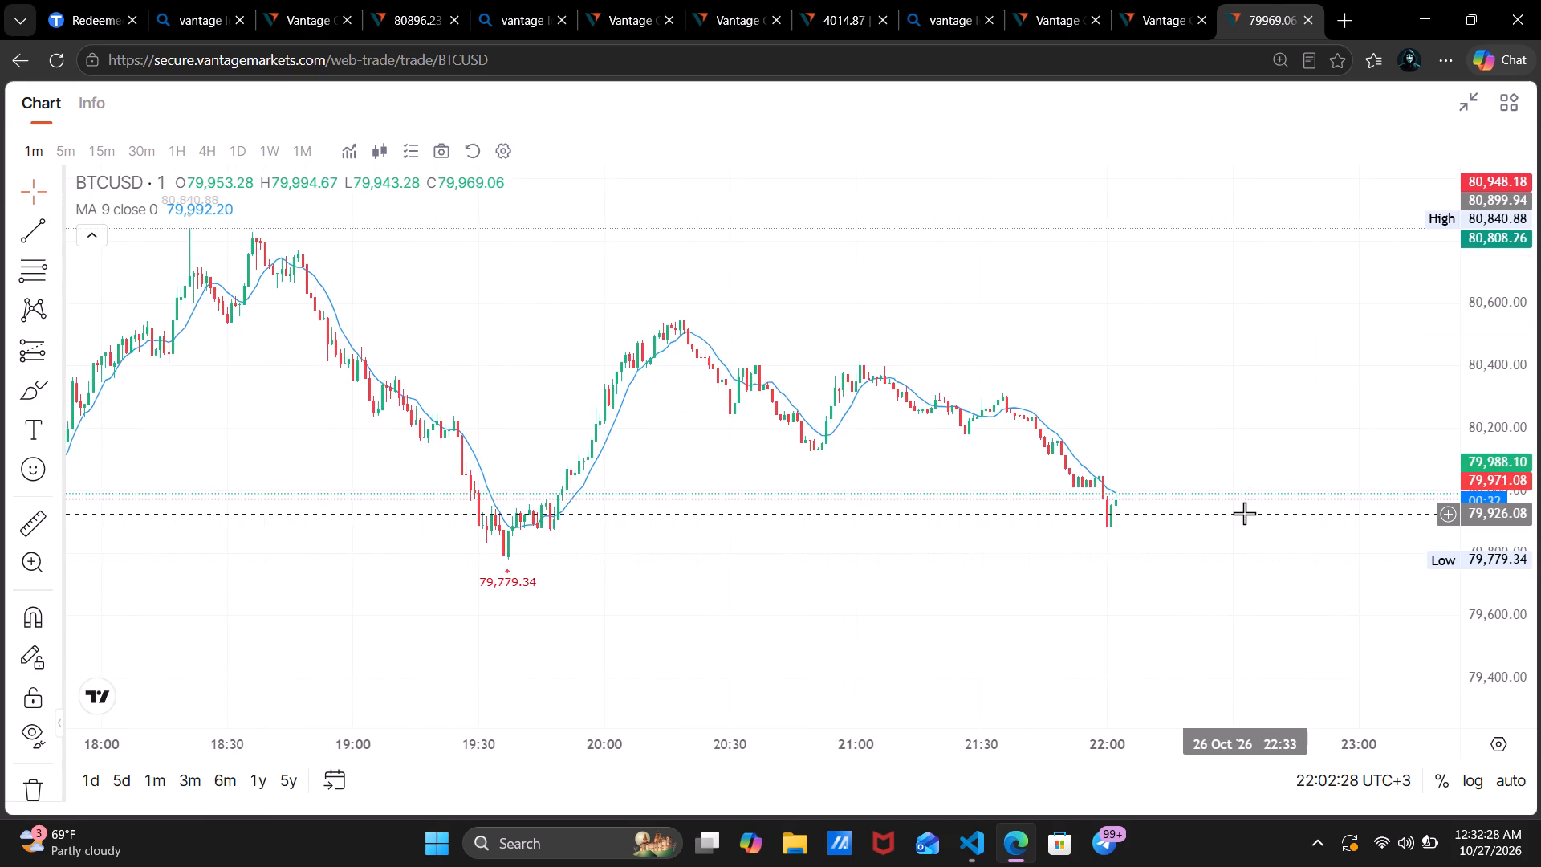
scroll(1244, 513, "down", 6)
scroll(1244, 513, "up", 3)
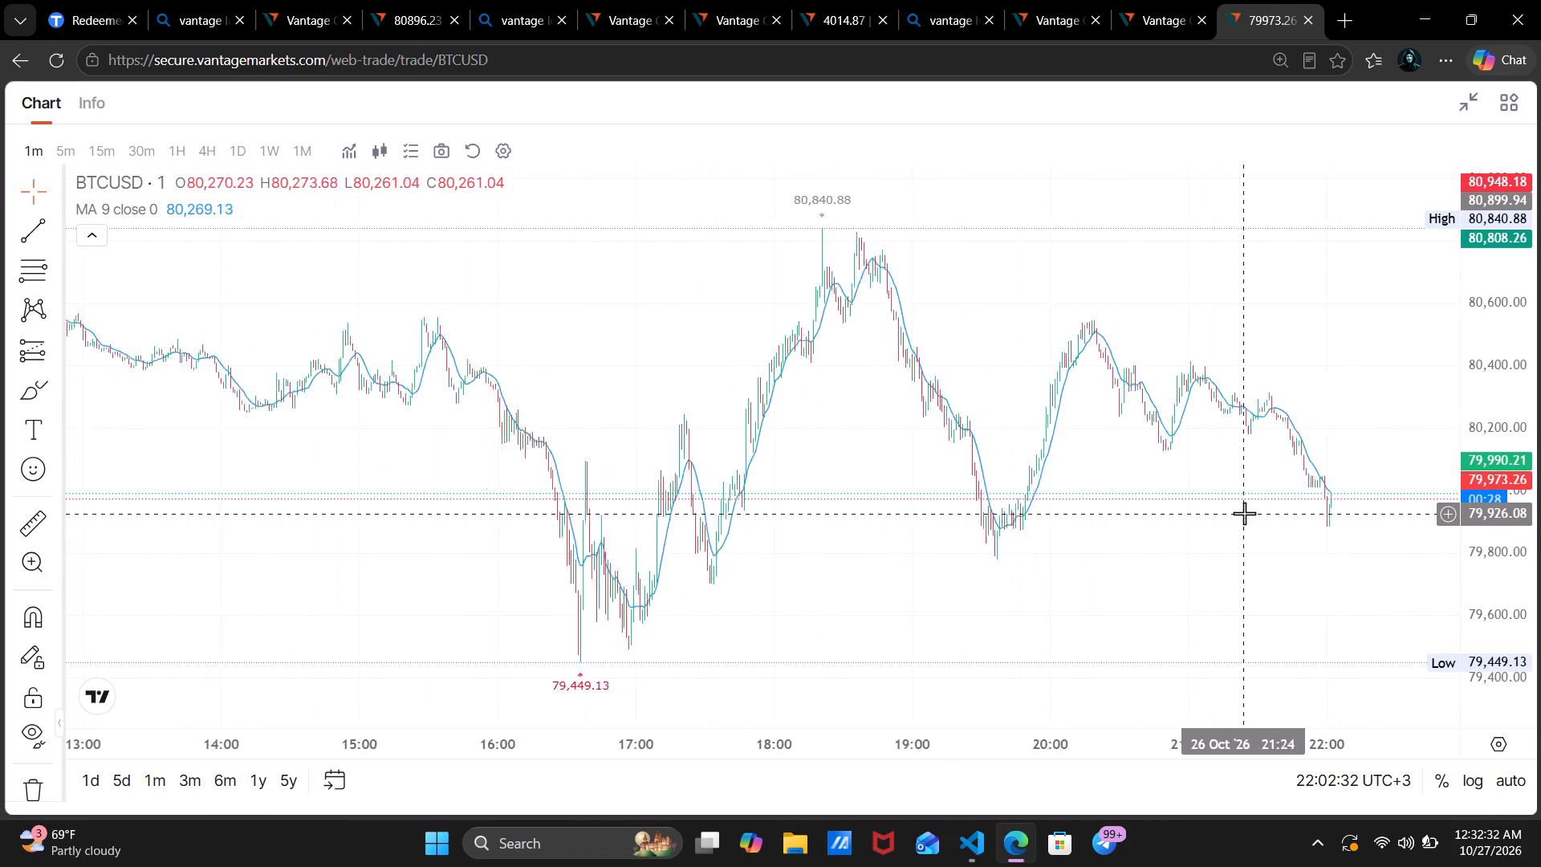
scroll(1244, 513, "up", 3)
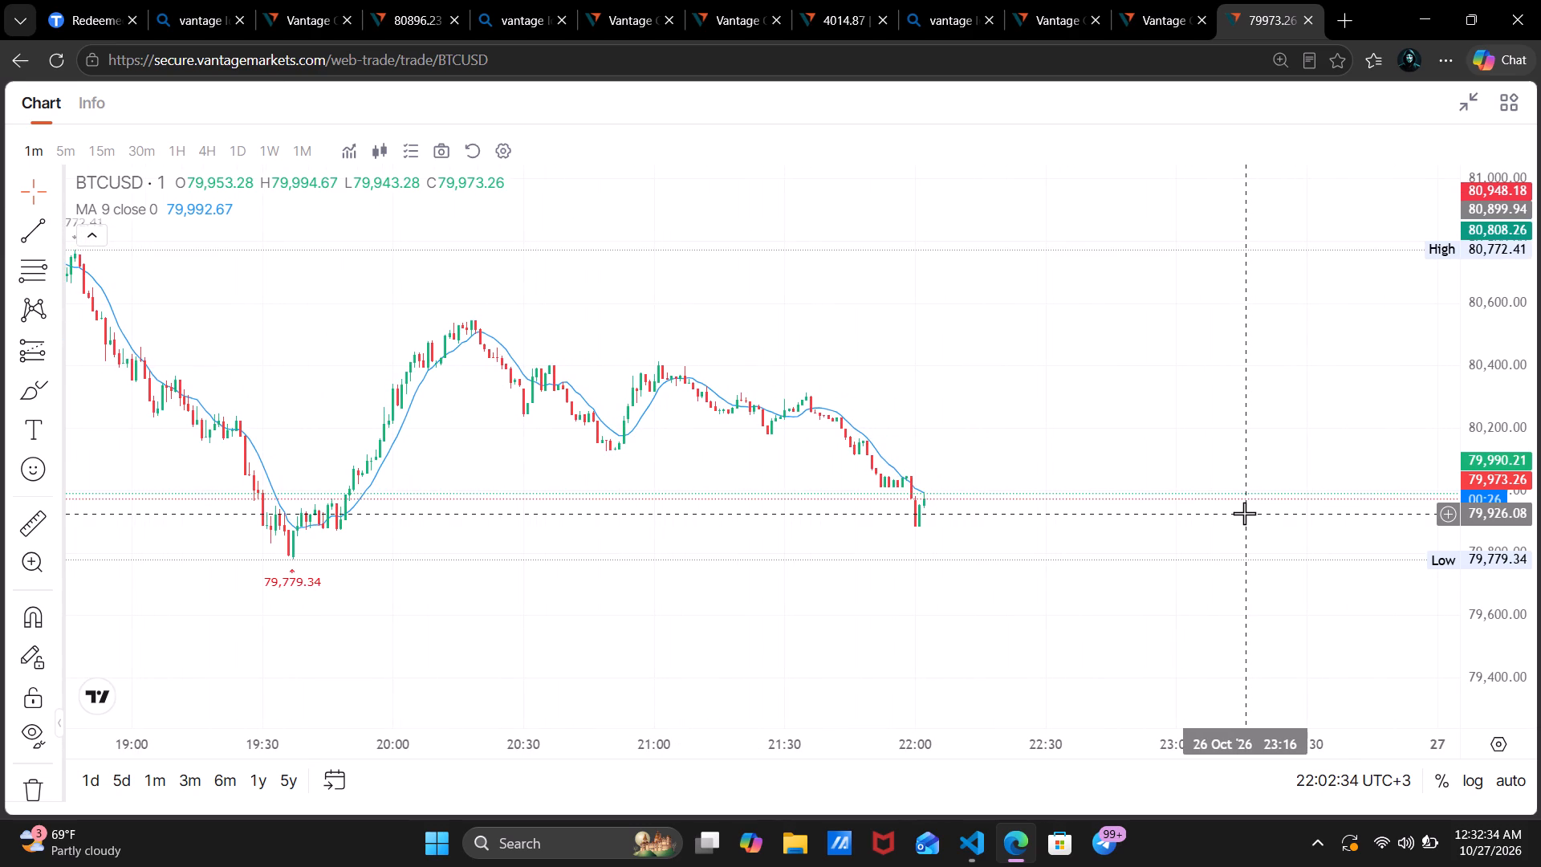
scroll(1244, 513, "down", 3)
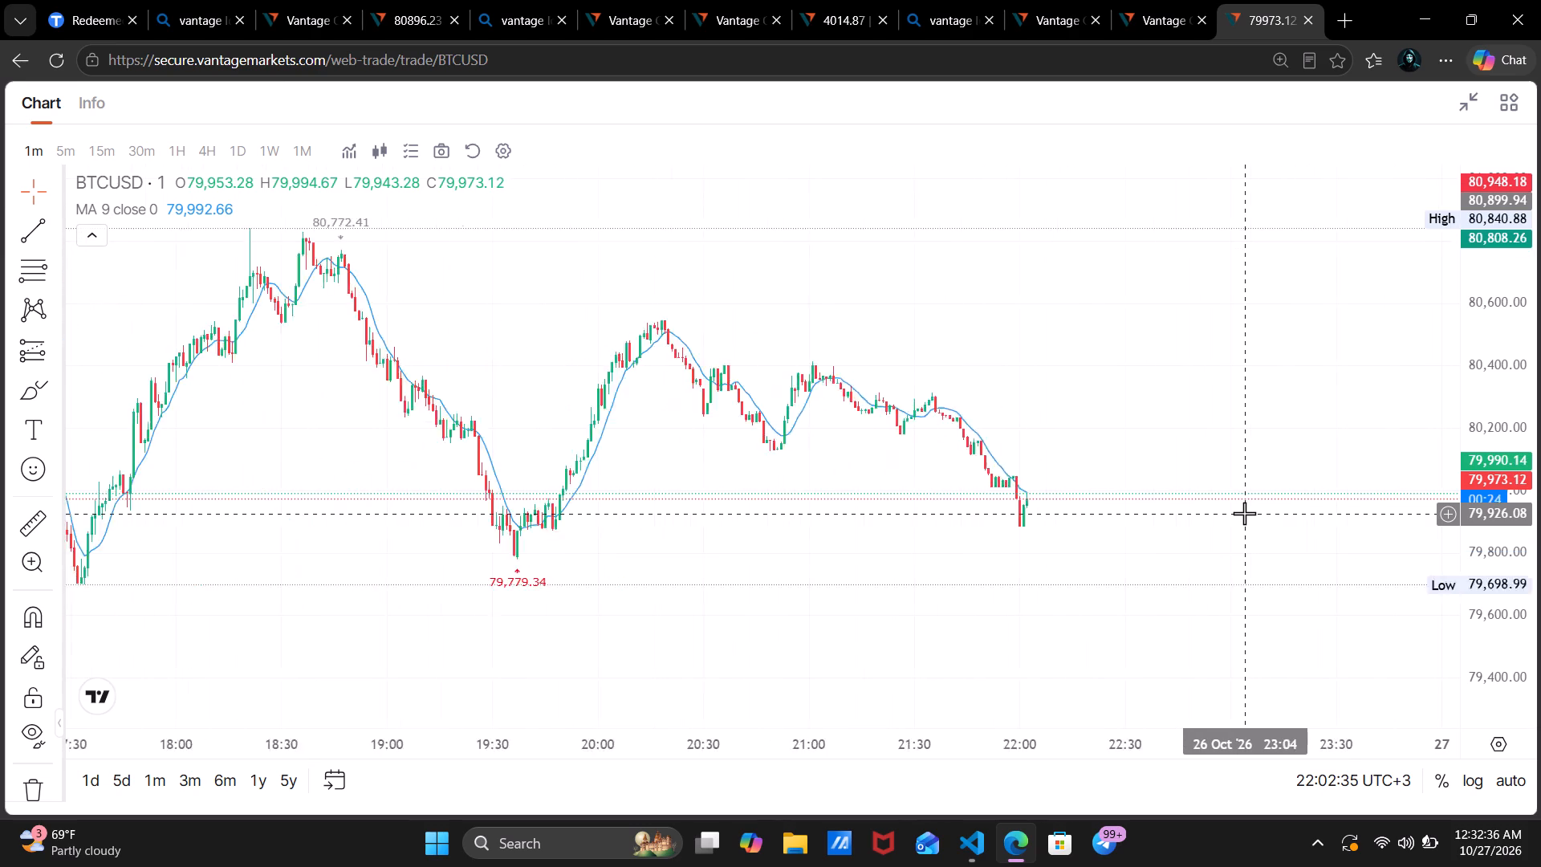
scroll(1244, 513, "down", 6)
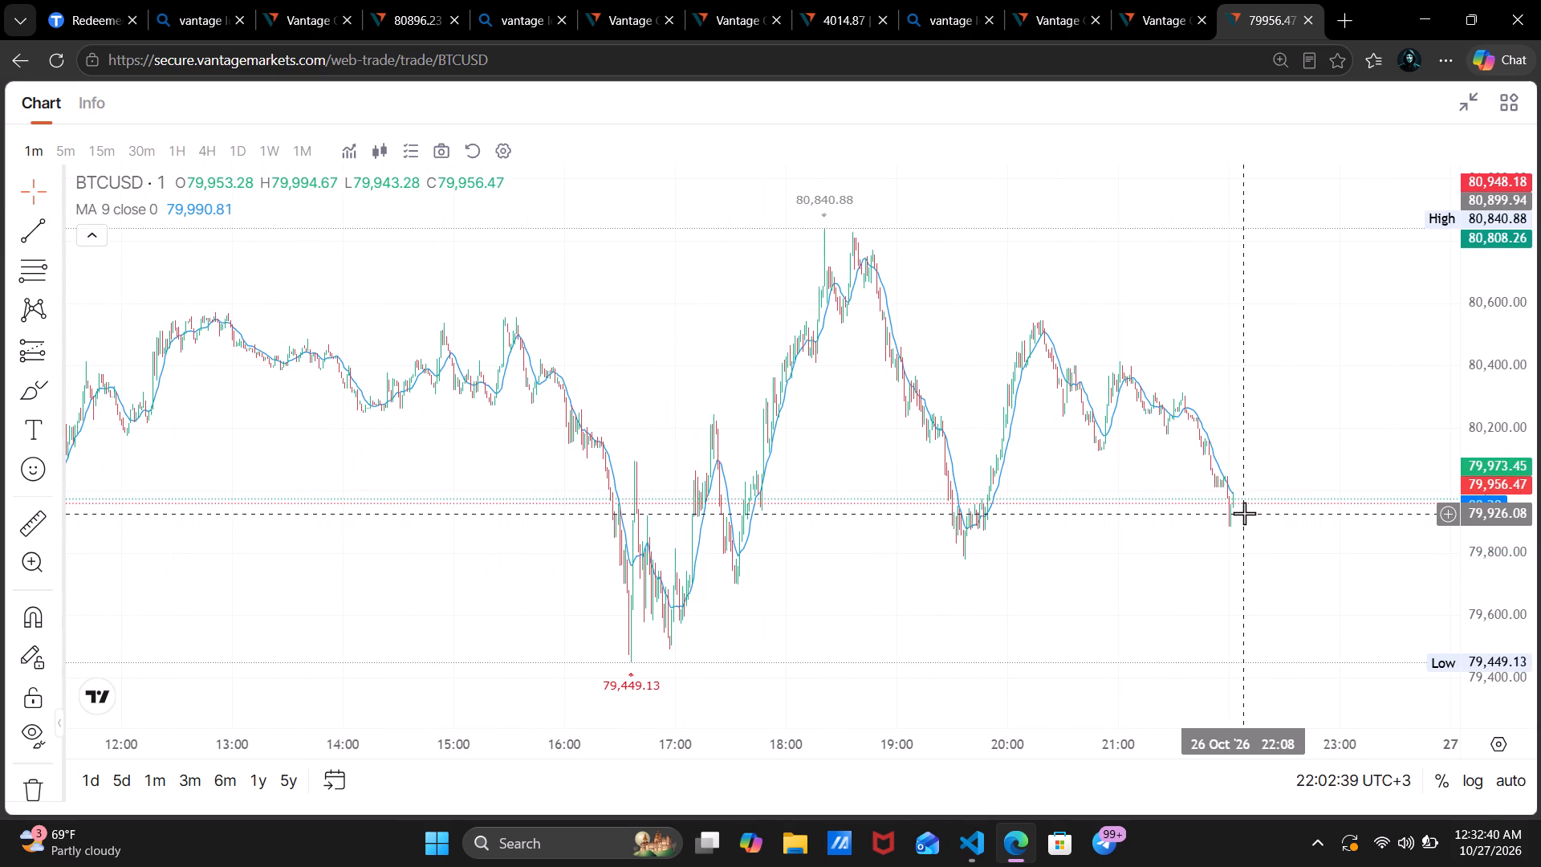
scroll(1244, 513, "up", 6)
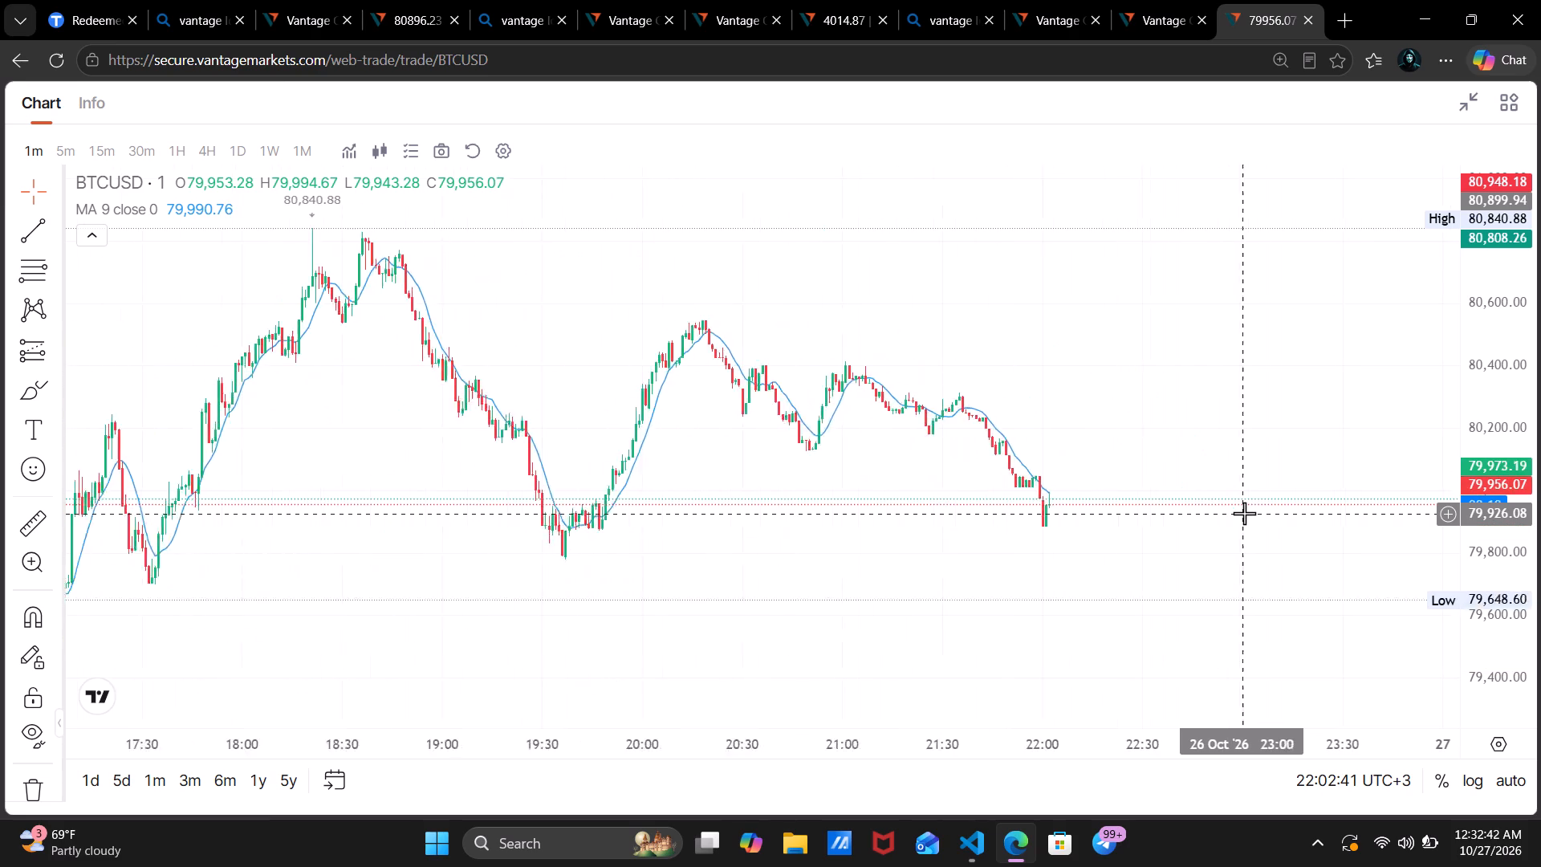
scroll(1244, 513, "up", 4)
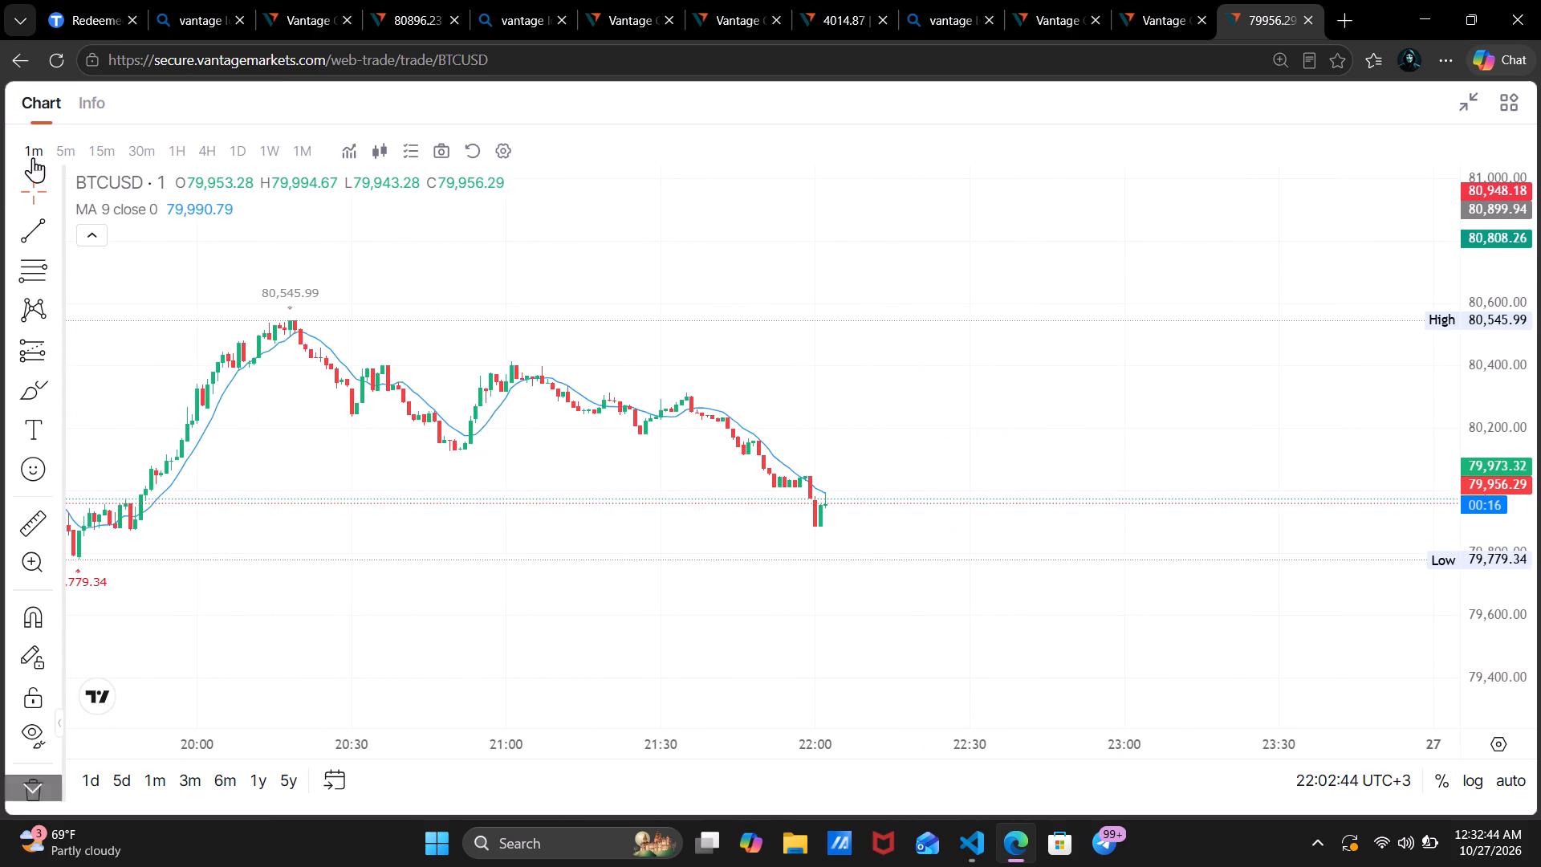
Search the symbols for "xauu" and switch the chart from BTCUSD to XAUUSD, gold against the US dollar.
left_click(96, 184)
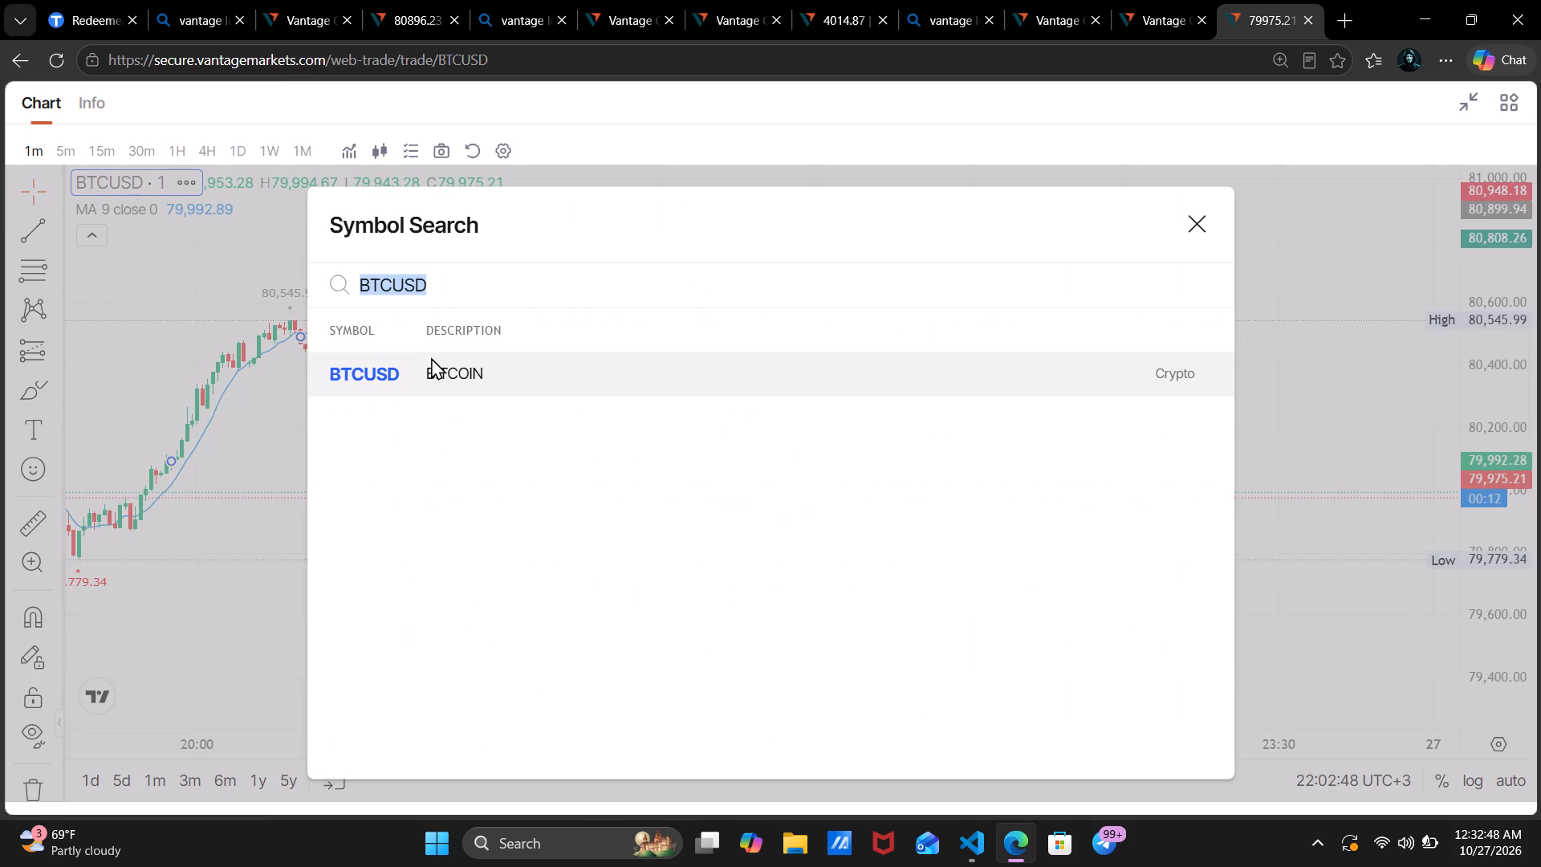
key("x")
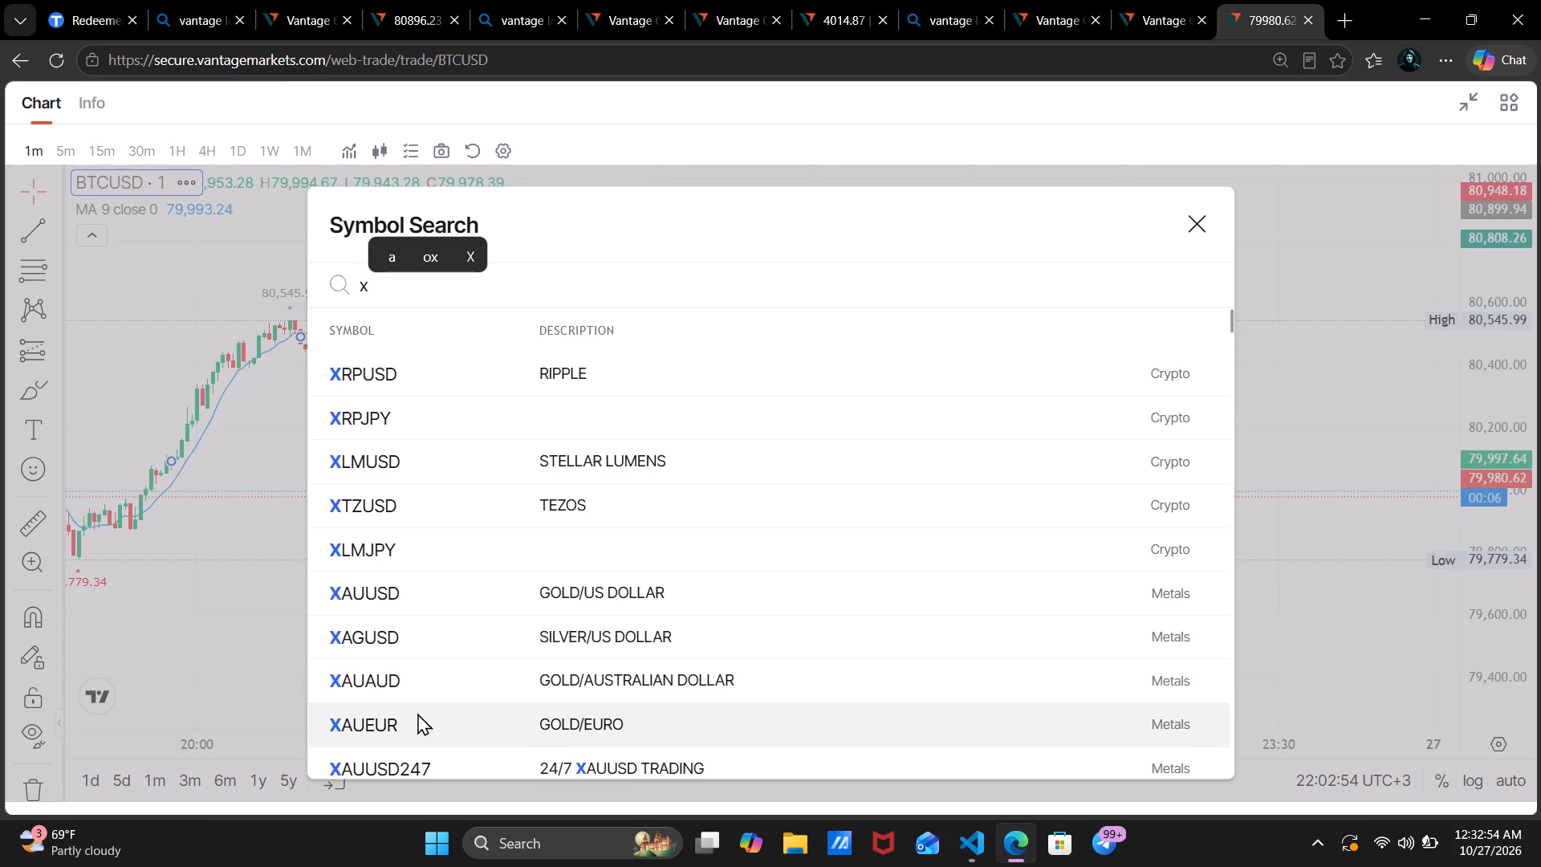
scroll(417, 713, "down", 3)
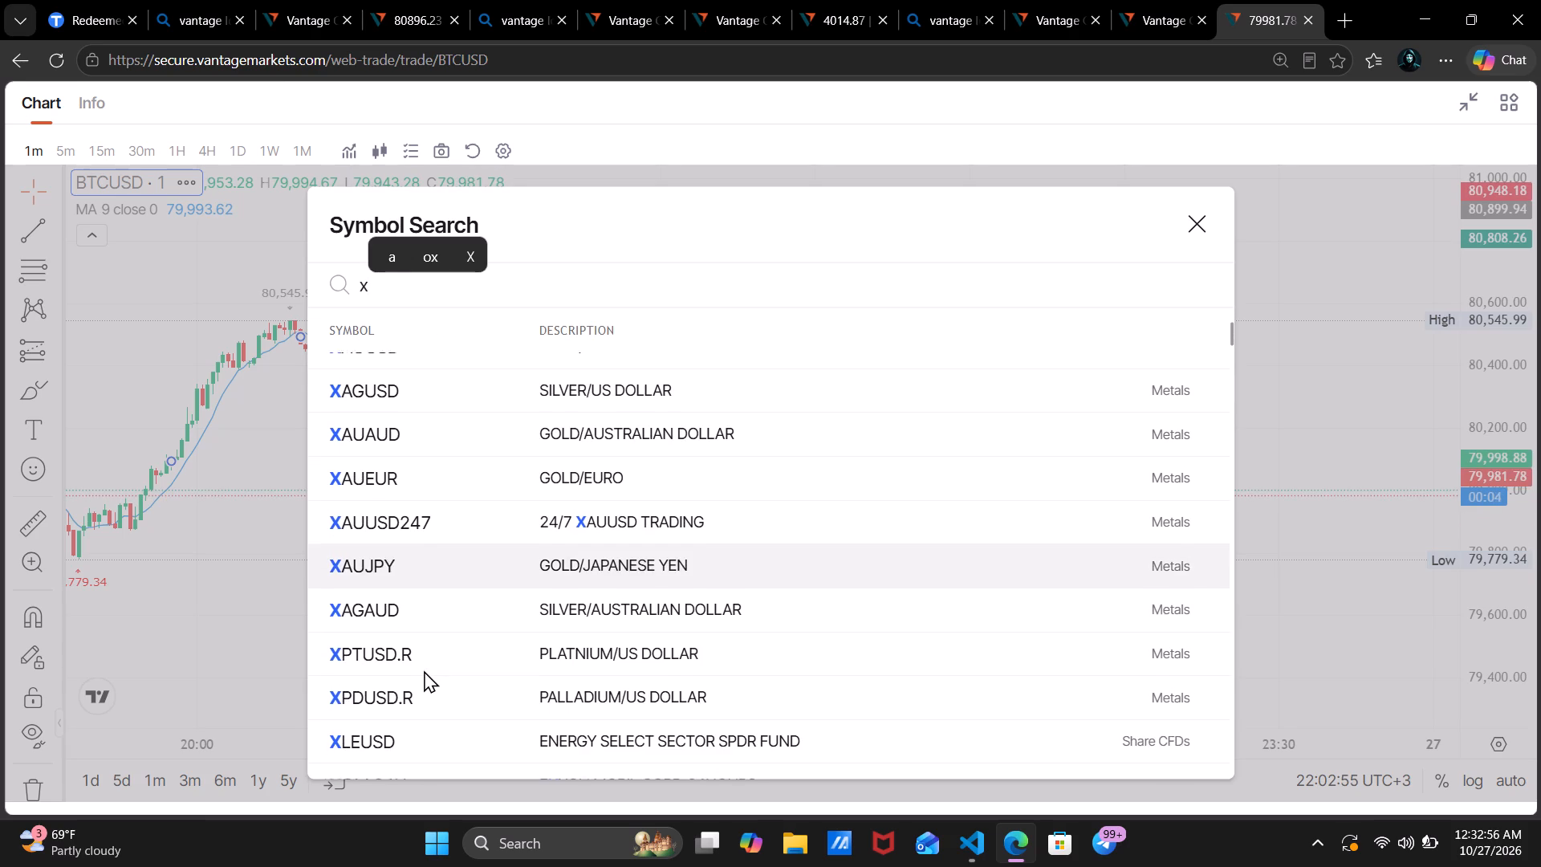
scroll(424, 670, "down", 2)
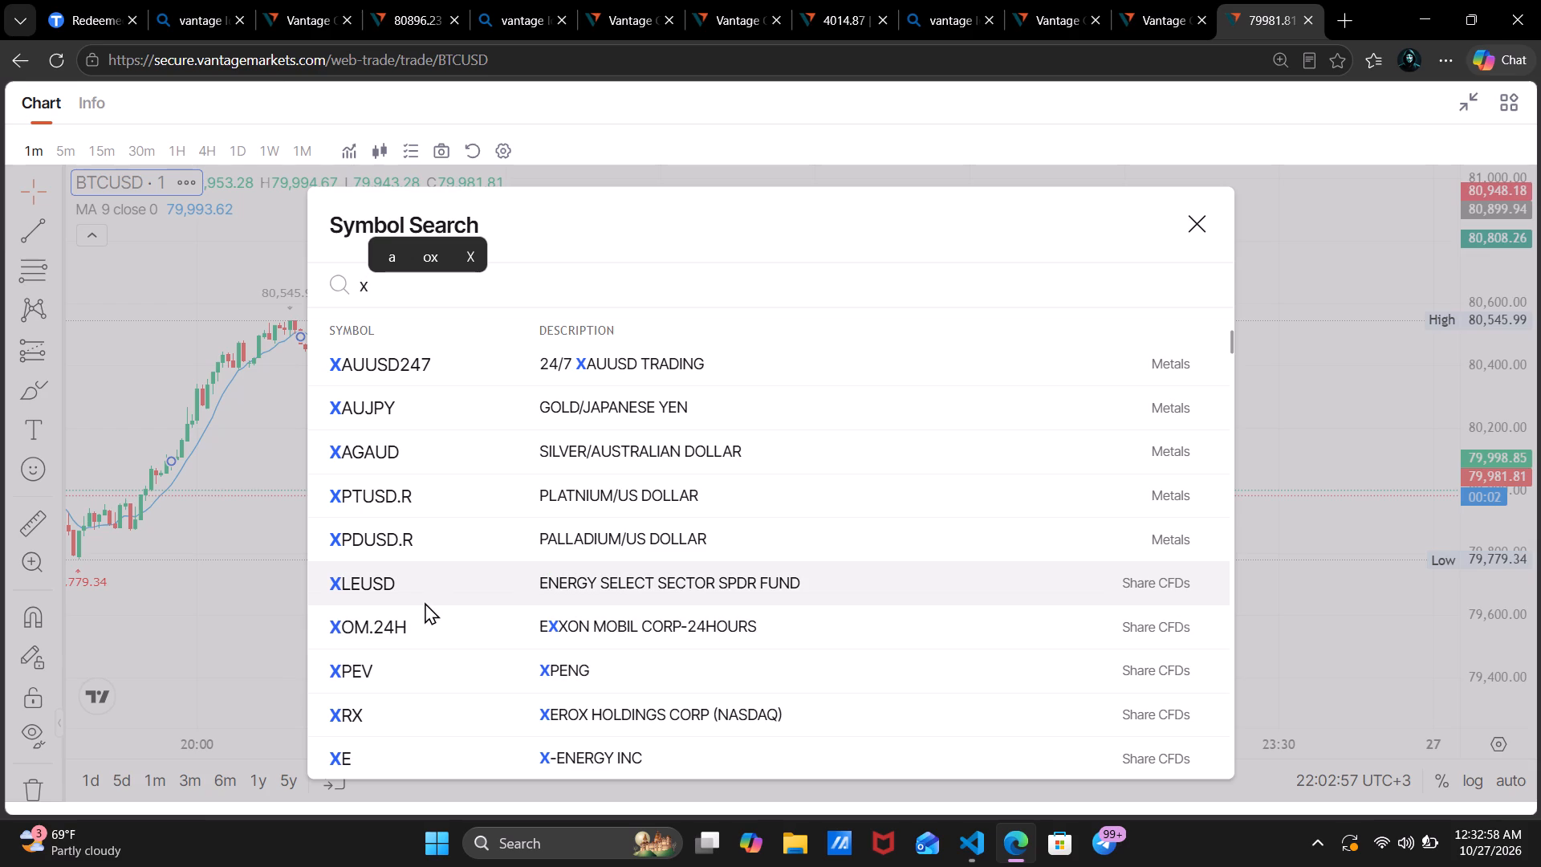
scroll(425, 602, "down", 2)
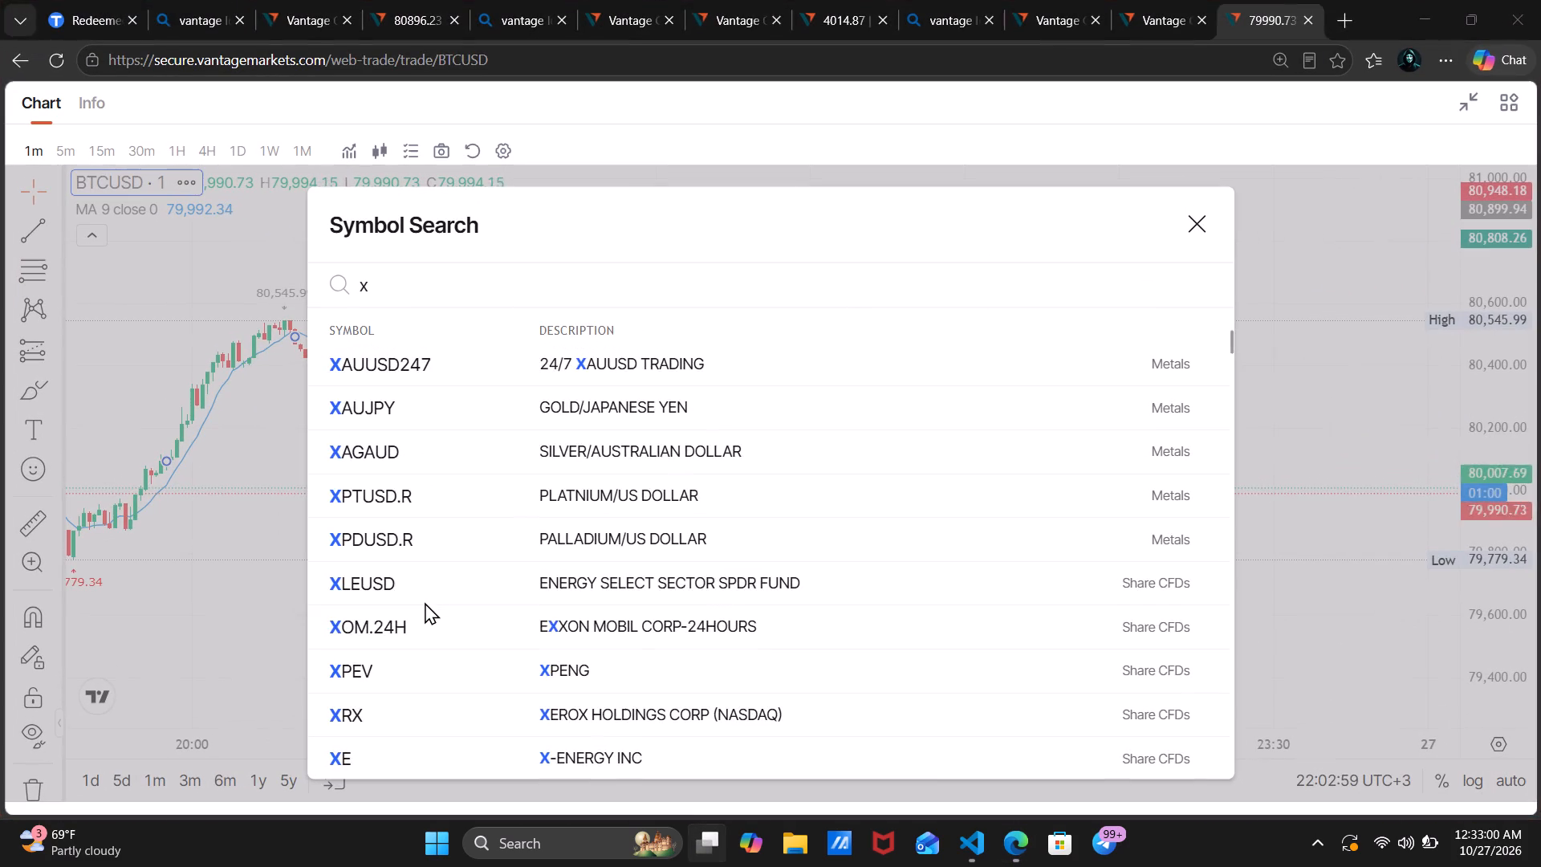
scroll(425, 602, "down", 5)
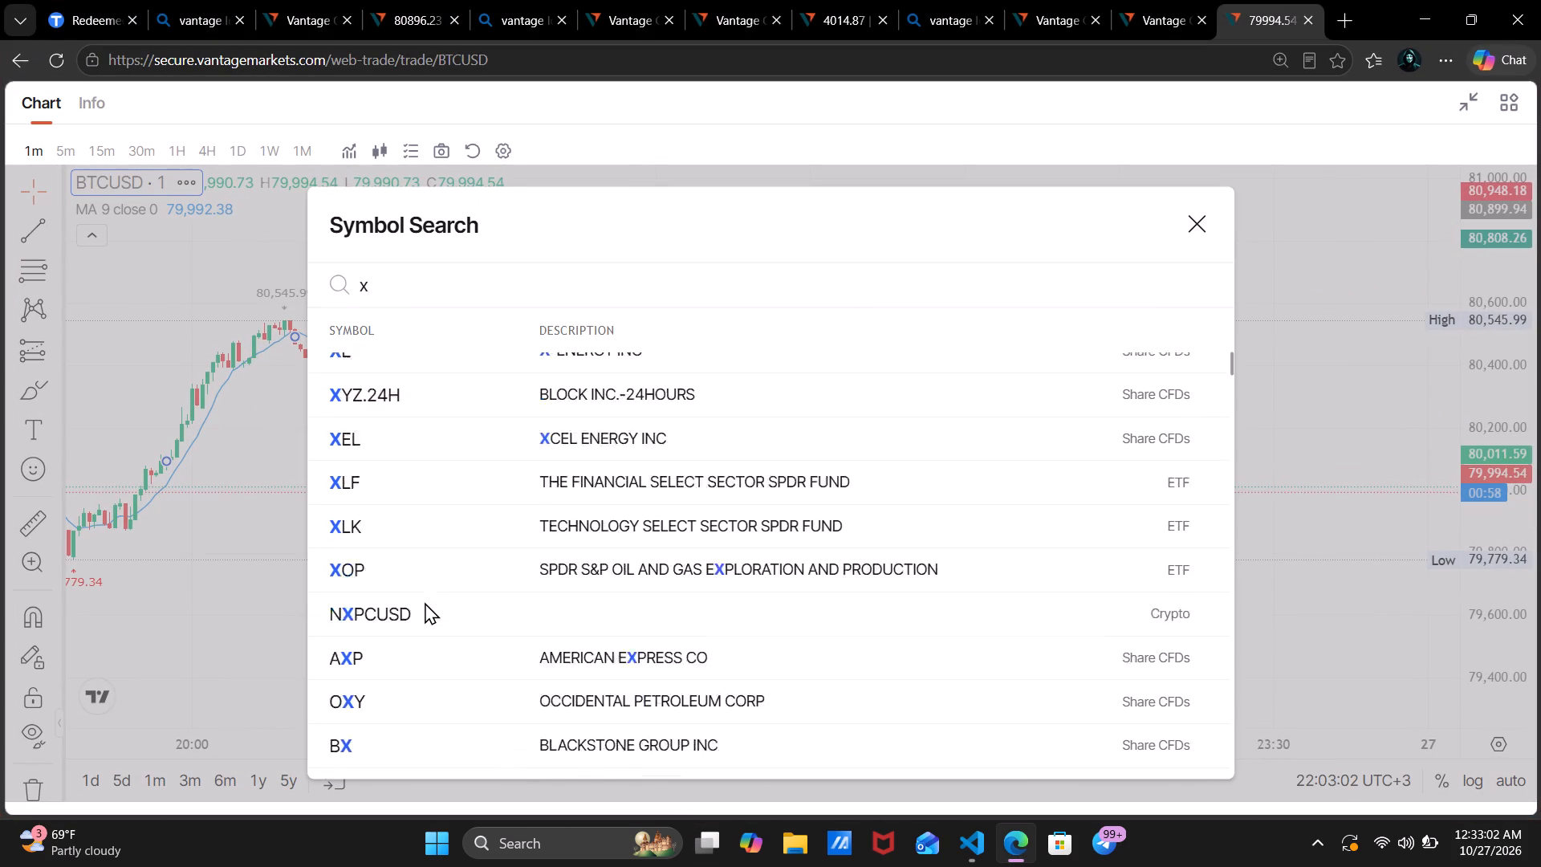
scroll(425, 602, "down", 4)
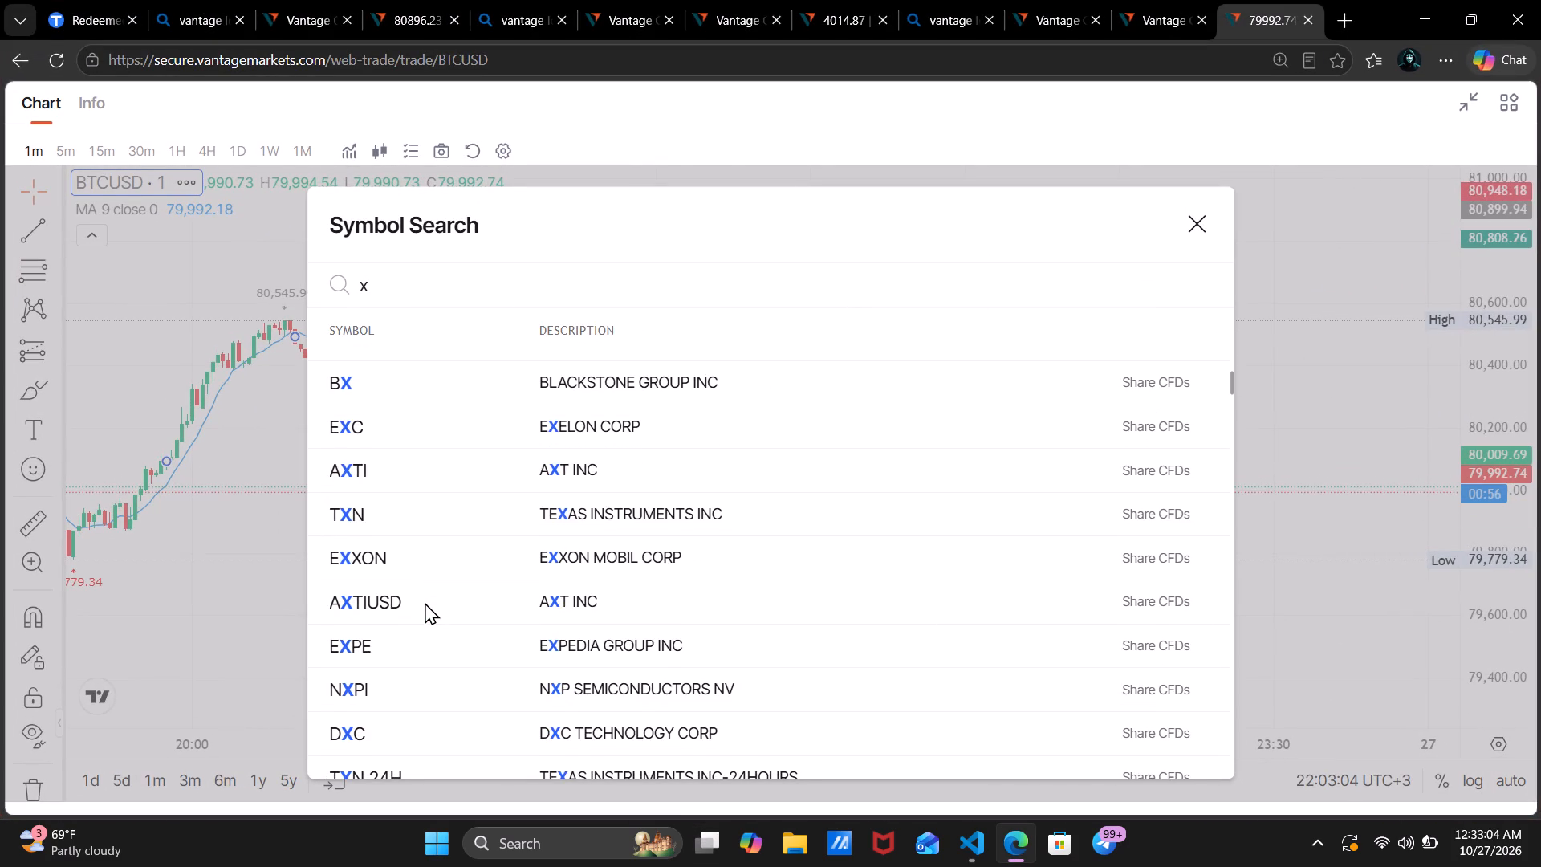
key("a")
key("u")
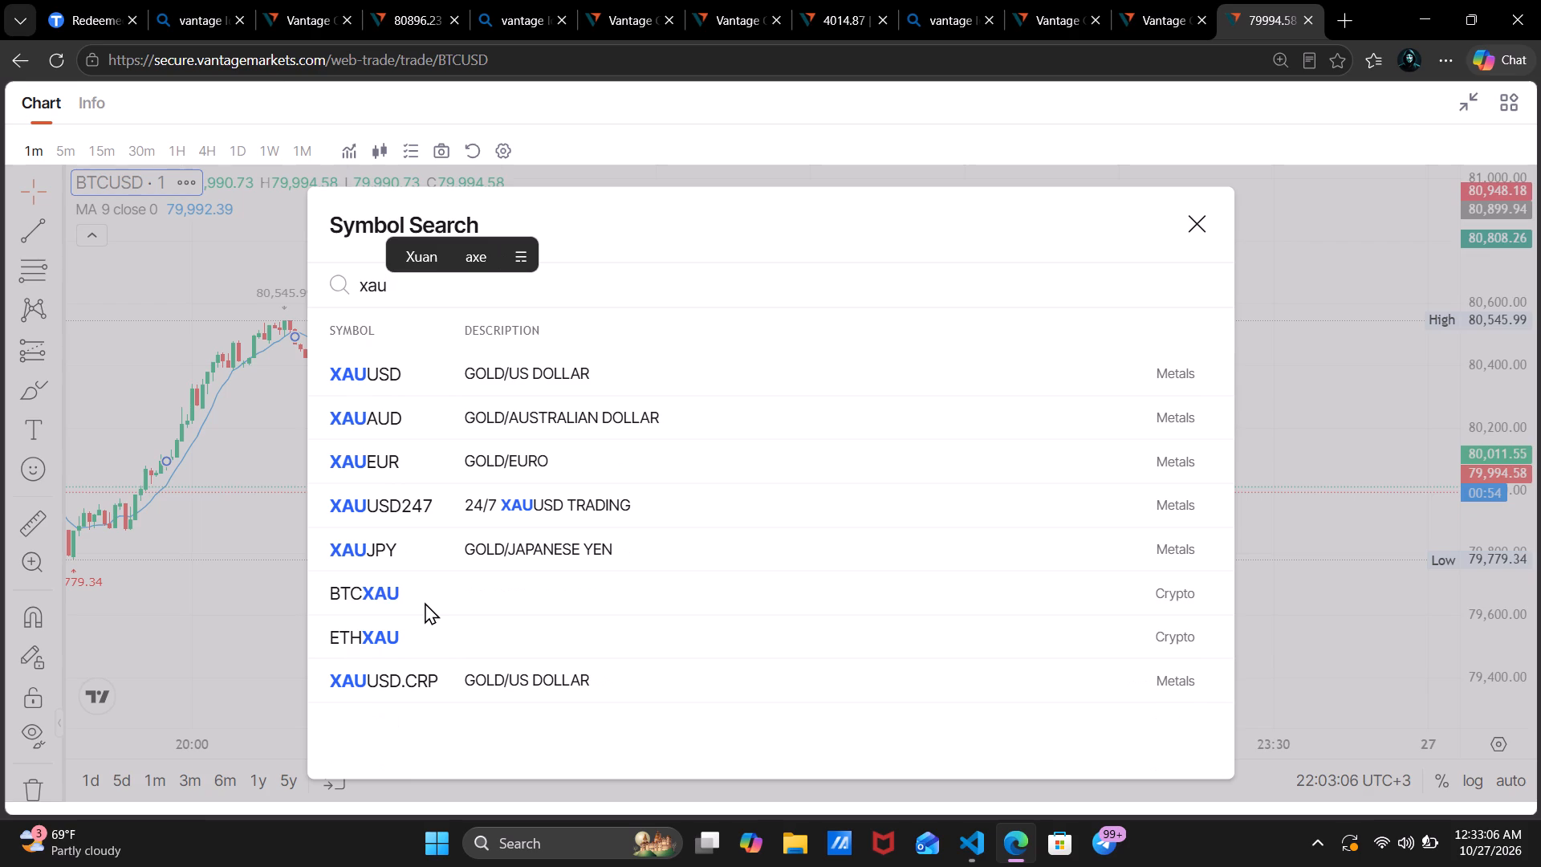
key("u")
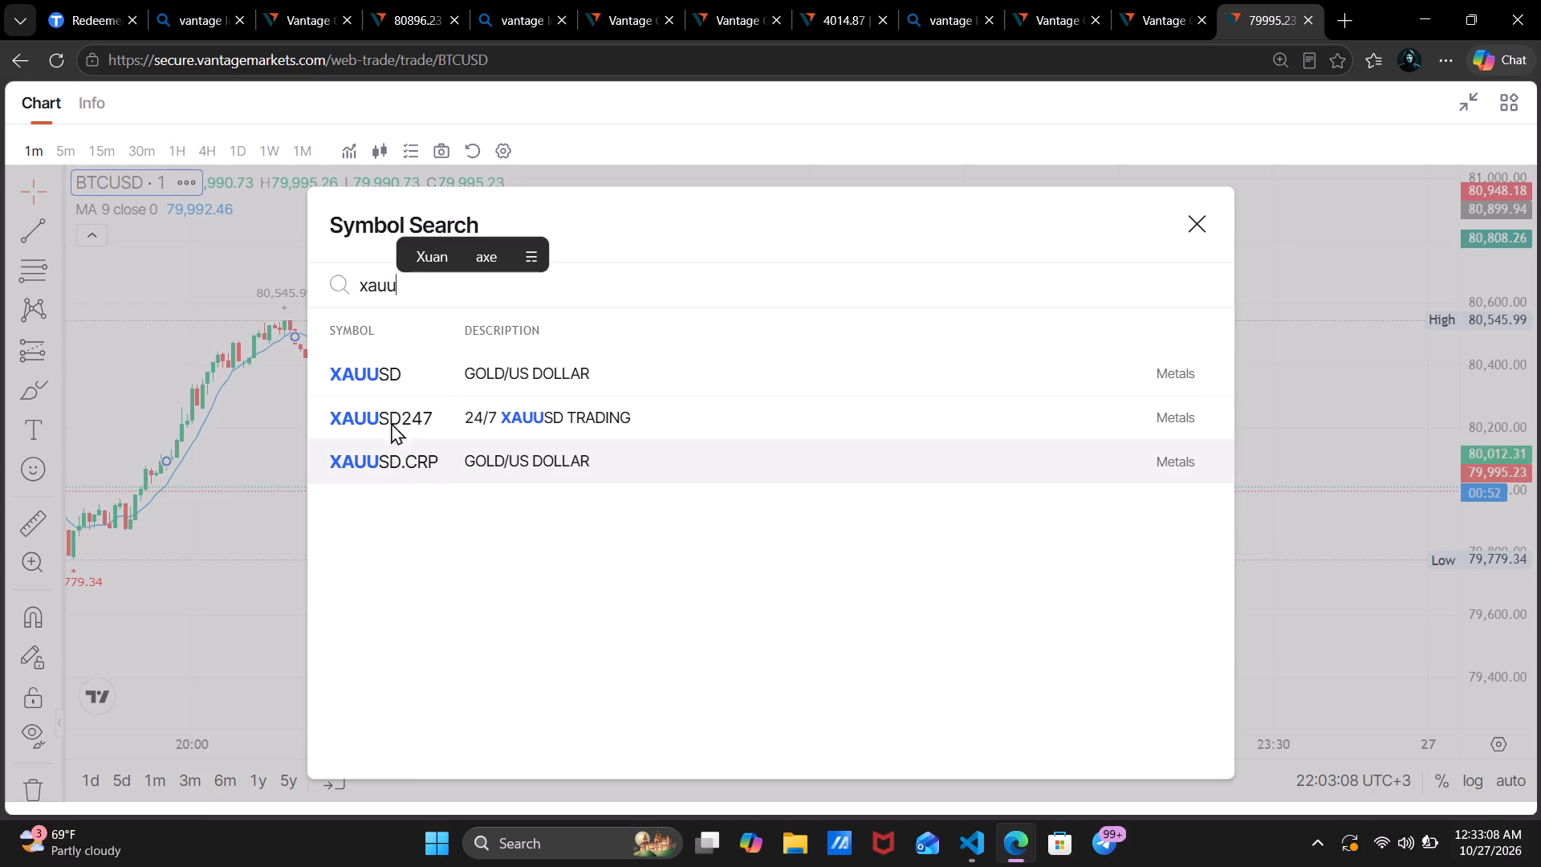
left_click(417, 371)
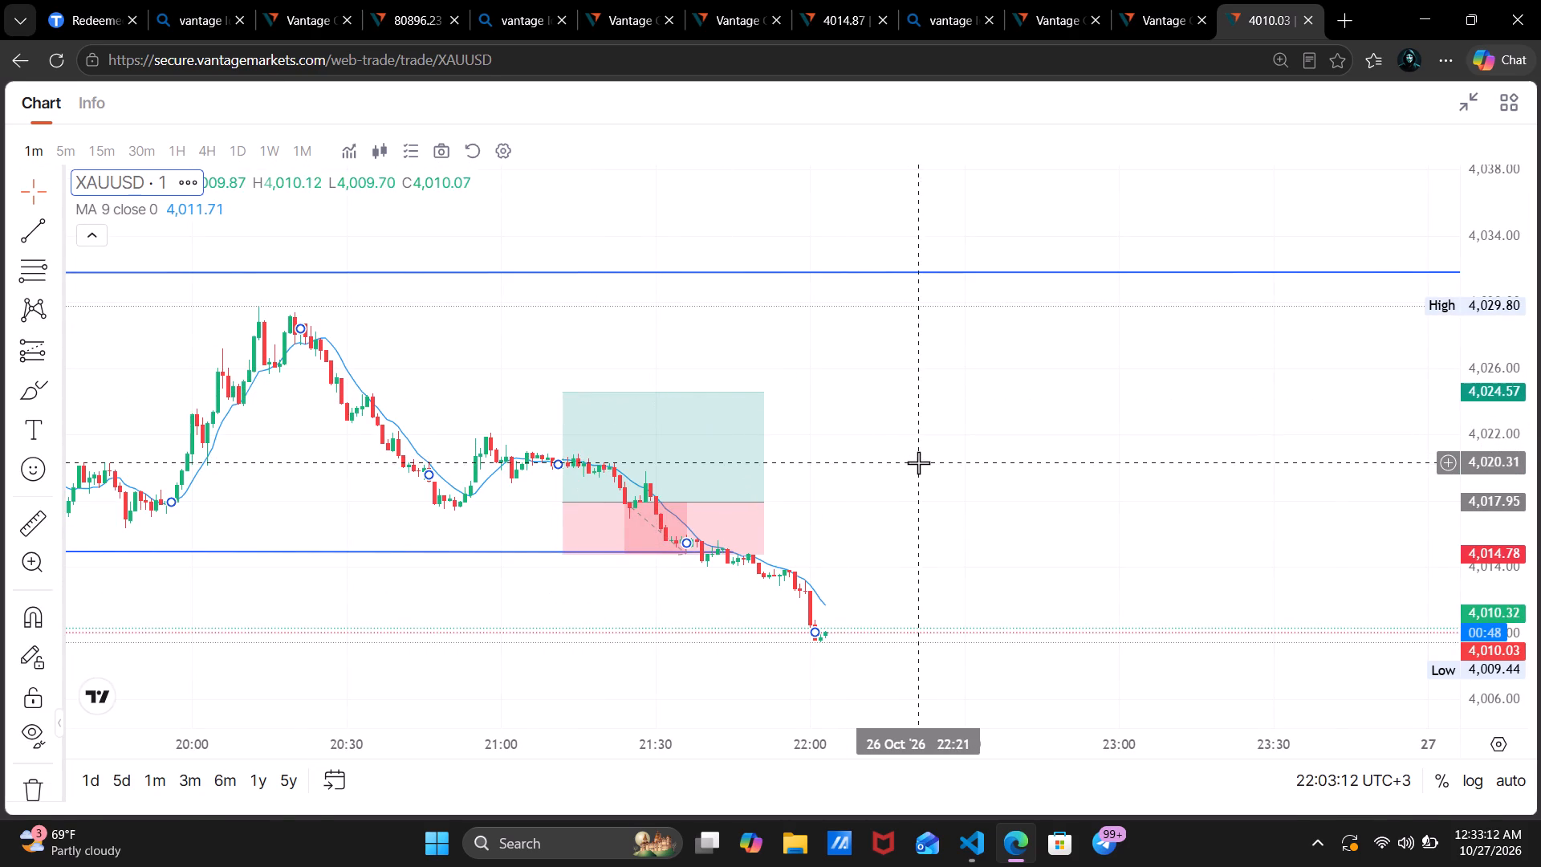
Examine XAUUSD's one-minute decline around 22:00 against the drawn long position, the blue support line and the earlier swings since about 15:15.
scroll(918, 462, "up", 1)
left_click_drag(860, 521, 1169, 340)
scroll(1169, 340, "down", 2)
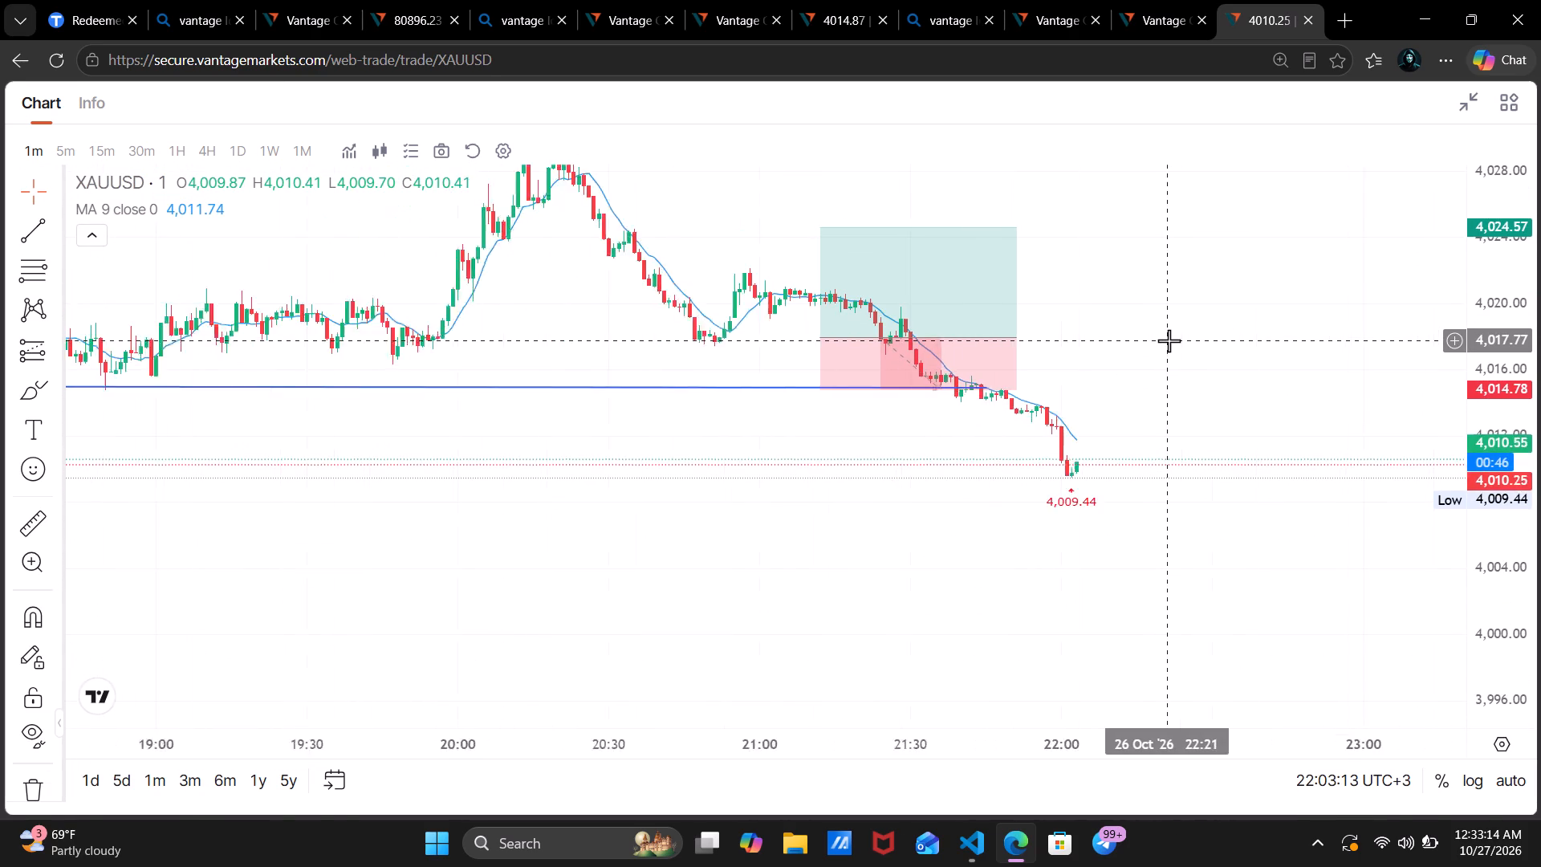
scroll(1169, 340, "down", 1)
left_click_drag(1231, 393, 1161, 503)
scroll(1161, 503, "down", 3)
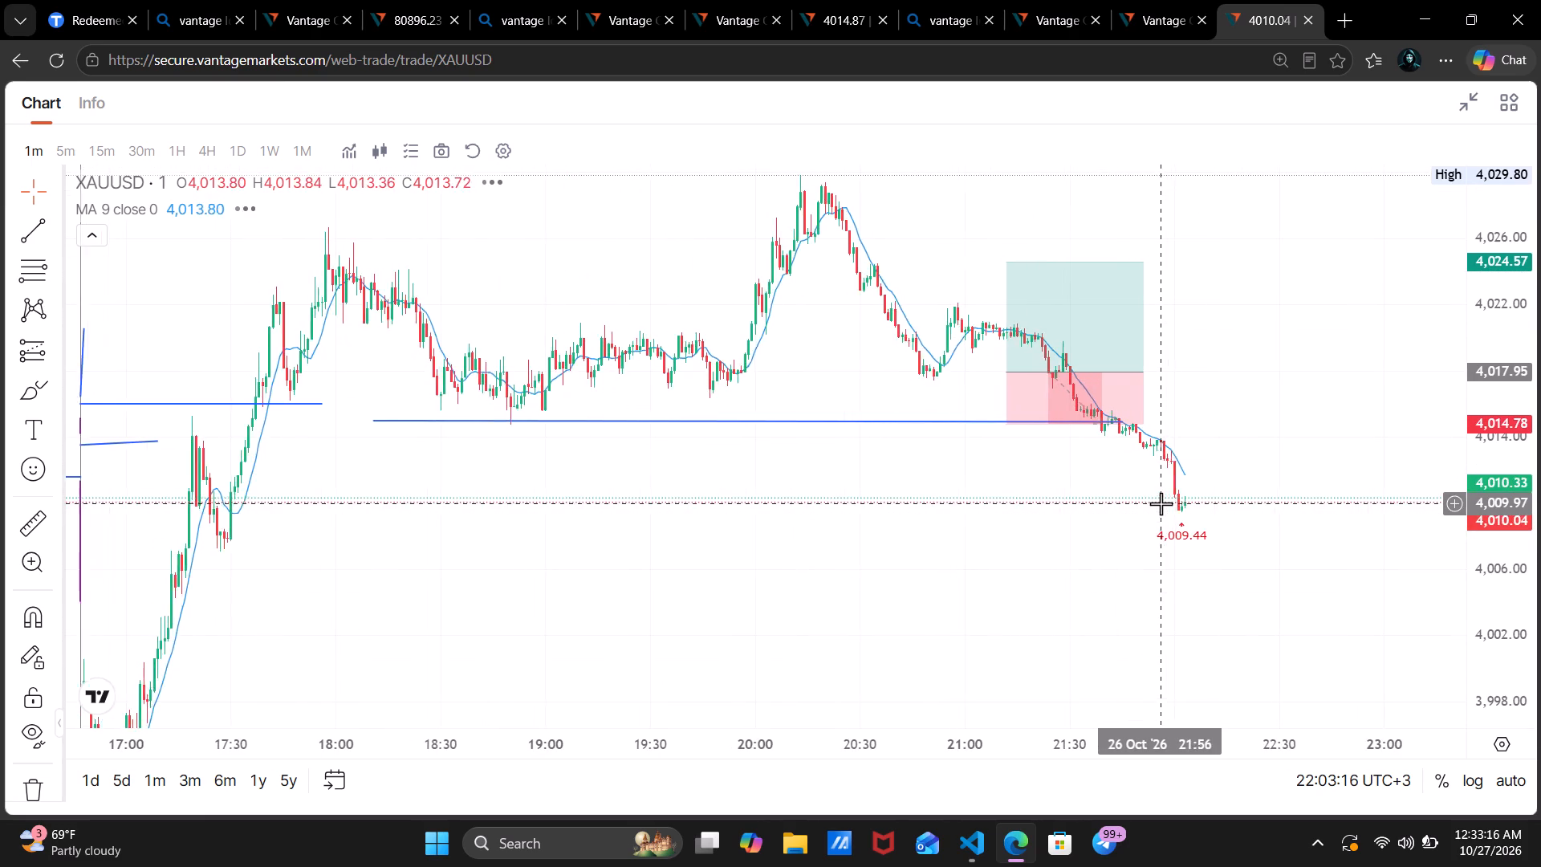
left_click_drag(1287, 408, 1209, 488)
scroll(1209, 488, "down", 3)
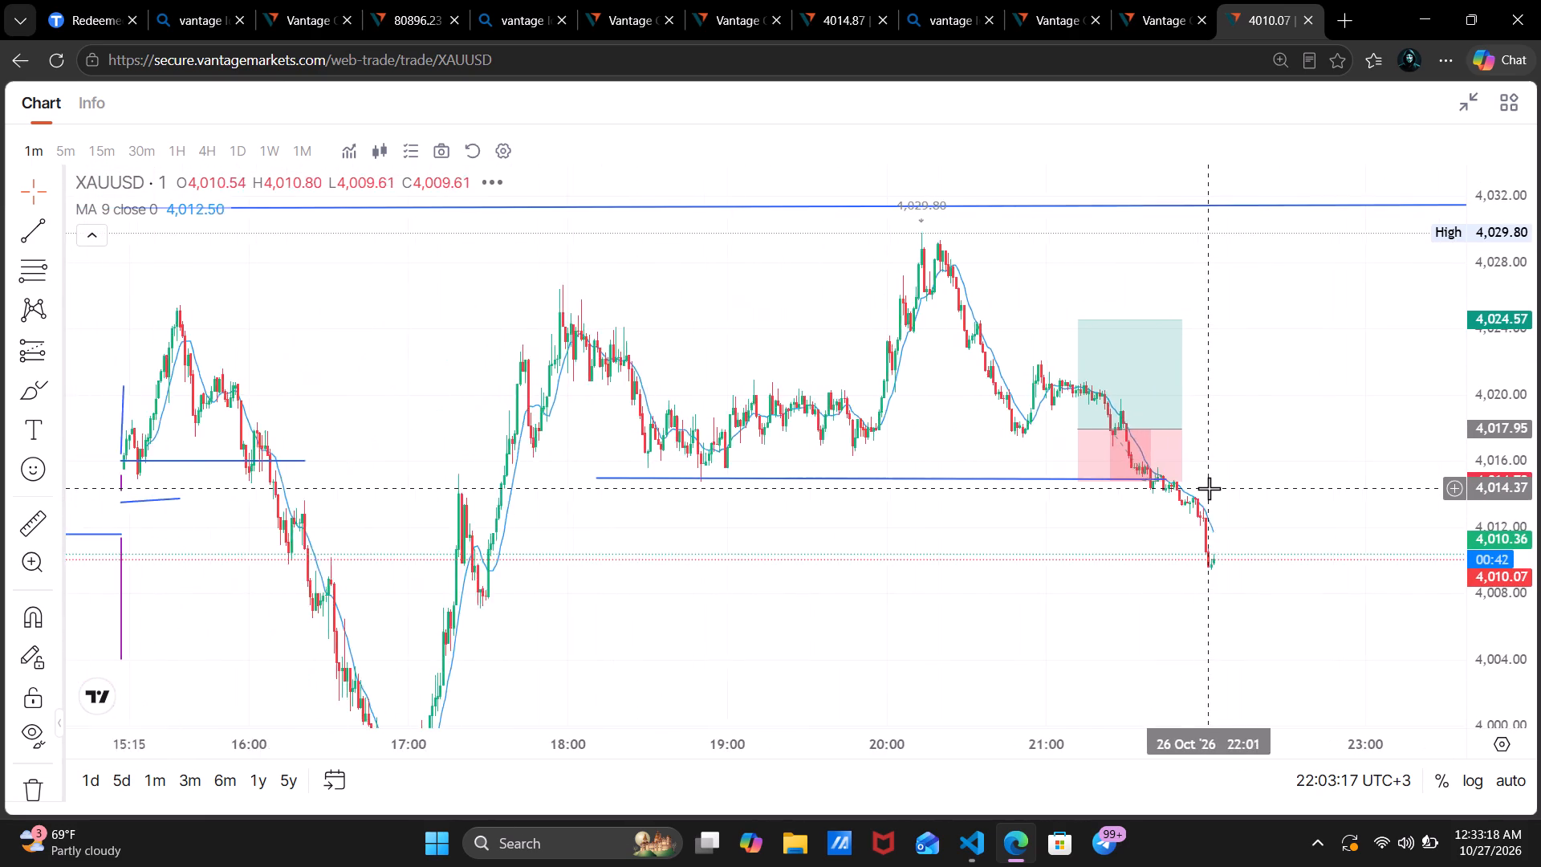
scroll(1209, 488, "up", 6)
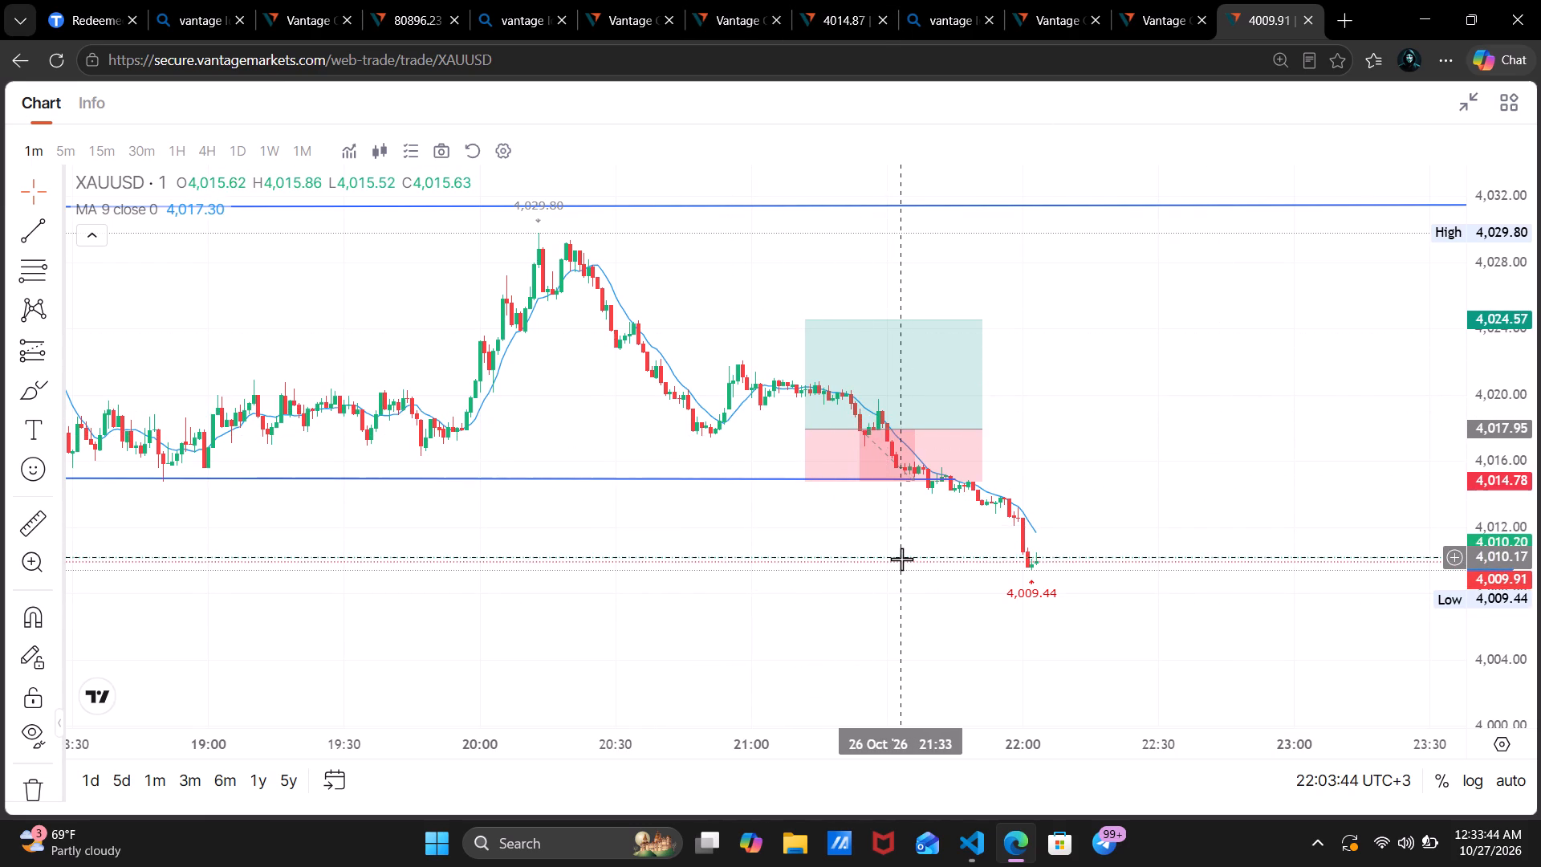
scroll(901, 559, "up", 1)
scroll(1200, 500, "down", 4)
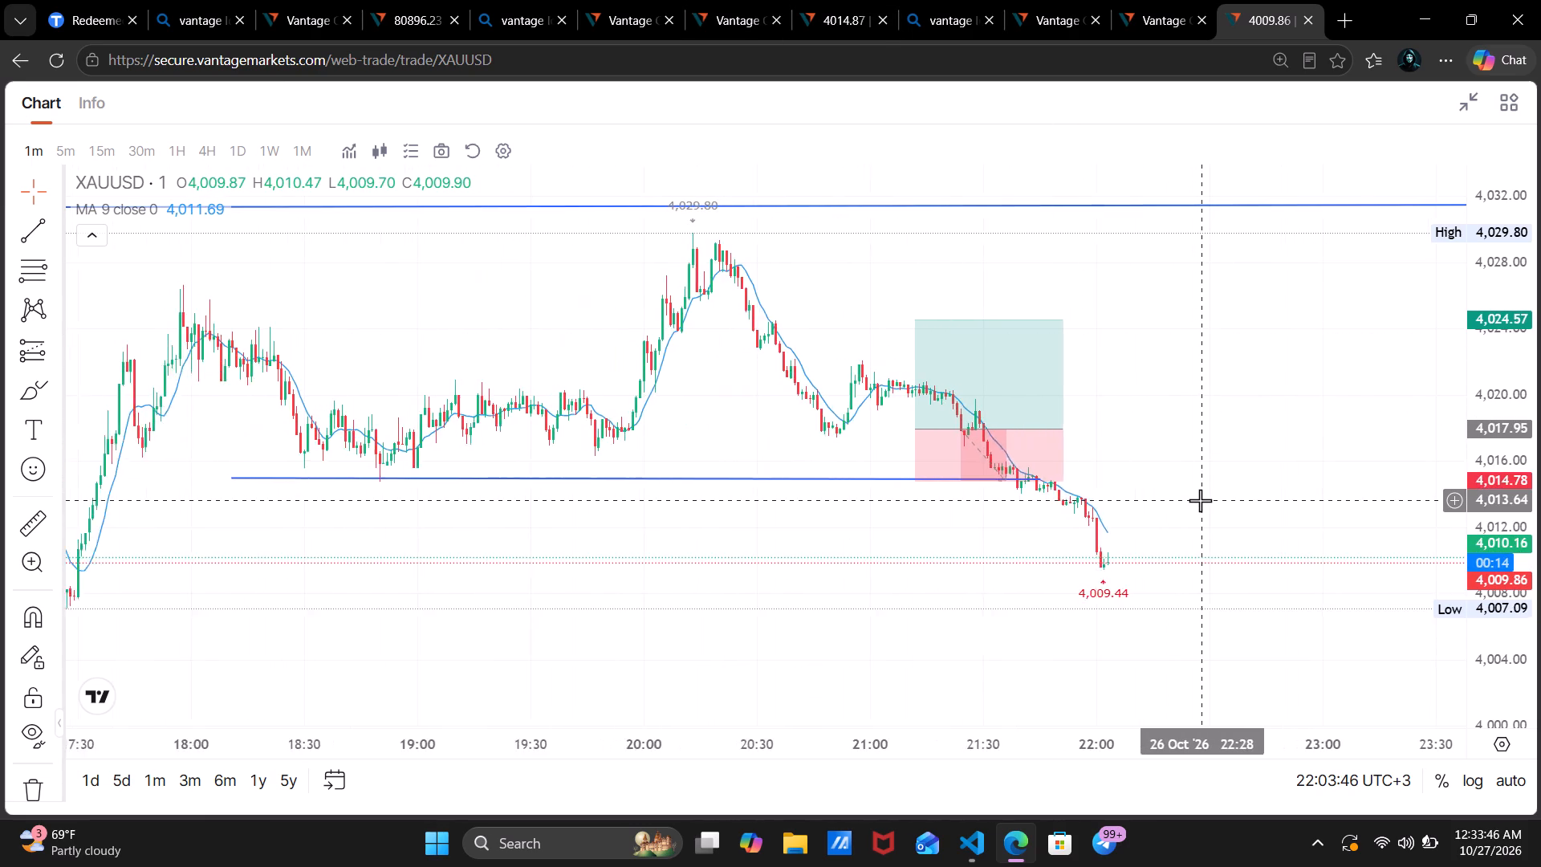
scroll(1200, 500, "down", 1)
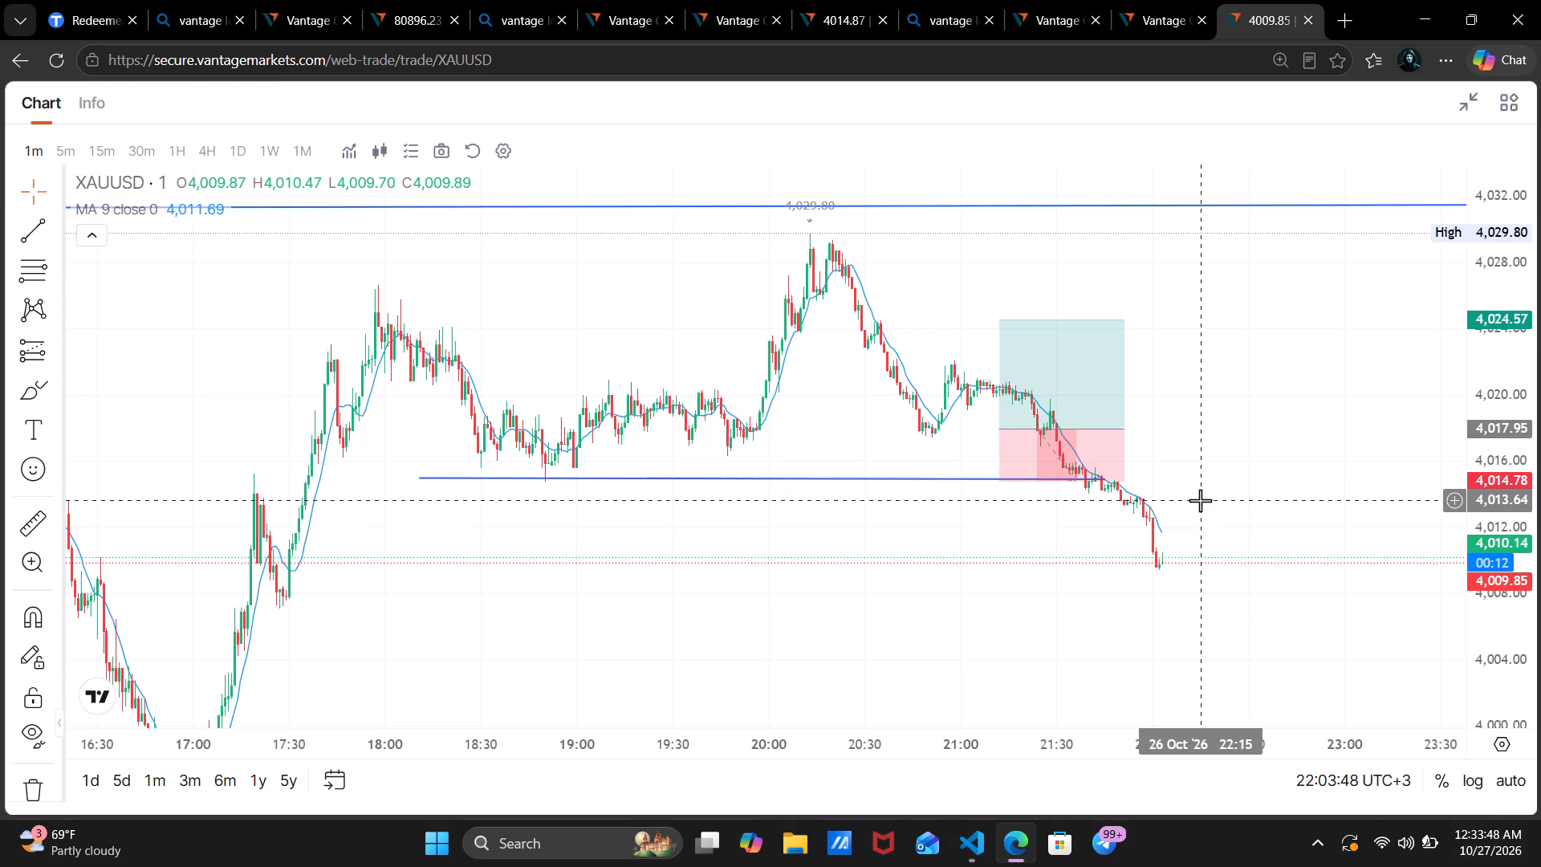
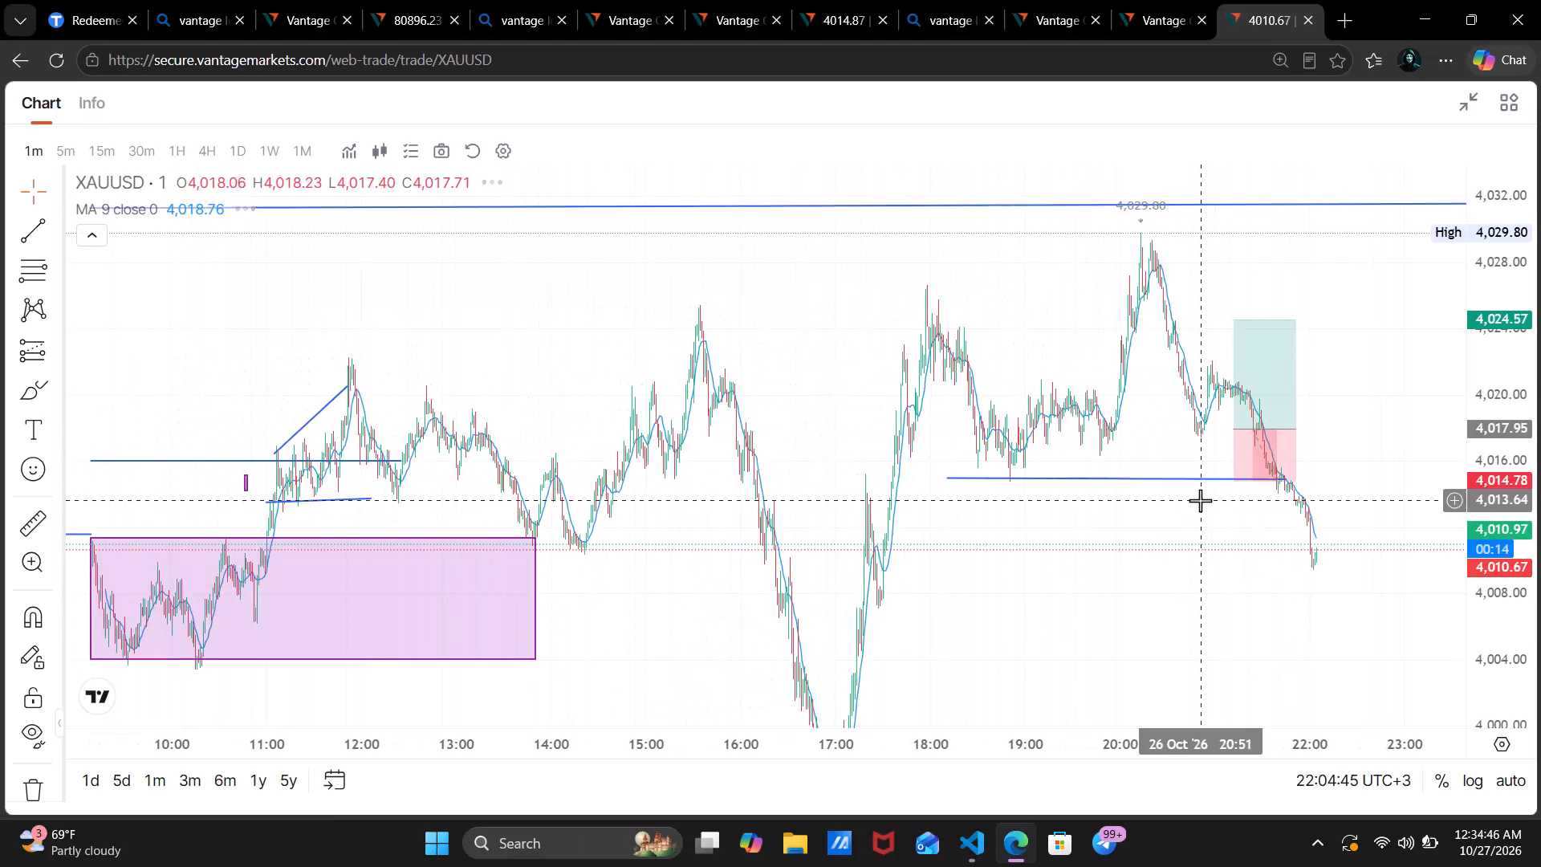
Examine XAUUSD's newest one-minute candles around 22:00 up close, below the blue support line and the drawn long position.
scroll(1200, 500, "up", 4)
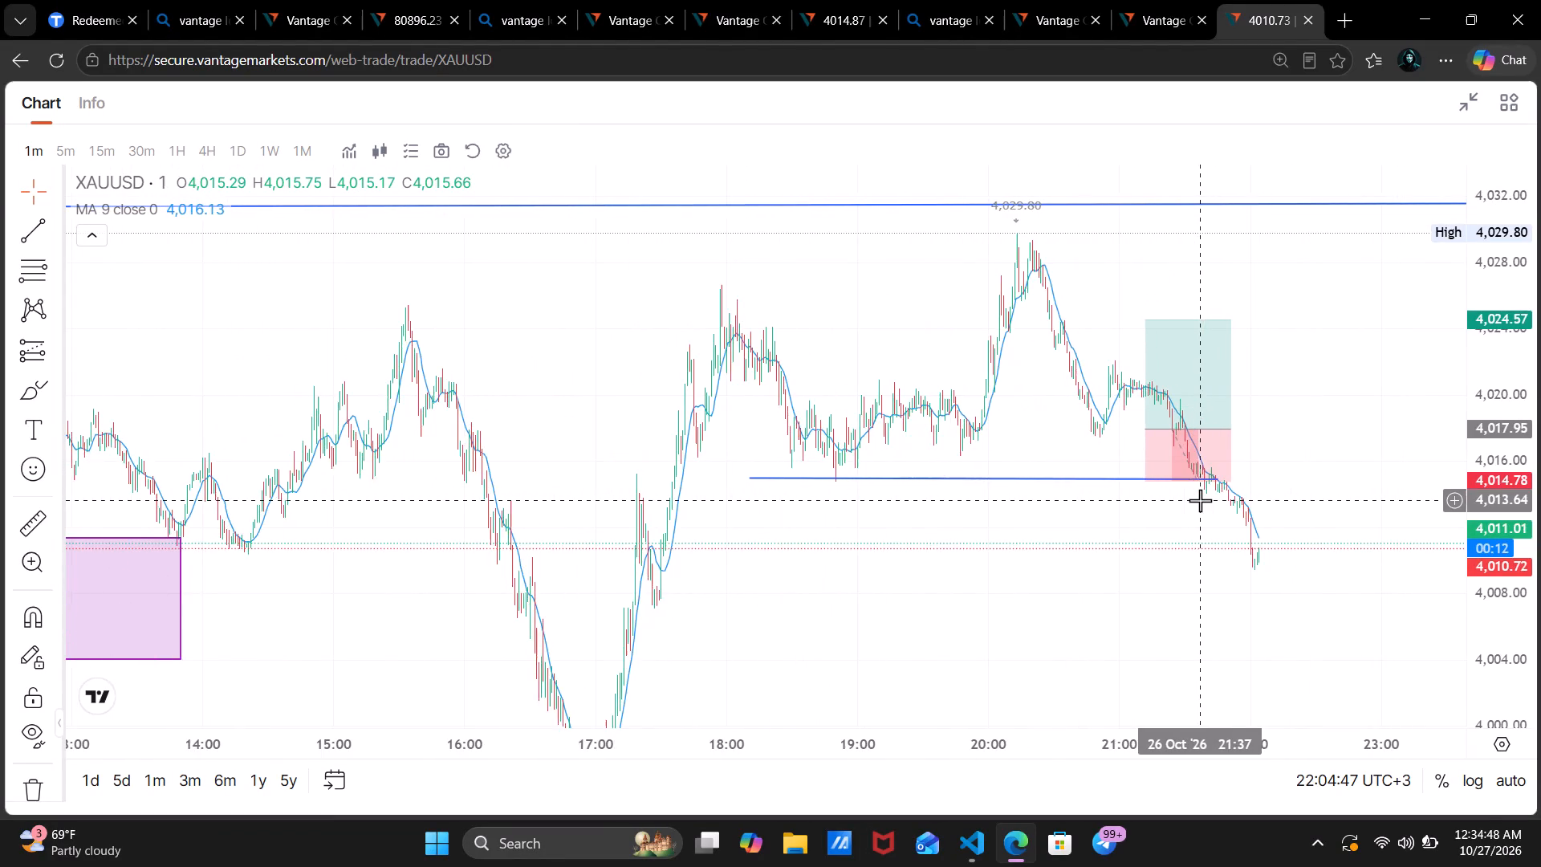
scroll(1200, 500, "up", 8)
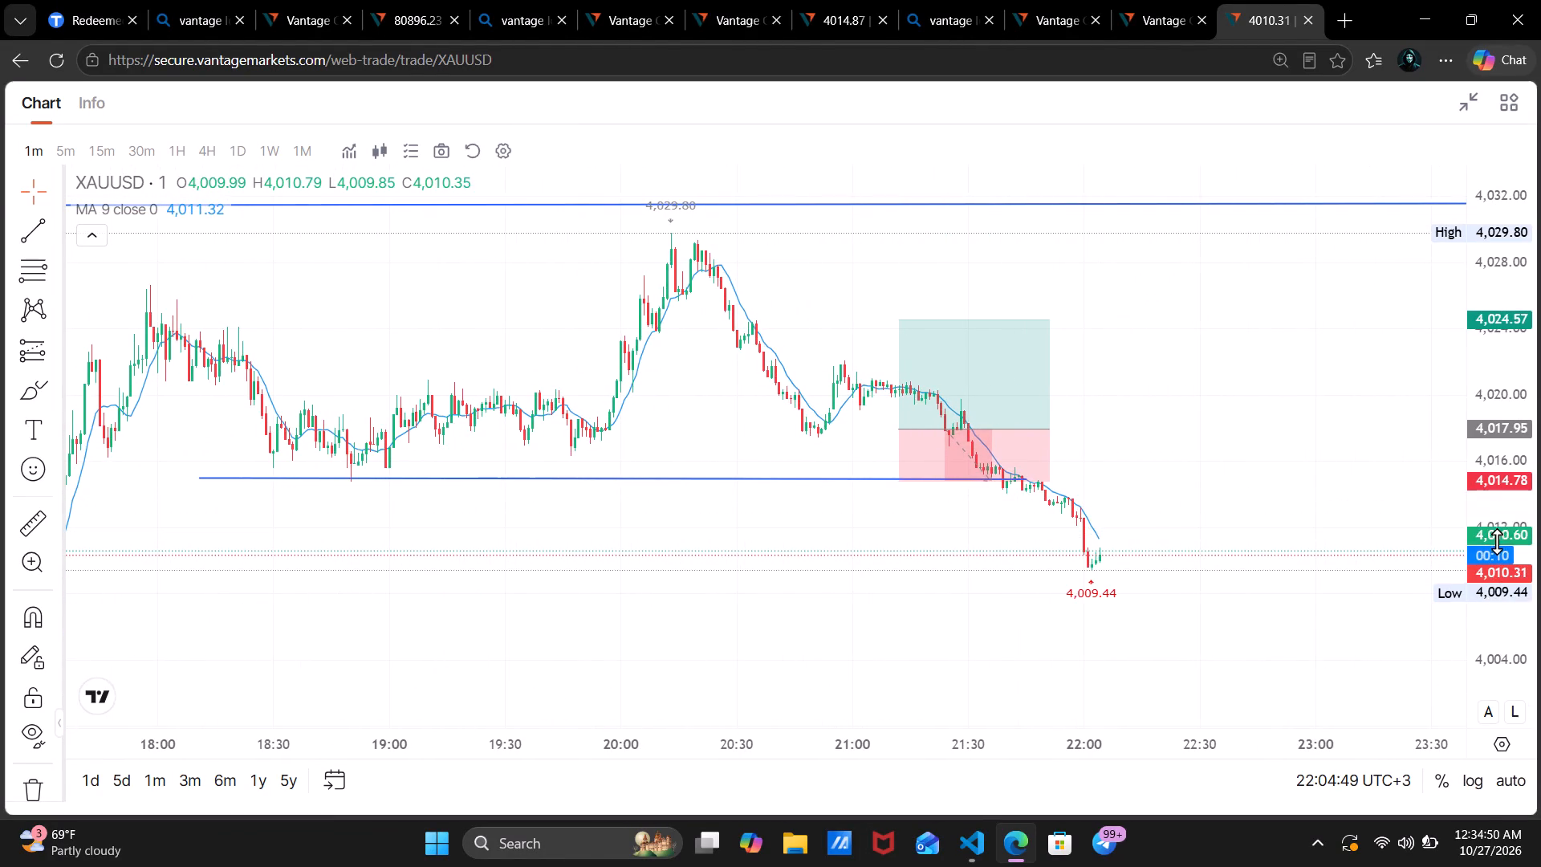
left_click_drag(1505, 540, 1540, 218)
scroll(1205, 611, "up", 4)
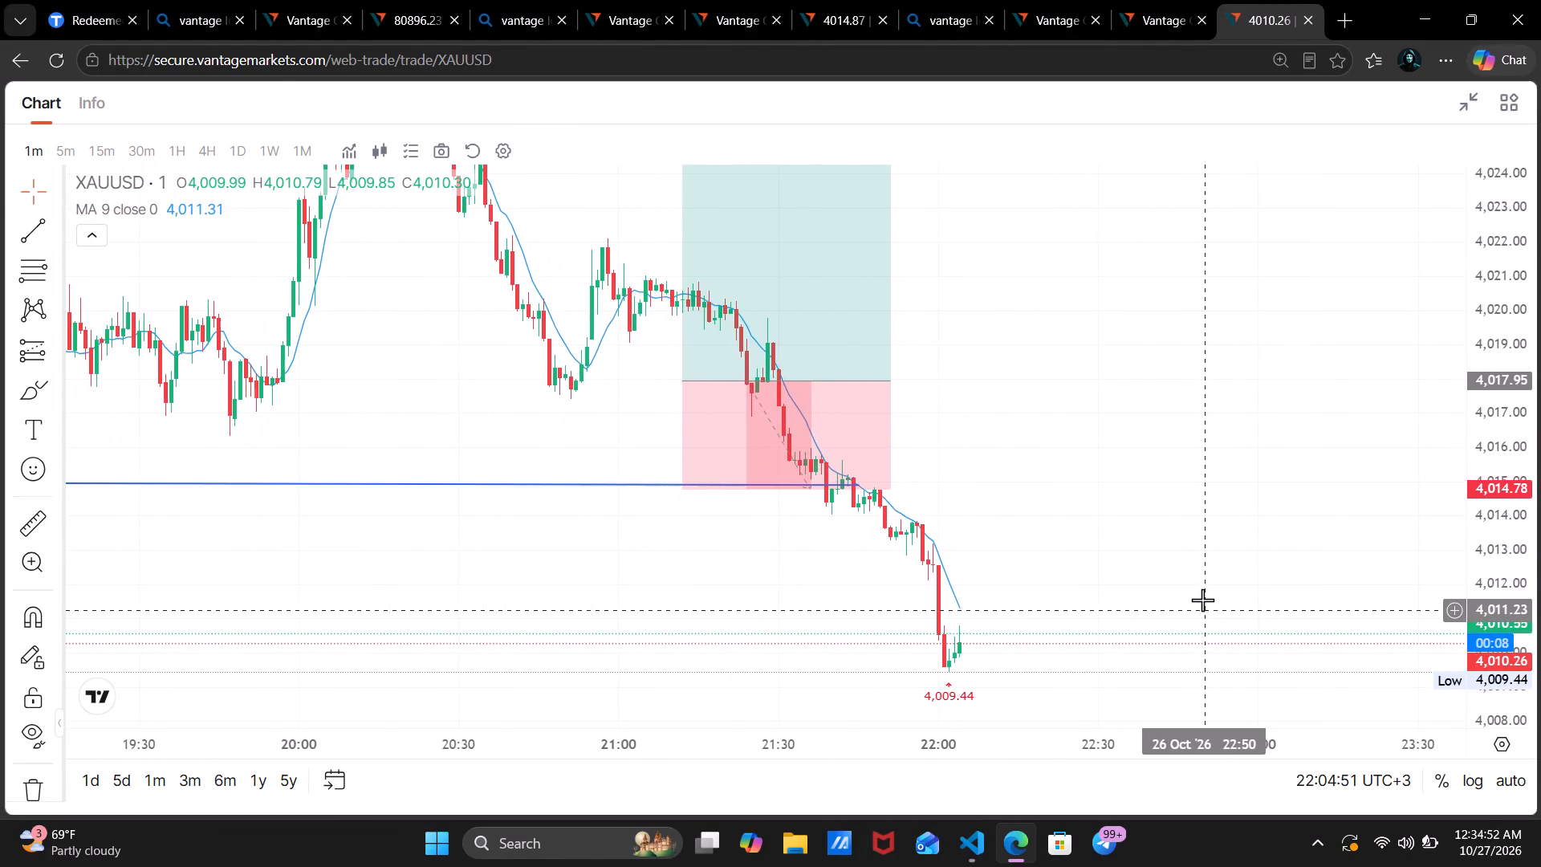
left_click(1201, 596)
left_click_drag(1201, 596, 1274, 263)
scroll(1274, 263, "up", 4)
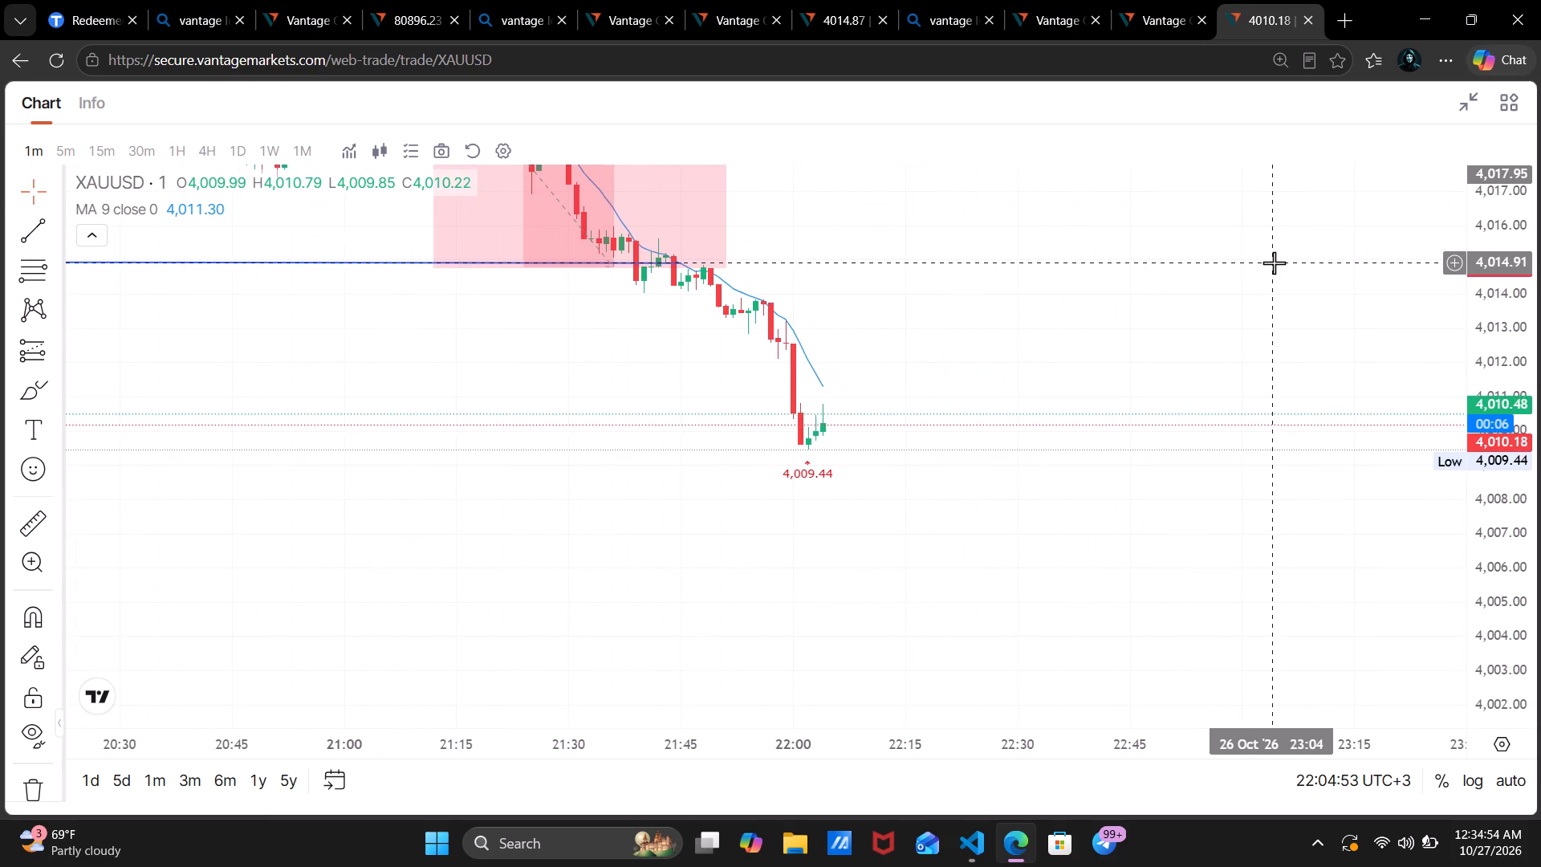
Compare XAUUSD's drop around 22:00 with the one-minute swings since 16:30, and re-examine the newest candles beneath the blue support line.
scroll(937, 408, "down", 1)
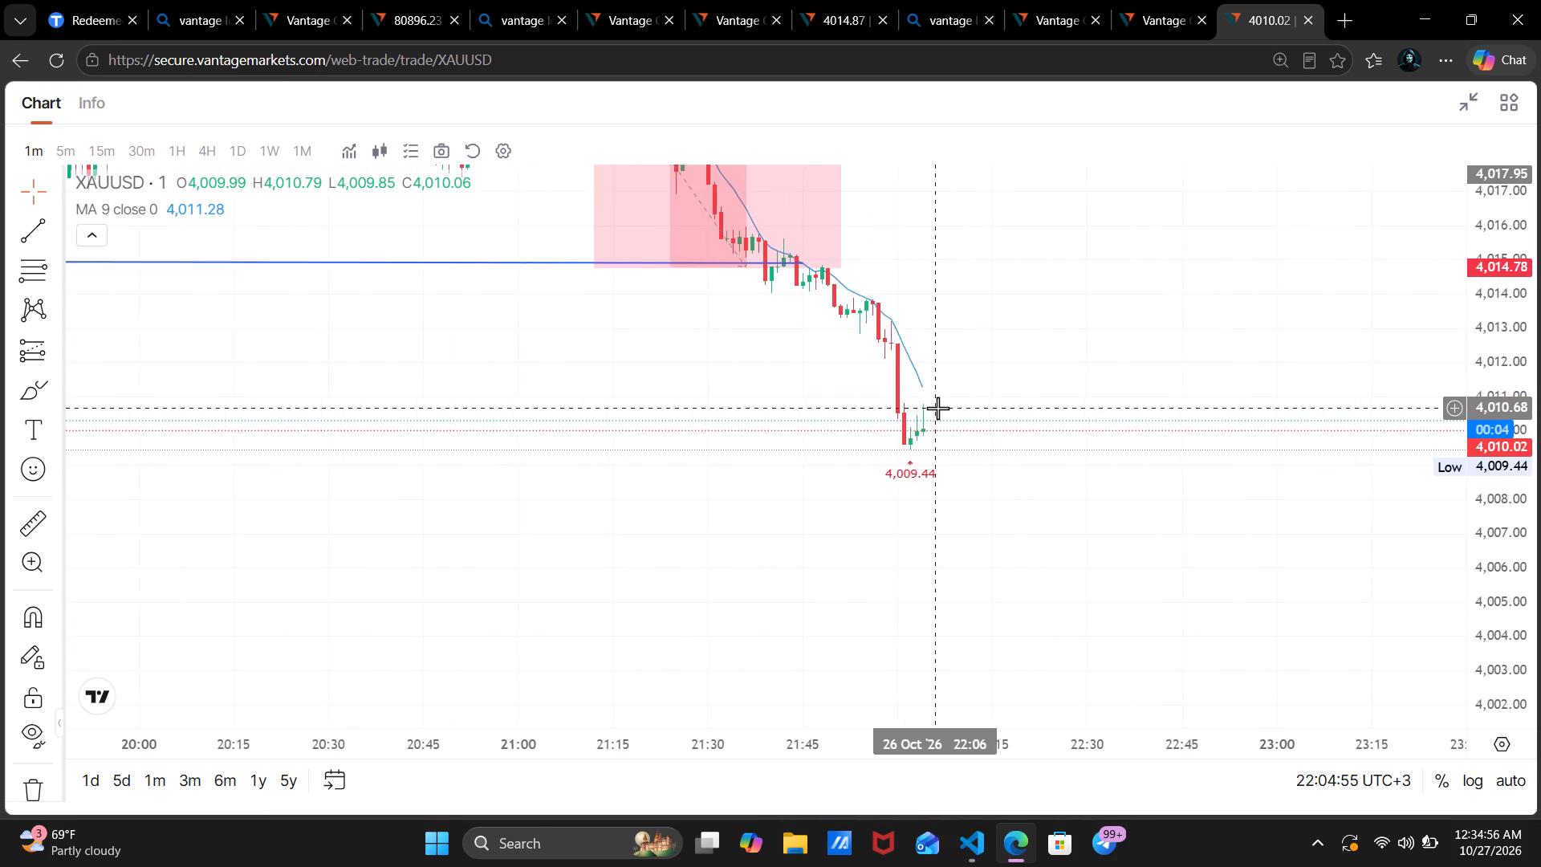
scroll(937, 408, "down", 6)
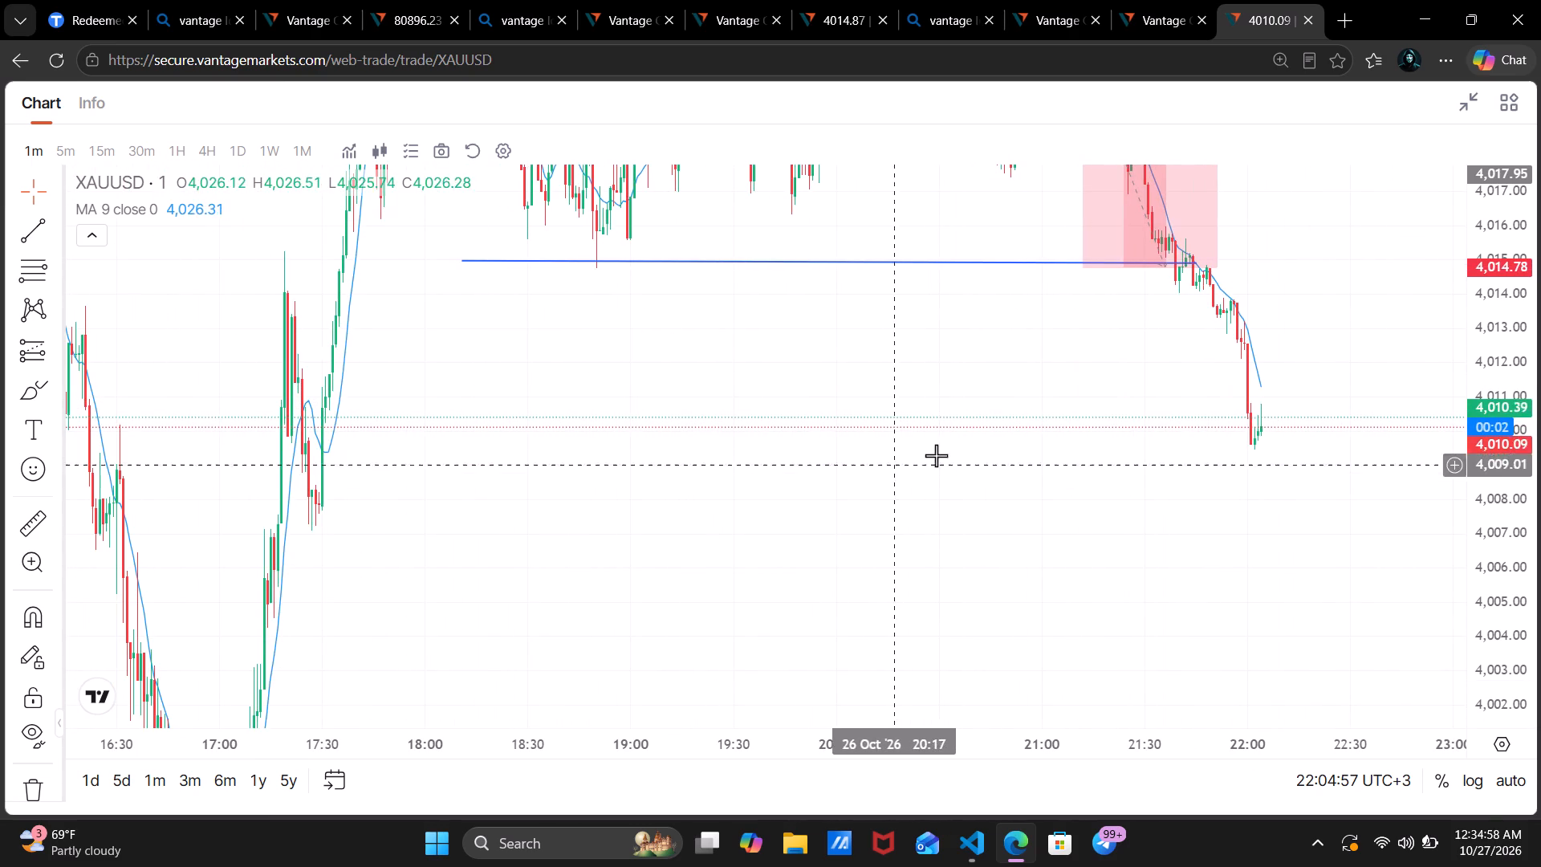
left_click_drag(1511, 242, 1425, 608)
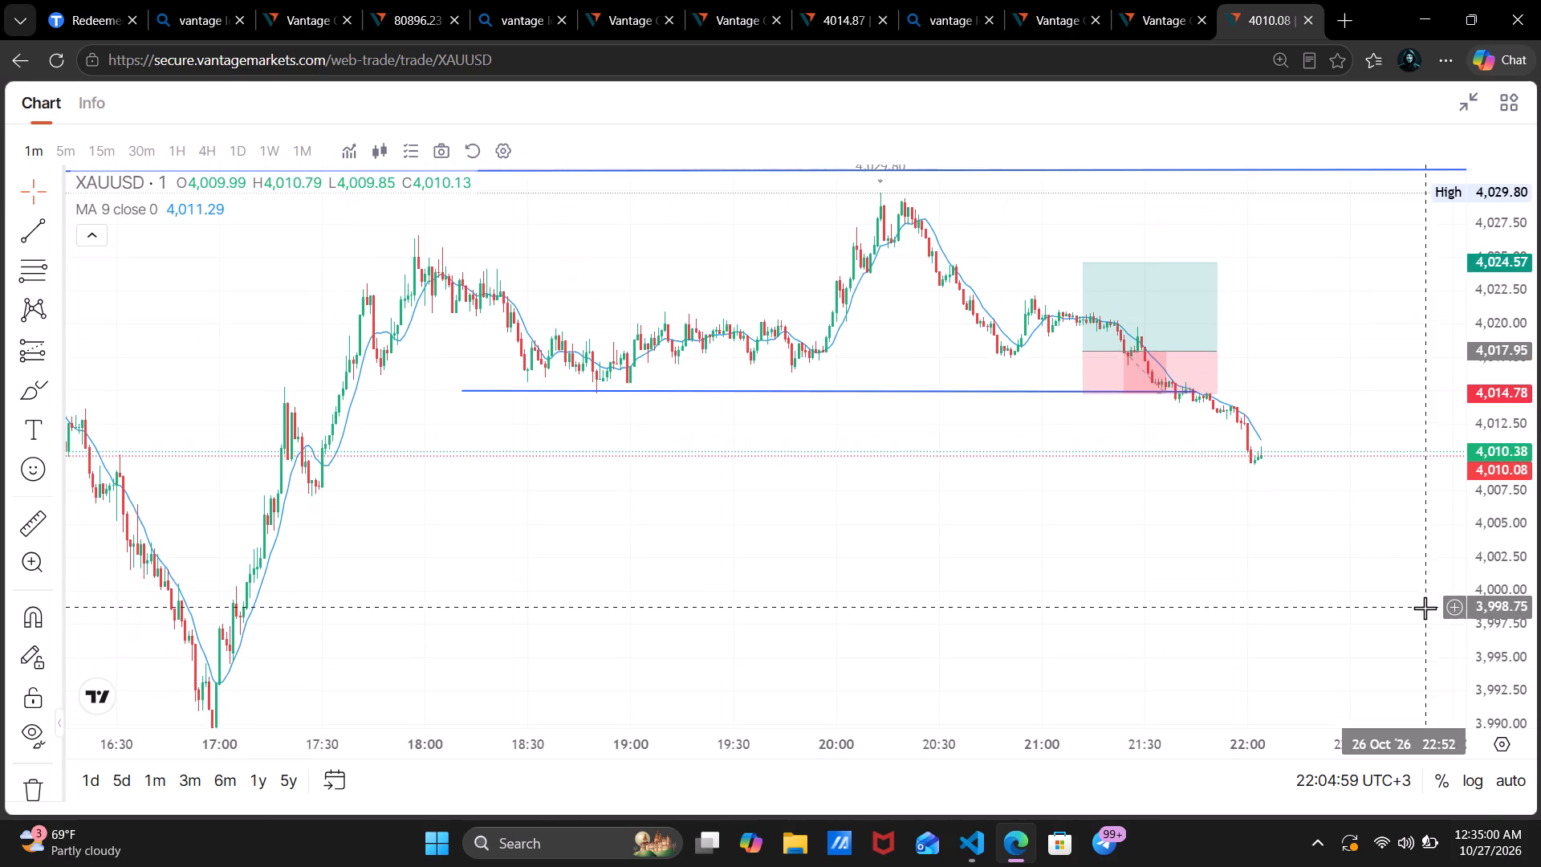
scroll(1279, 500, "down", 3)
scroll(1279, 500, "up", 6)
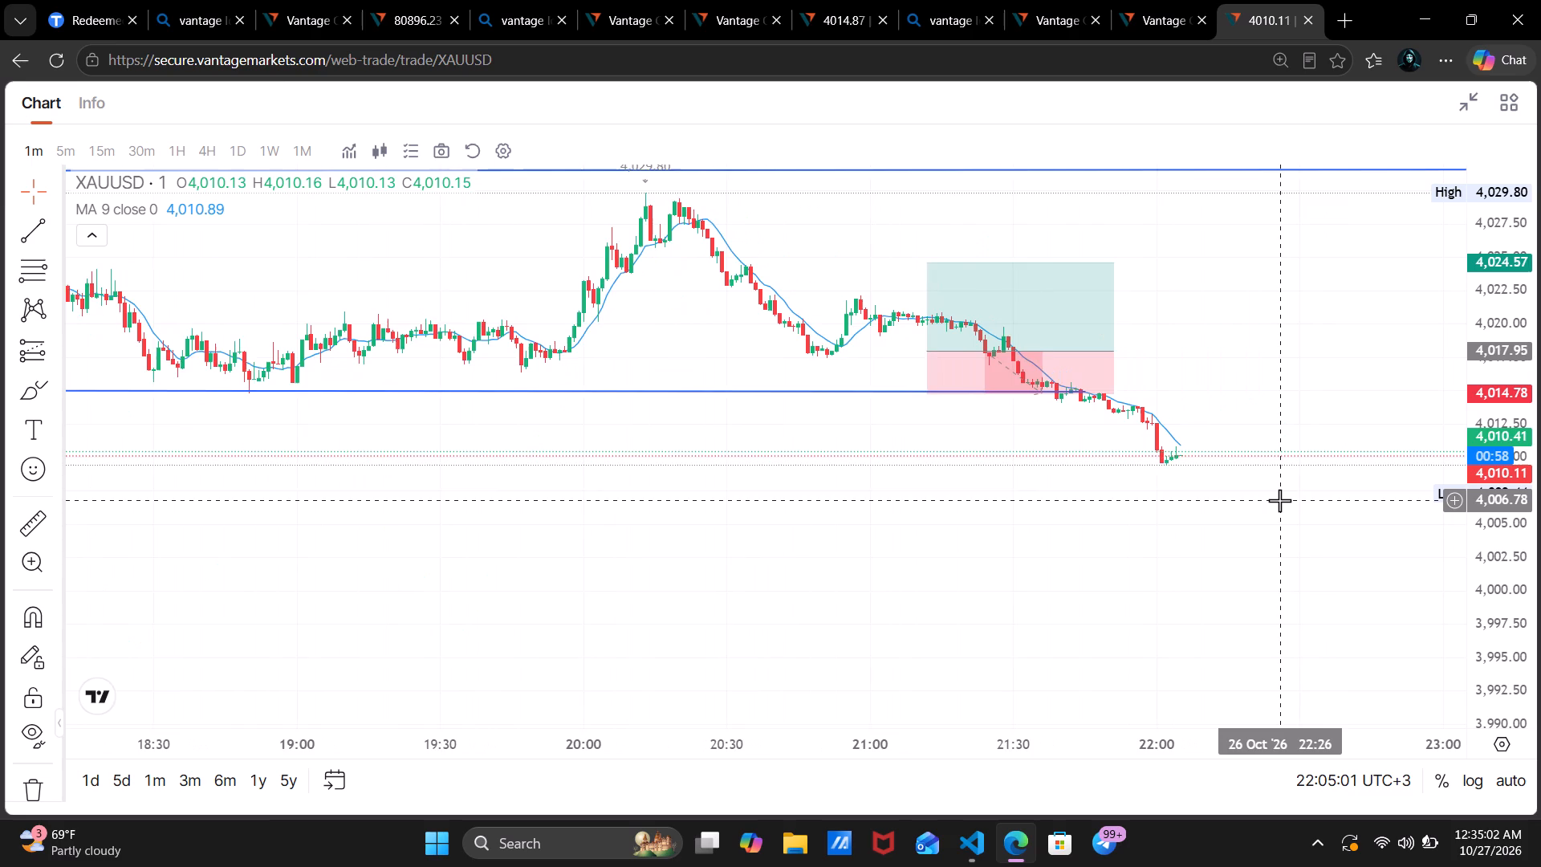
scroll(1279, 500, "up", 3)
left_click_drag(1507, 527, 1509, 521)
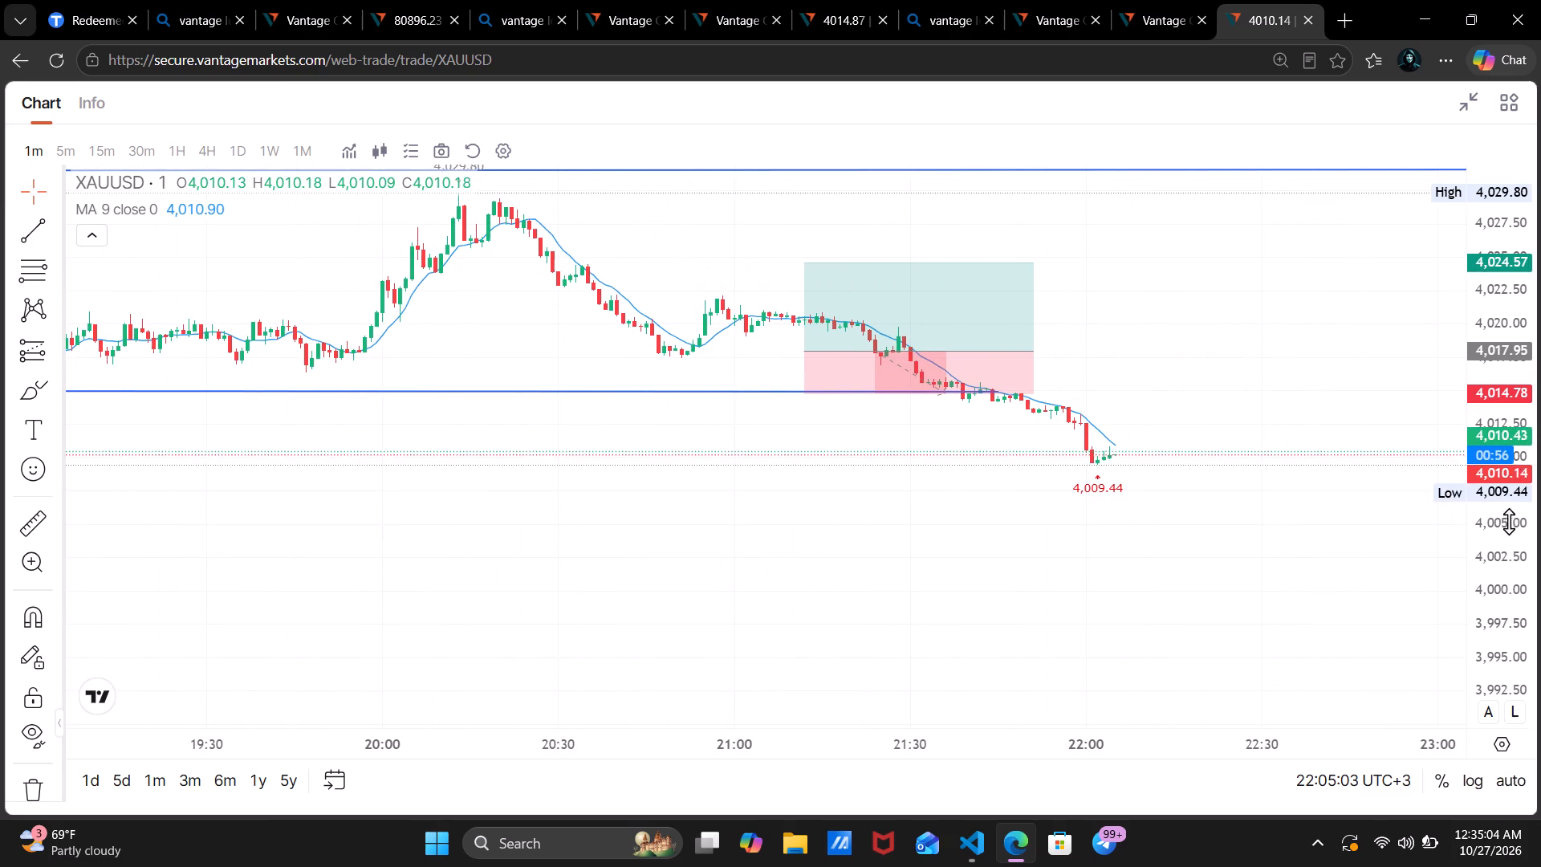
left_click_drag(1509, 521, 1540, 189)
scroll(1209, 422, "up", 2)
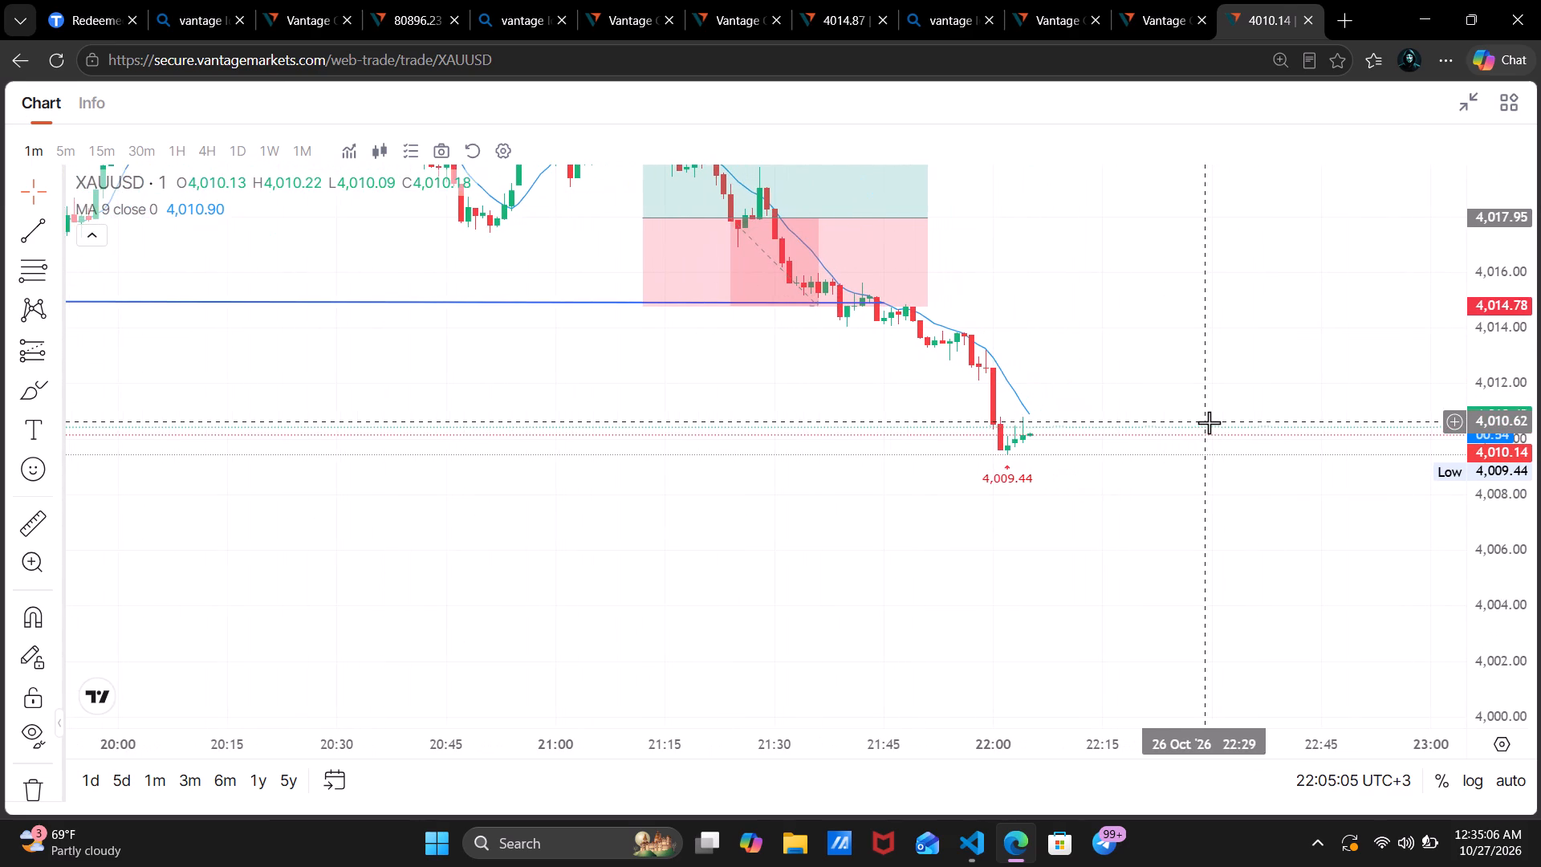
scroll(1209, 422, "up", 1)
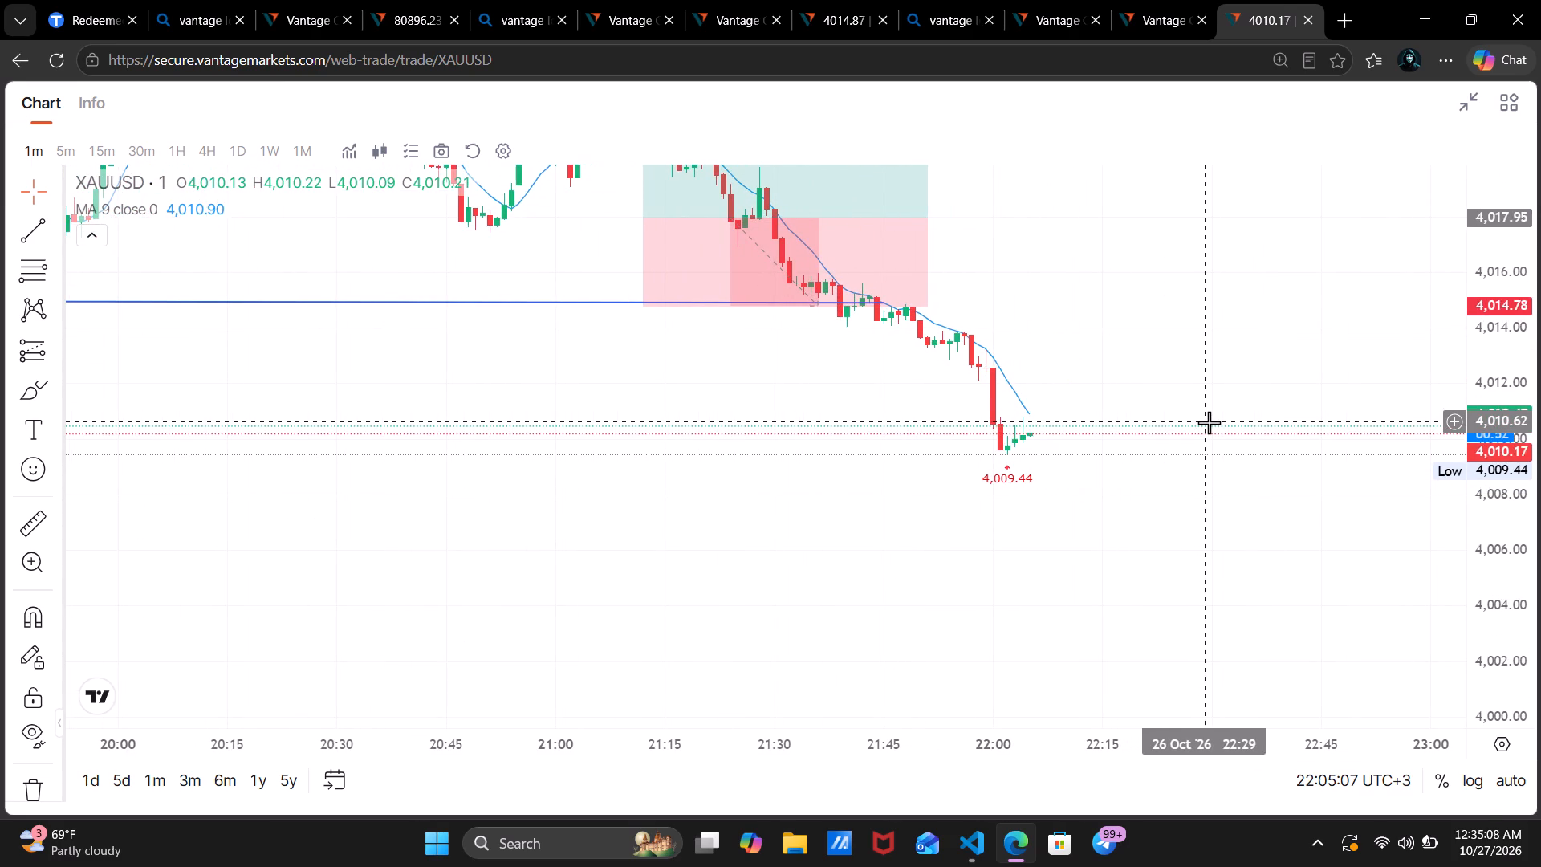
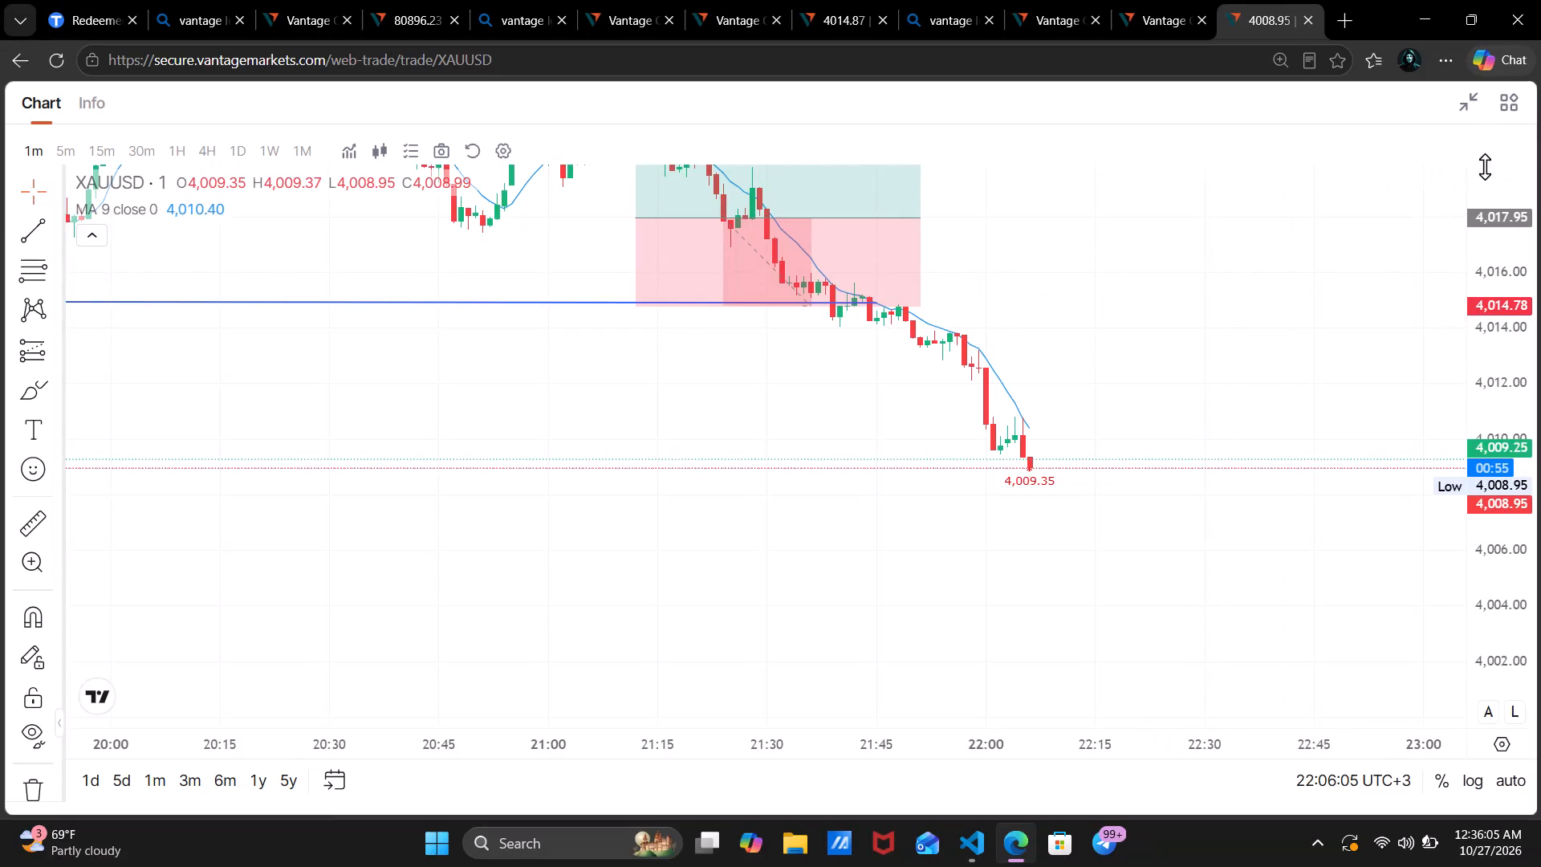
Leave the expanded chart view and examine XAUUSD's one-minute decline since 20:00 alongside the order ticket.
left_click(1471, 94)
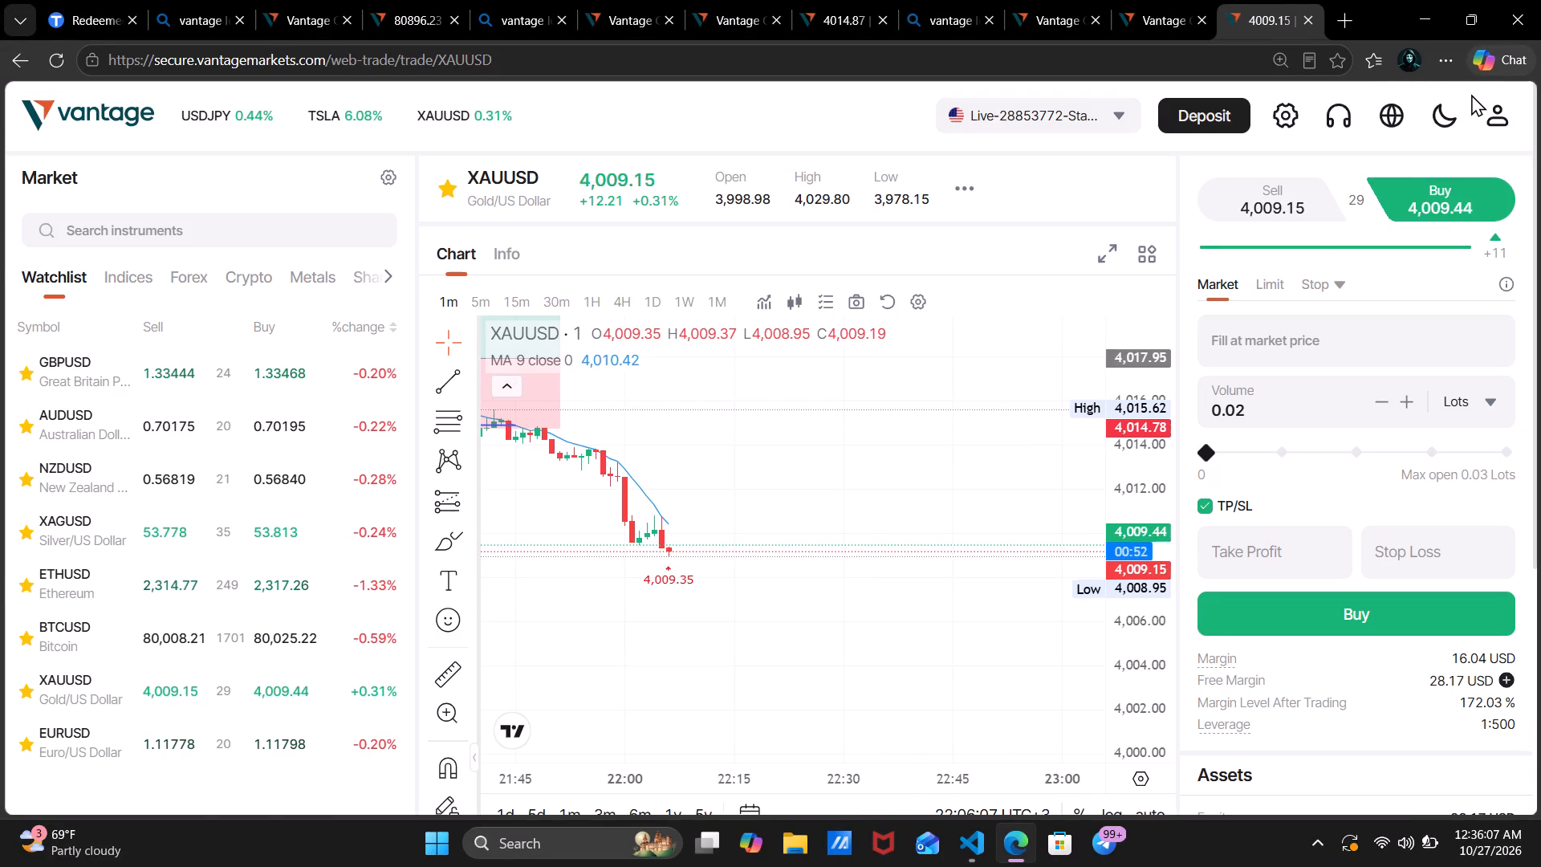
scroll(821, 590, "down", 3)
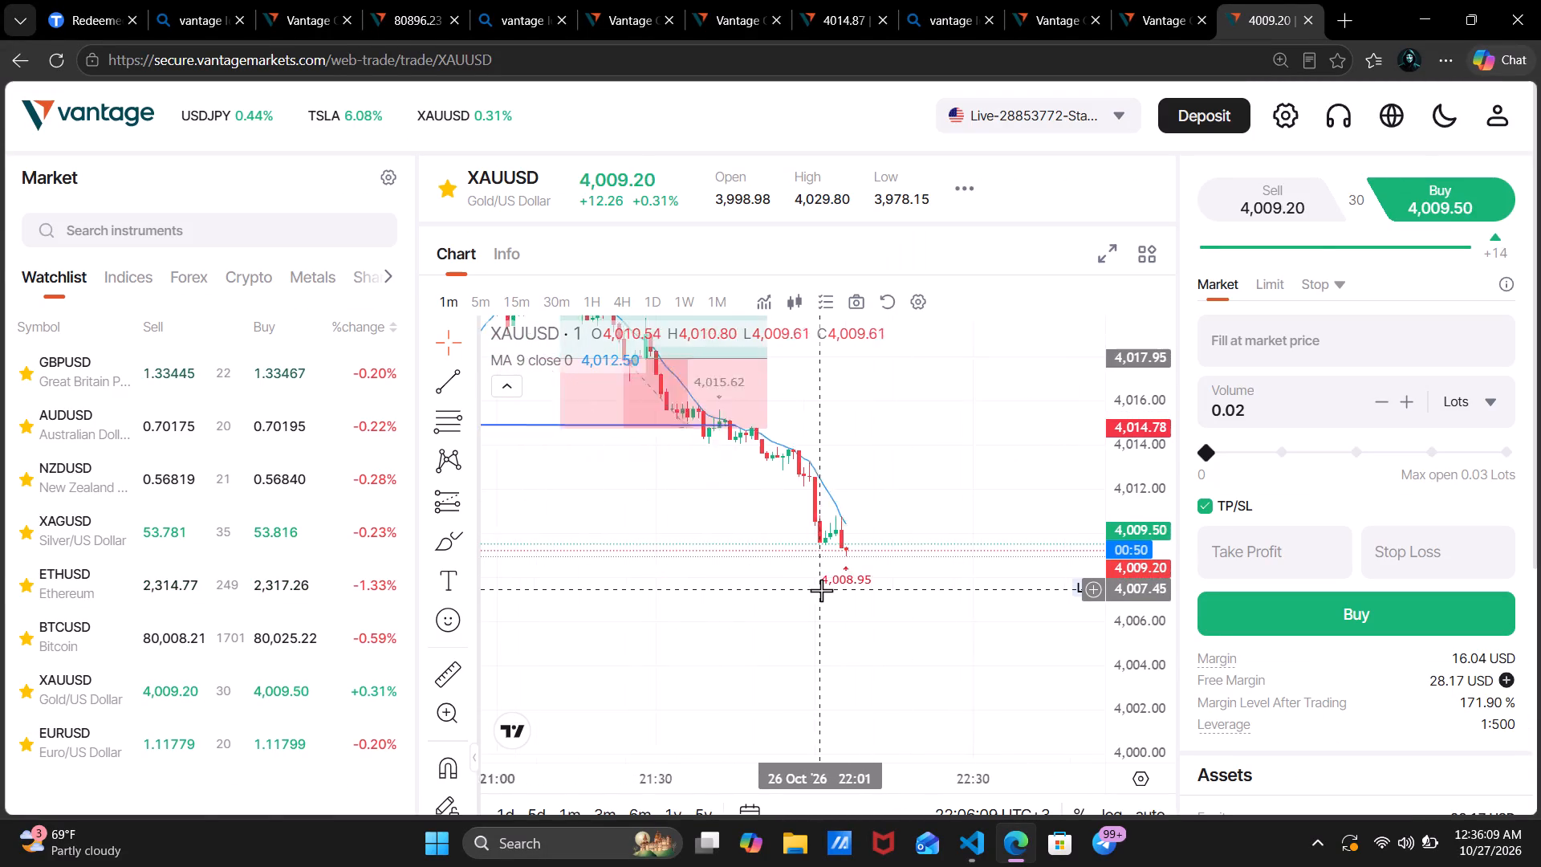
scroll(821, 590, "down", 5)
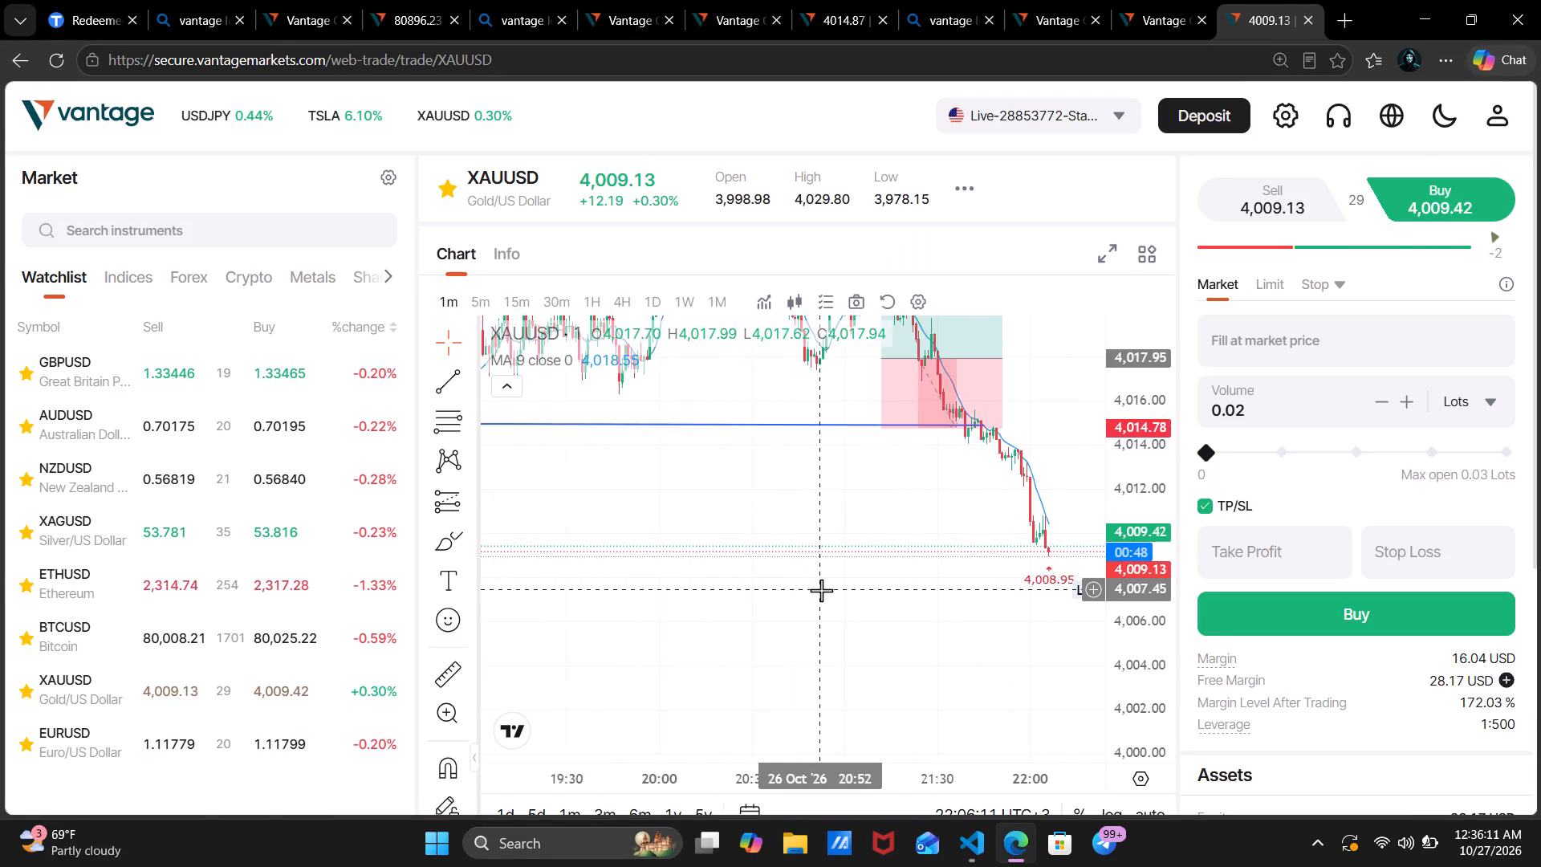
scroll(821, 590, "down", 3)
scroll(821, 590, "up", 5)
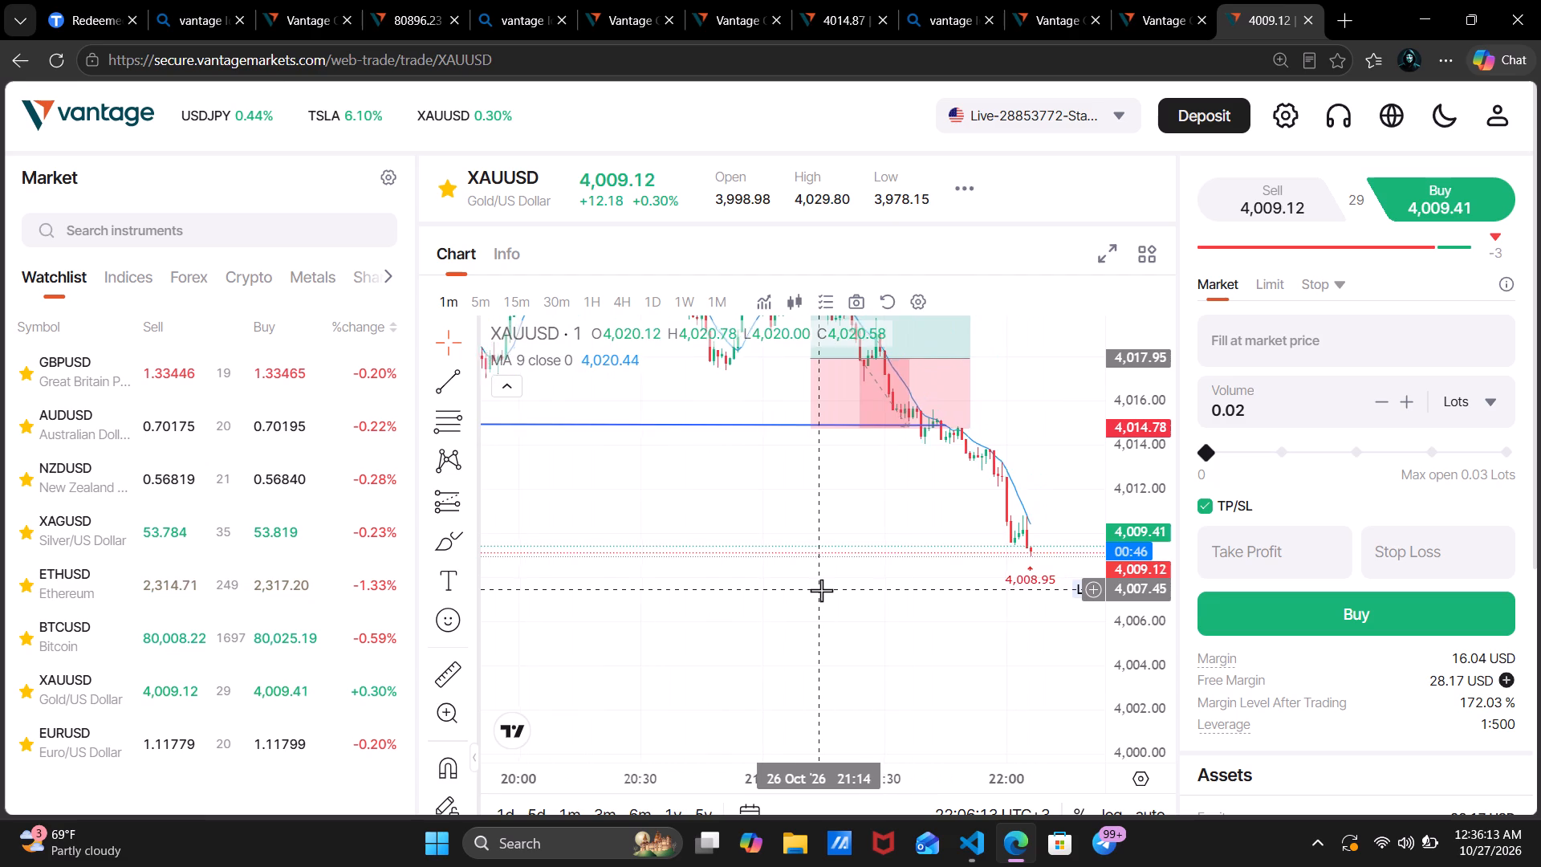
scroll(821, 590, "up", 3)
scroll(821, 590, "down", 1)
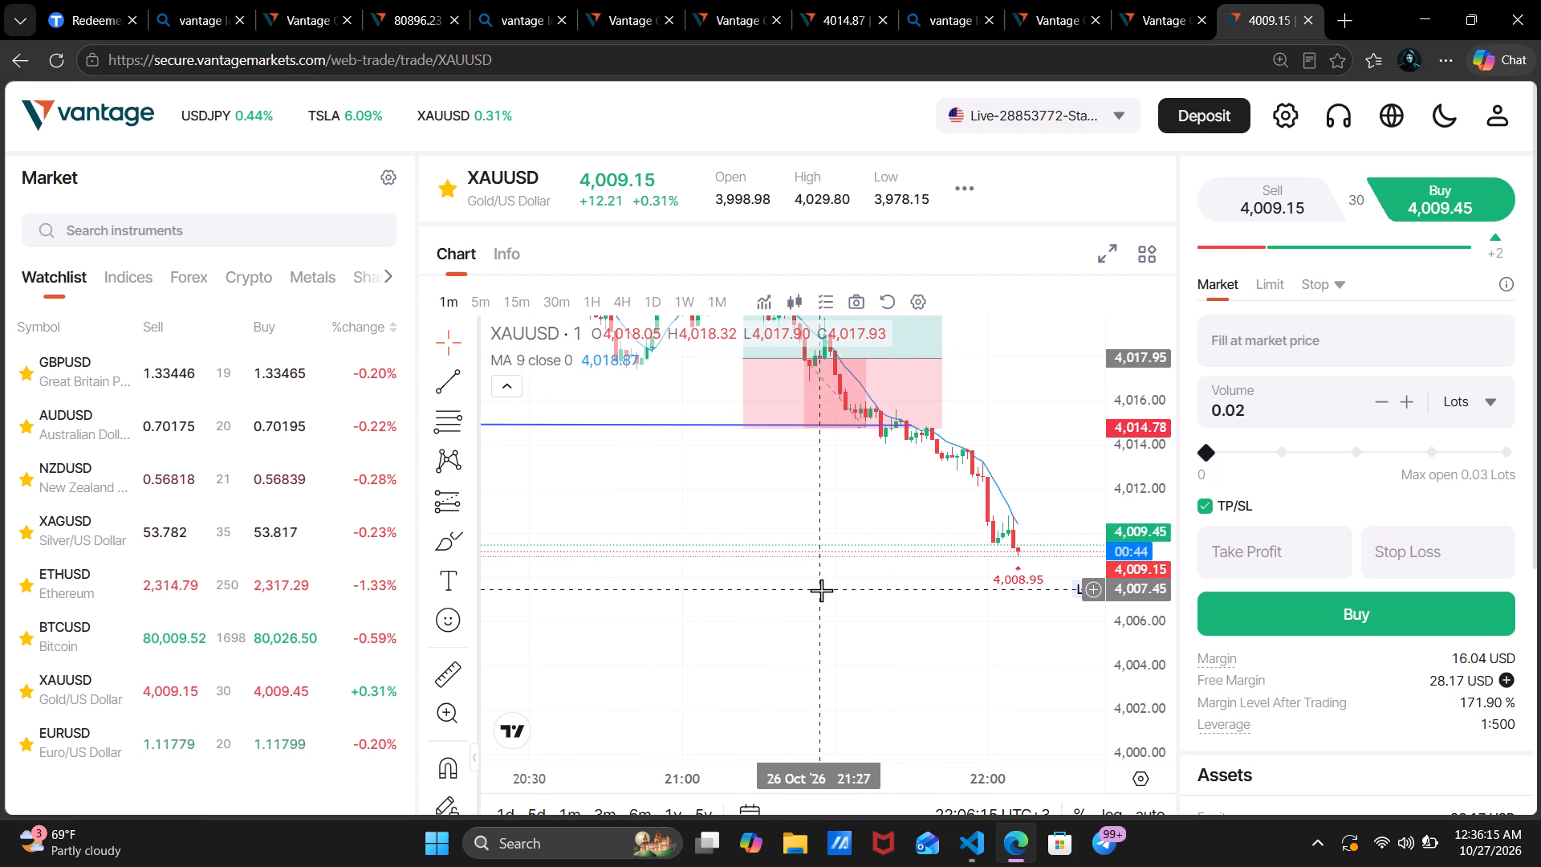
scroll(821, 590, "down", 10)
scroll(821, 590, "up", 10)
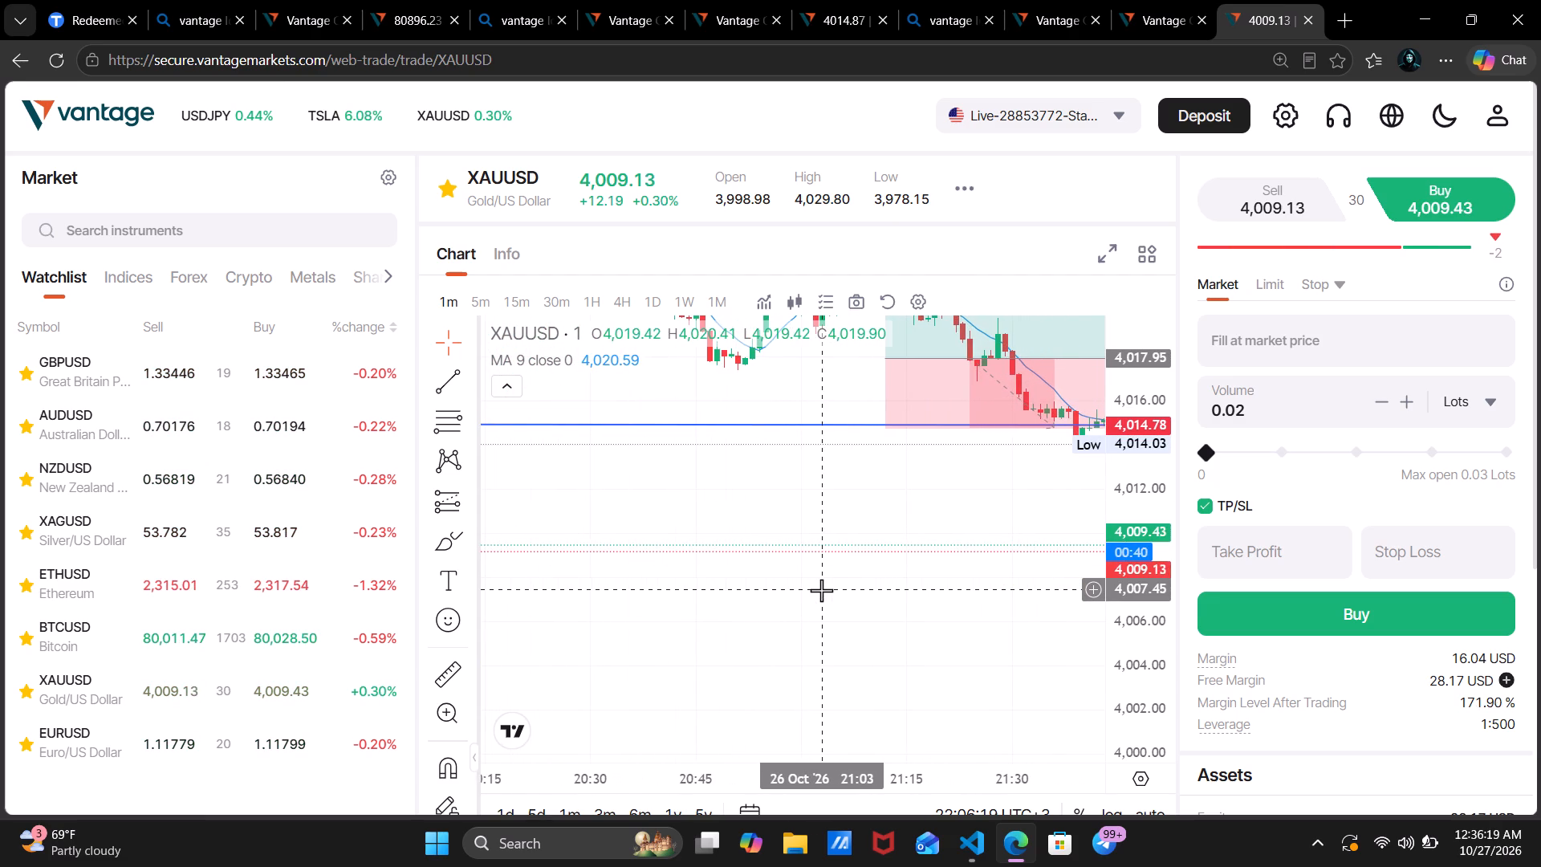
left_click_drag(806, 530, 335, 465)
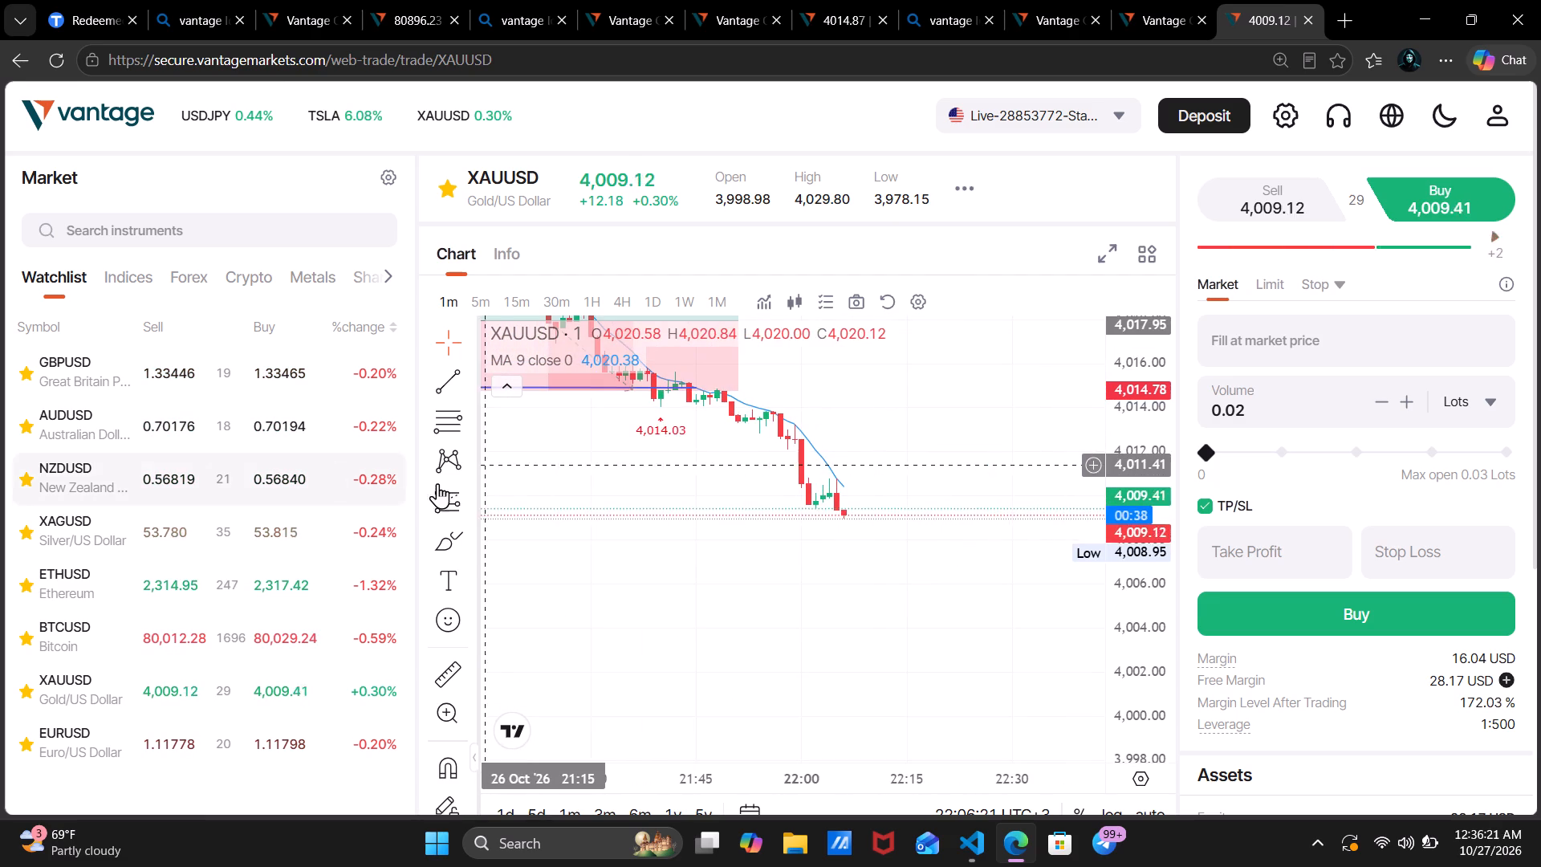
Switch the XAUUSD market order to Sell and review its 0.02-lot confirmation without placing the order.
left_click(1260, 199)
left_click(1337, 604)
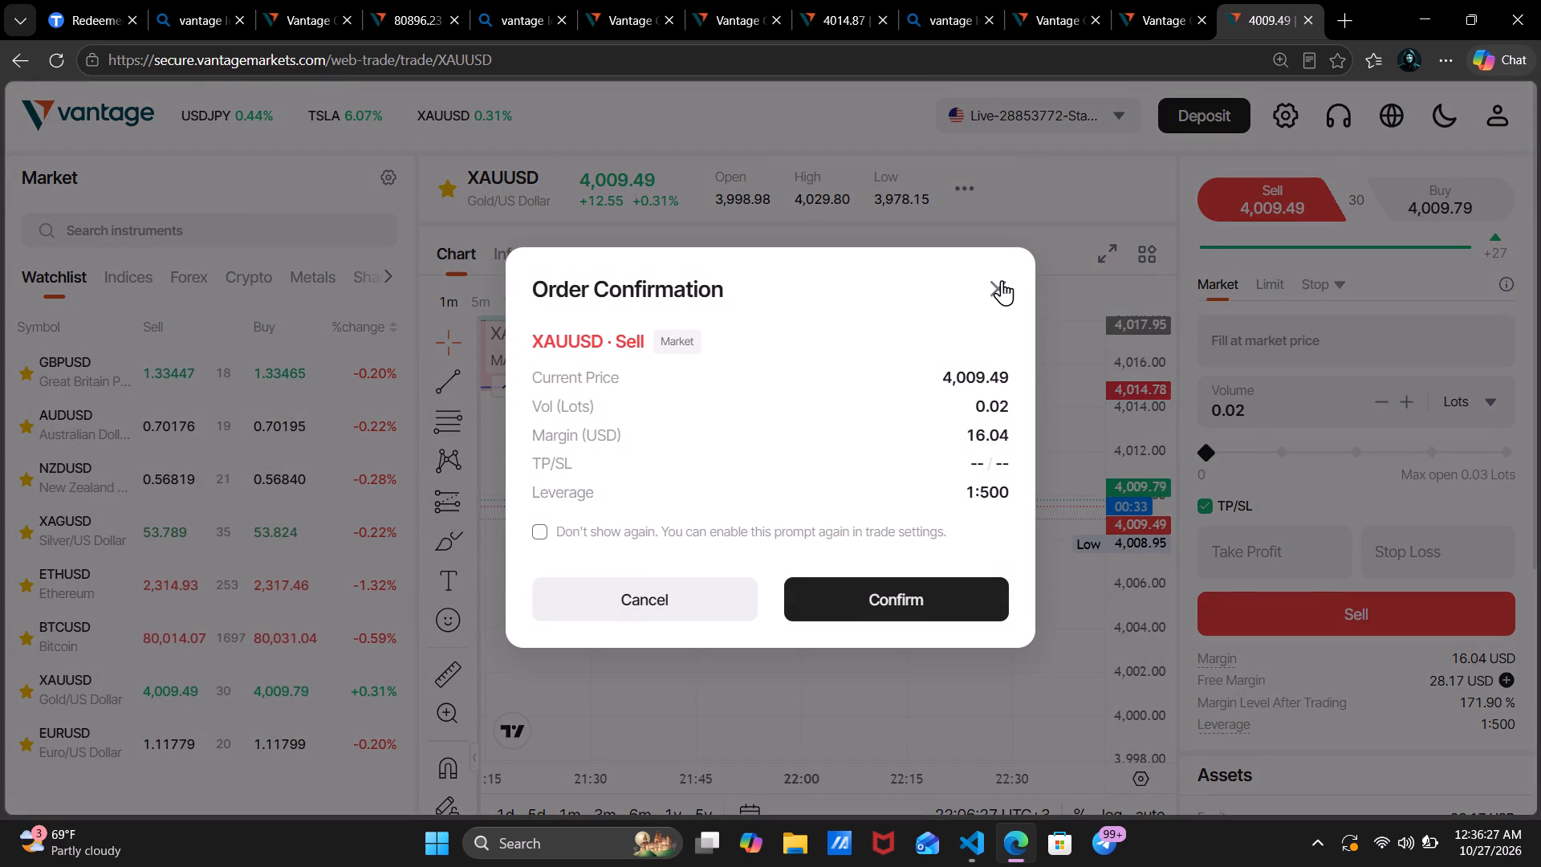
left_click(1002, 280)
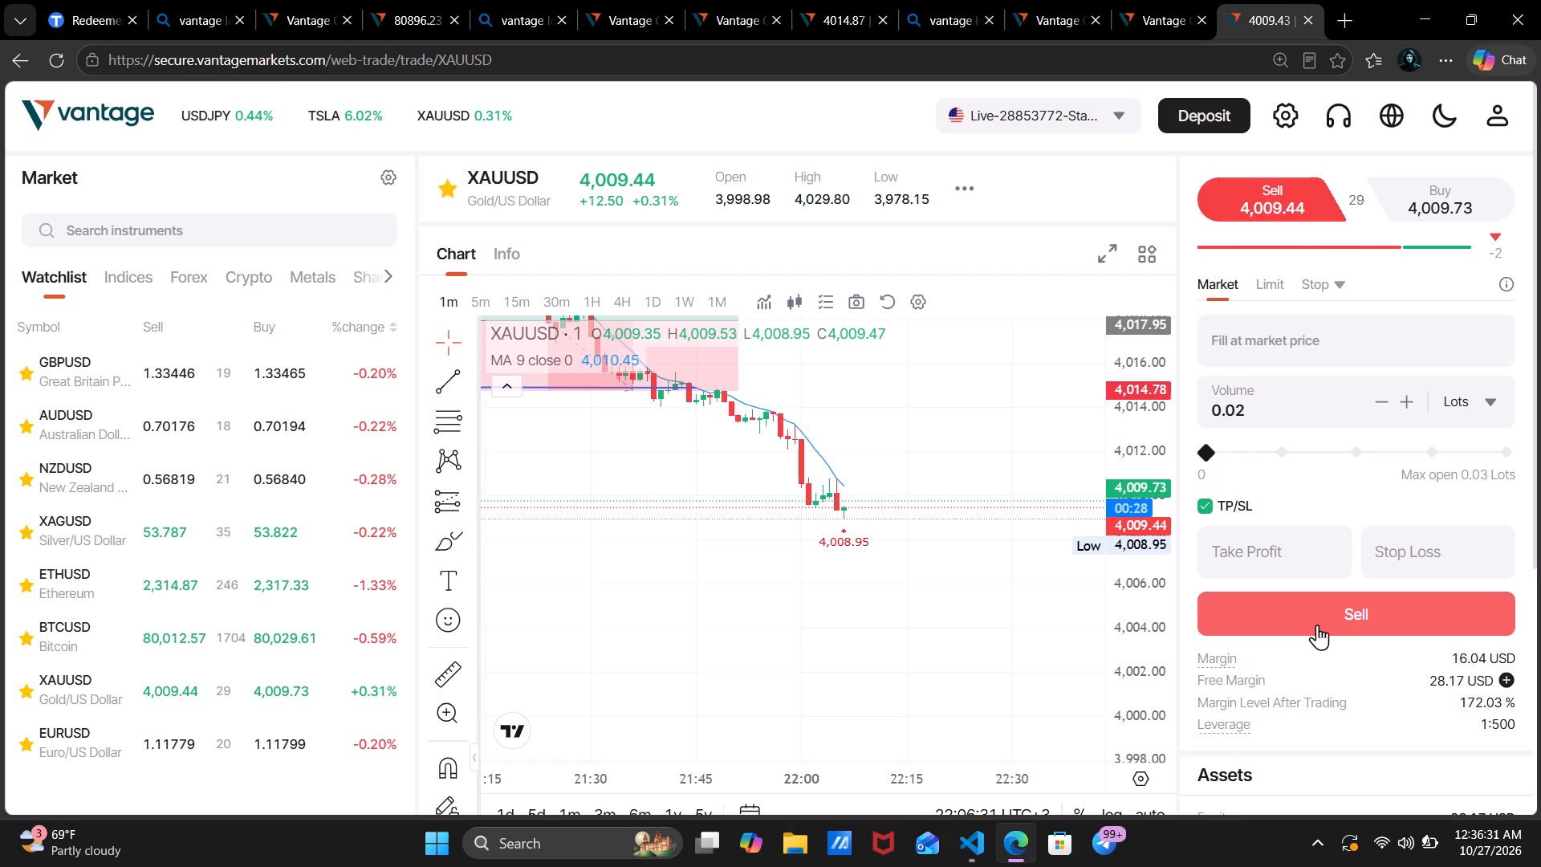
Re-examine XAUUSD's one-minute drop around 22:00 against the earlier candles and the blue support line before selling.
scroll(844, 552, "down", 4)
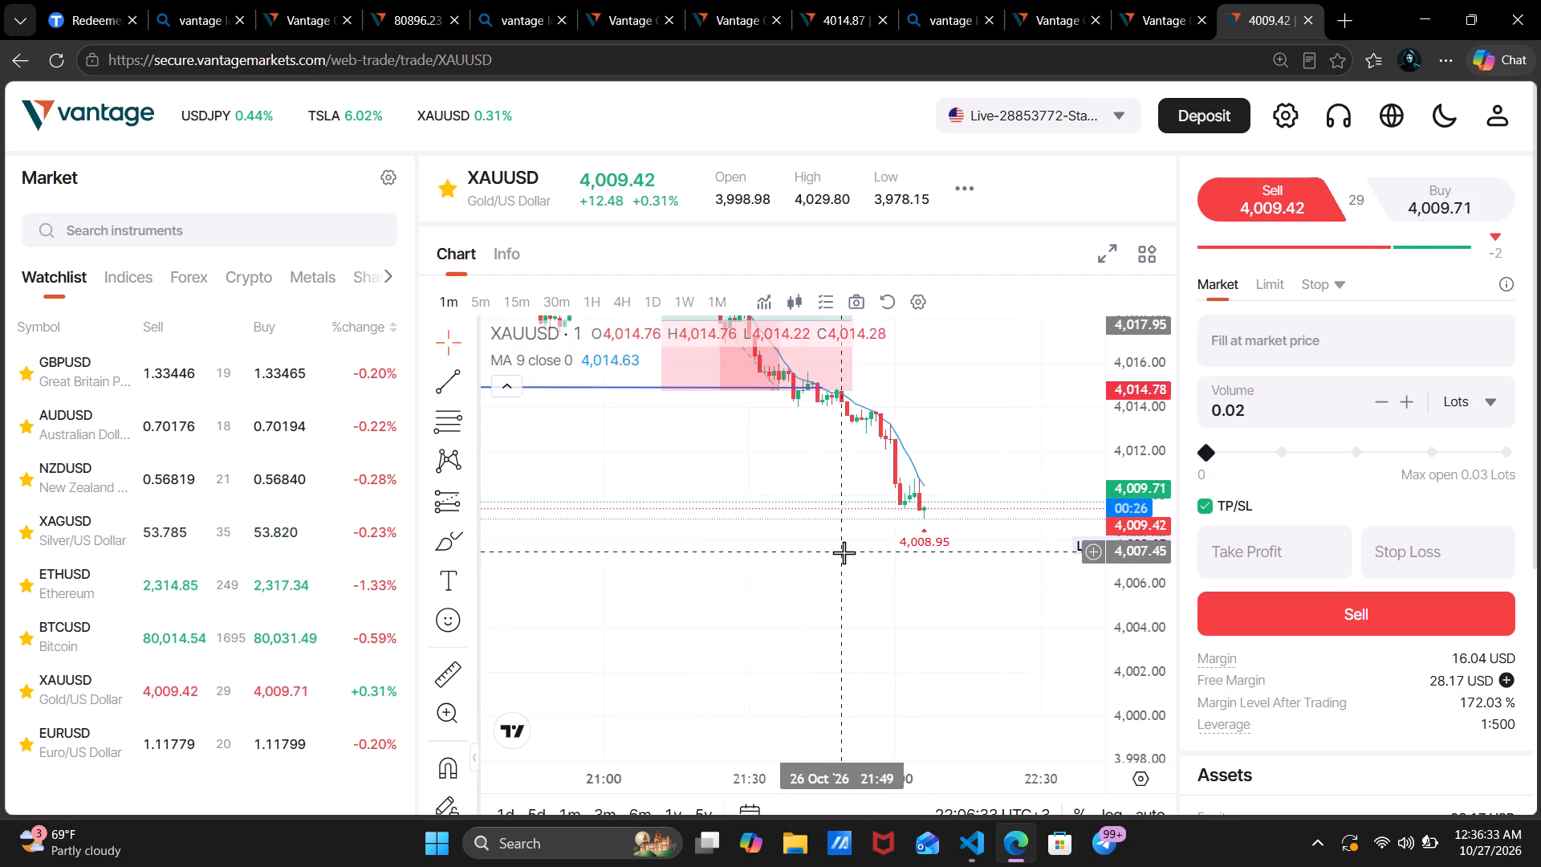
scroll(844, 552, "down", 5)
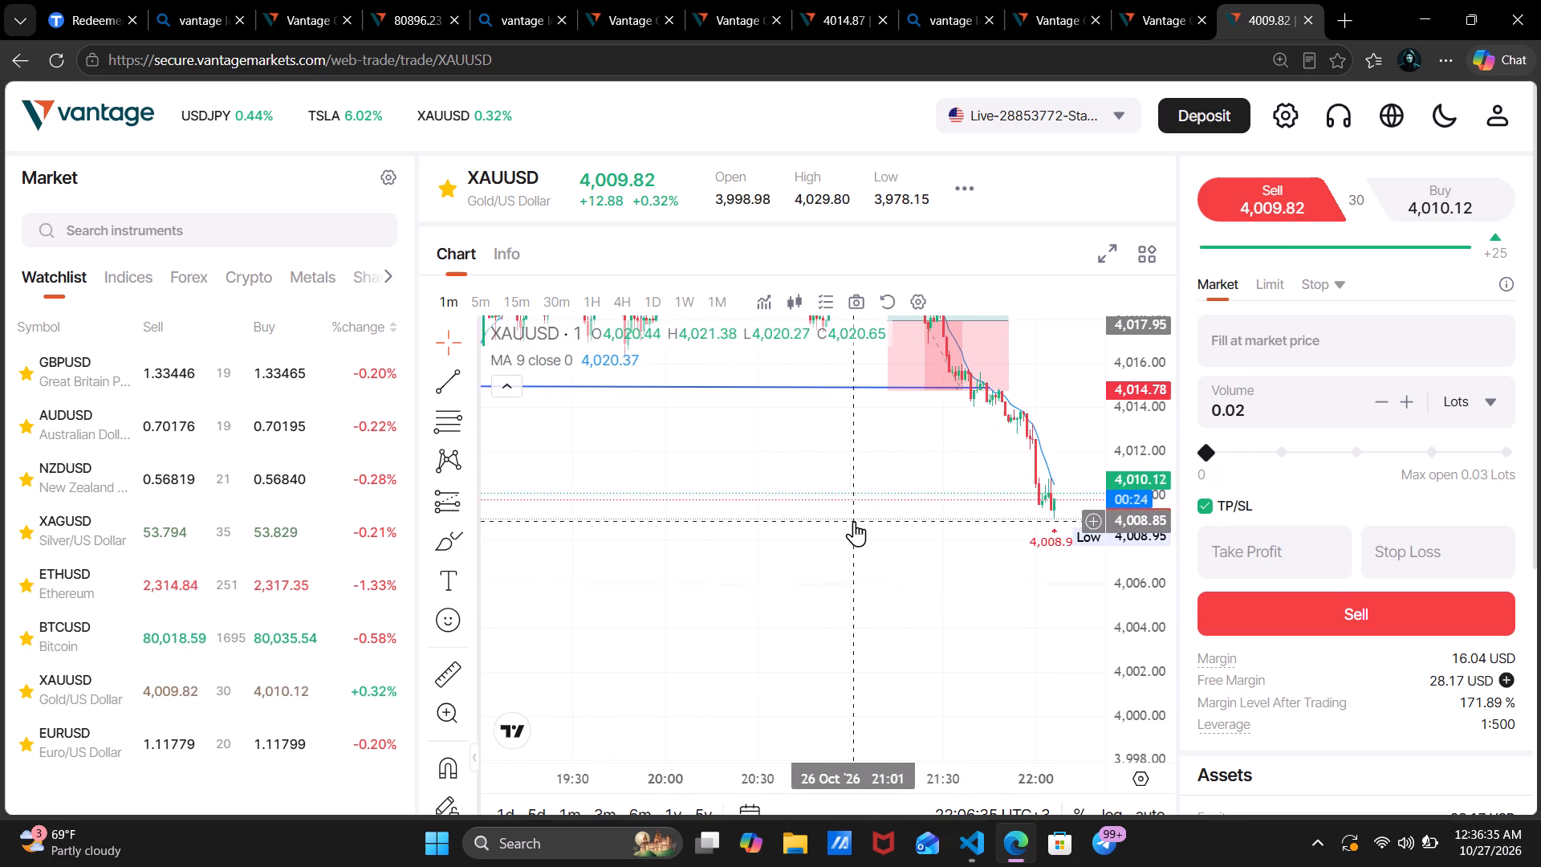
scroll(854, 521, "down", 2)
scroll(854, 521, "up", 3)
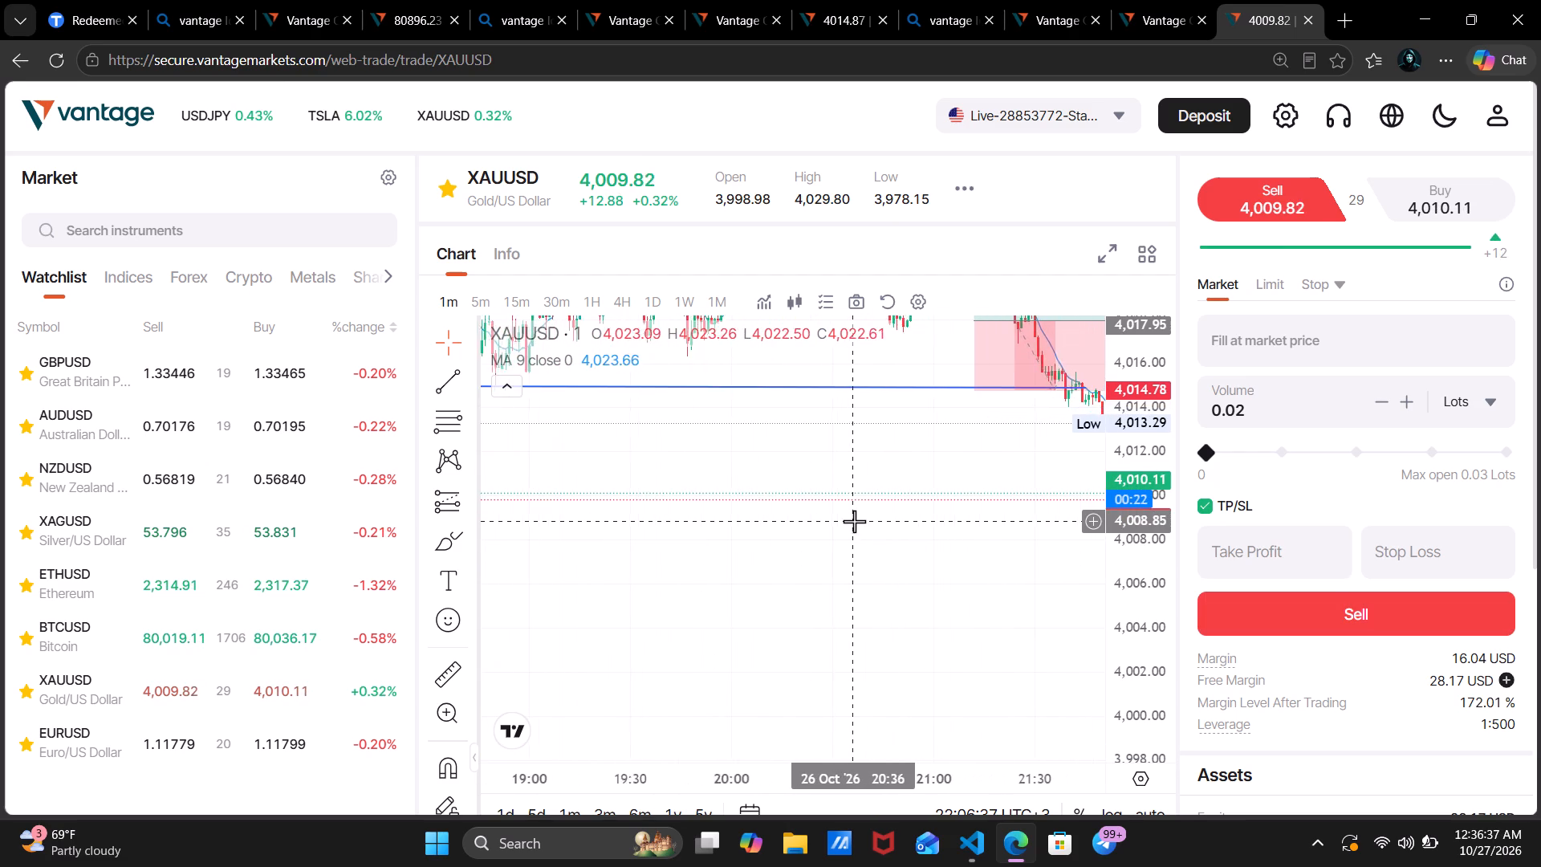
scroll(854, 521, "up", 9)
left_click_drag(931, 516, 522, 410)
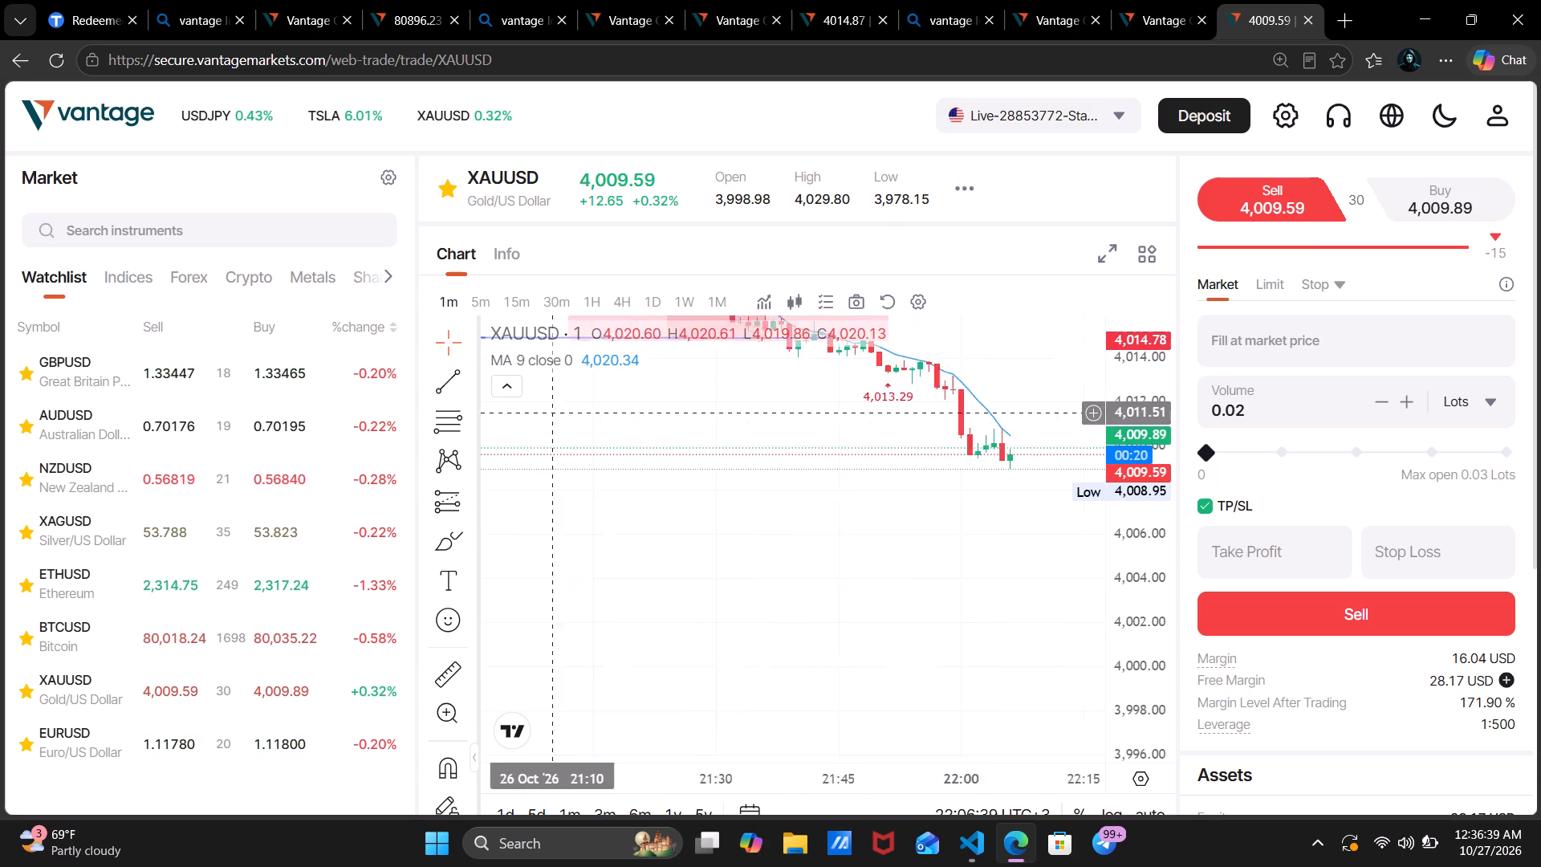
left_click_drag(522, 410, 496, 411)
scroll(817, 482, "up", 1)
scroll(817, 482, "down", 4)
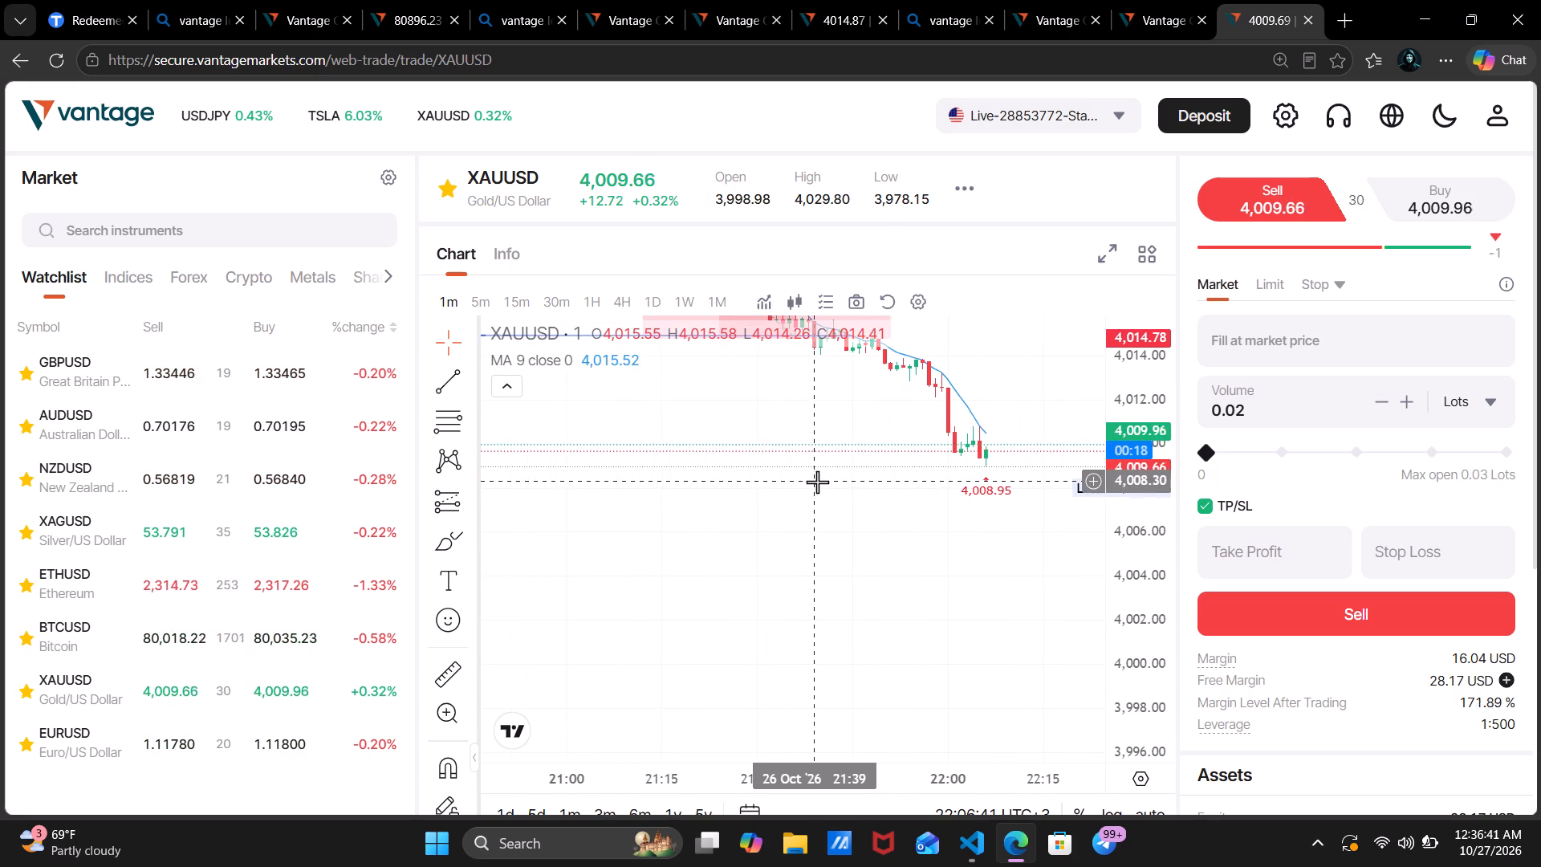
left_click_drag(817, 482, 677, 599)
scroll(1100, 318, "right", 2)
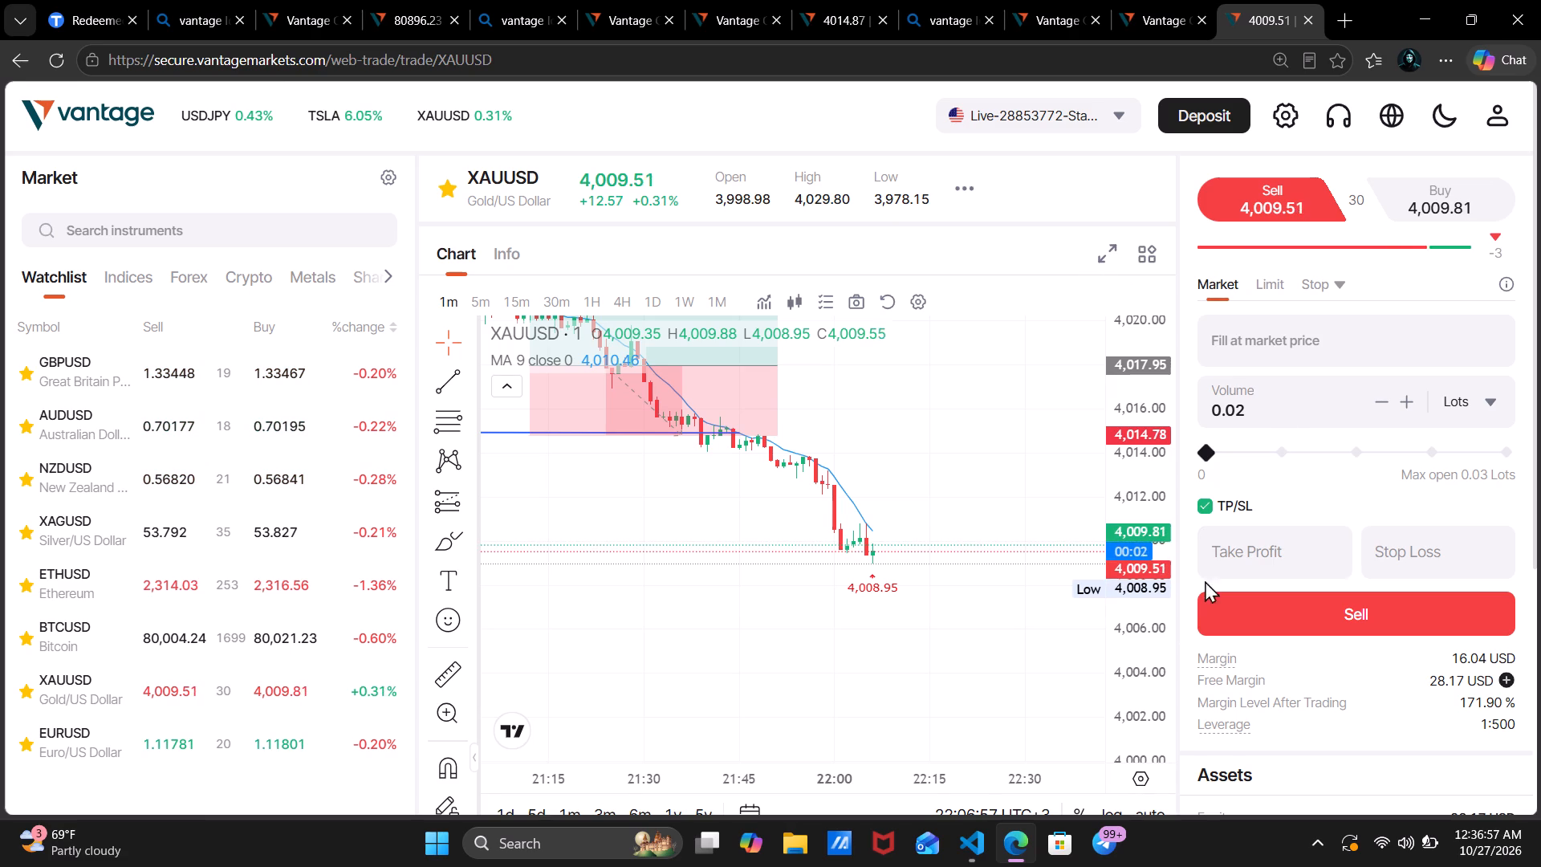
Place and confirm a market sell order for 0.02 lots of XAUUSD.
left_click(1274, 614)
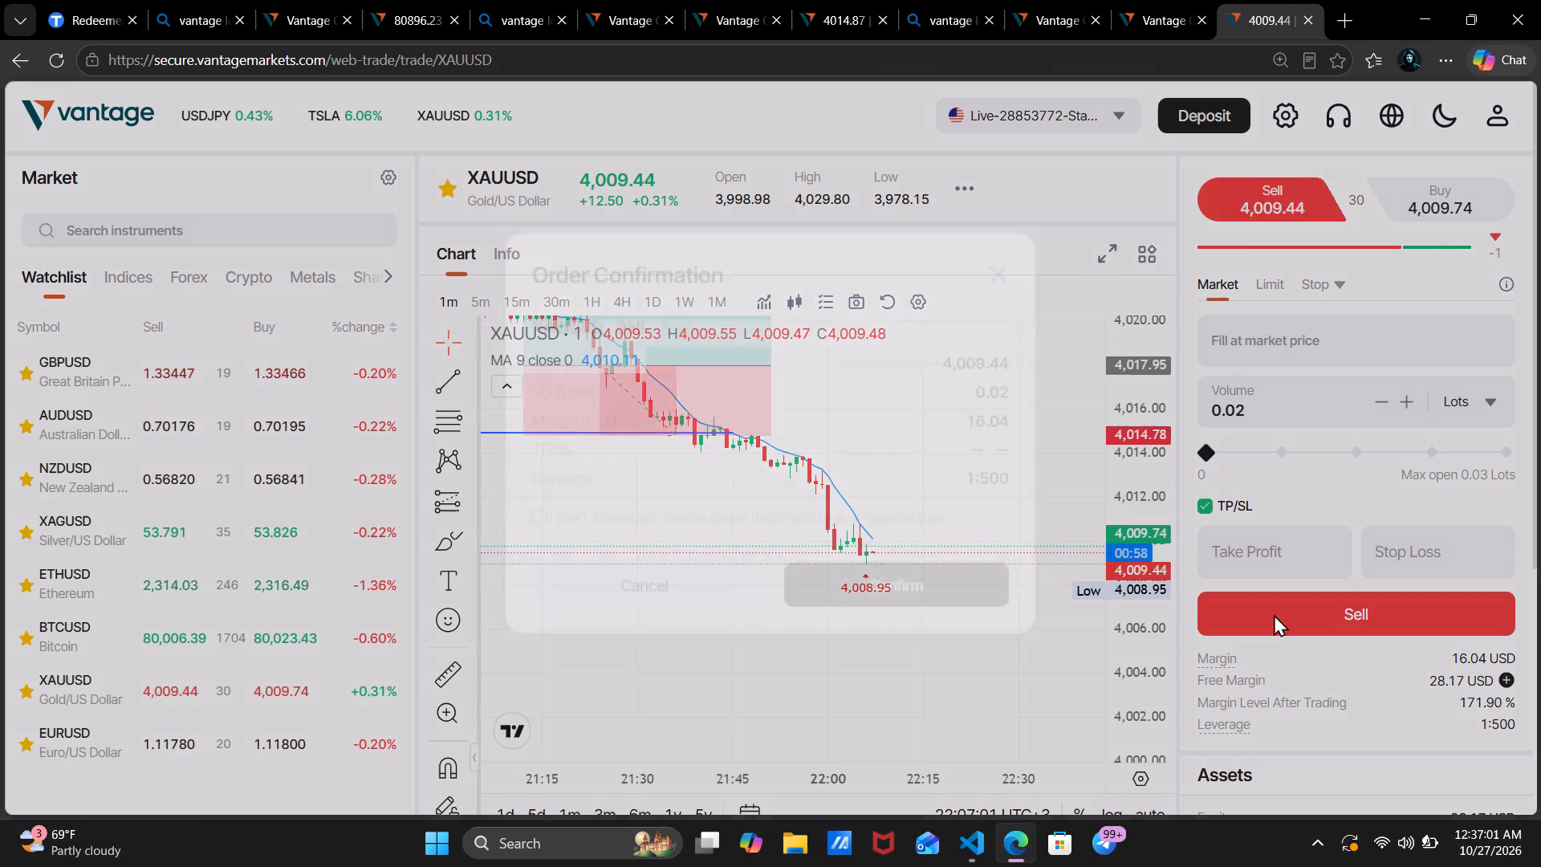
left_click(865, 603)
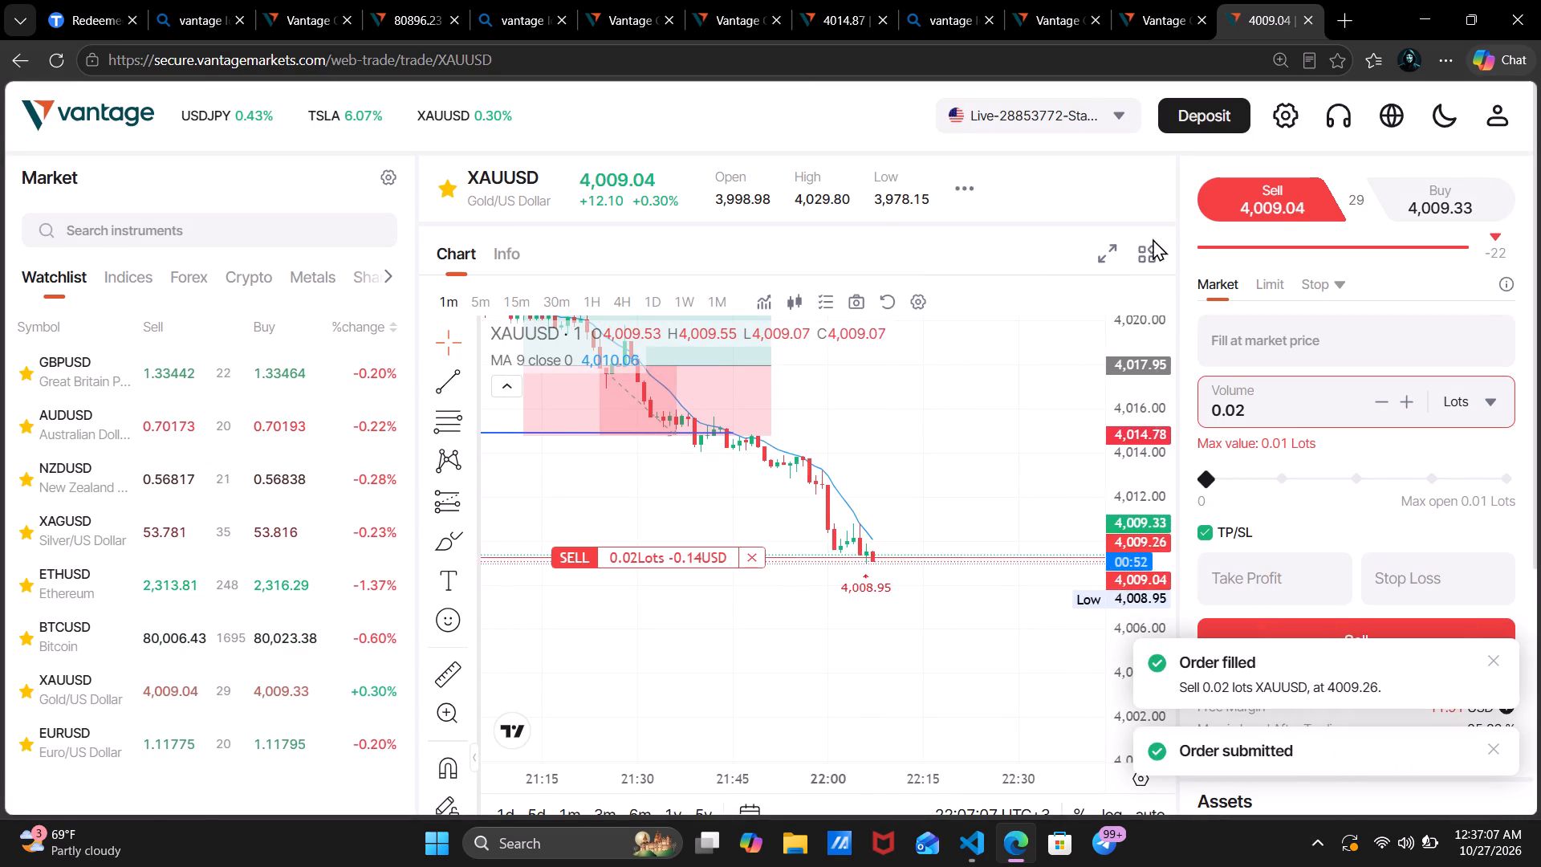
Expand the XAUUSD chart and examine the newest one-minute candles around the open sell position's entry line.
left_click(1101, 250)
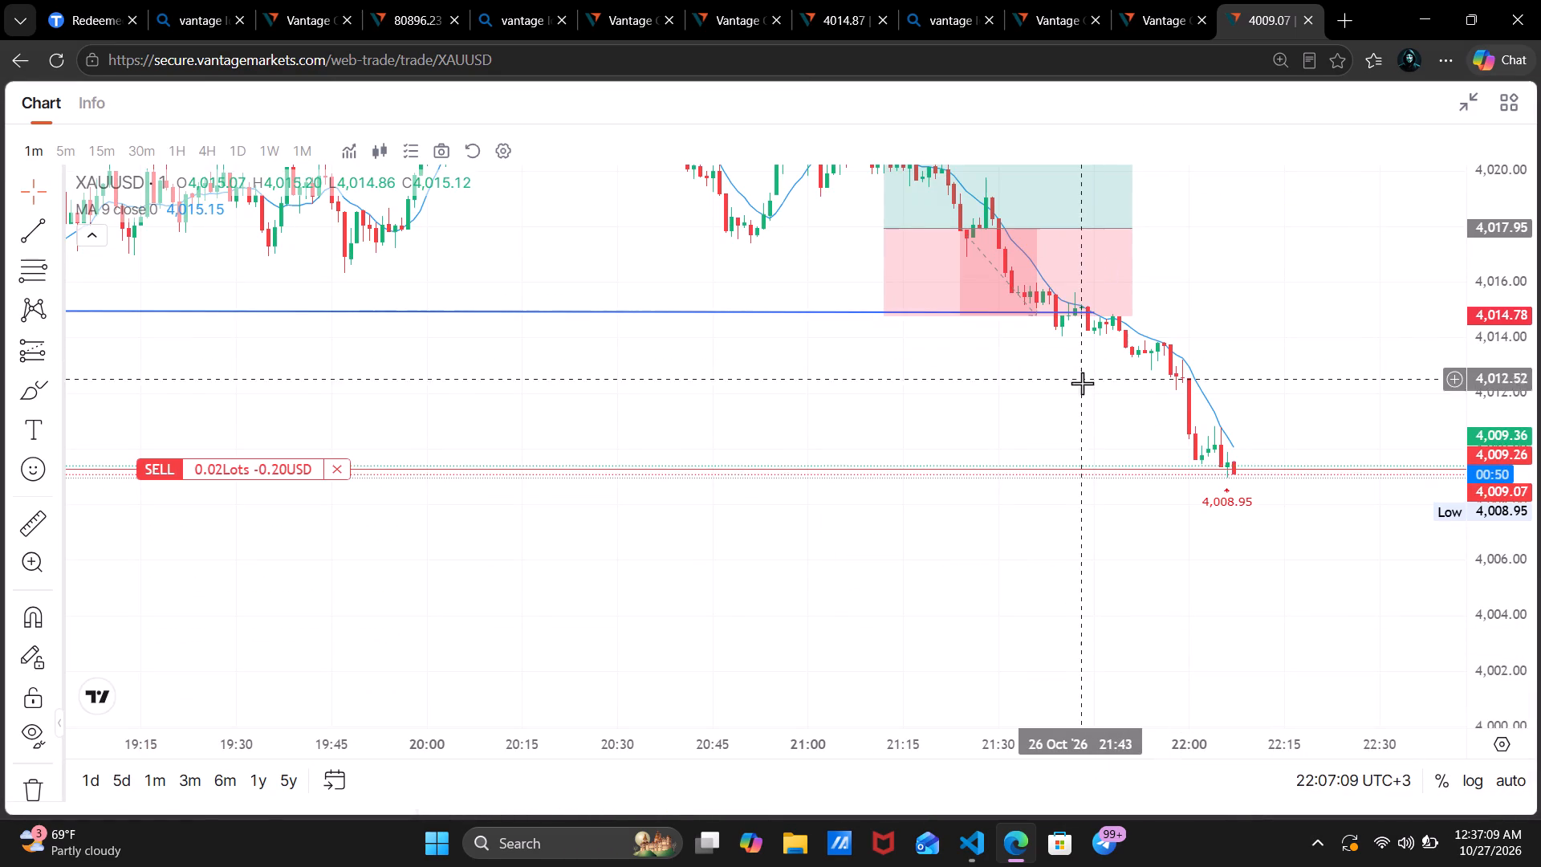
left_click_drag(1095, 409, 870, 280)
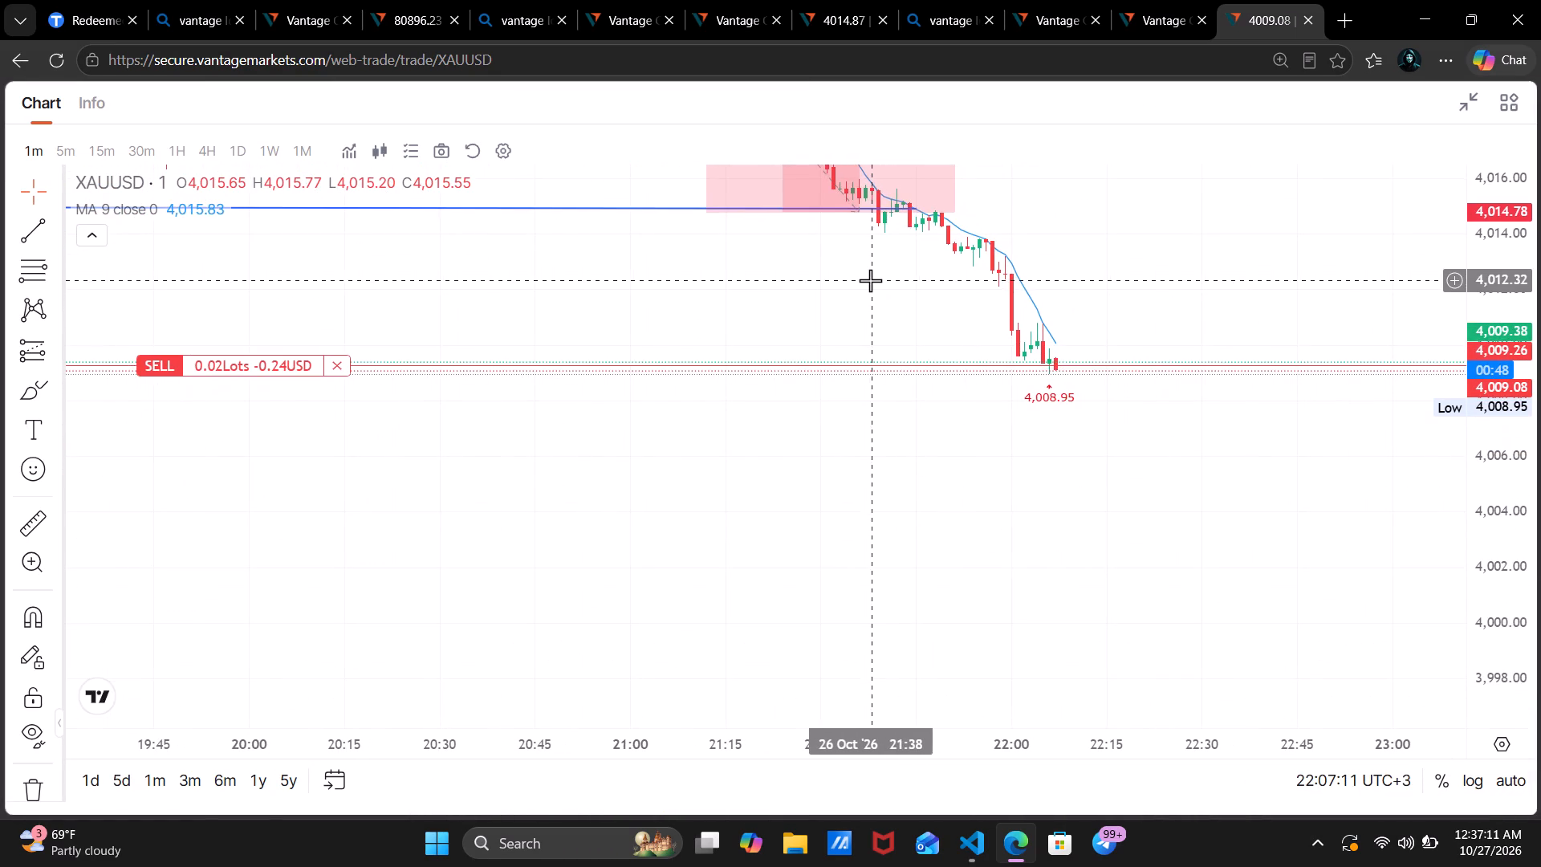
scroll(870, 280, "down", 2)
scroll(1111, 410, "up", 1)
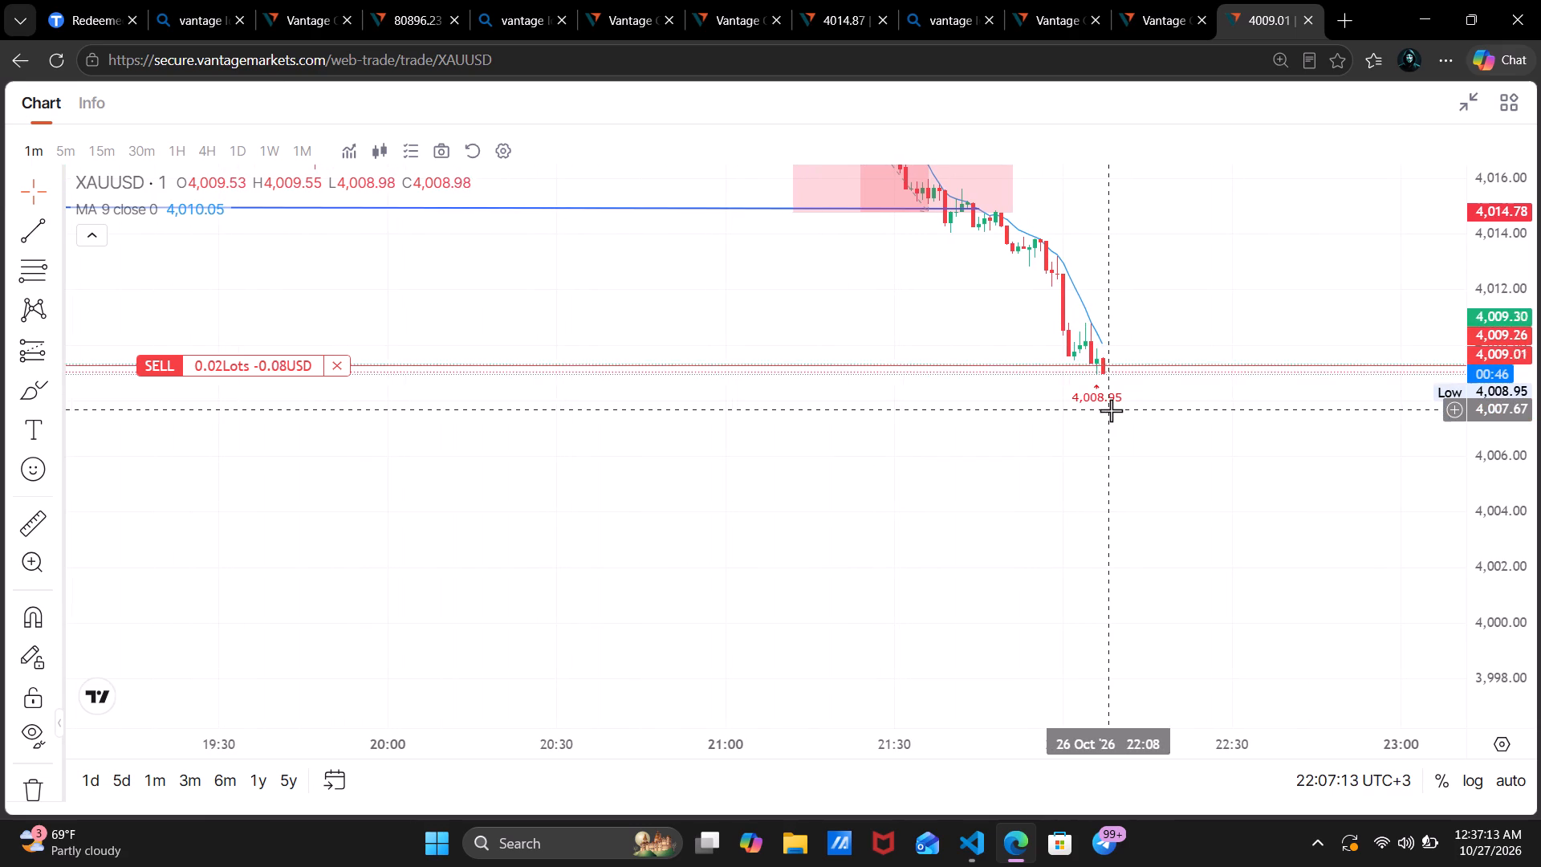
scroll(563, 491, "down", 1)
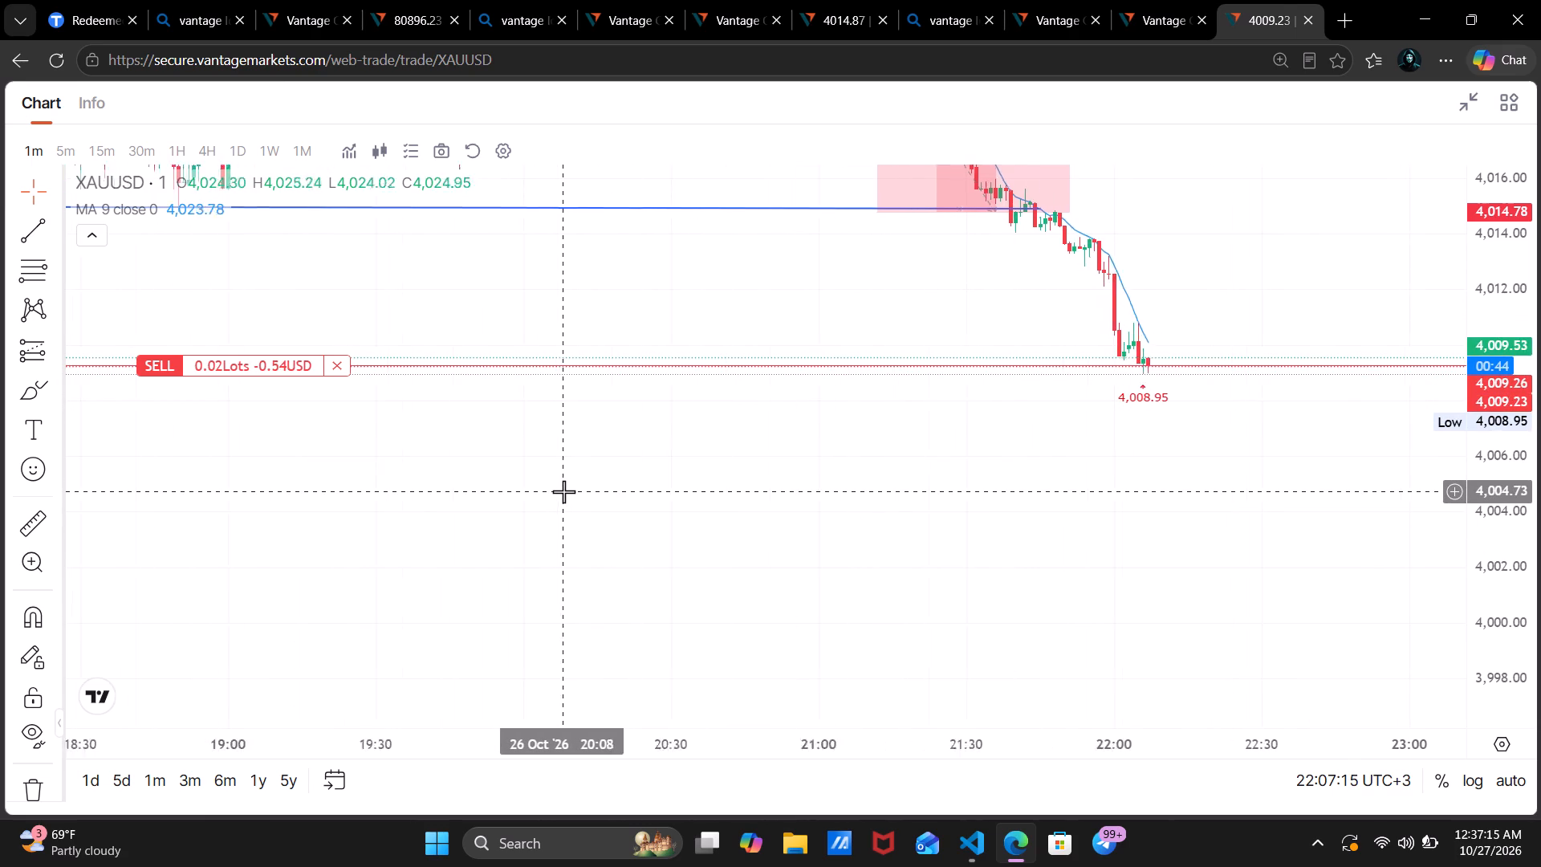
Draw a nearly horizontal trend line at about 3,990 along the 17:00 swing low, from 16:27 to 23:06.
scroll(563, 491, "down", 6)
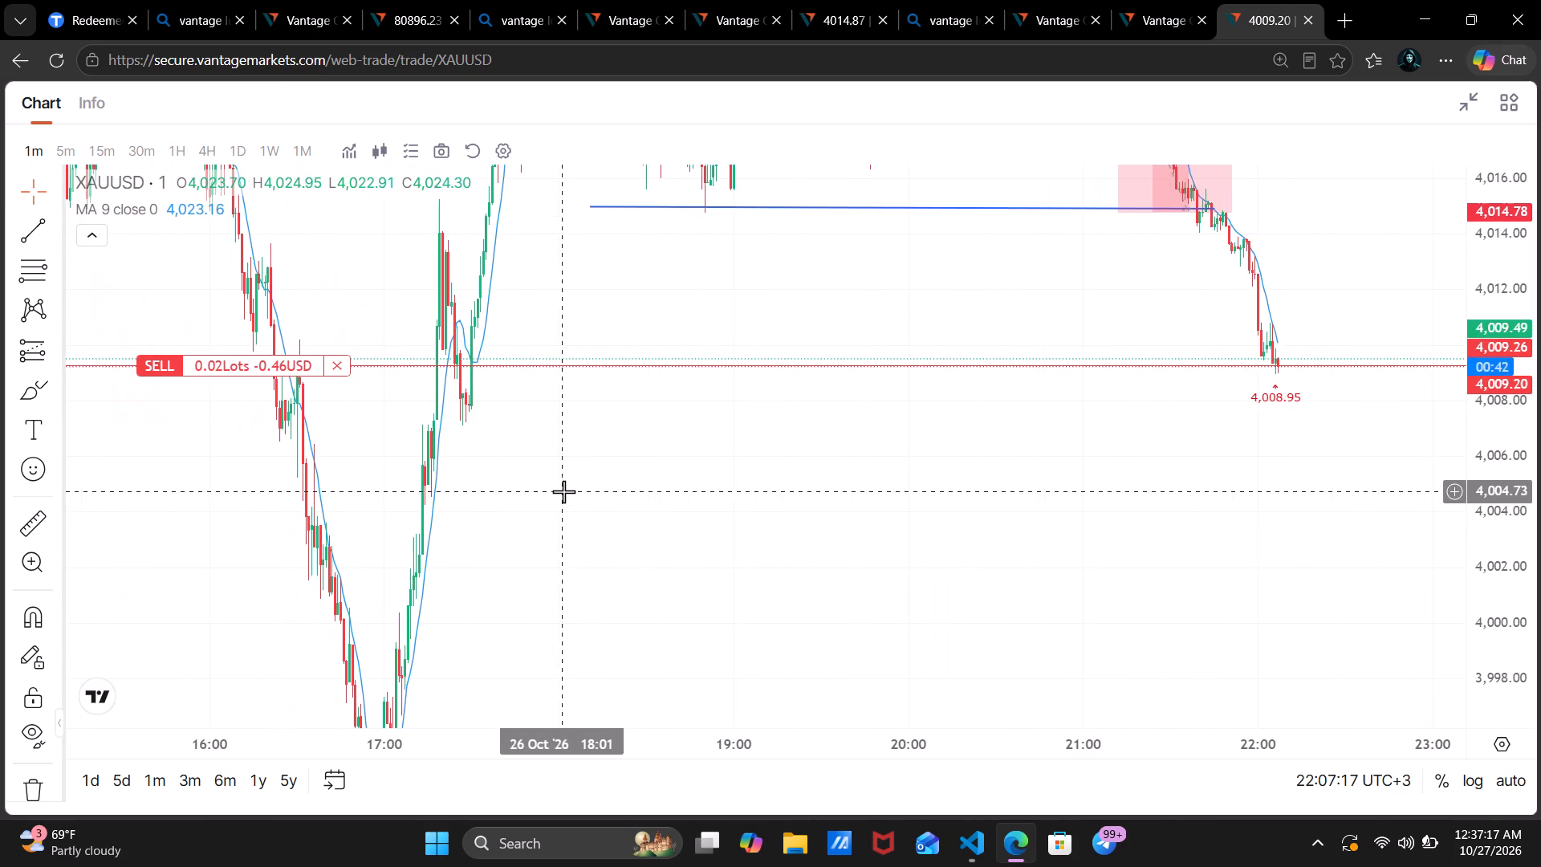
left_click_drag(1515, 266, 1482, 366)
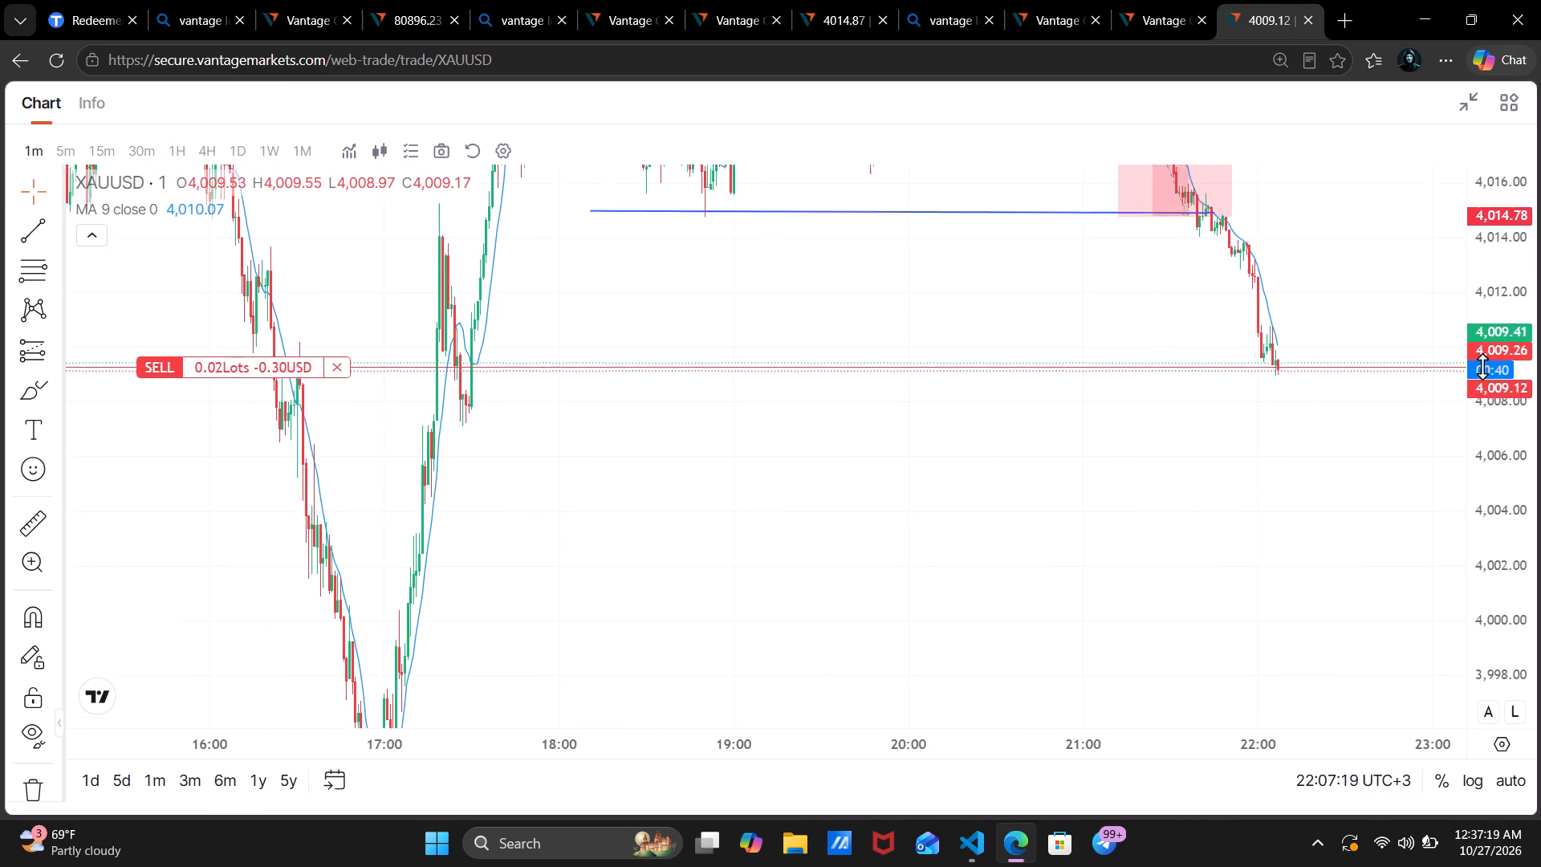
left_click_drag(1482, 366, 1425, 576)
left_click_drag(944, 522, 850, 364)
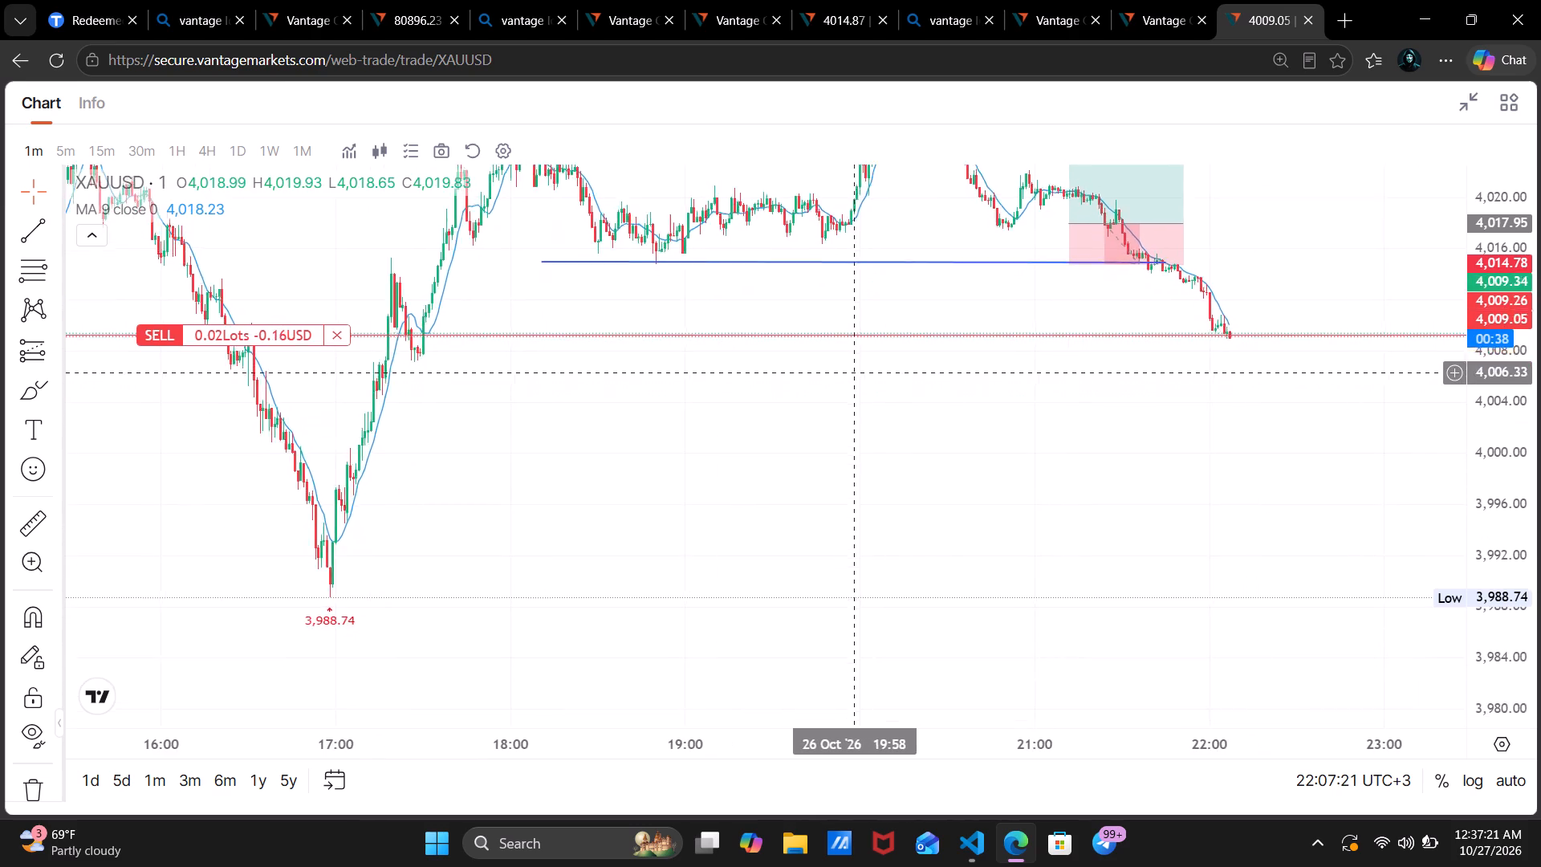
left_click_drag(850, 364, 843, 343)
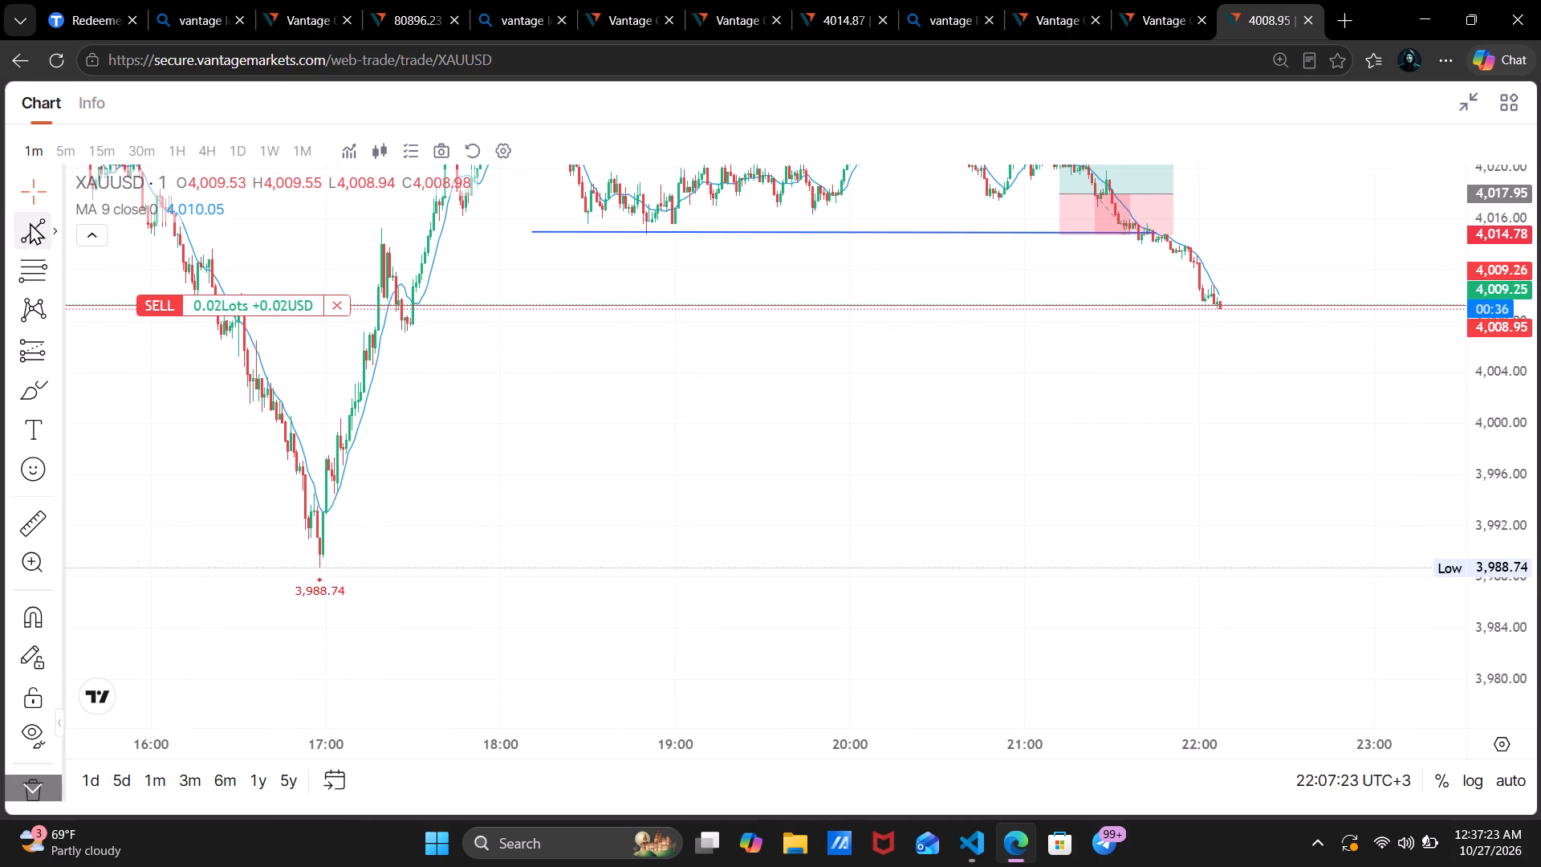
left_click(31, 226)
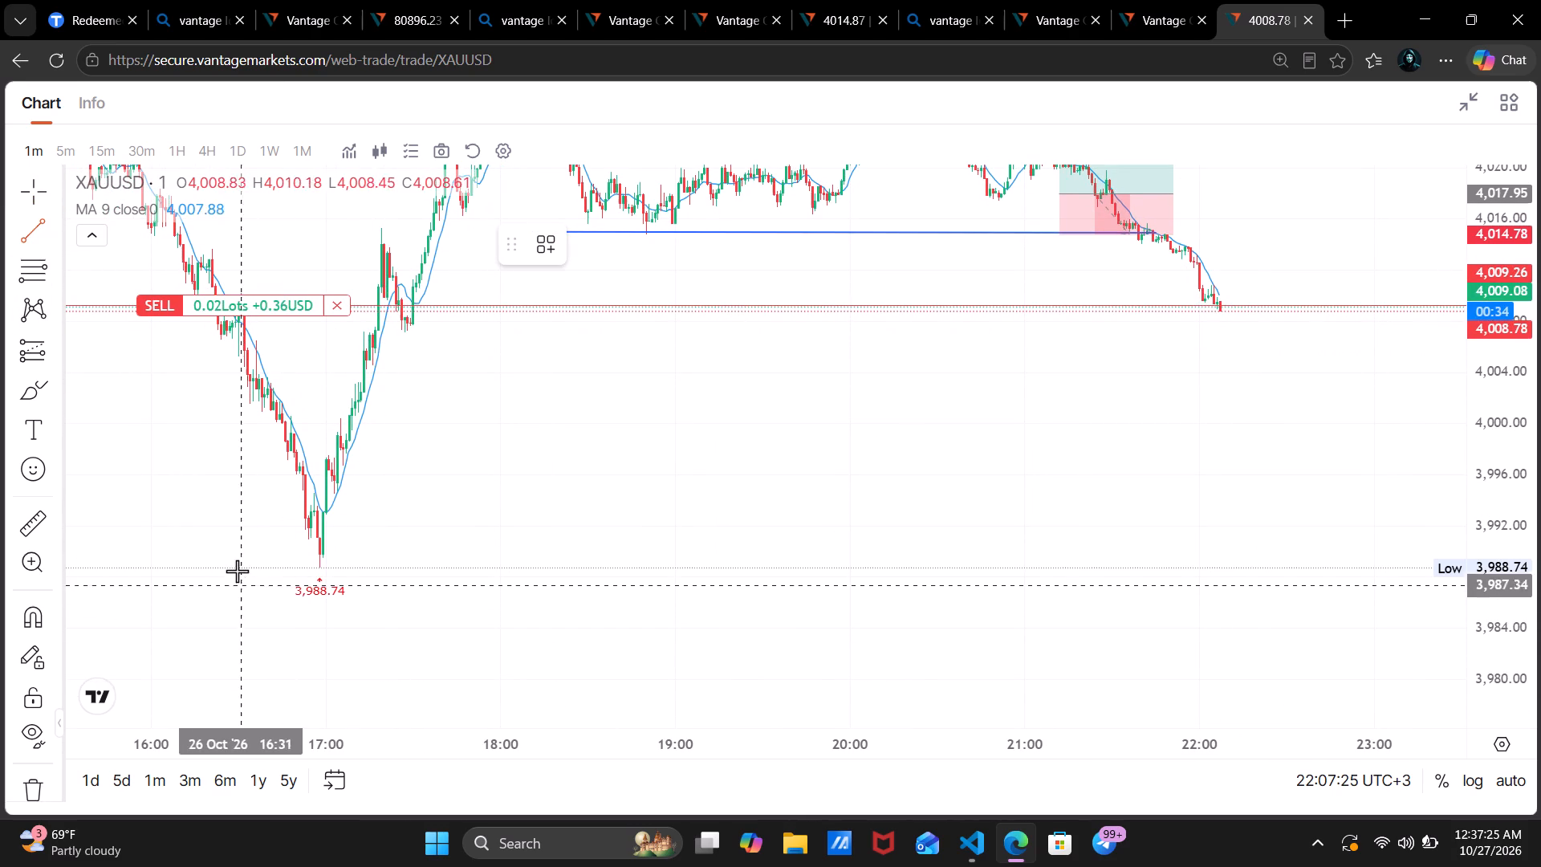
left_click_drag(231, 552, 868, 617)
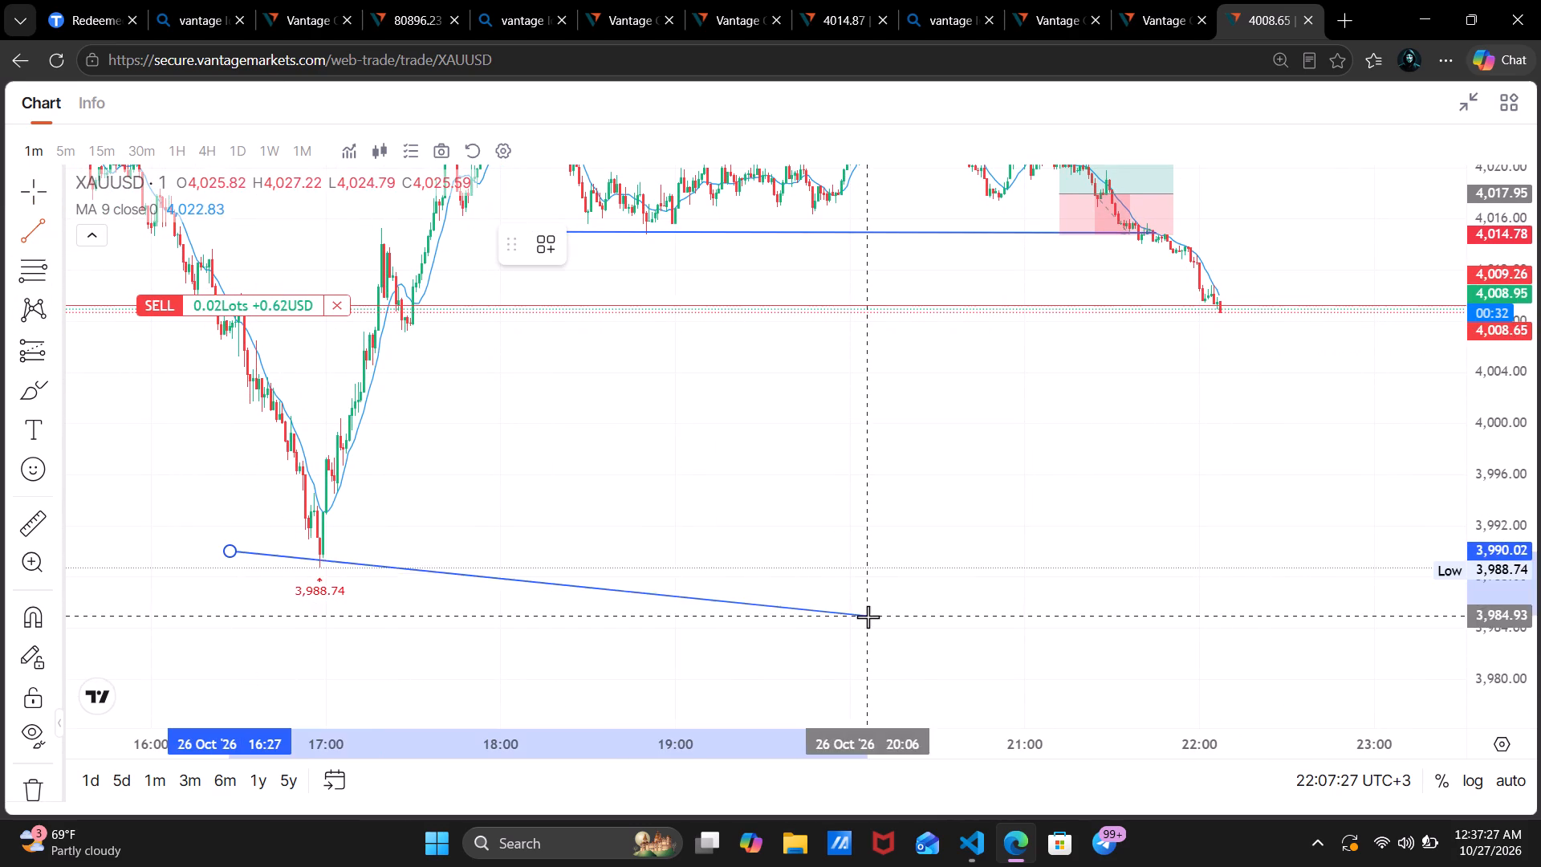
left_click(1393, 556)
Compare the sell position with the new lower line and with the one-minute swings and support since about 16:00.
left_click_drag(1397, 471, 1268, 501)
scroll(1268, 501, "up", 4)
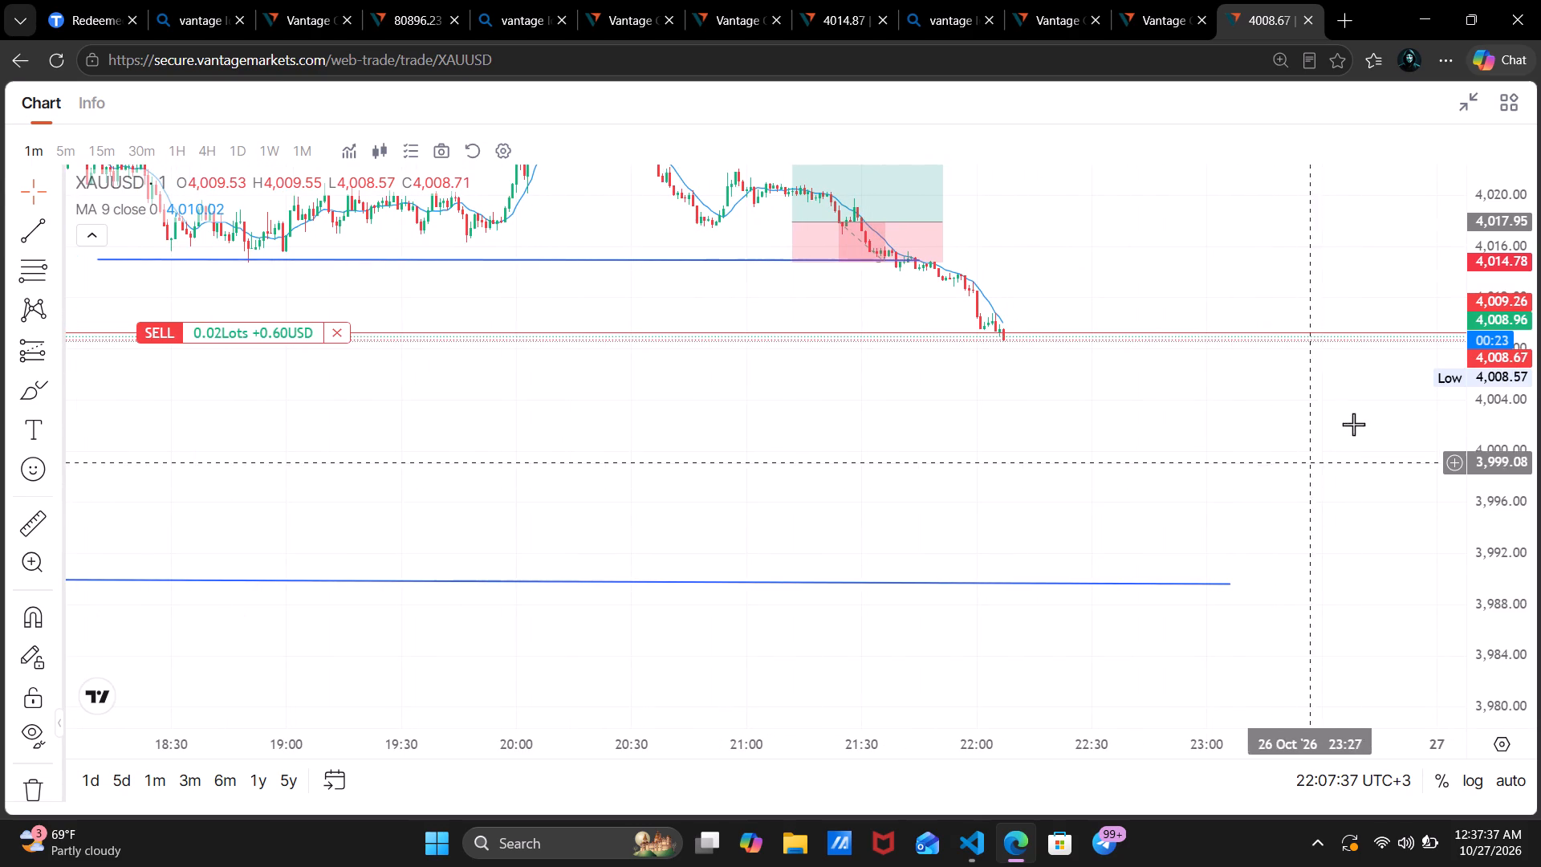
left_click_drag(1493, 423, 1517, 258)
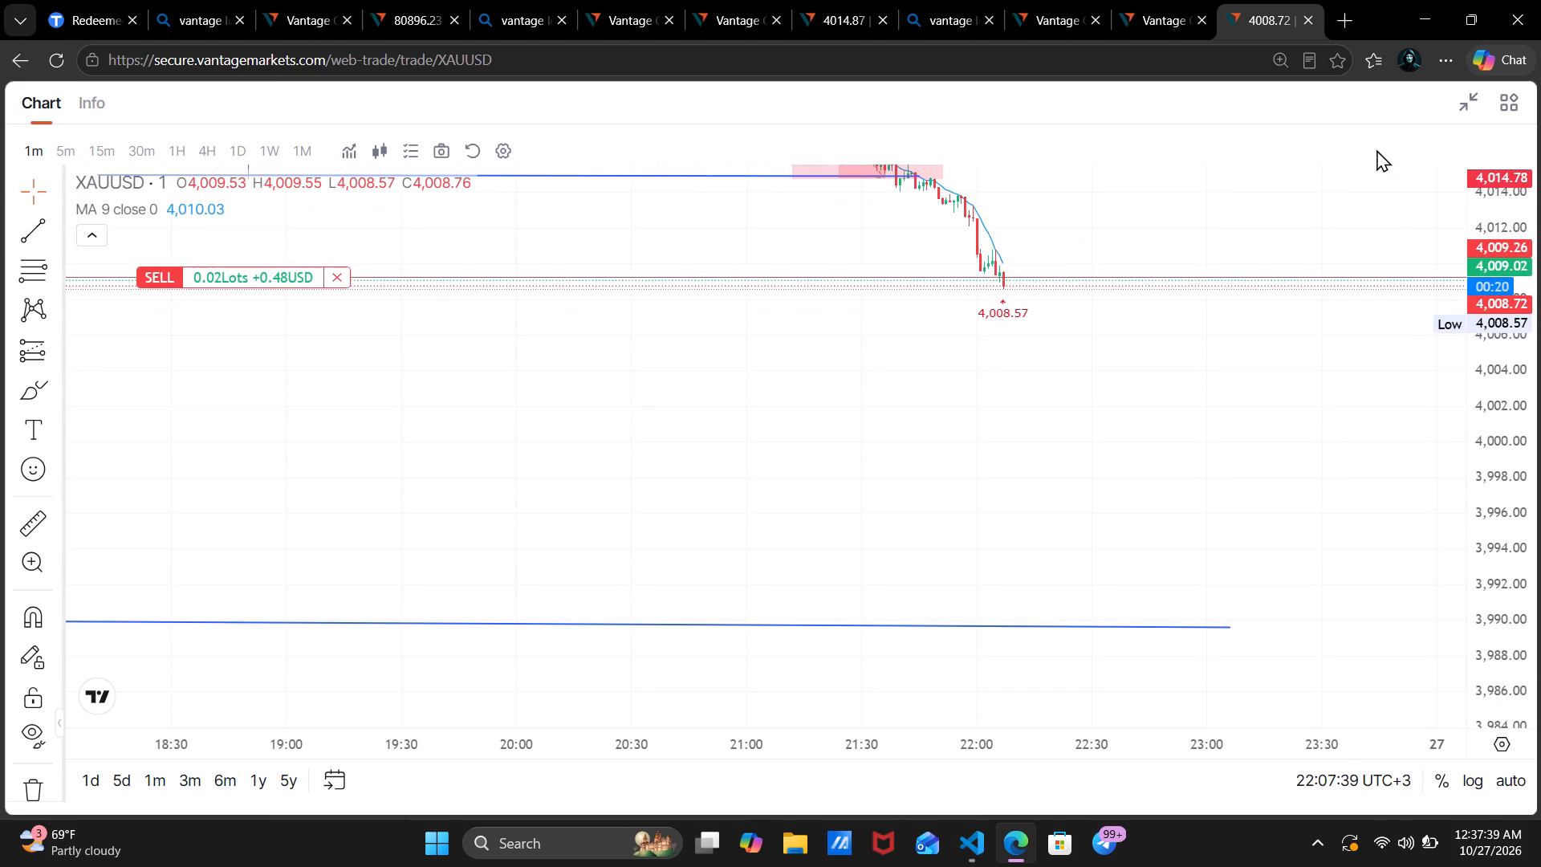
left_click_drag(1376, 149, 1314, 356)
left_click_drag(1294, 210, 1283, 472)
scroll(1148, 503, "right", 3)
scroll(1148, 503, "up", 1)
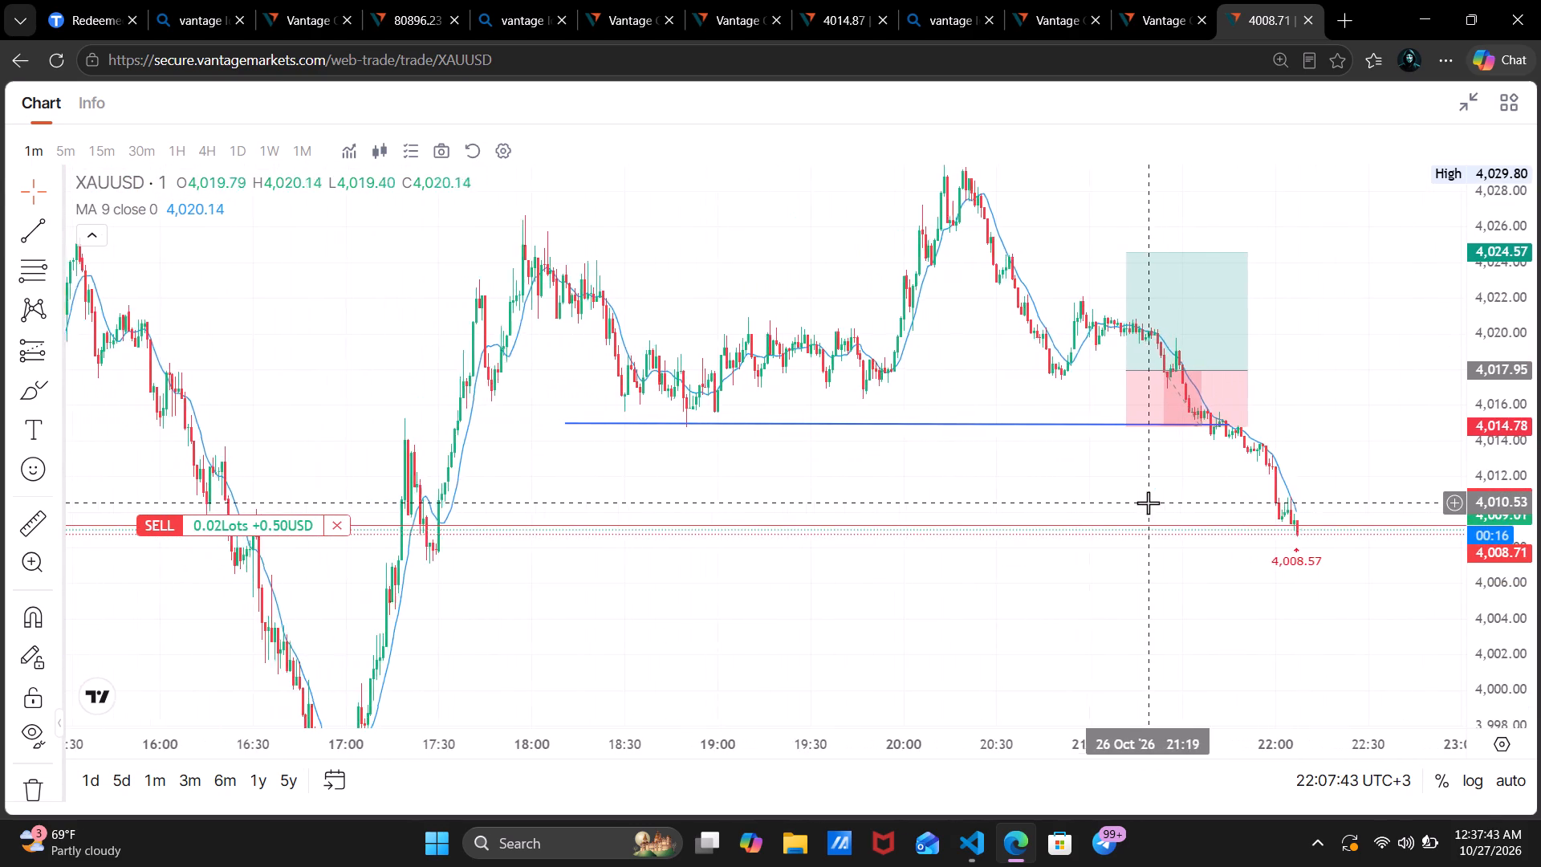
scroll(1148, 503, "up", 1)
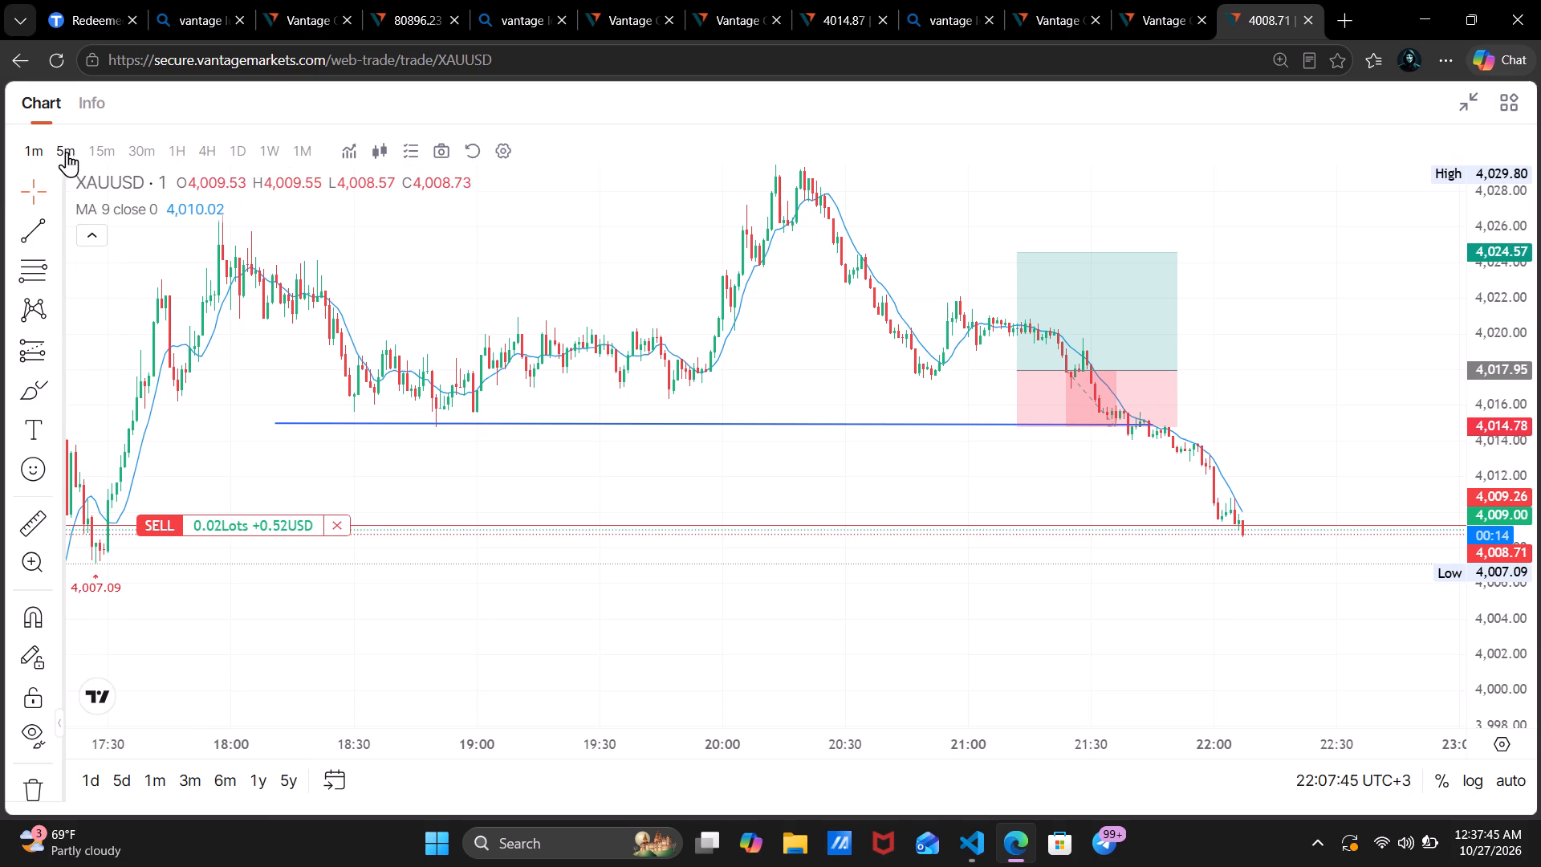
Switch the XAUUSD chart to five-minute candles and examine the sell position against the day's swings and the lower line.
left_click(71, 139)
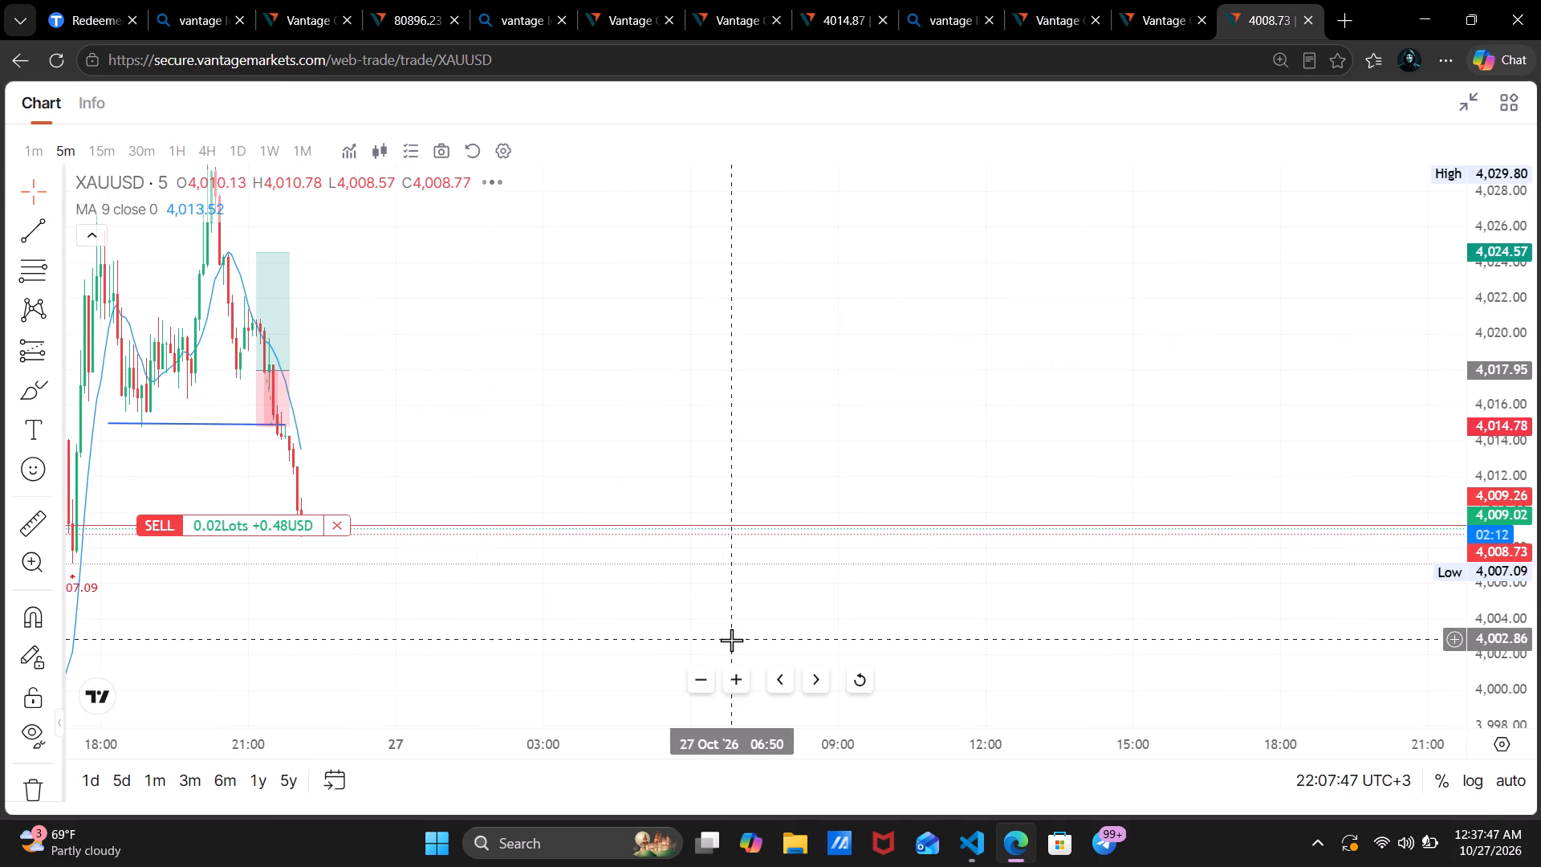
left_click_drag(470, 401, 1031, 402)
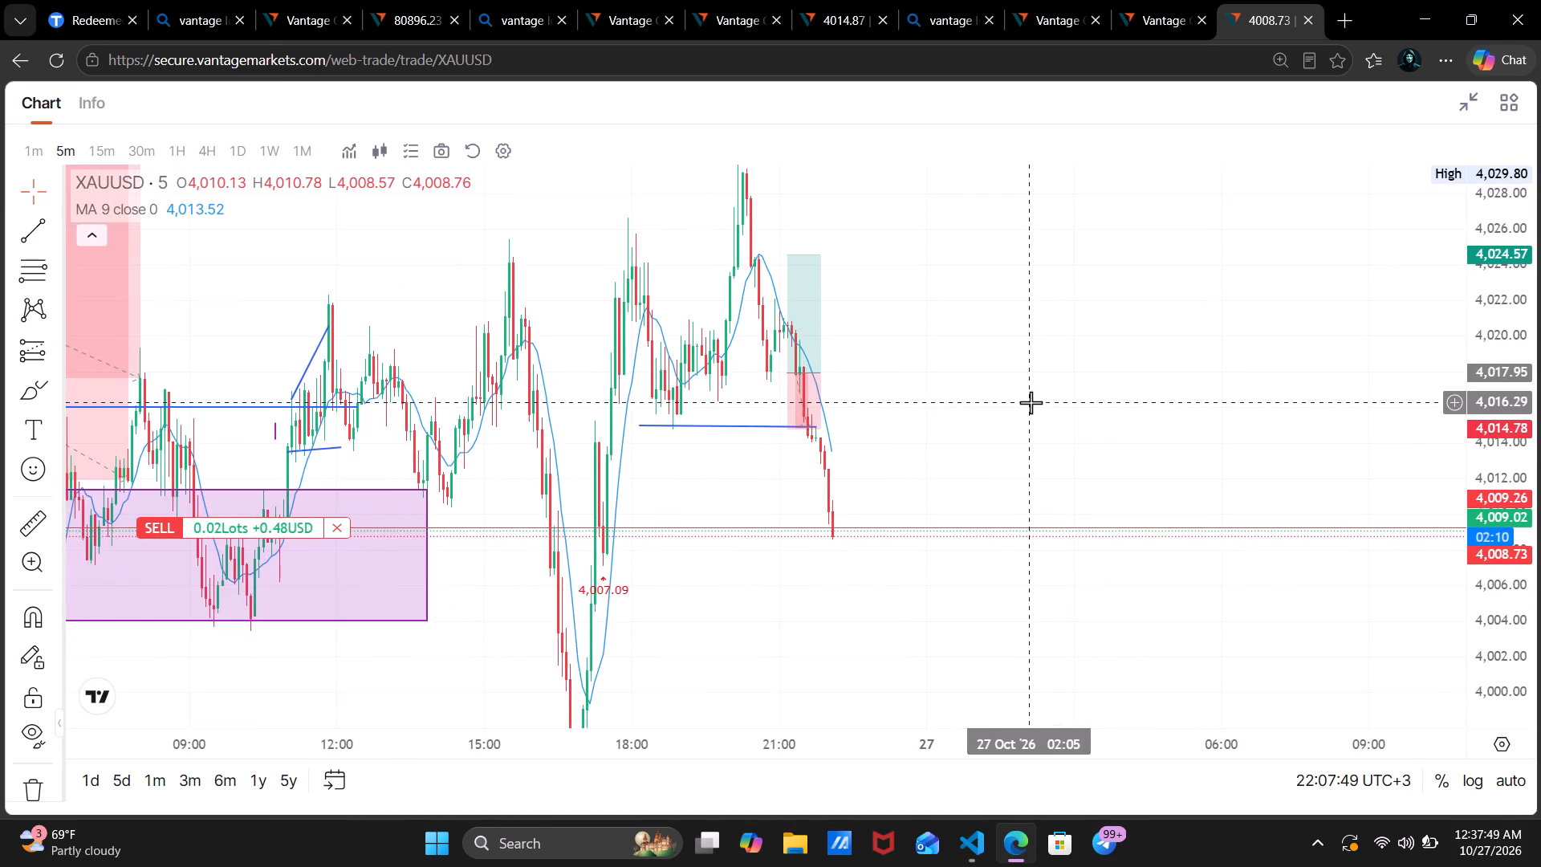
scroll(1031, 402, "up", 3)
left_click_drag(927, 415, 1112, 278)
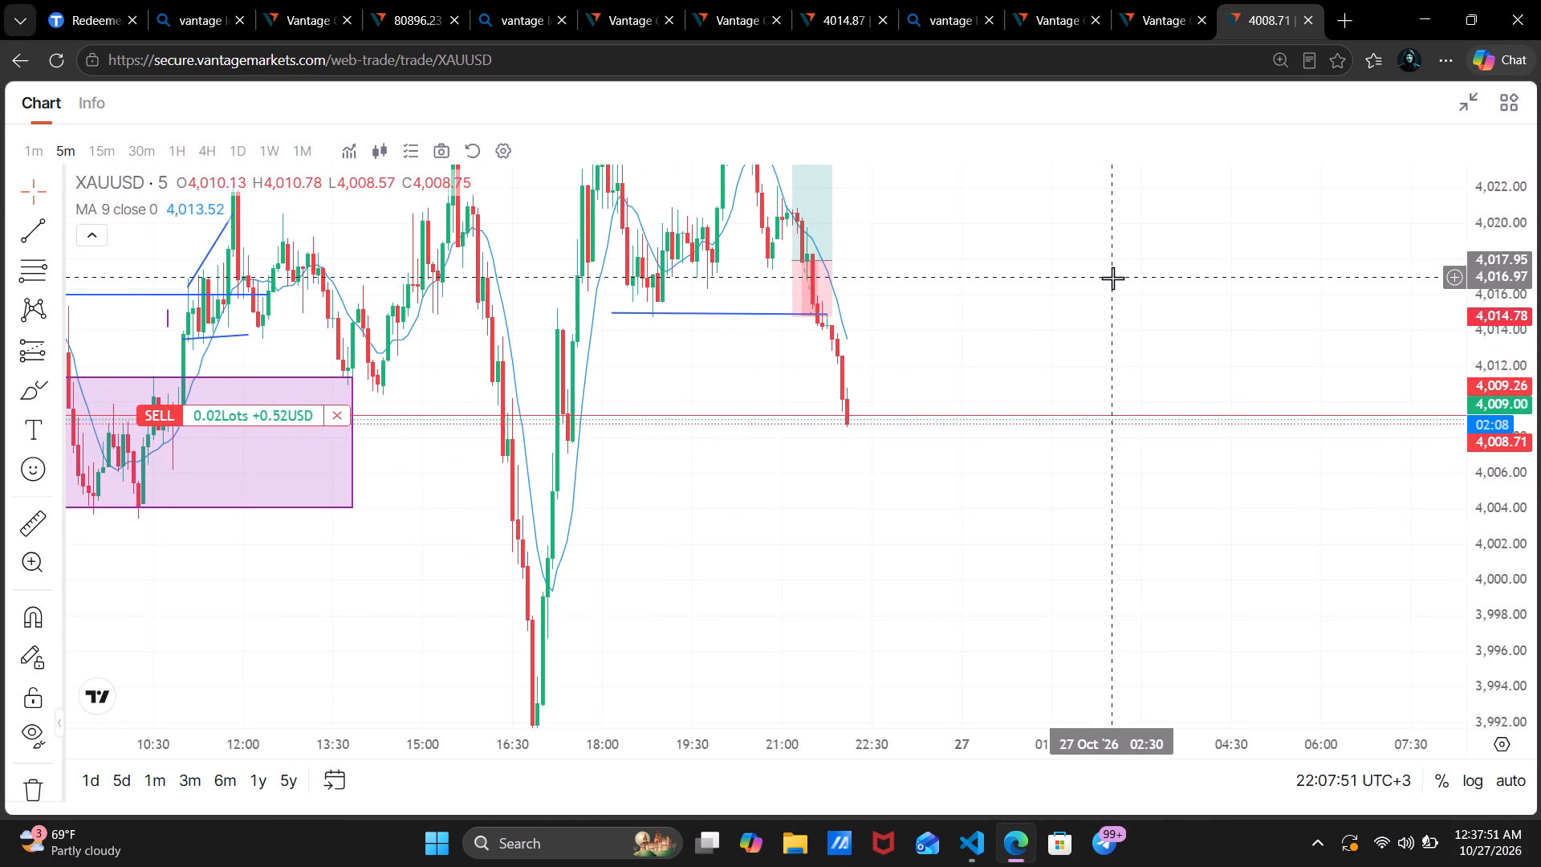
scroll(1112, 278, "up", 2)
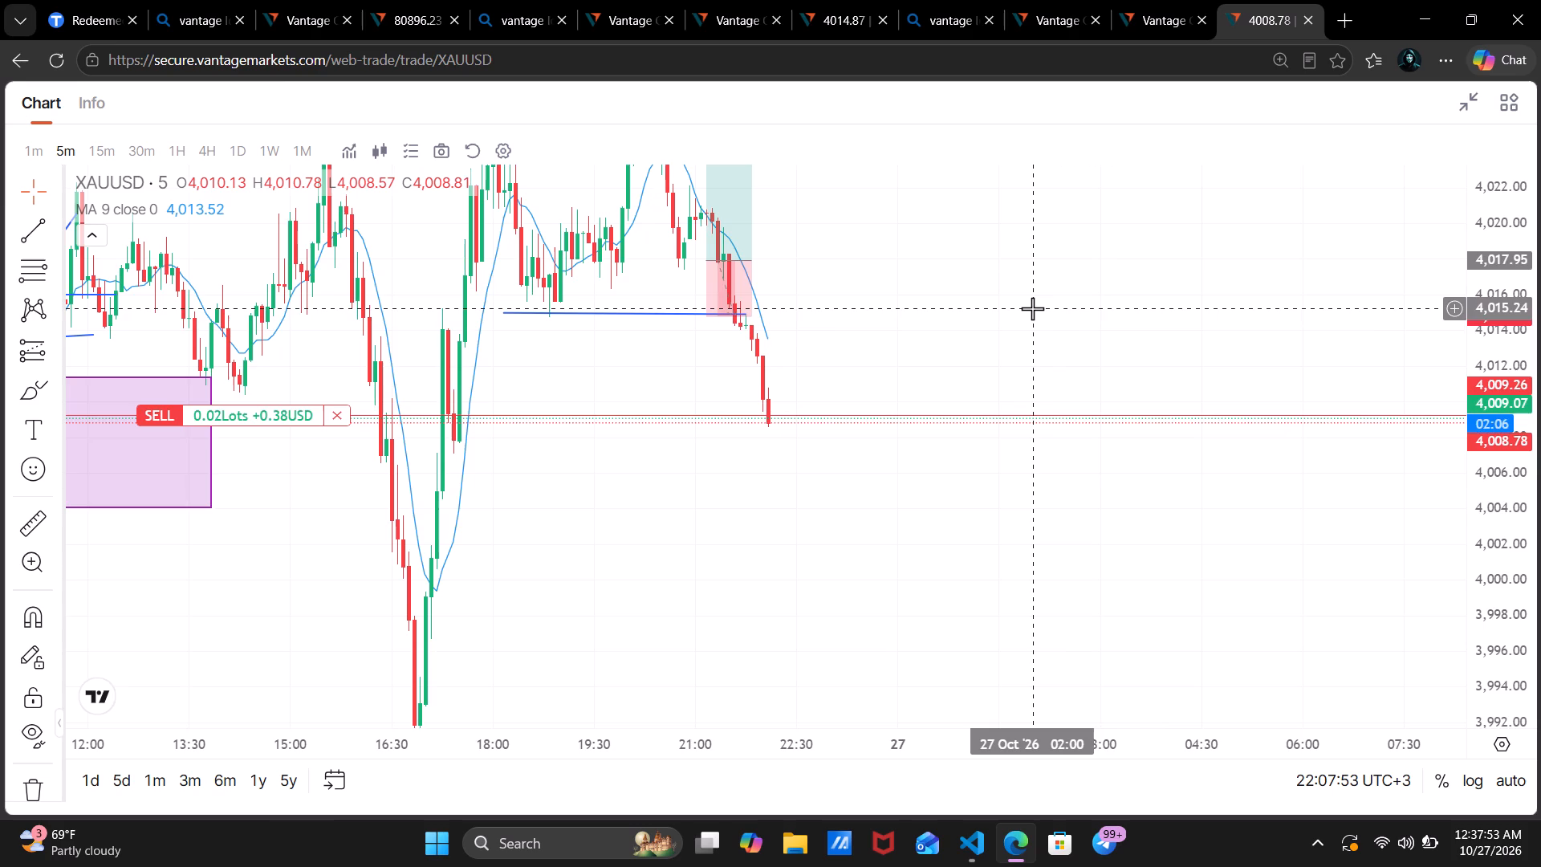
left_click_drag(1032, 308, 1115, 385)
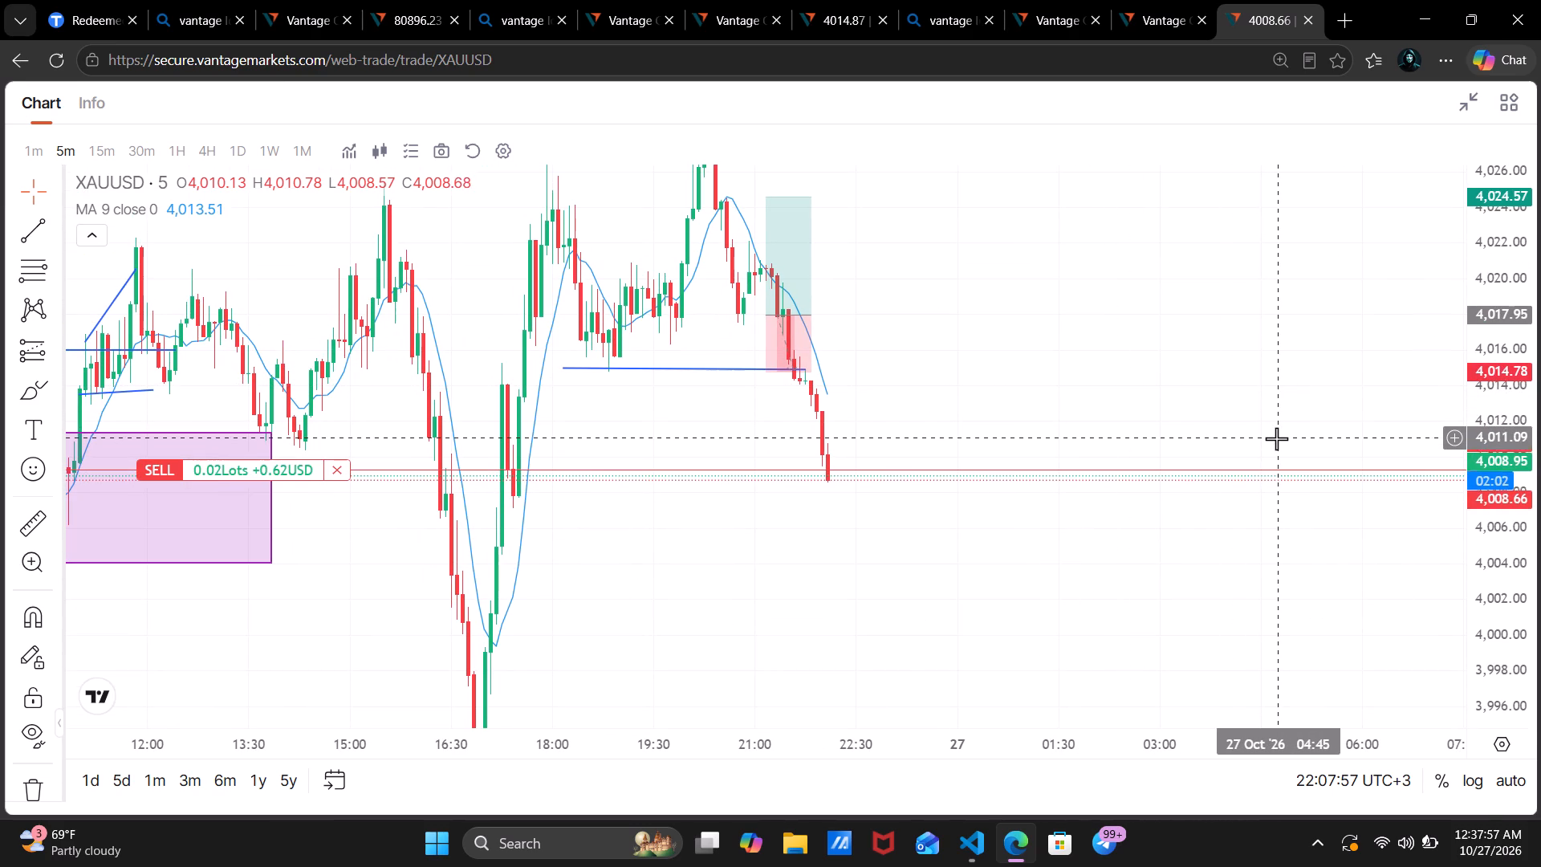
scroll(1276, 438, "up", 1)
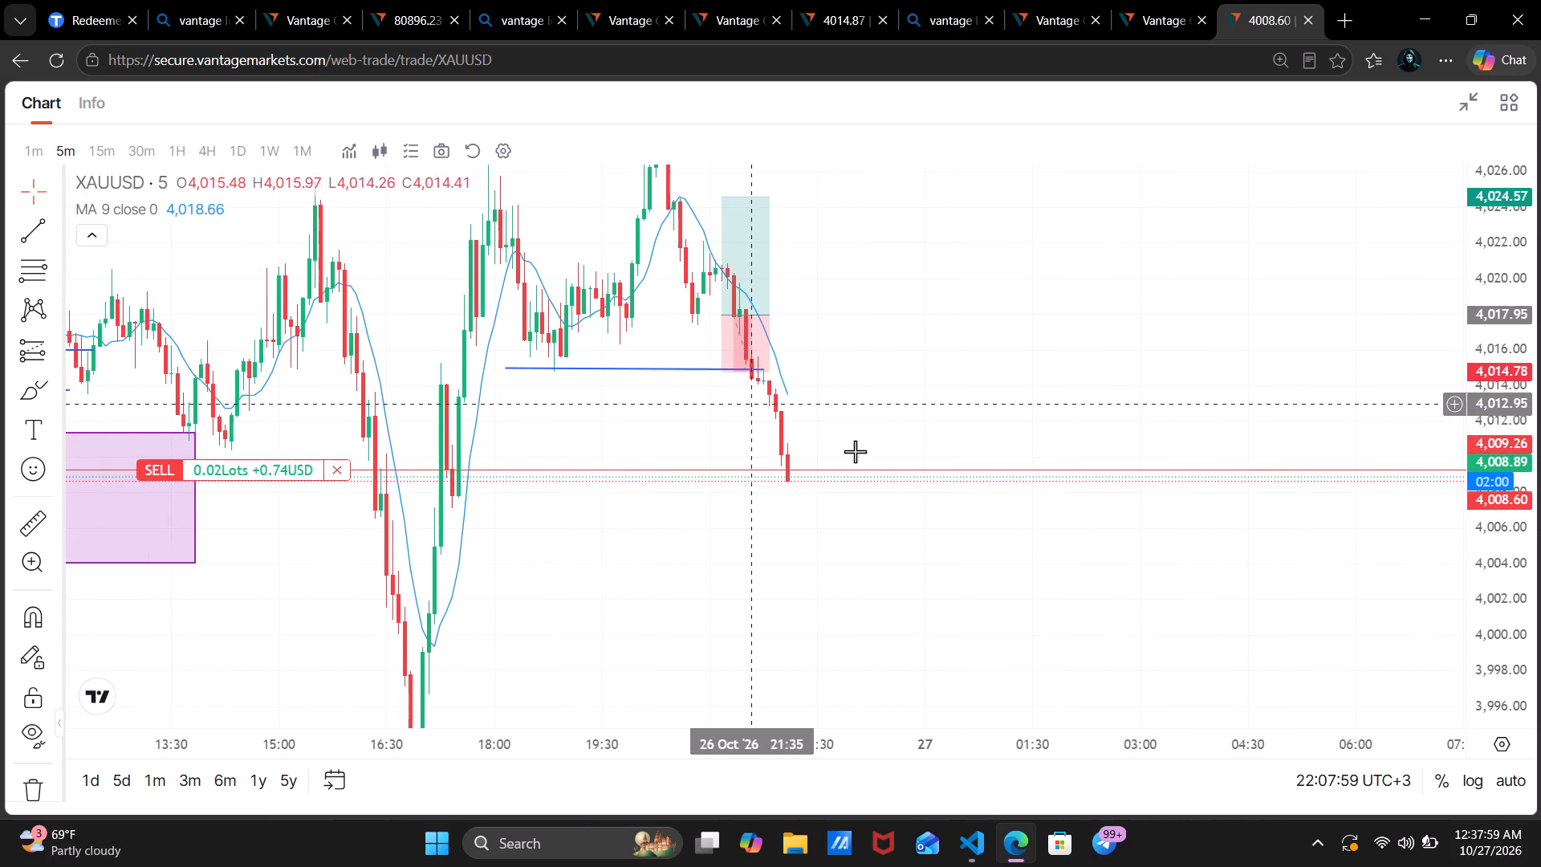
left_click_drag(885, 477, 986, 422)
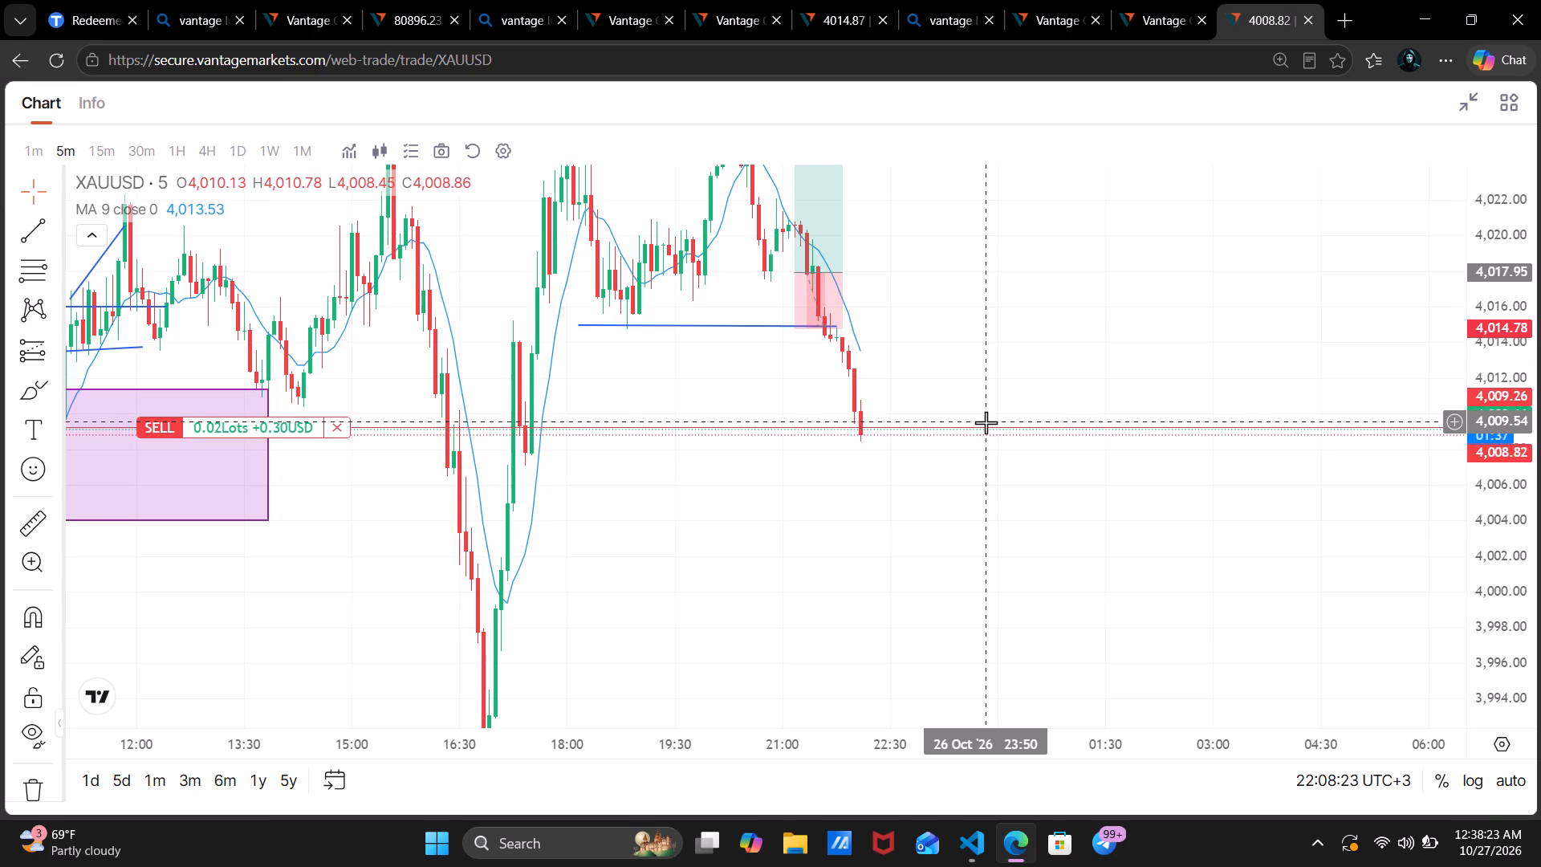
left_click_drag(985, 520, 1002, 474)
left_click_drag(1506, 210, 1468, 410)
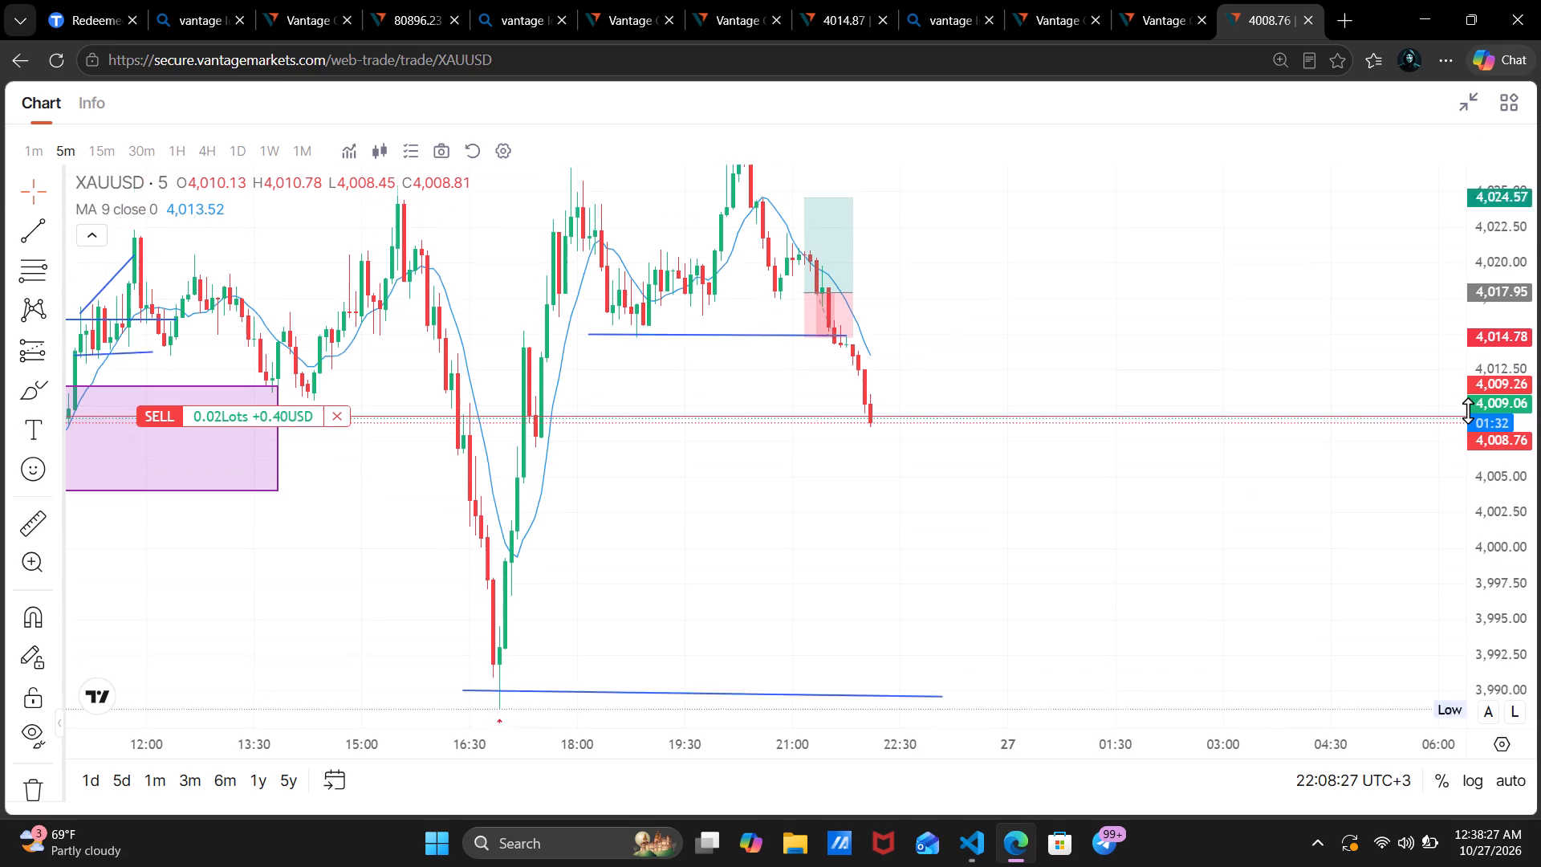
left_click_drag(1468, 410, 1468, 414)
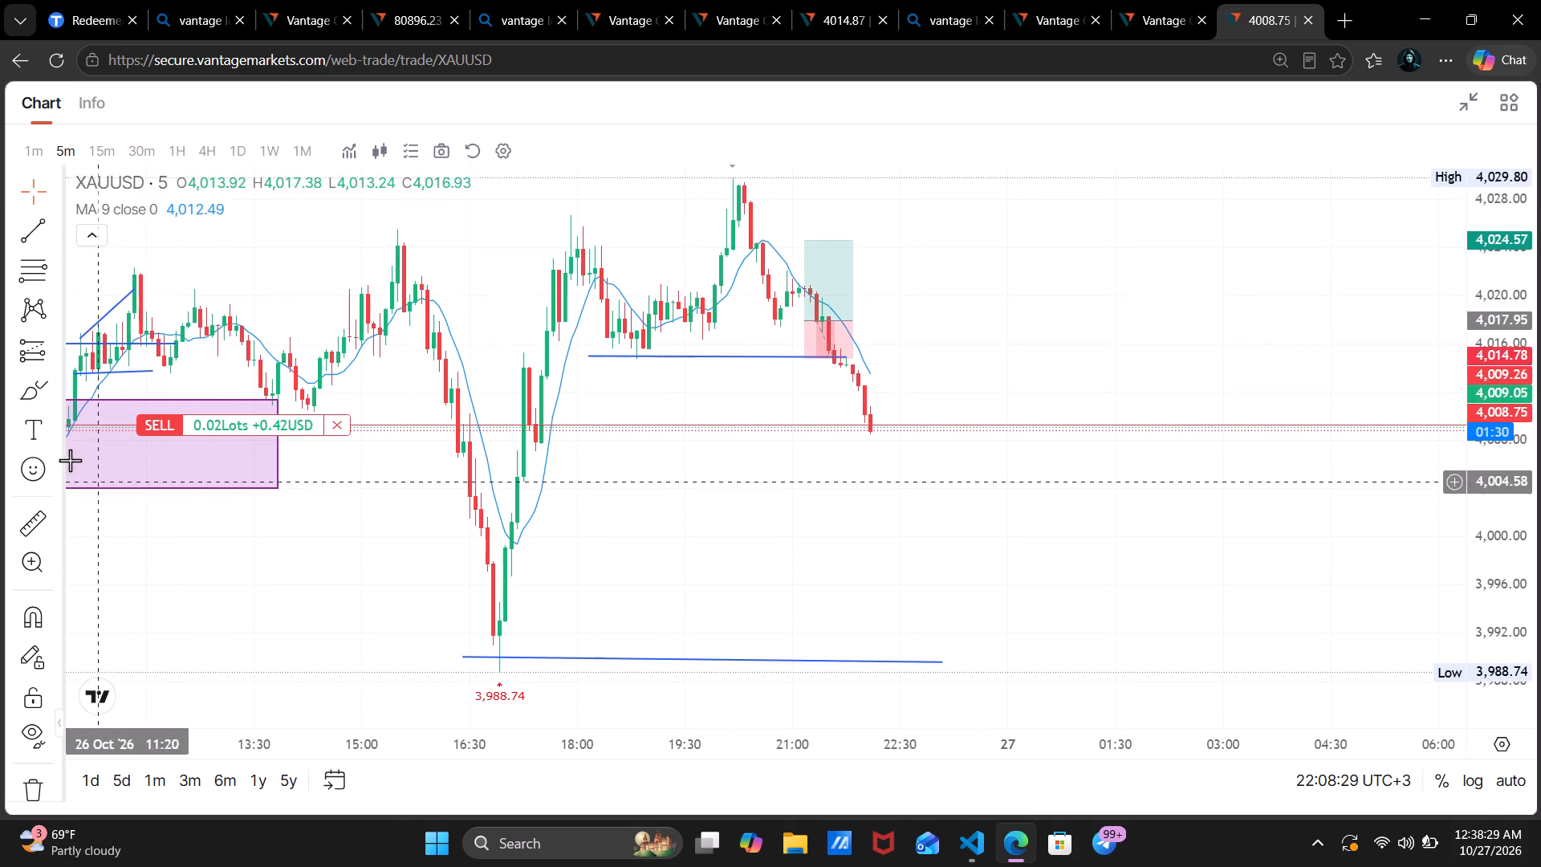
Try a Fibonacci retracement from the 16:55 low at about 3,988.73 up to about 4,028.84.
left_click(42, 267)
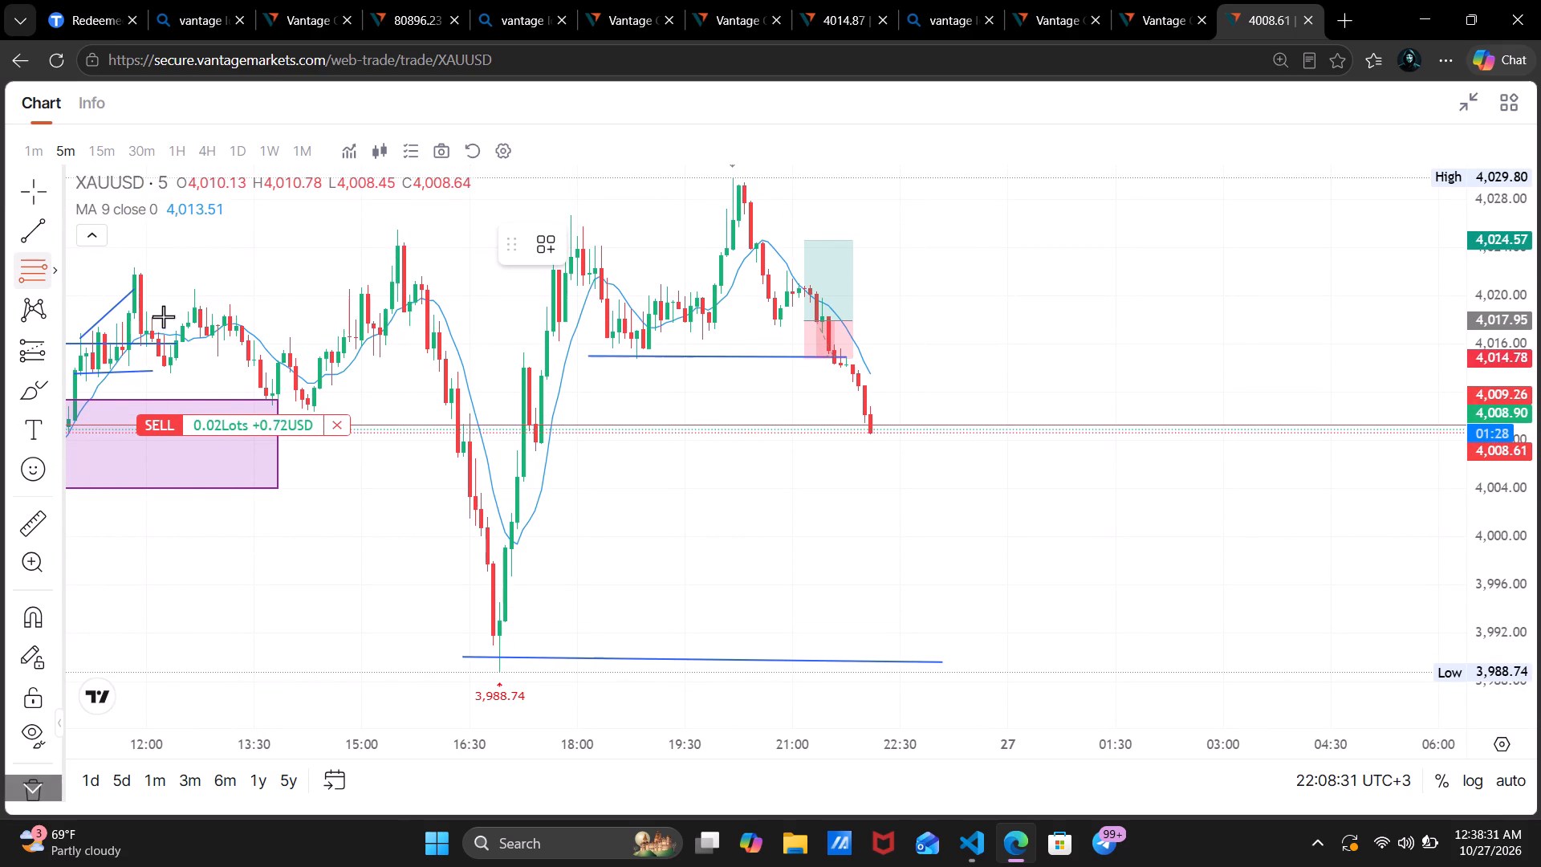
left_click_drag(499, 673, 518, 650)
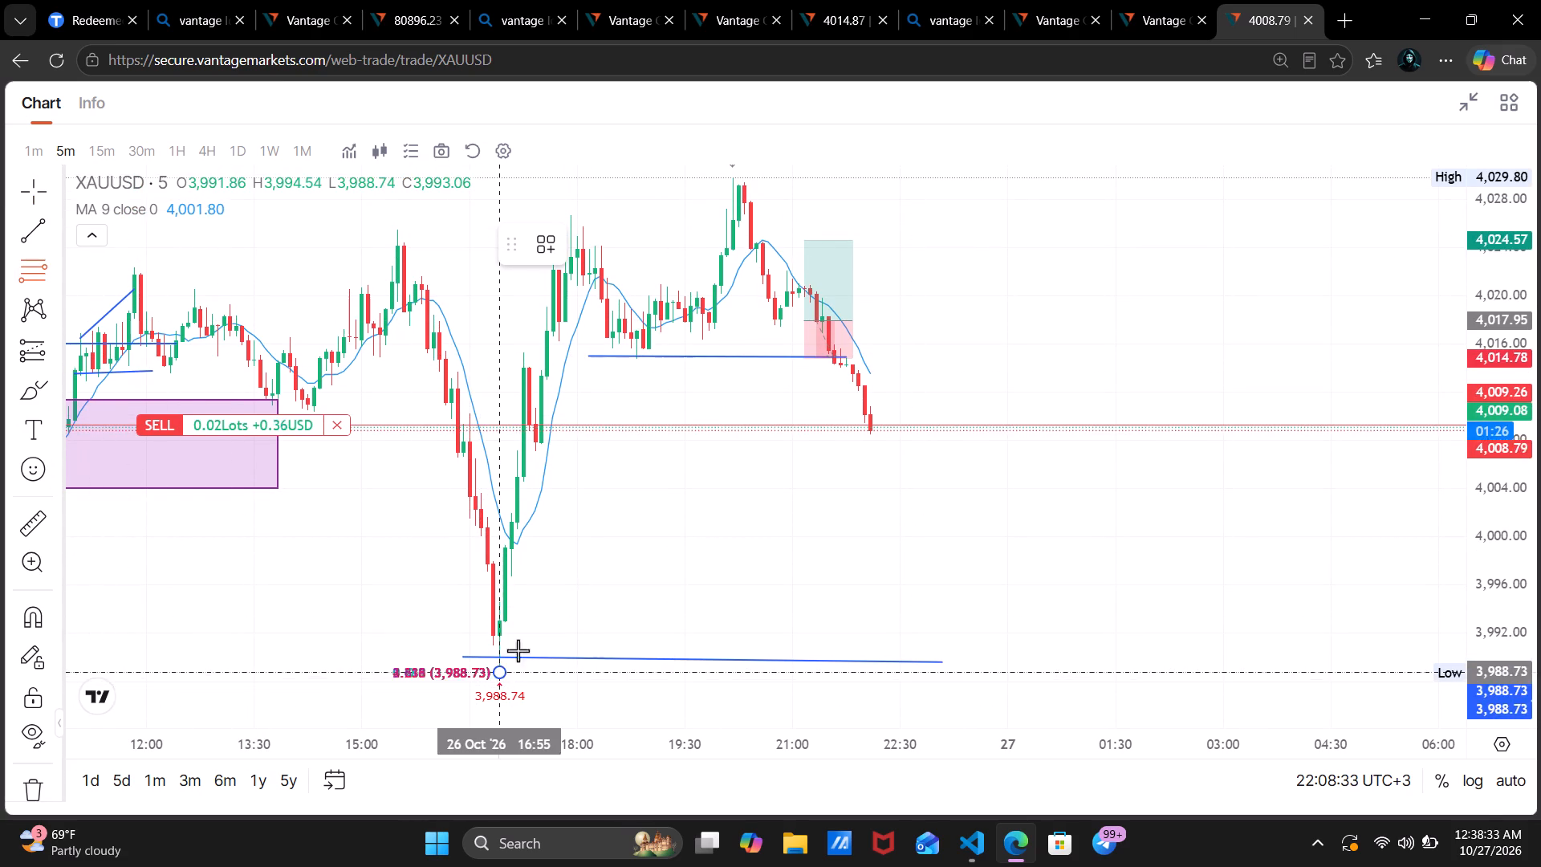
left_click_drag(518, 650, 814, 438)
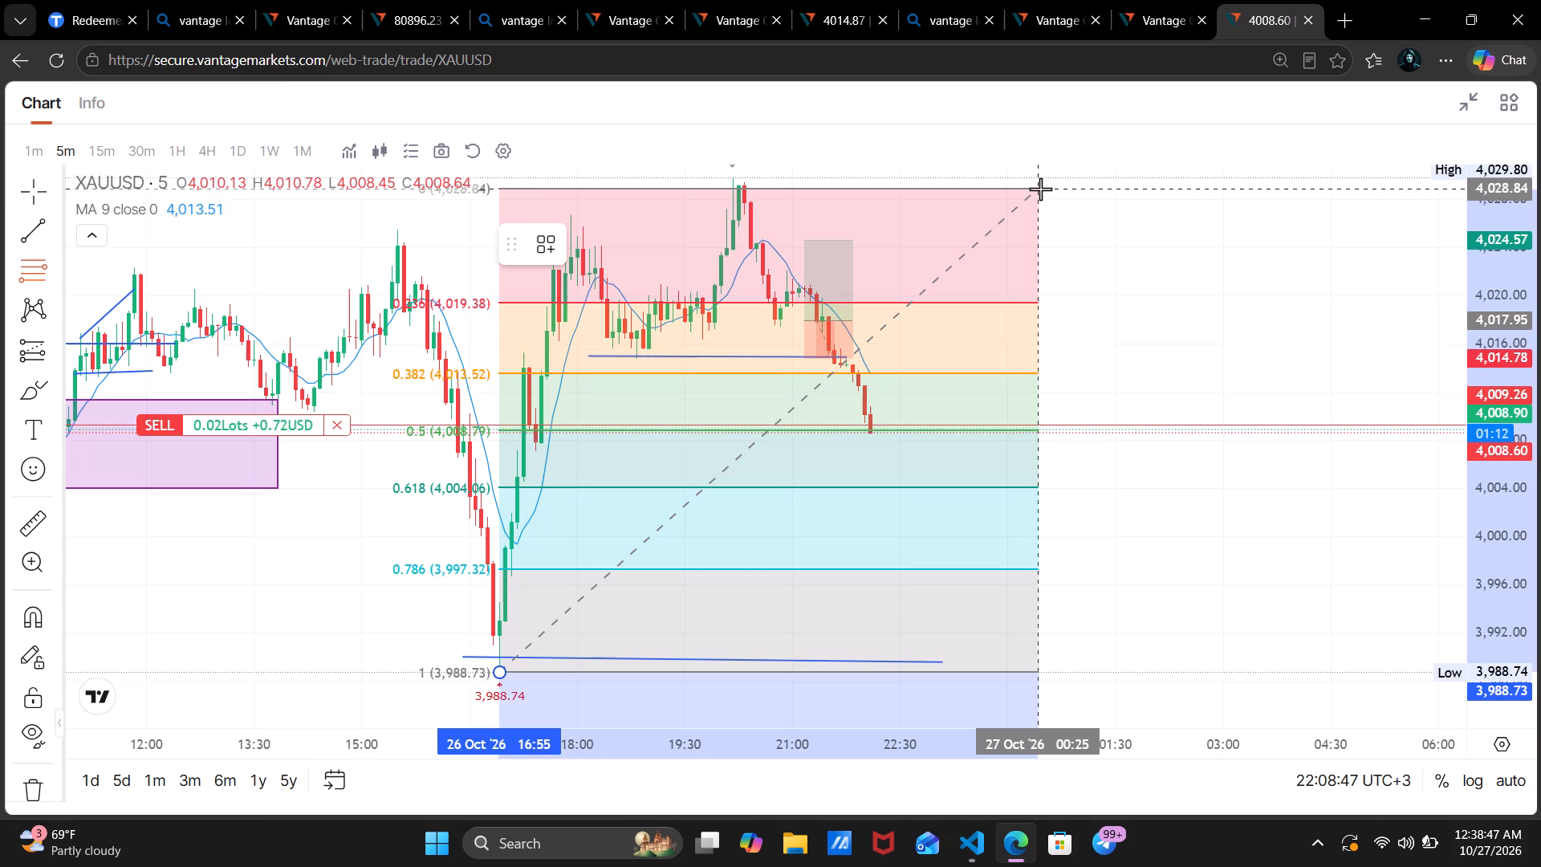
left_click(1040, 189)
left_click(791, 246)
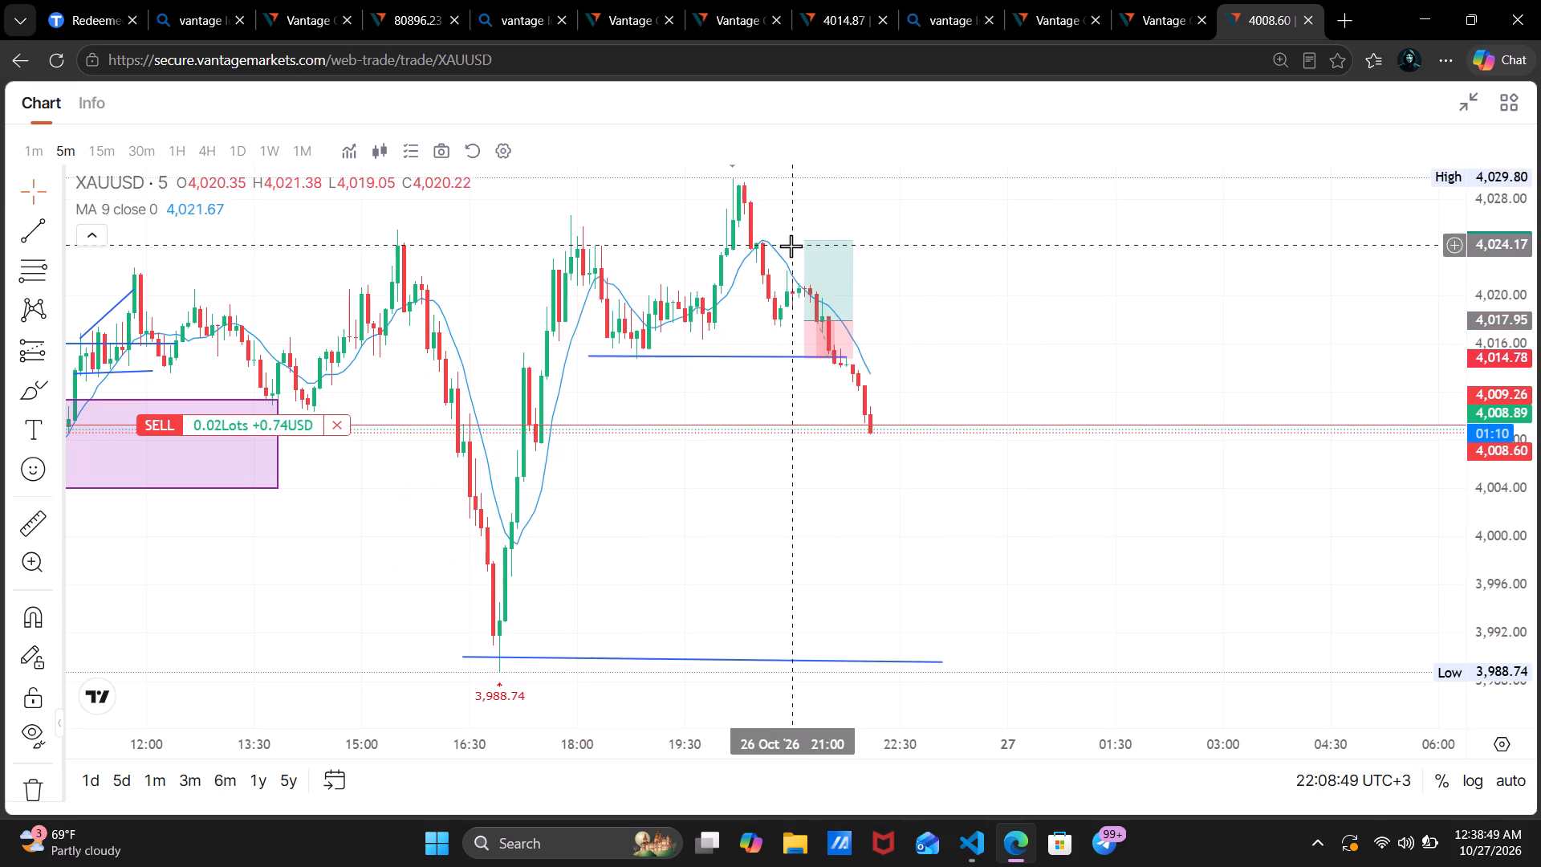
Extend the lower trend line to about 01:05 on 27 October, levelling its end at about 3,990.
scroll(928, 352, "up", 2)
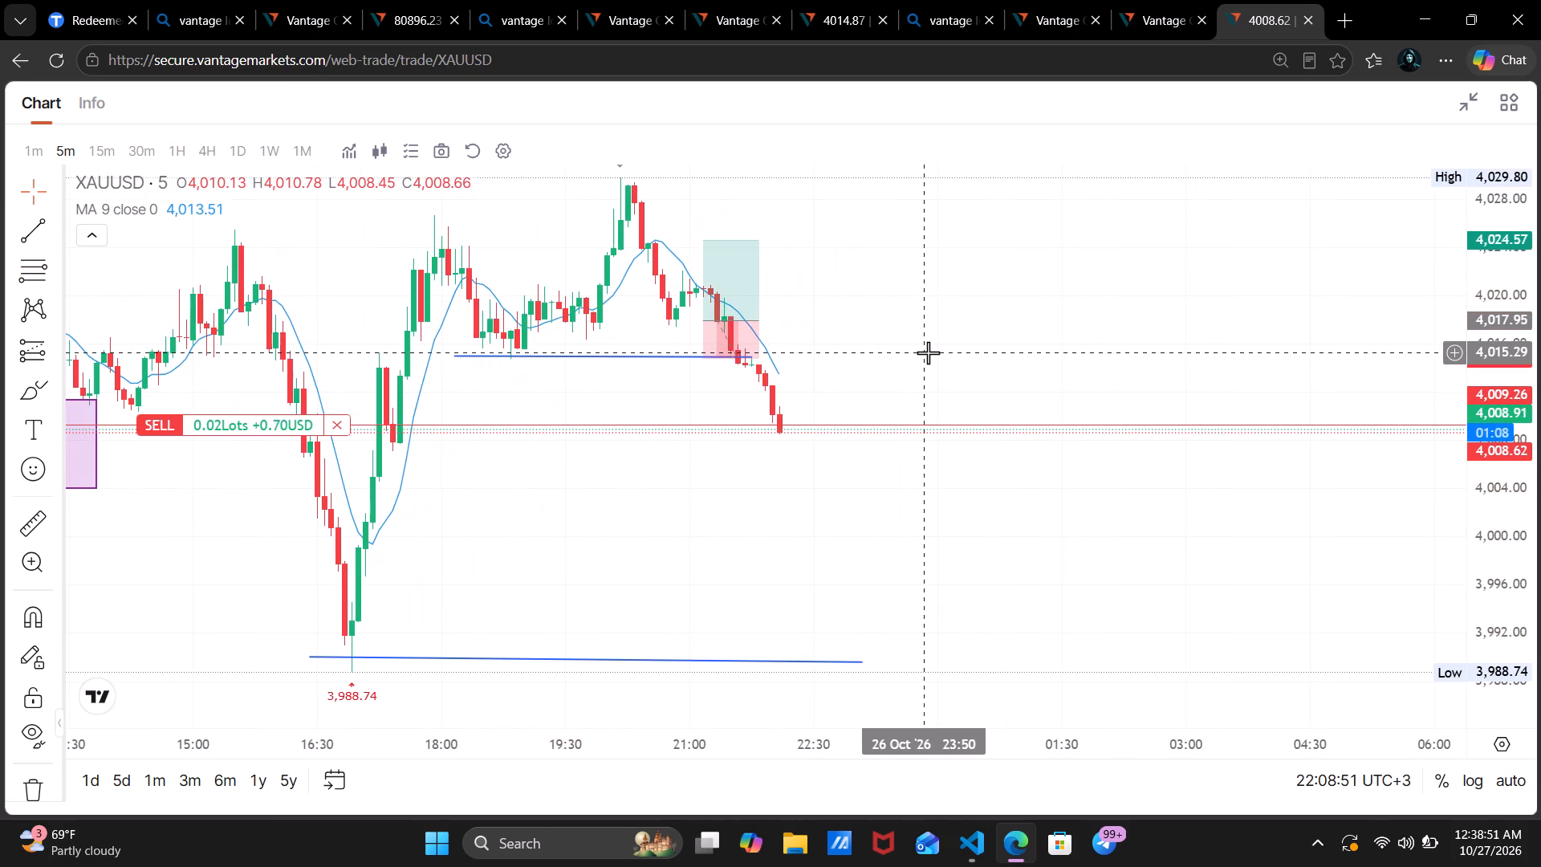
left_click_drag(928, 352, 1125, 401)
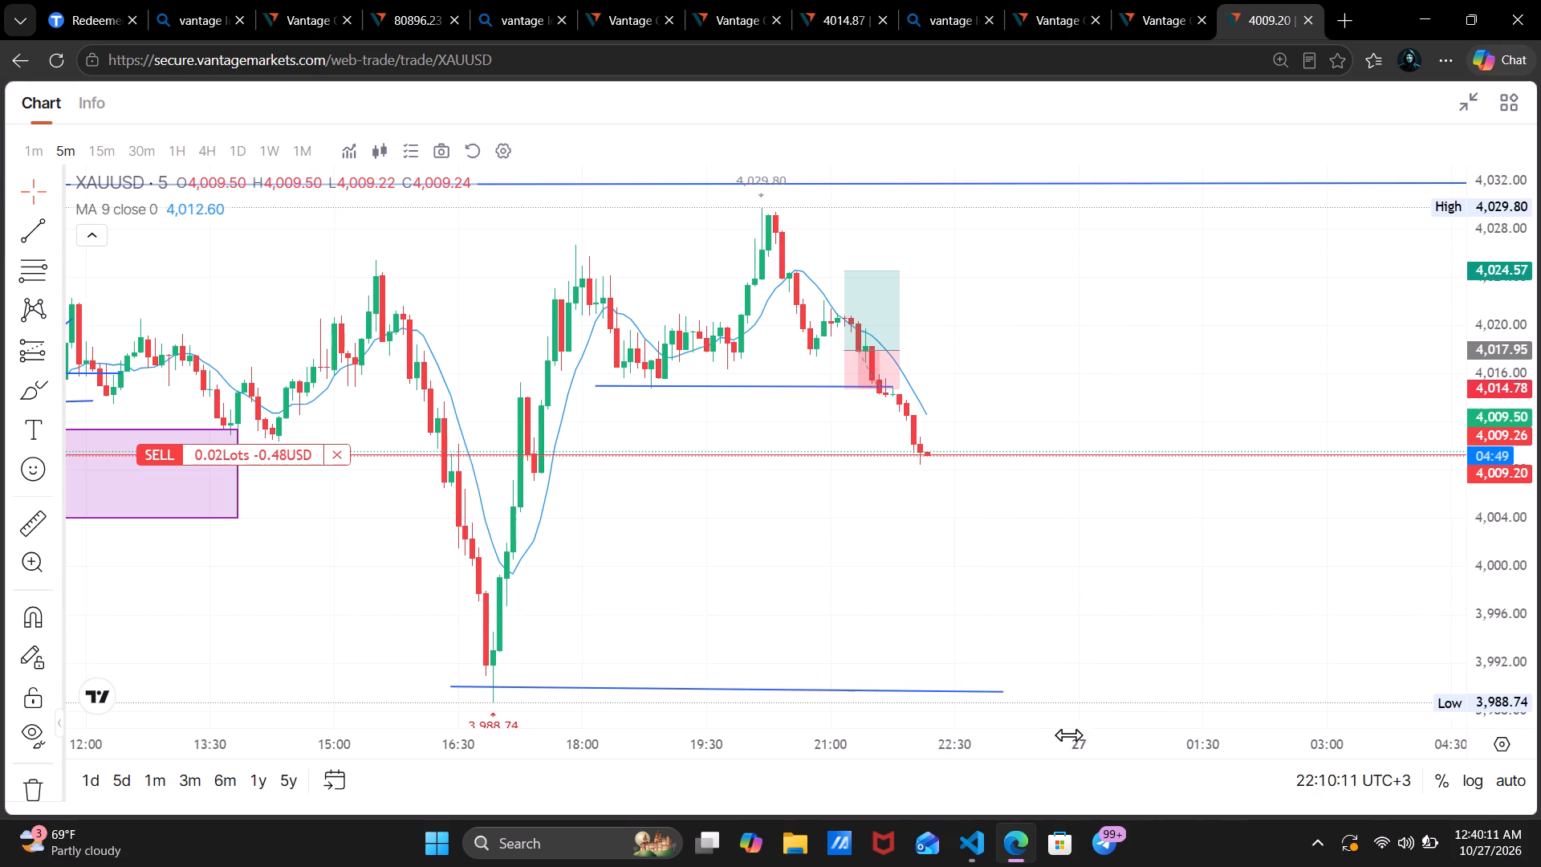
left_click_drag(1004, 694, 1154, 695)
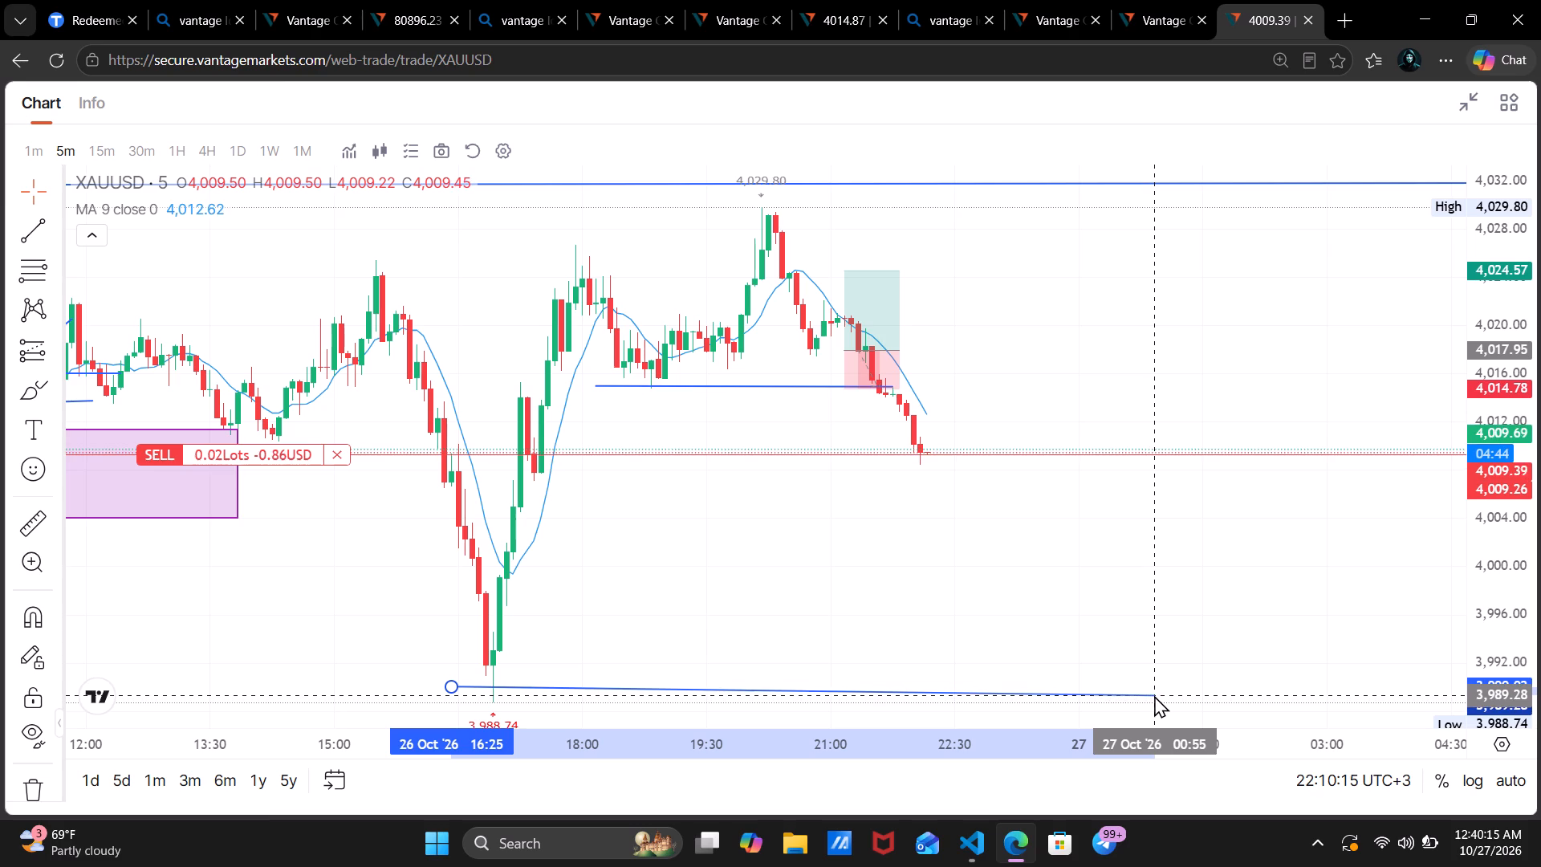
left_click_drag(1154, 695, 1166, 692)
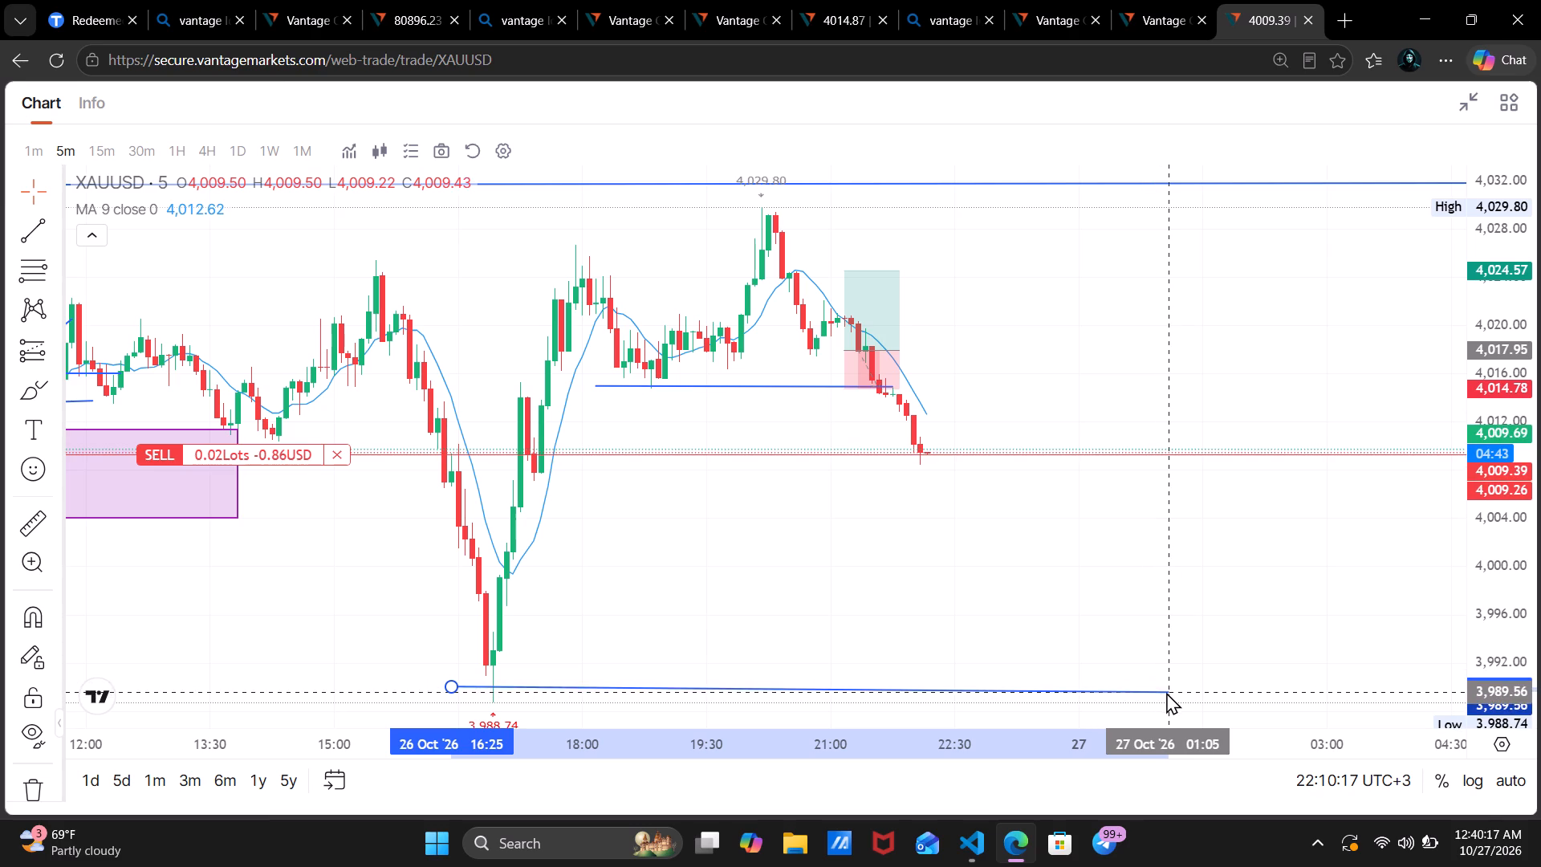
left_click_drag(1166, 692, 1171, 688)
left_click(1218, 635)
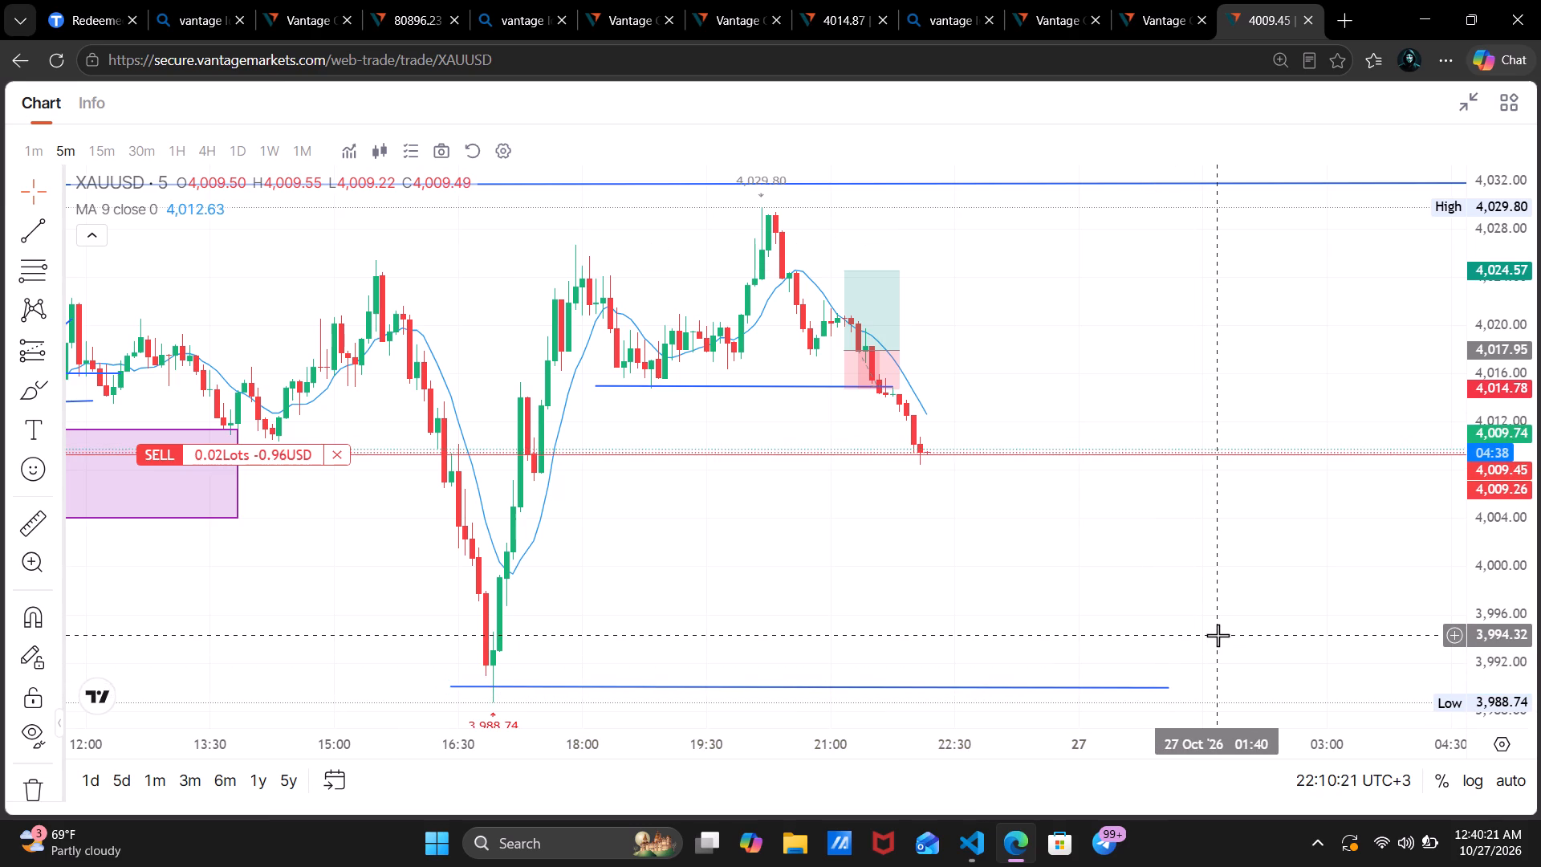
Return to one-minute candles and compare the sell position with the broken support and the lower line since about 15:00.
scroll(1218, 635, "up", 2)
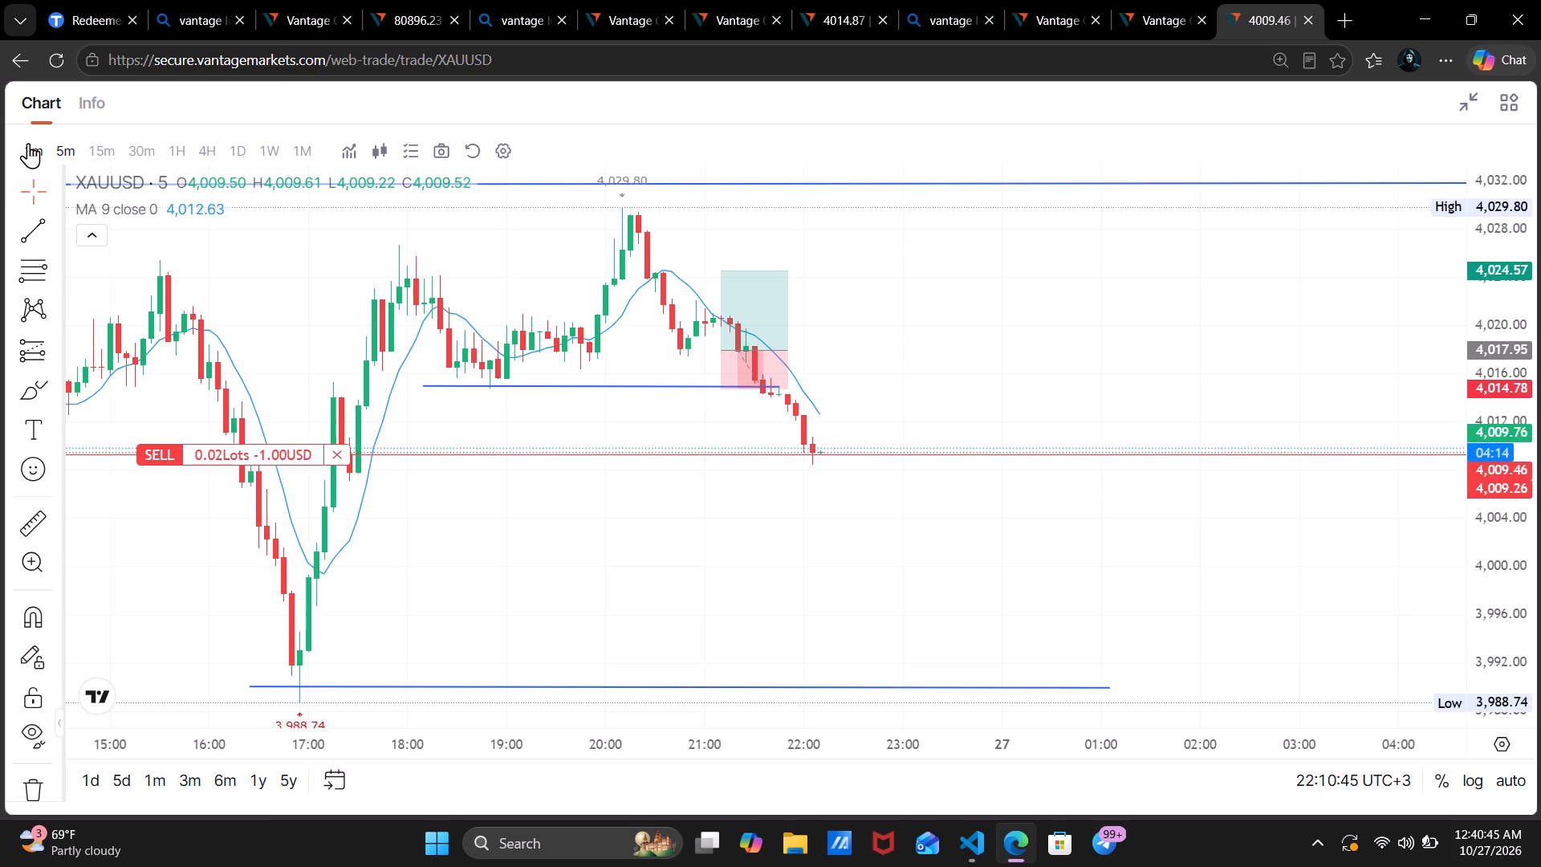
left_click(28, 143)
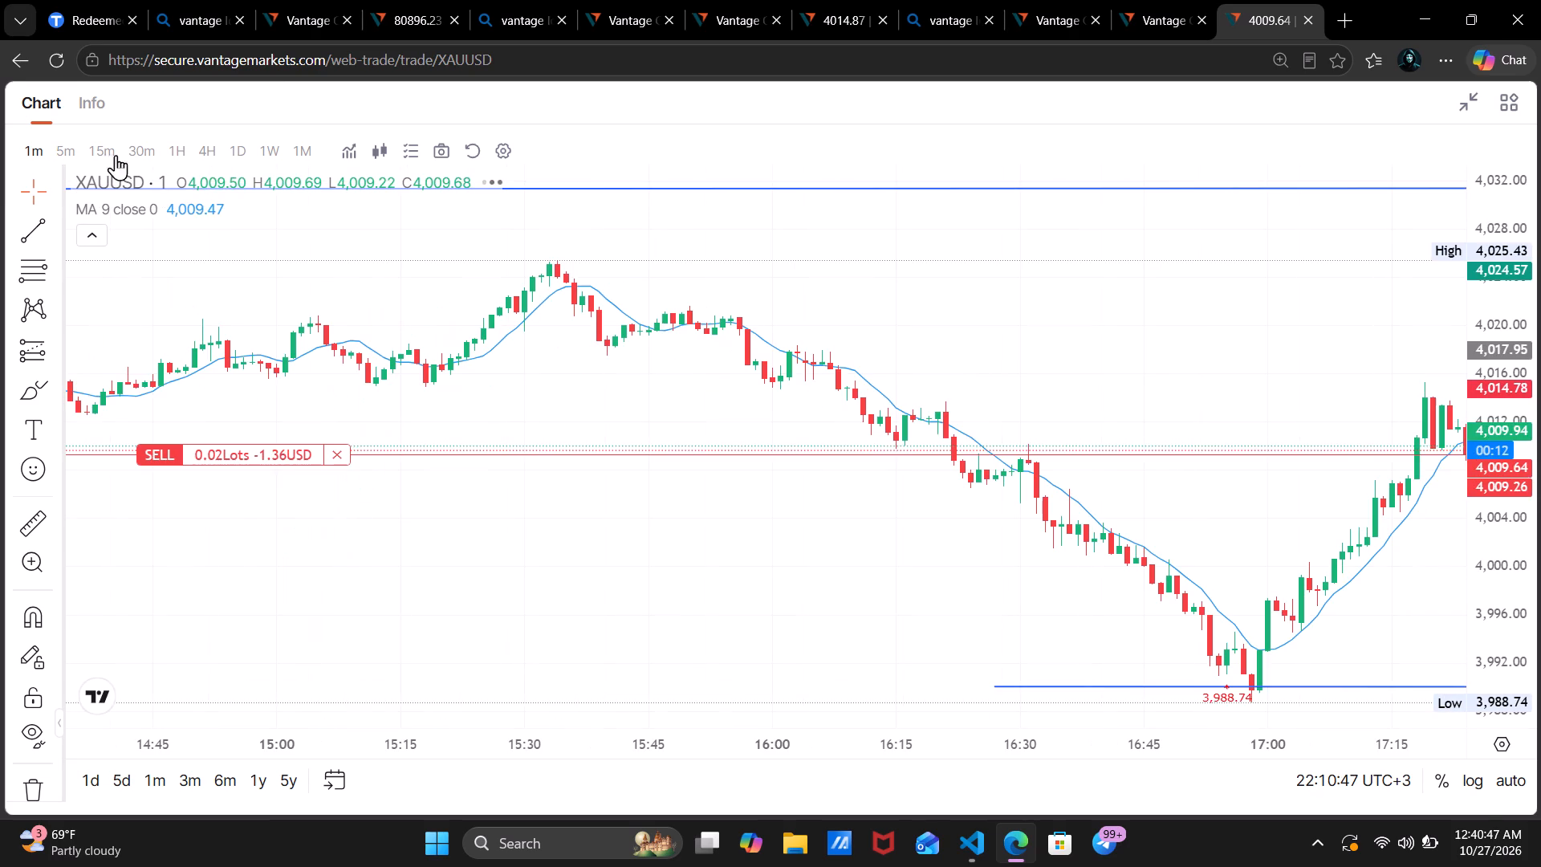
scroll(884, 392, "left", 11)
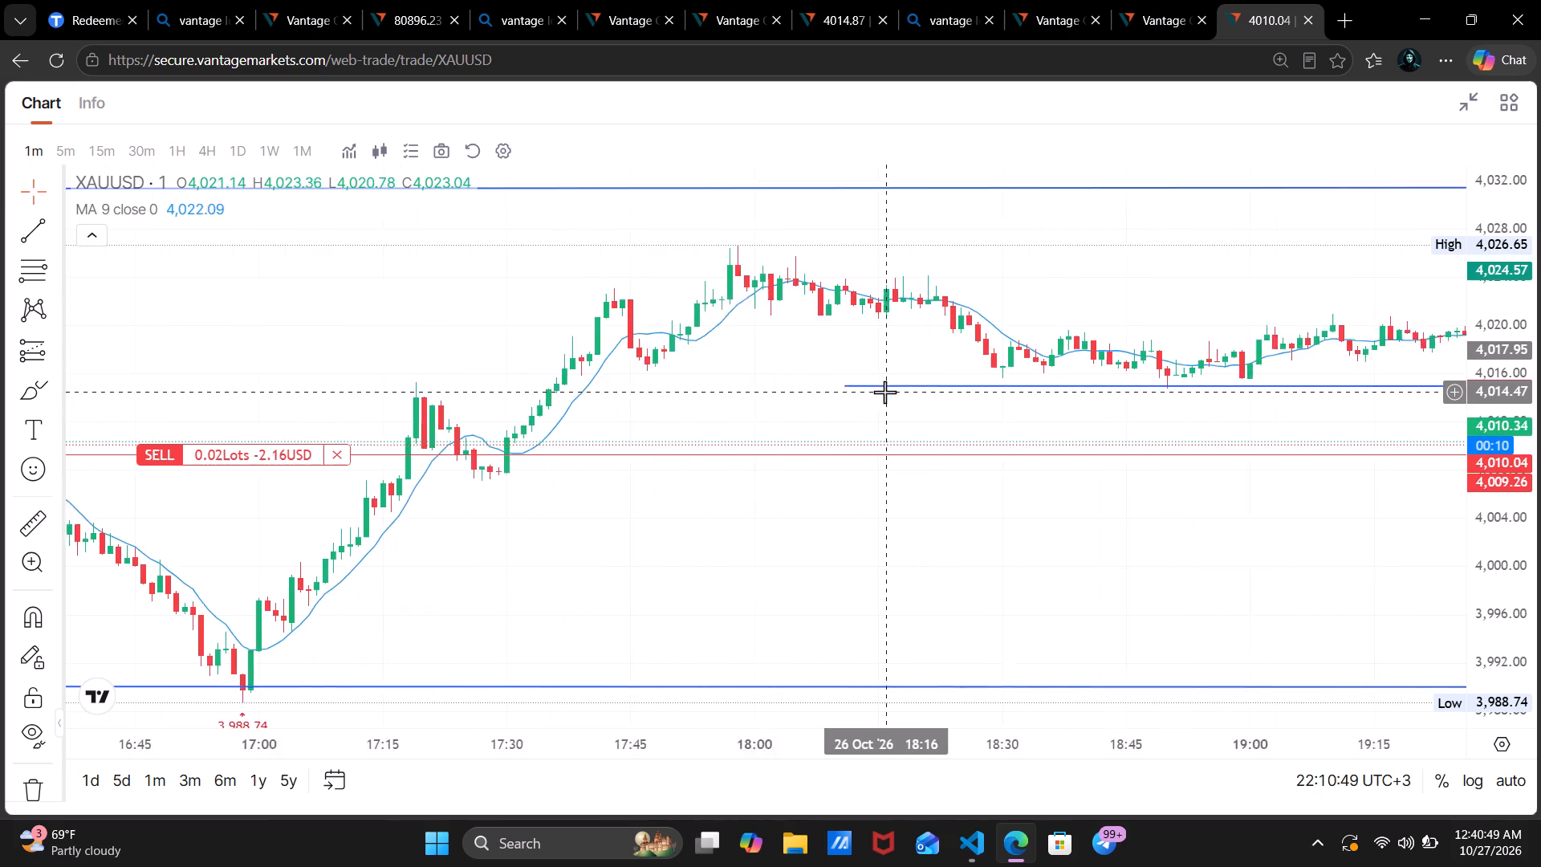
scroll(884, 392, "left", 19)
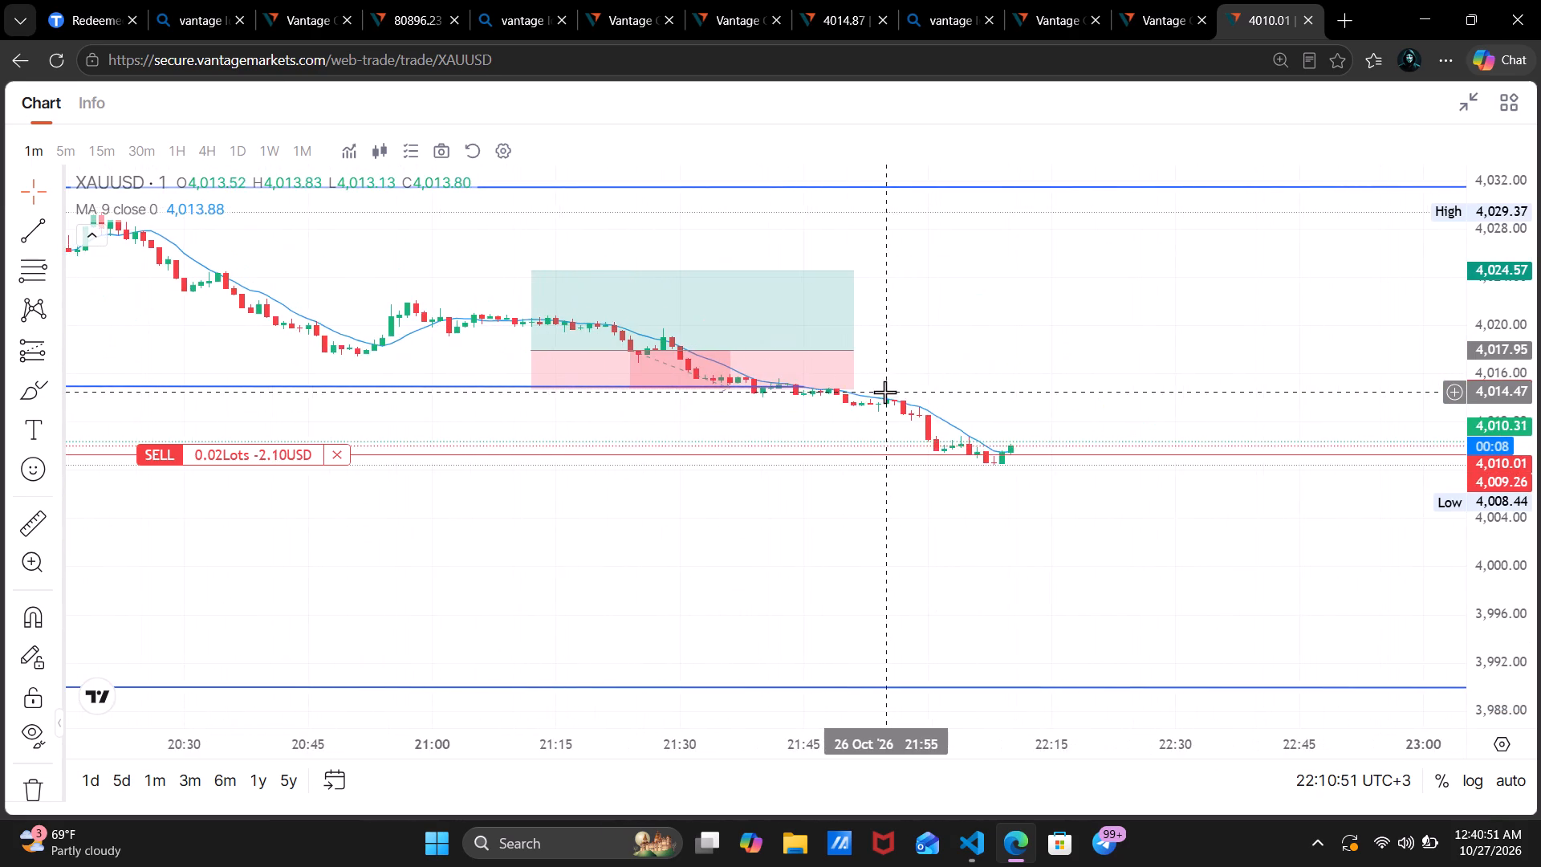
scroll(884, 392, "down", 4)
left_click_drag(1271, 604, 1002, 616)
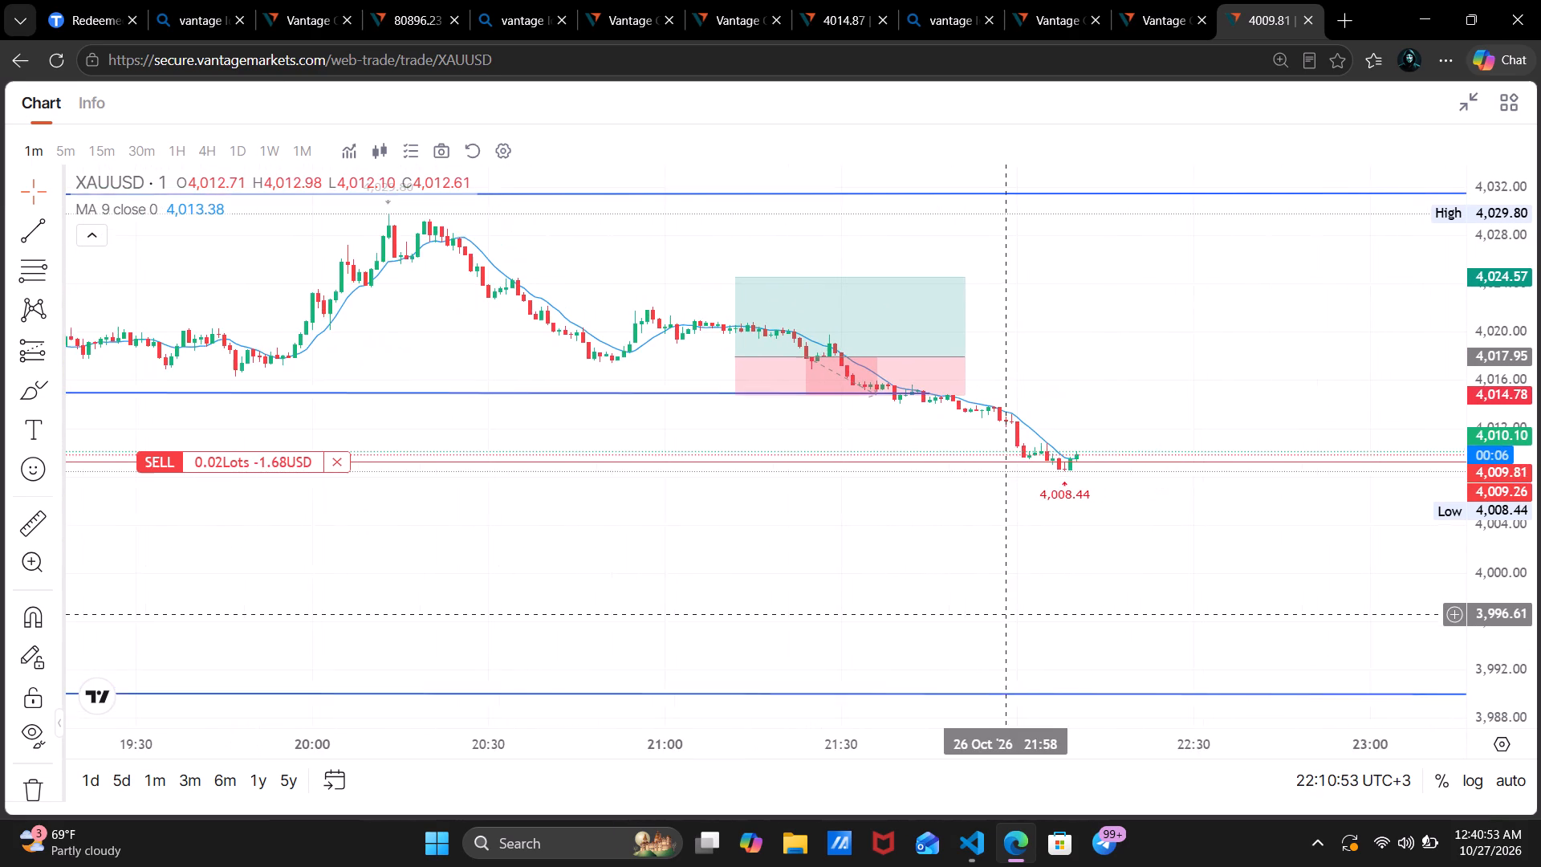
left_click_drag(1002, 616, 1001, 617)
scroll(1006, 604, "down", 8)
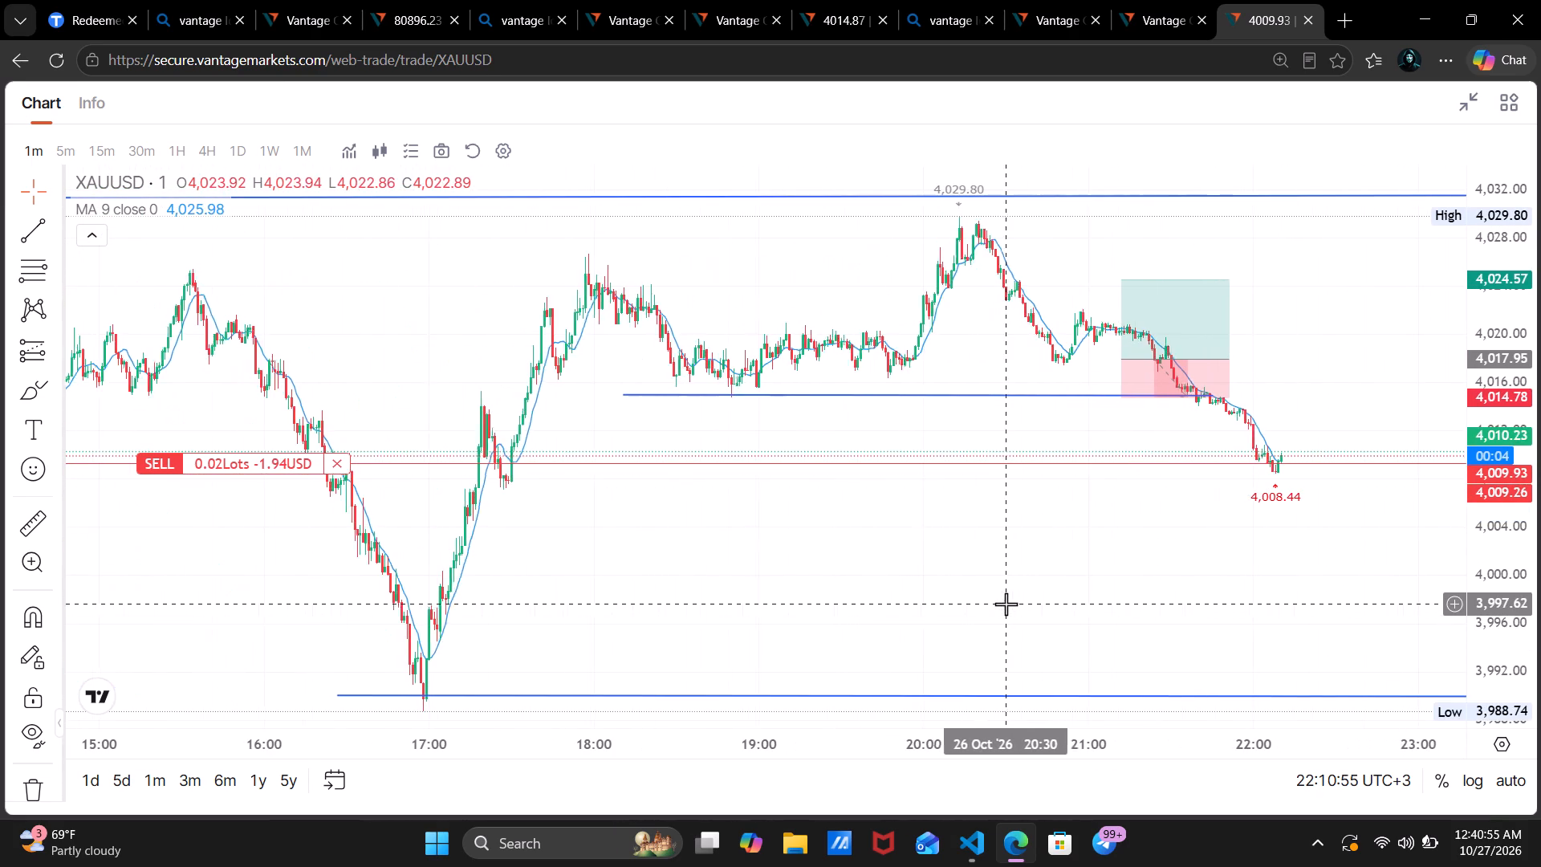
left_click_drag(1359, 462, 1045, 538)
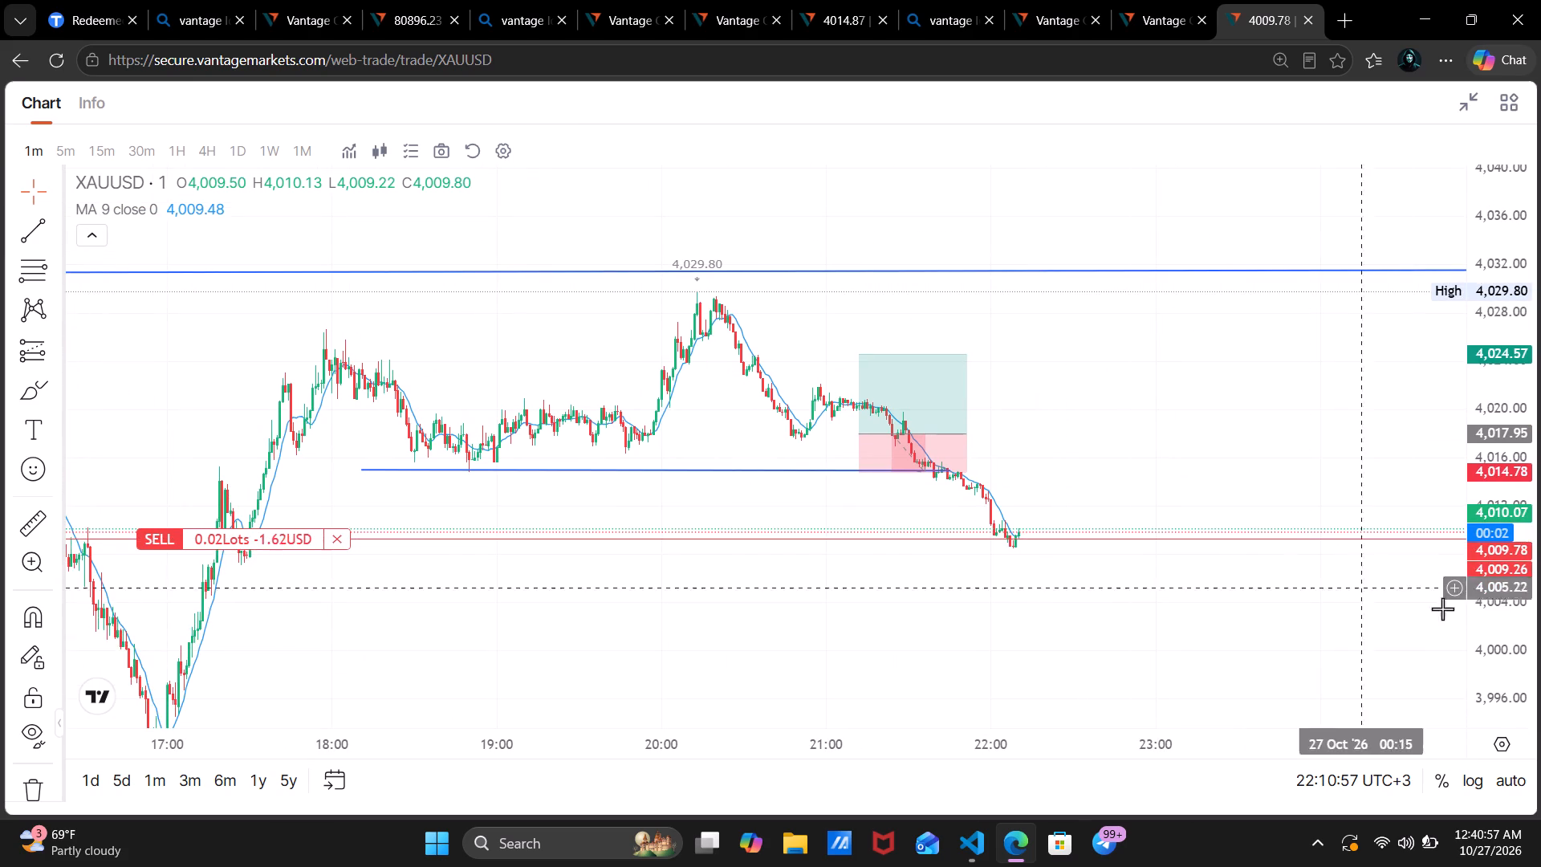
Examine the newest one-minute candles closely around the sell entry and the recent low.
left_click_drag(1510, 616, 1501, 379)
scroll(1222, 505, "up", 4)
left_click_drag(1096, 499, 1216, 304)
scroll(1216, 304, "up", 2)
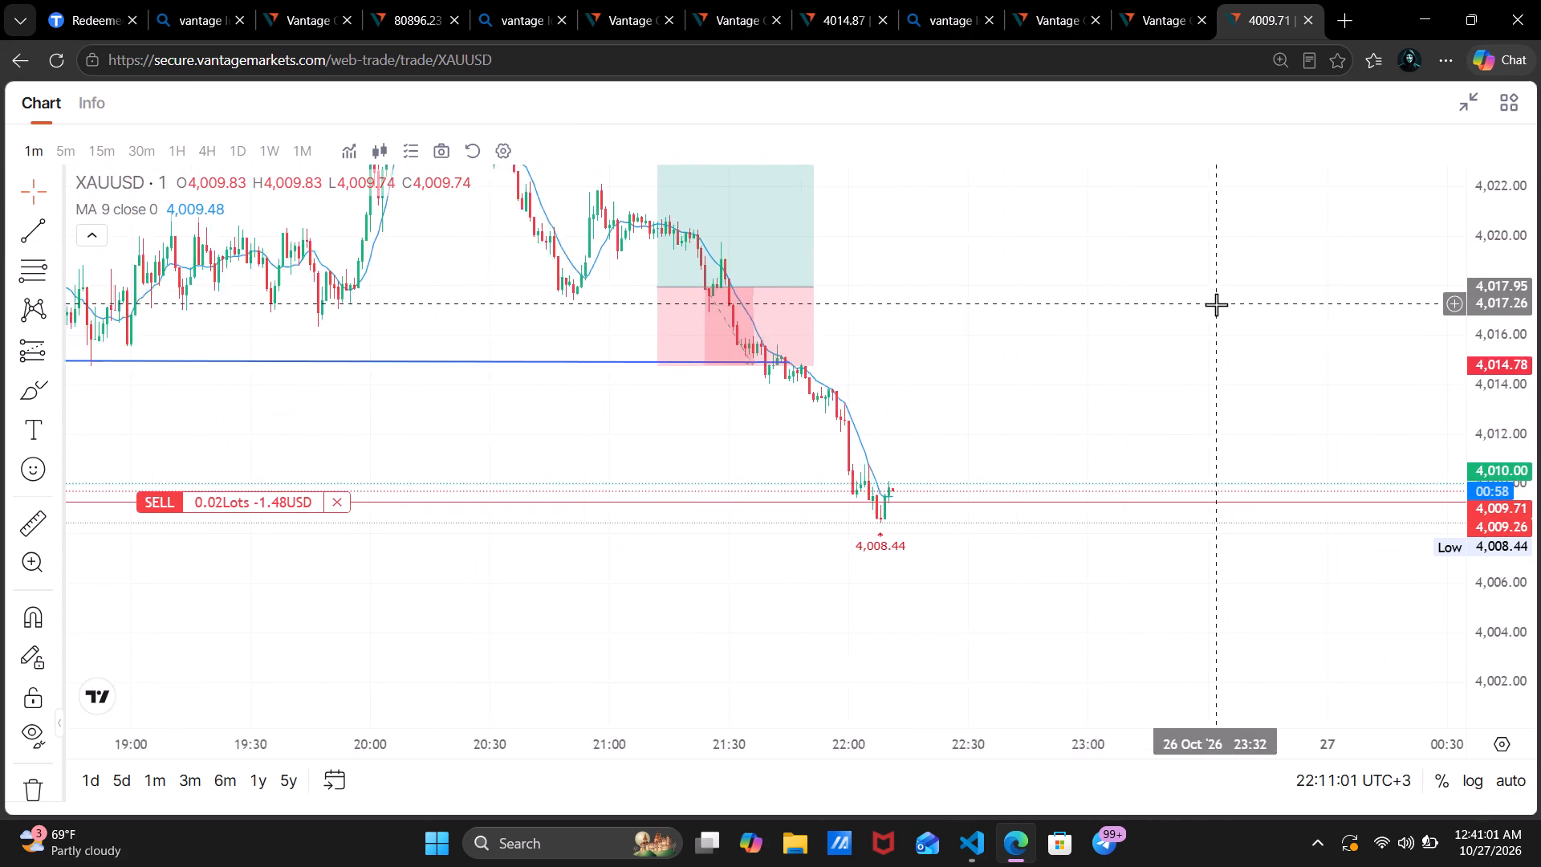
scroll(1216, 304, "up", 2)
left_click_drag(990, 359, 1233, 238)
scroll(1233, 238, "up", 3)
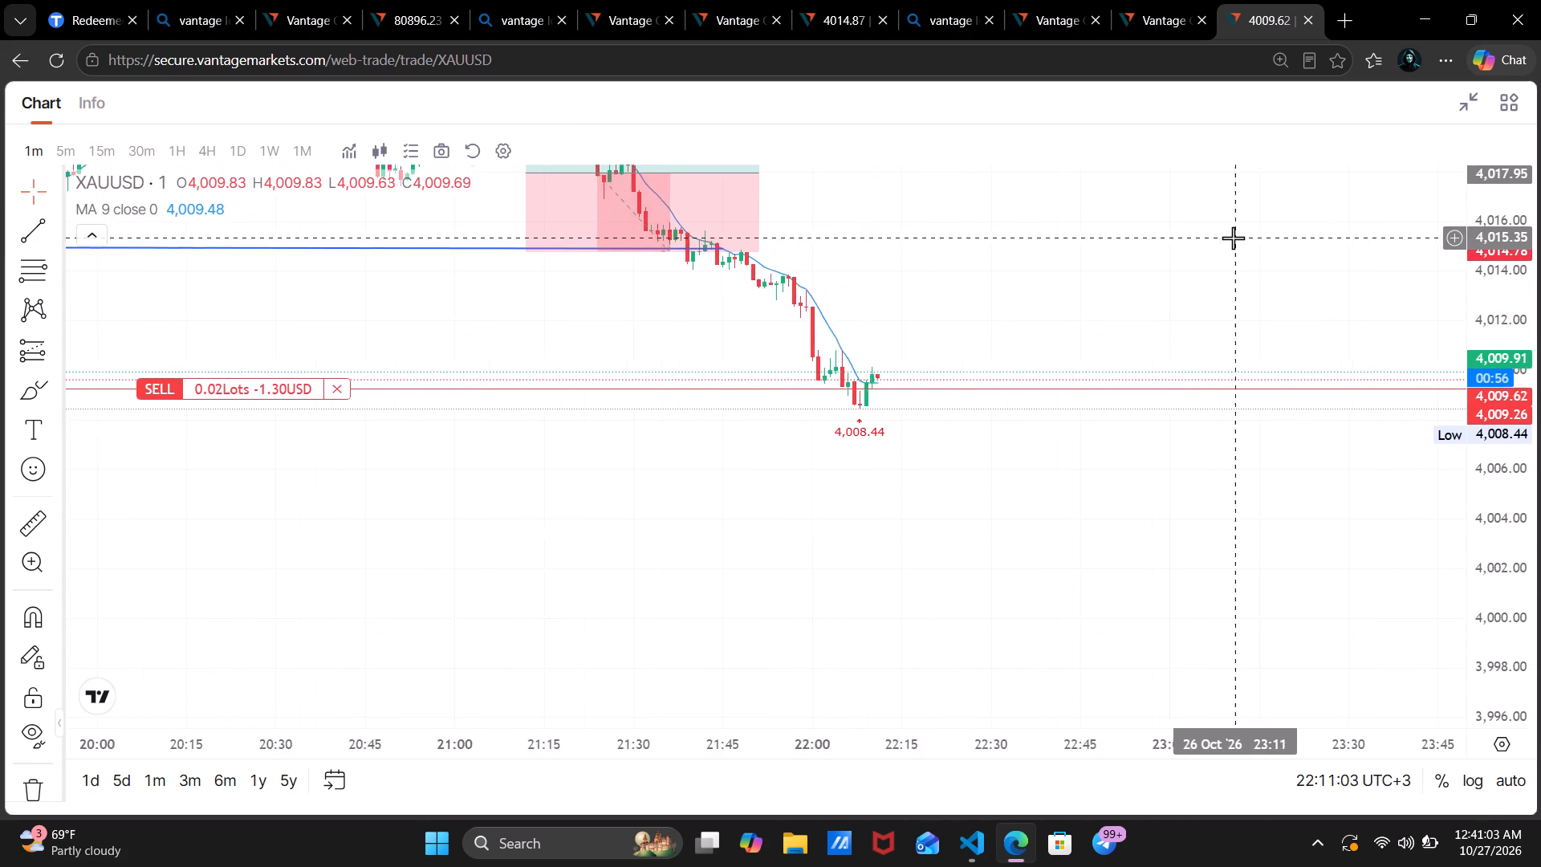
left_click_drag(993, 385, 1120, 379)
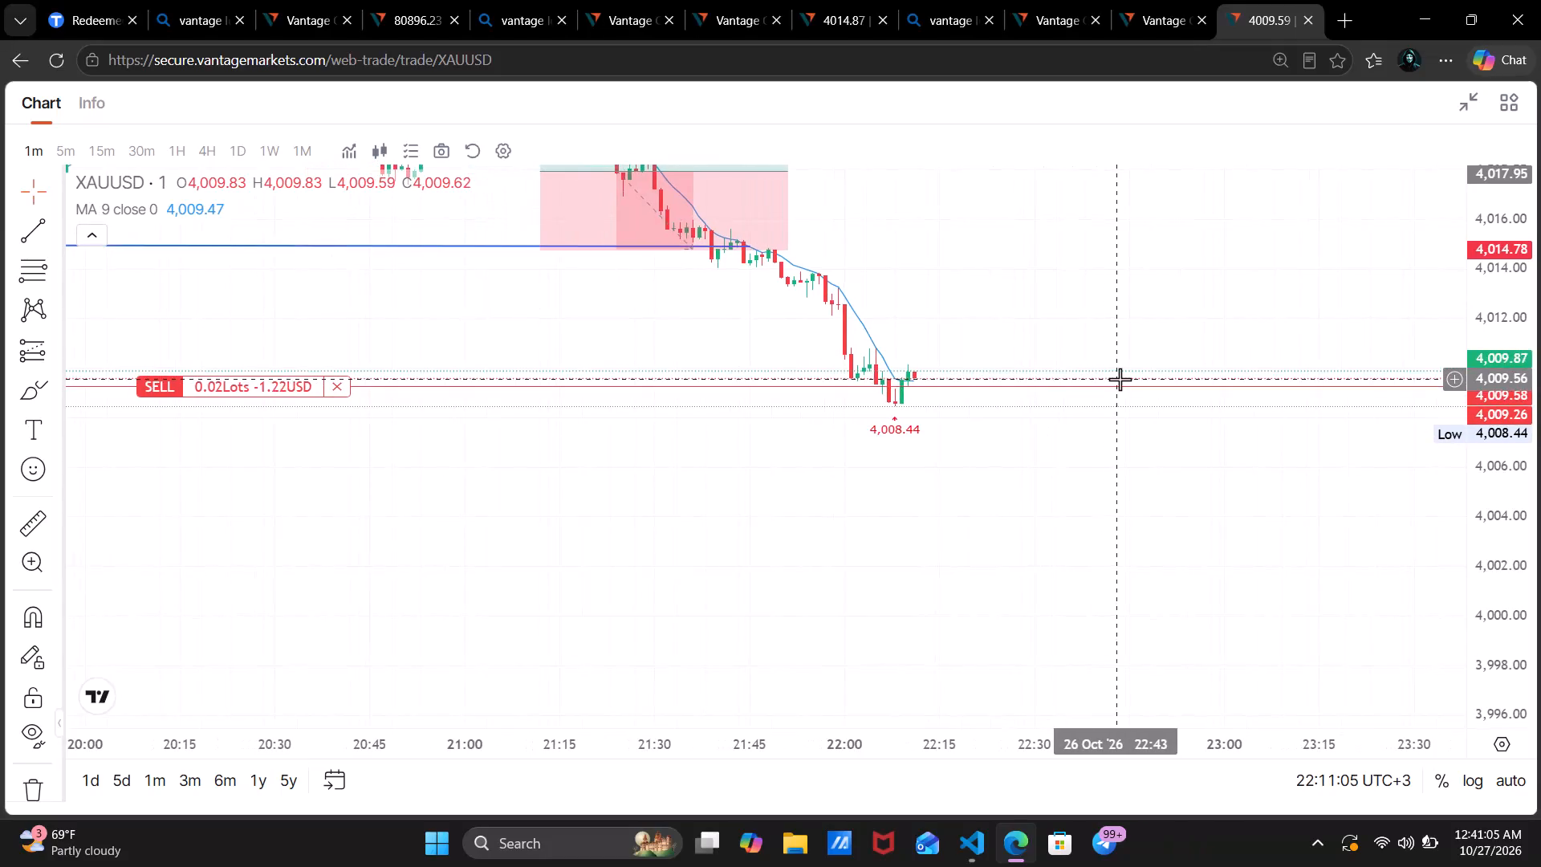
scroll(1120, 379, "up", 2)
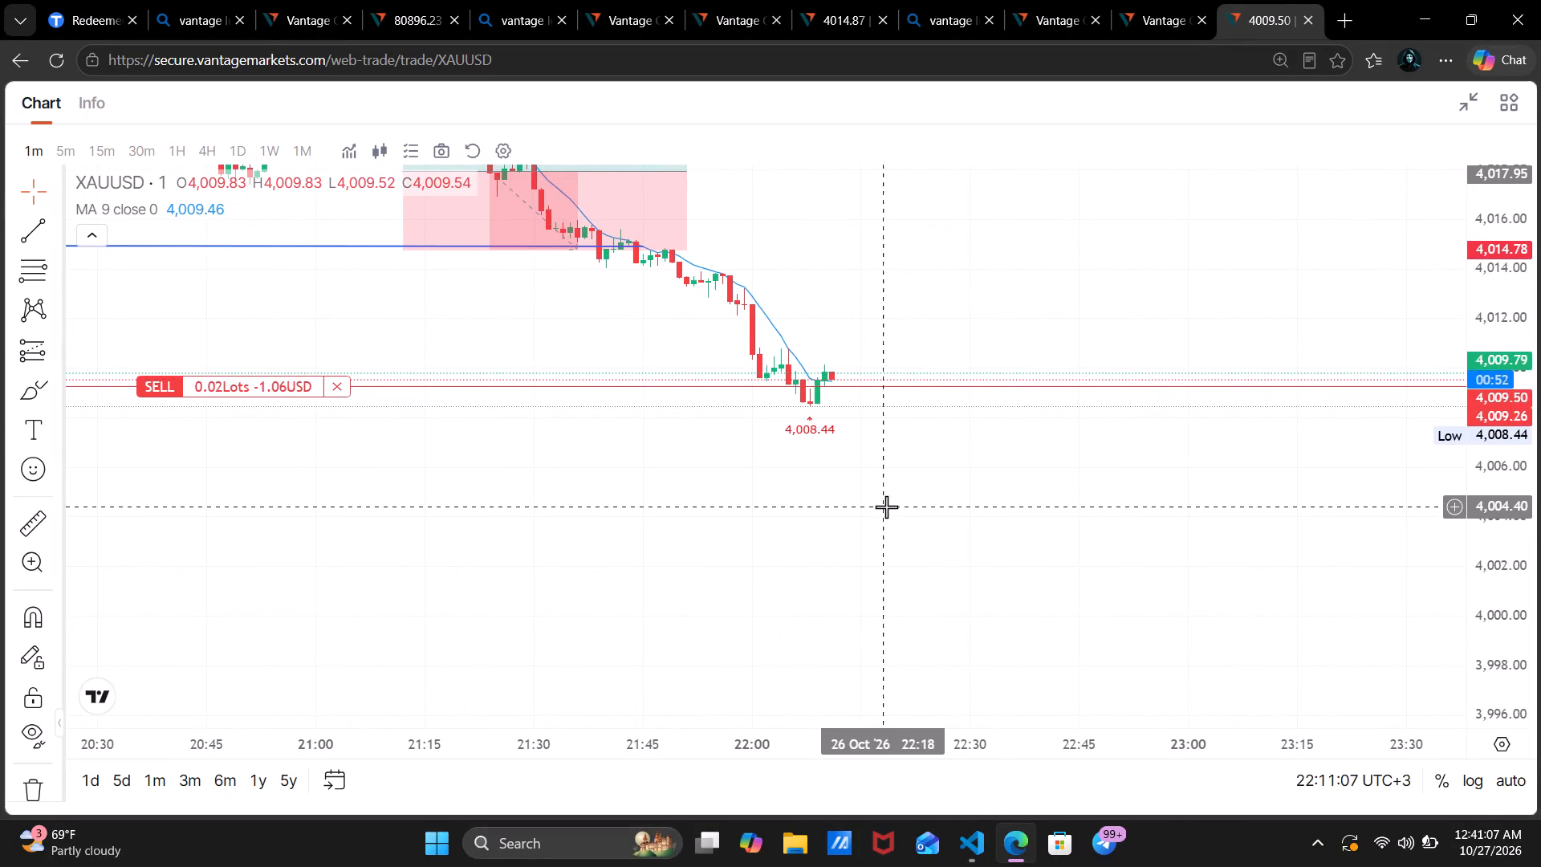
left_click_drag(886, 507, 1056, 559)
scroll(1056, 559, "up", 2)
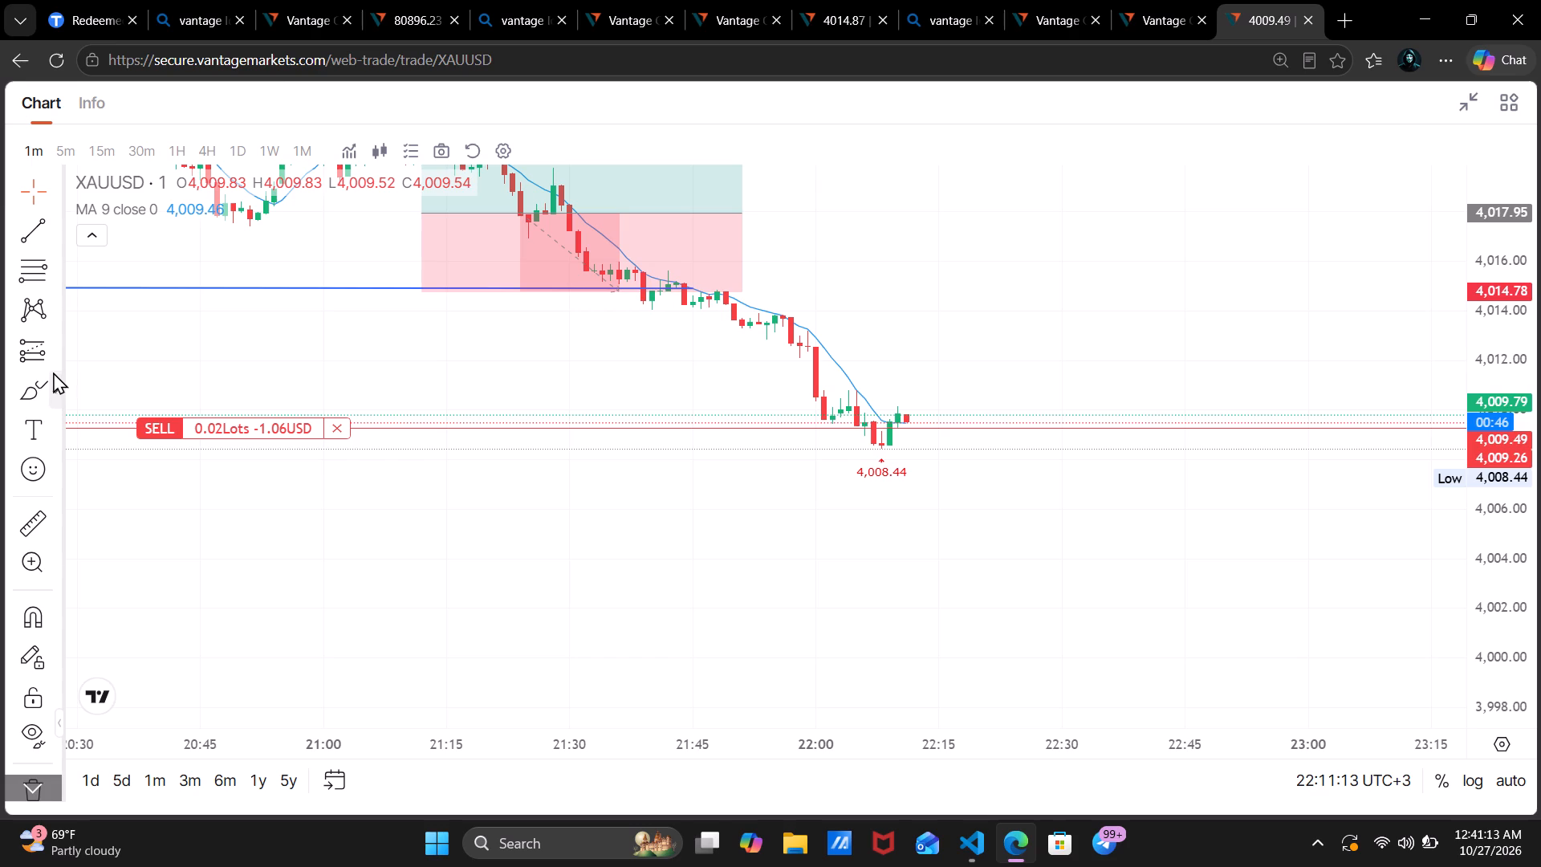
Place a Short Position projection with its entry at about 4,009.25, spanning from about 22:05 to 22:23.
left_click(54, 345)
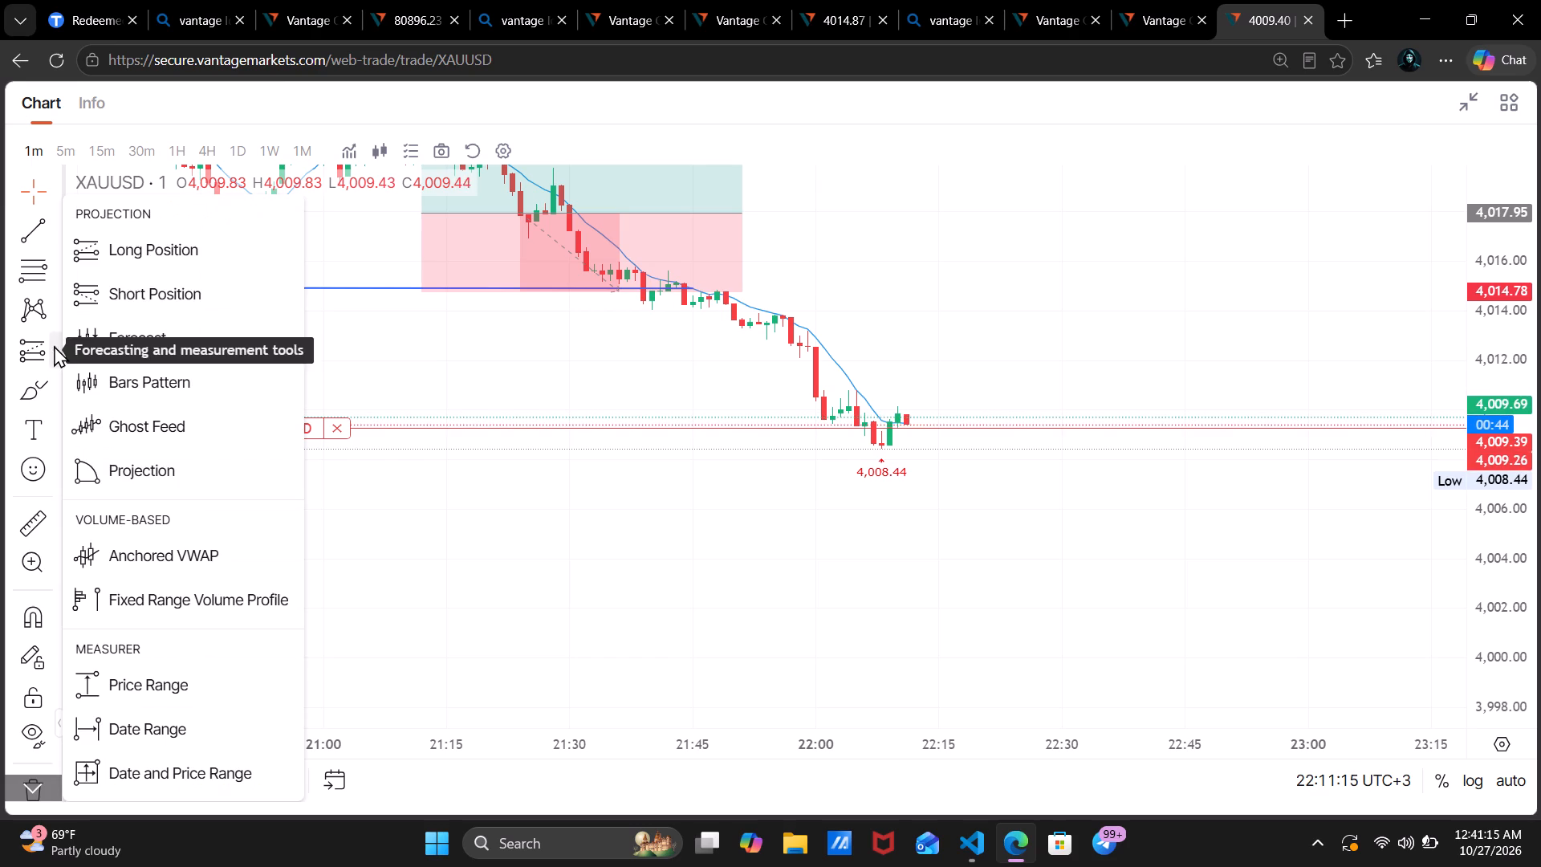
left_click(181, 287)
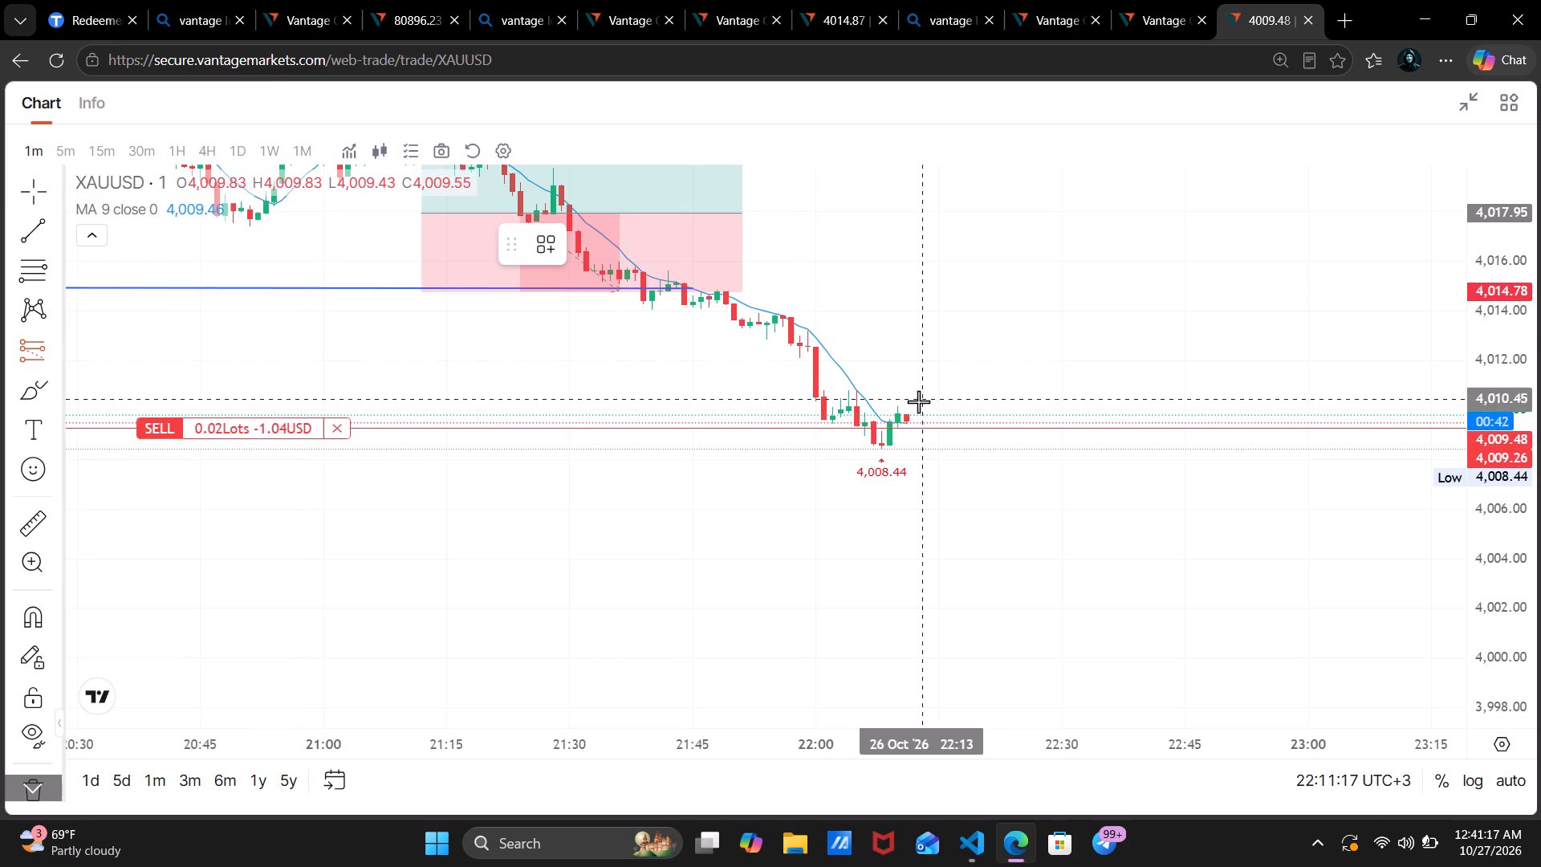
left_click(856, 429)
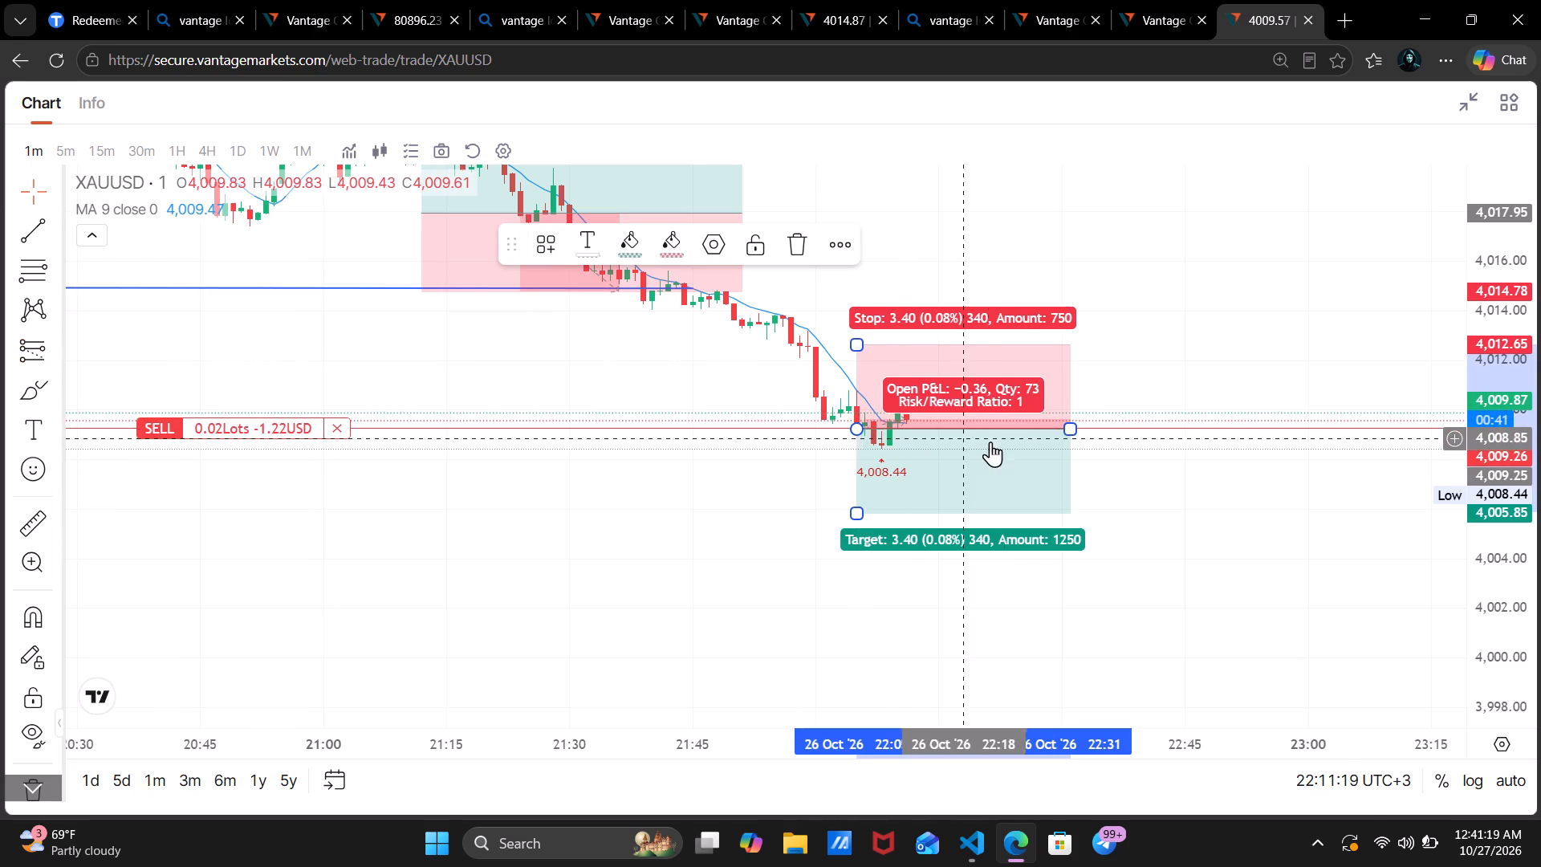
left_click(1066, 433)
left_click_drag(1066, 433, 944, 417)
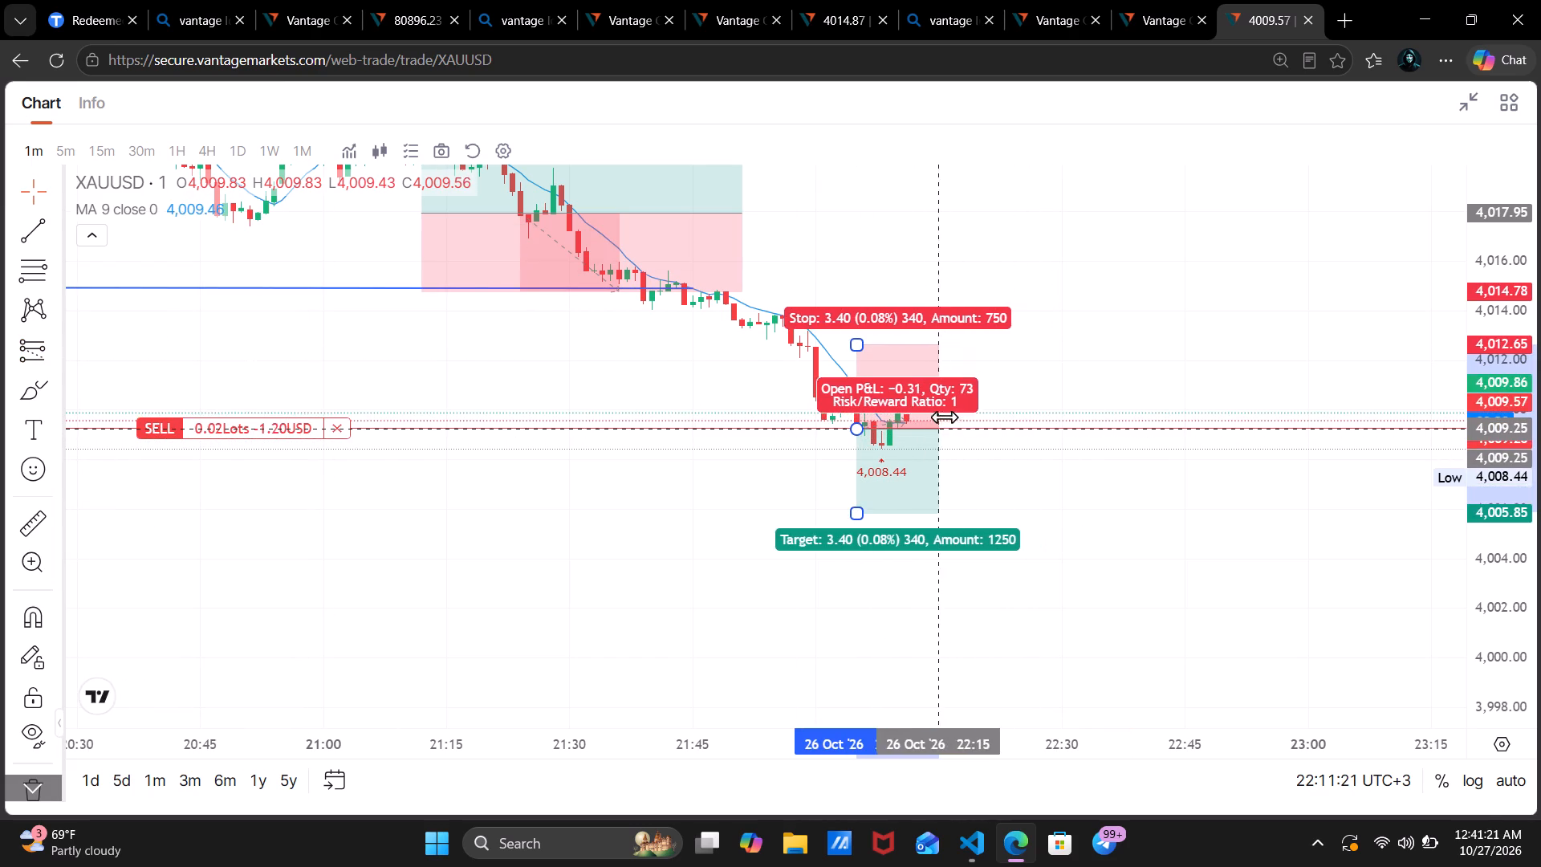
left_click_drag(944, 417, 1001, 427)
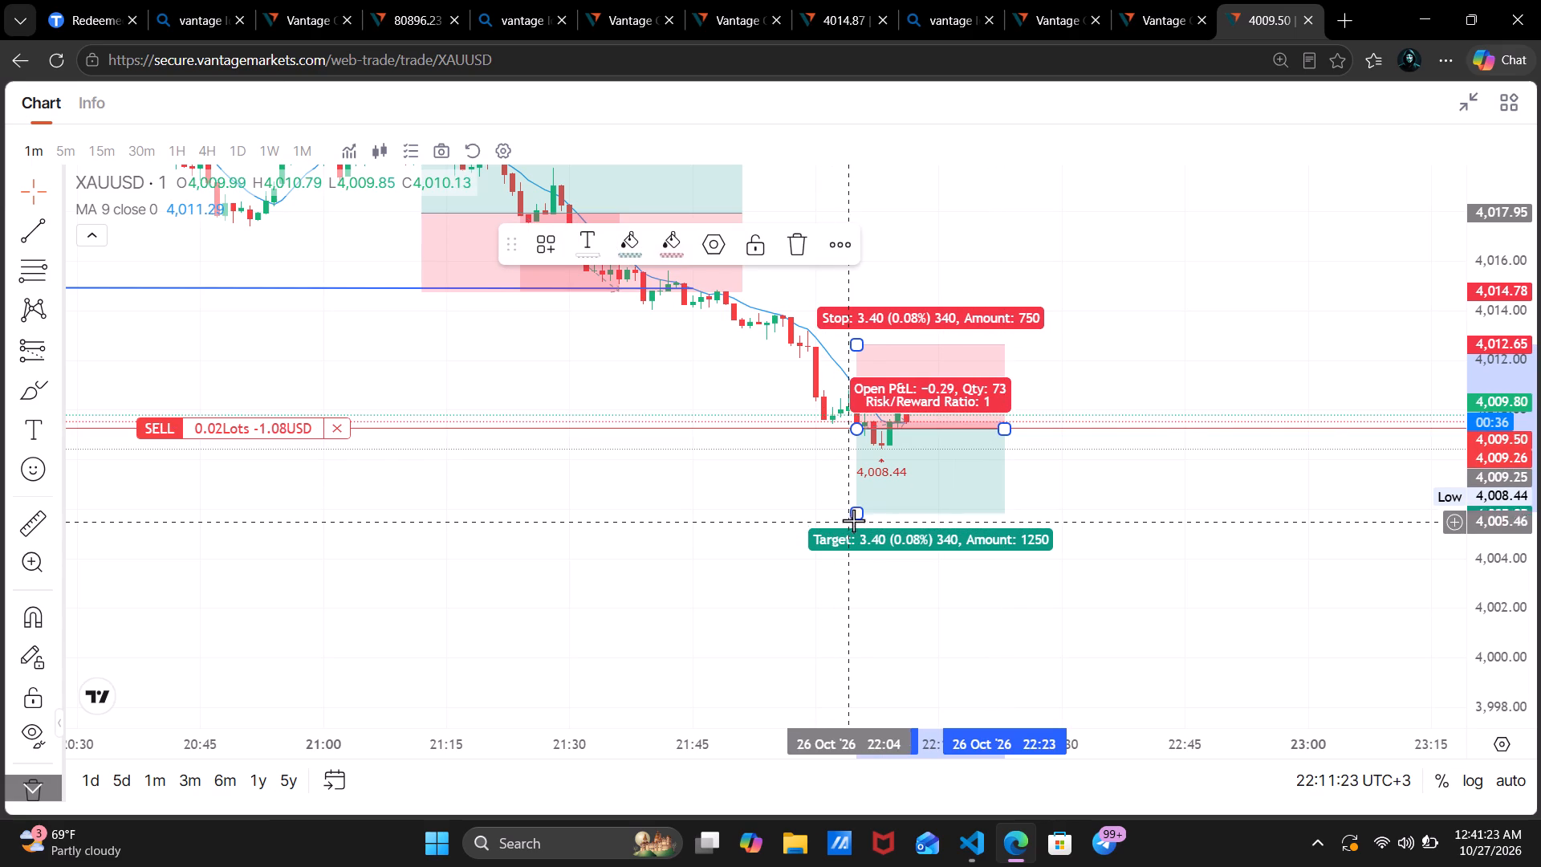
Lower the short projection's target to about 3,999.50.
left_click_drag(853, 518, 868, 670)
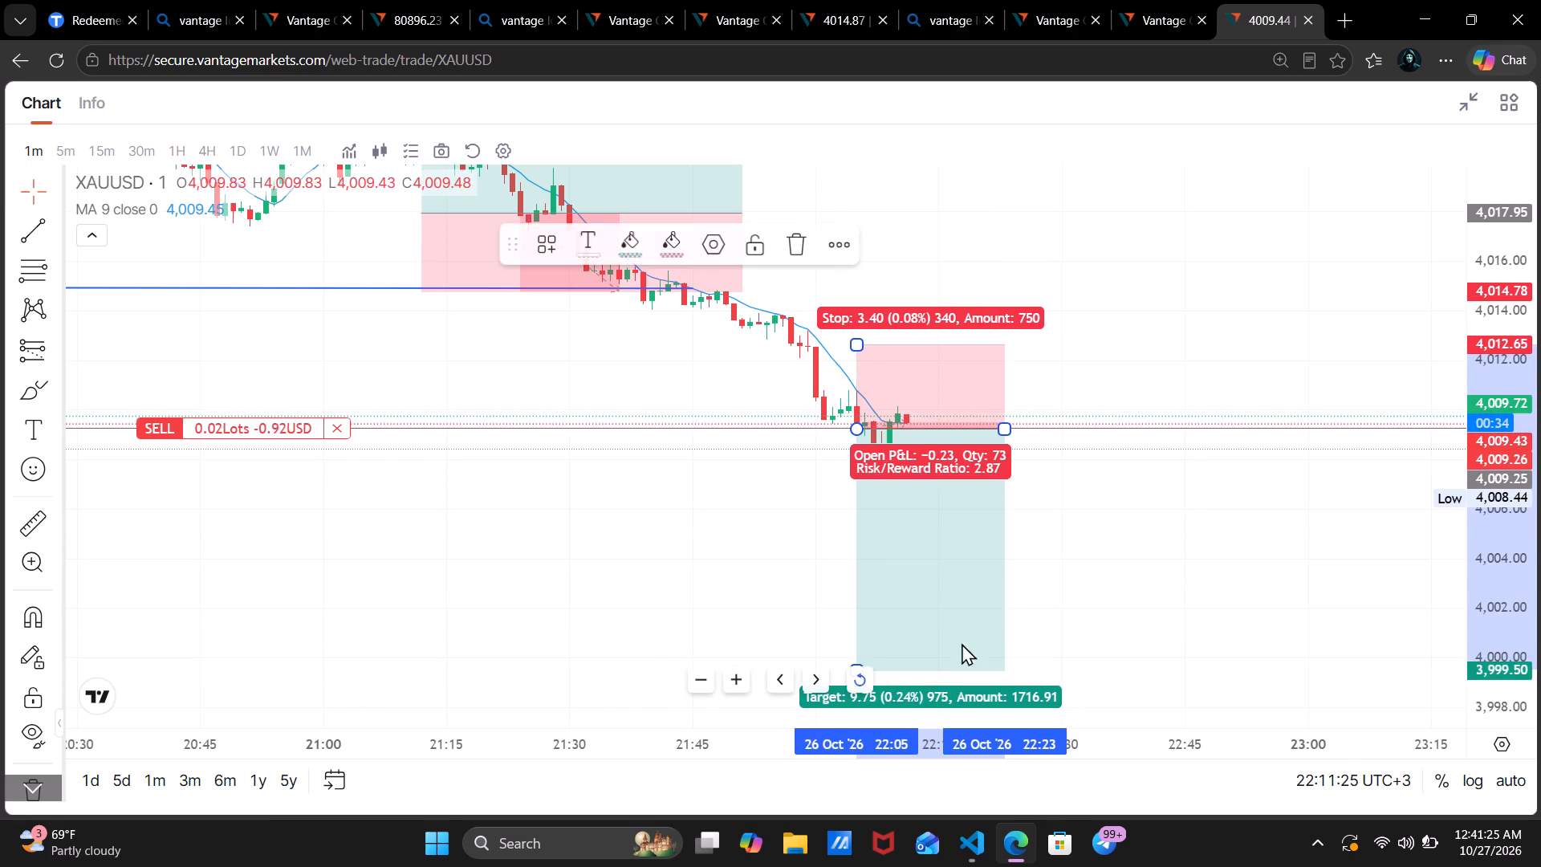
left_click(1196, 557)
Monitor the newest one-minute candles against the sell entry and the short projection's stop zone.
scroll(1196, 557, "up", 1)
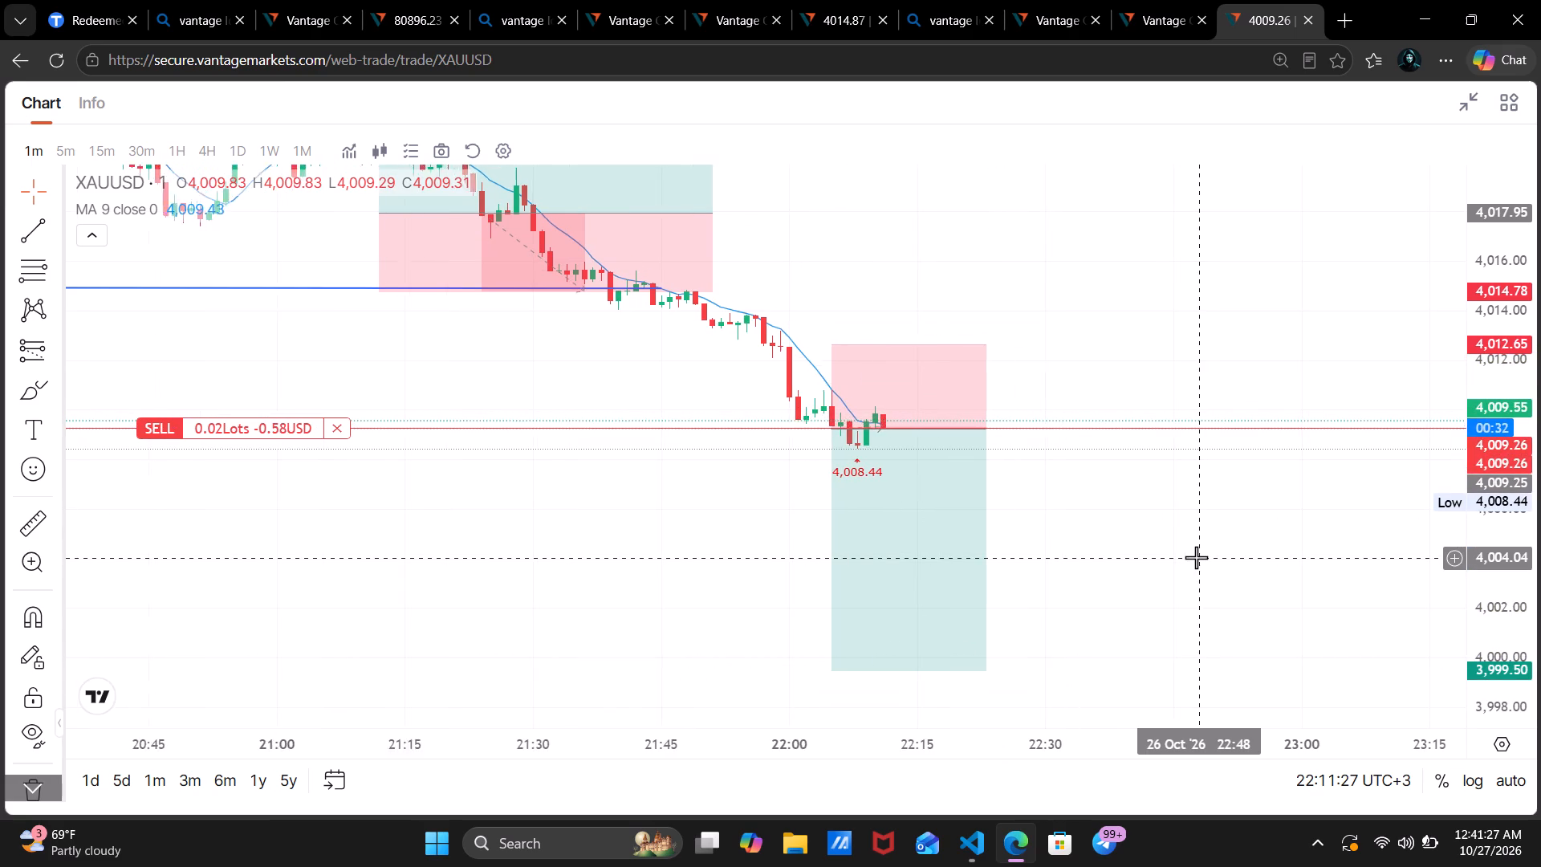
scroll(1196, 557, "up", 3)
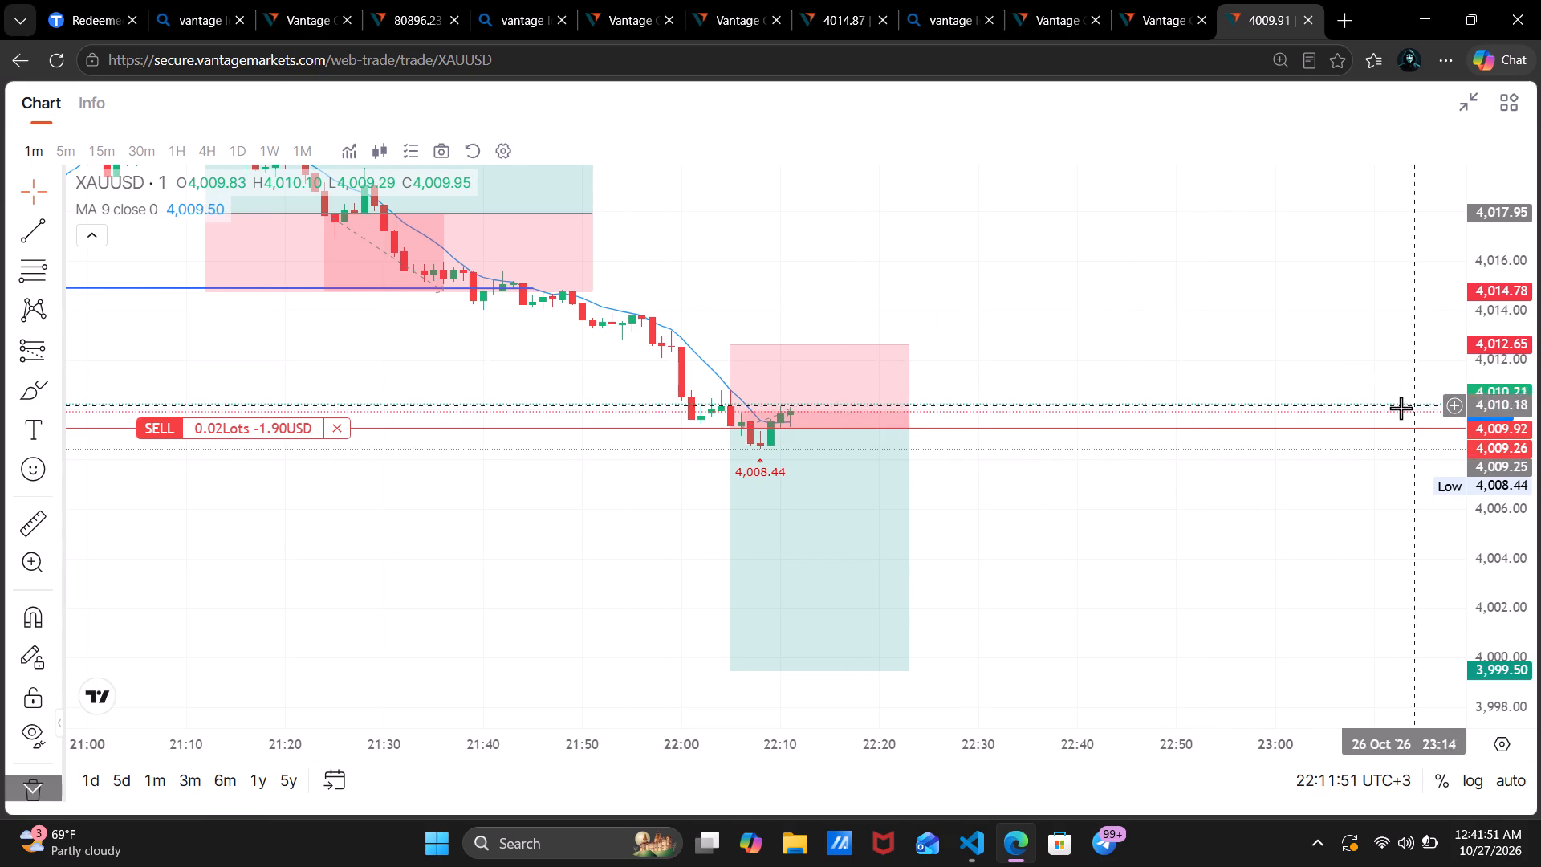
scroll(1287, 413, "down", 3)
scroll(1074, 430, "down", 1)
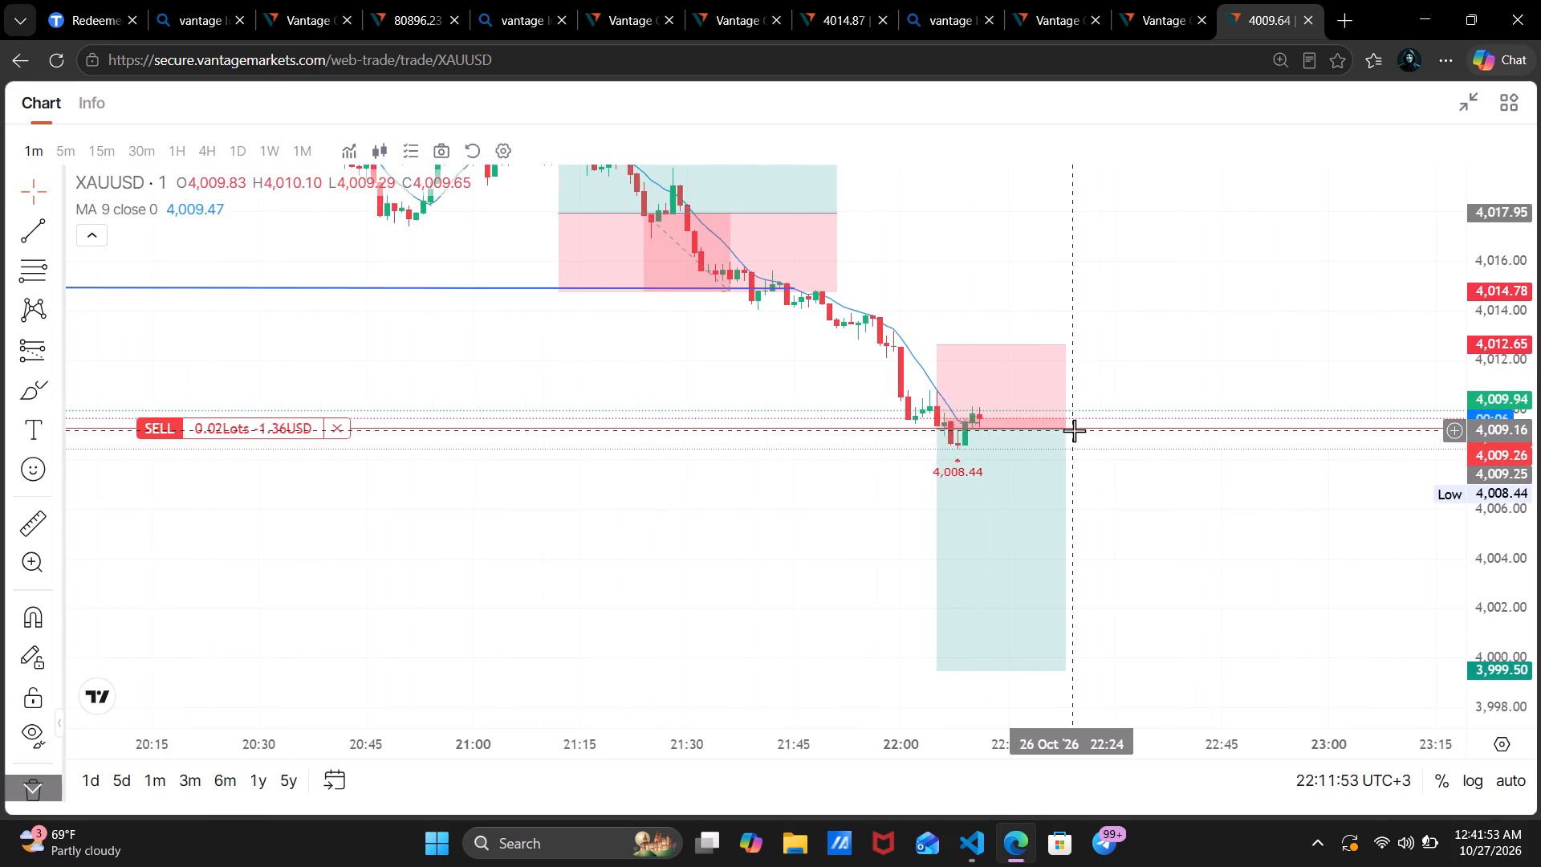
scroll(1074, 430, "up", 3)
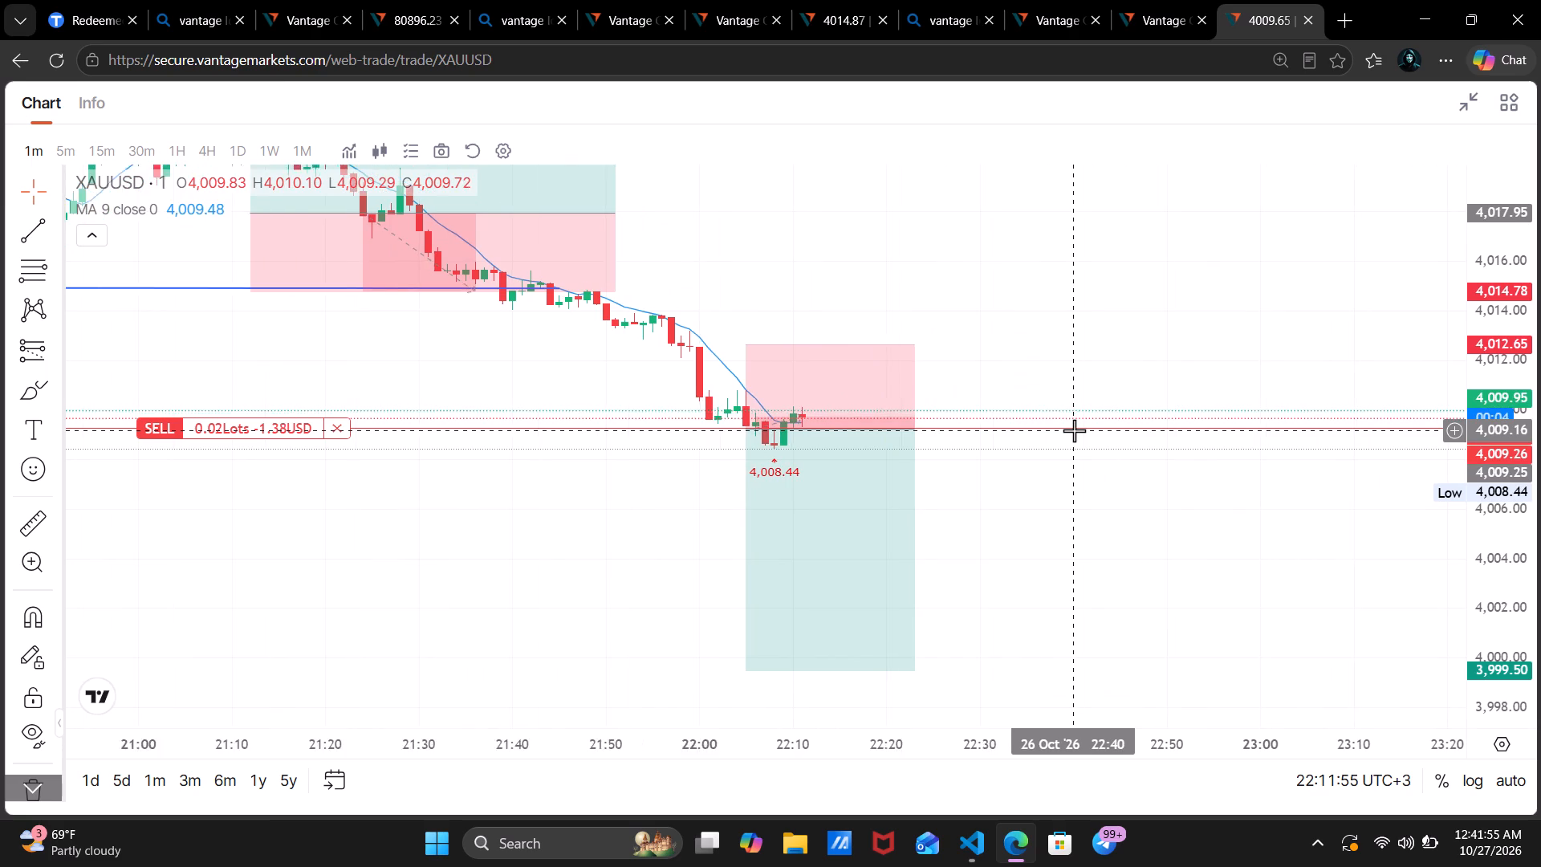
scroll(1074, 430, "up", 3)
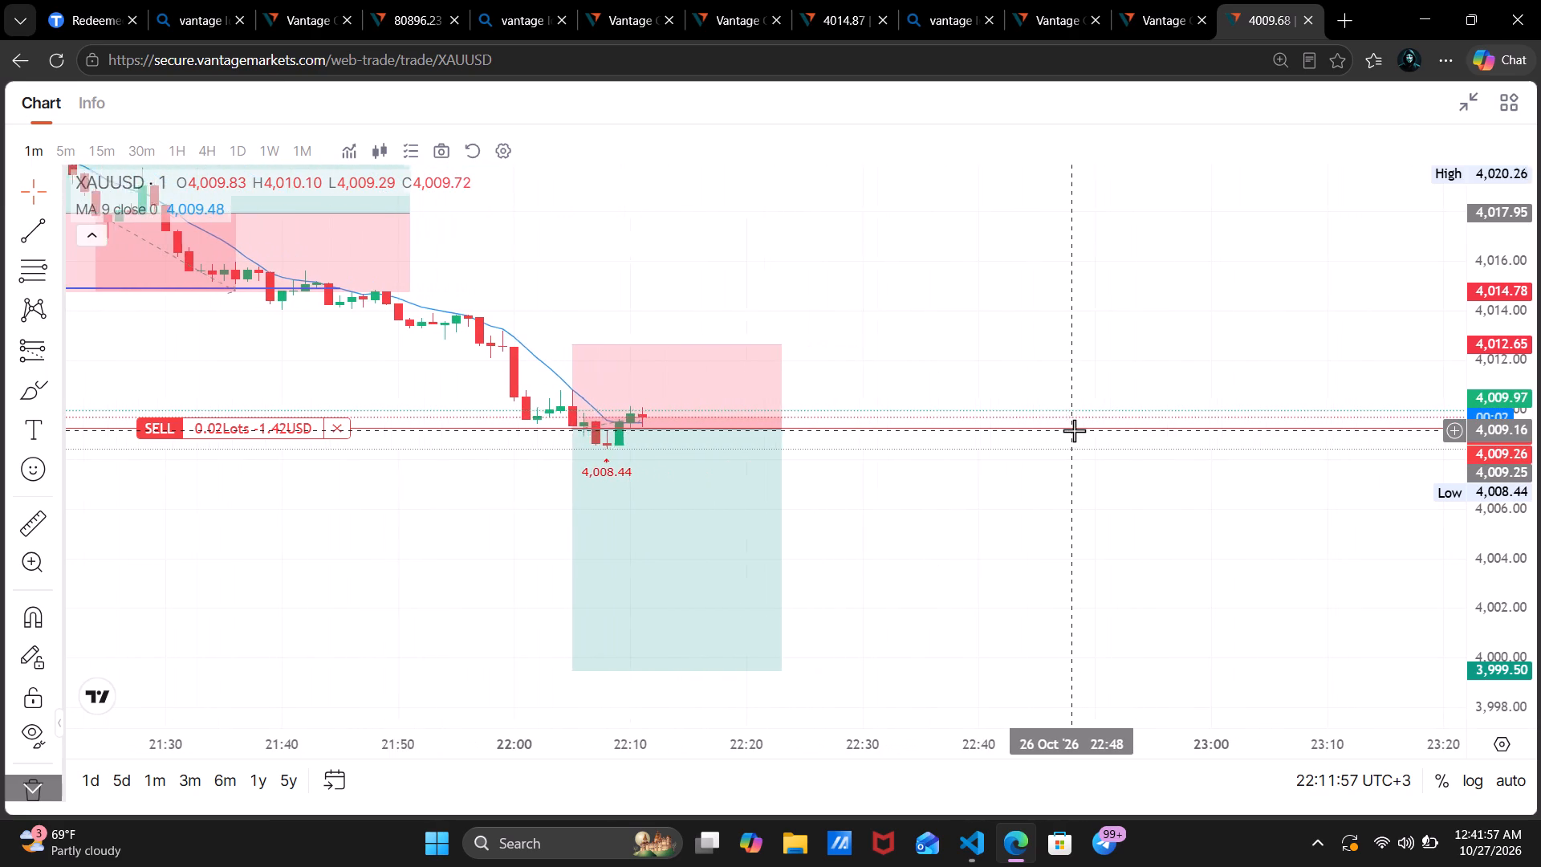
scroll(1074, 430, "up", 1)
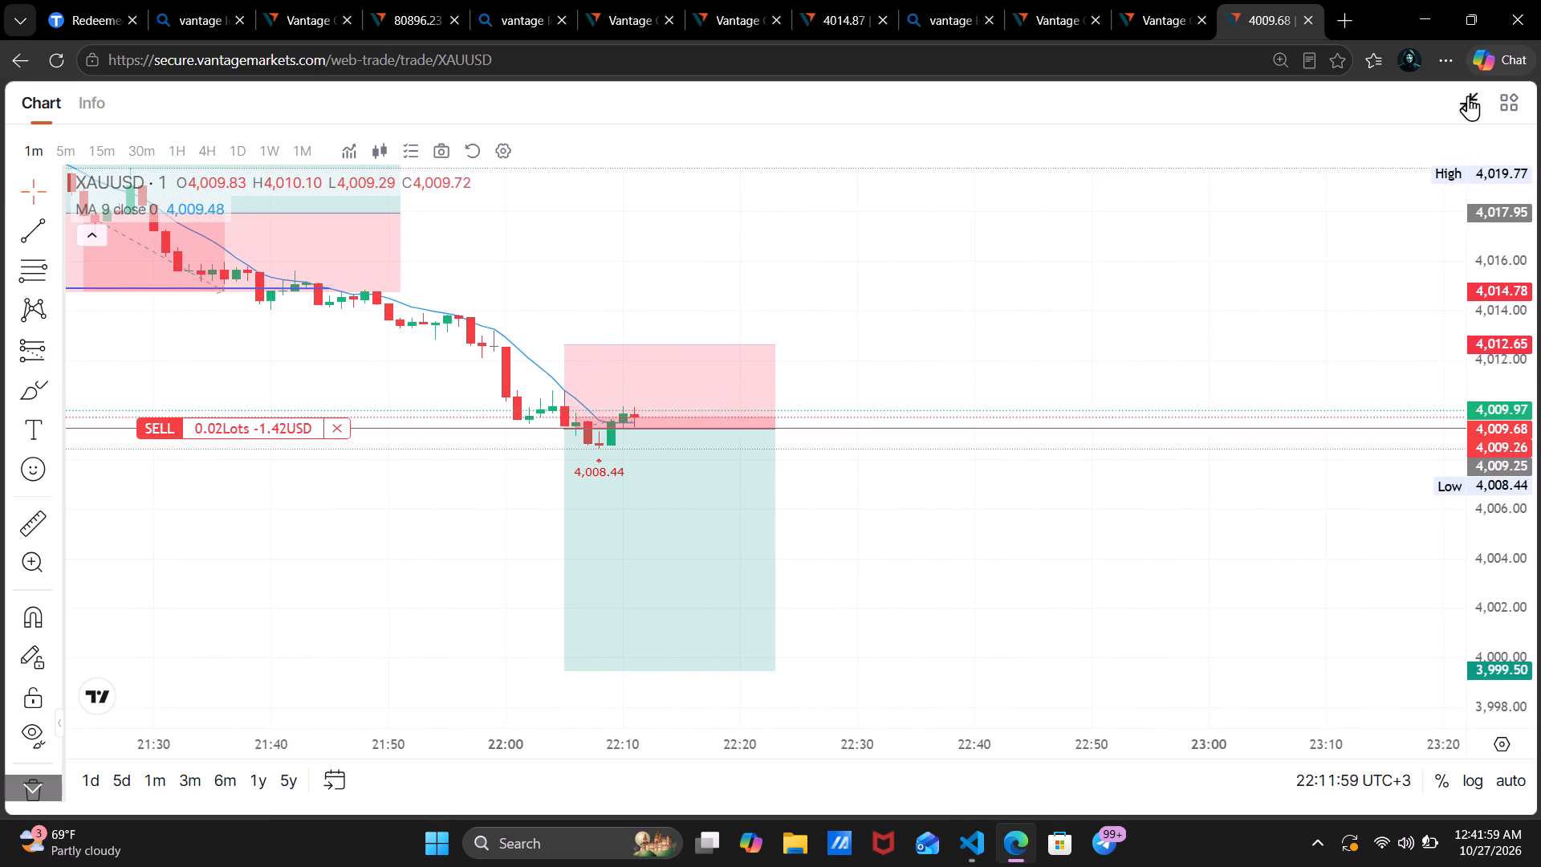
scroll(1088, 329, "down", 4)
scroll(1088, 329, "right", 1)
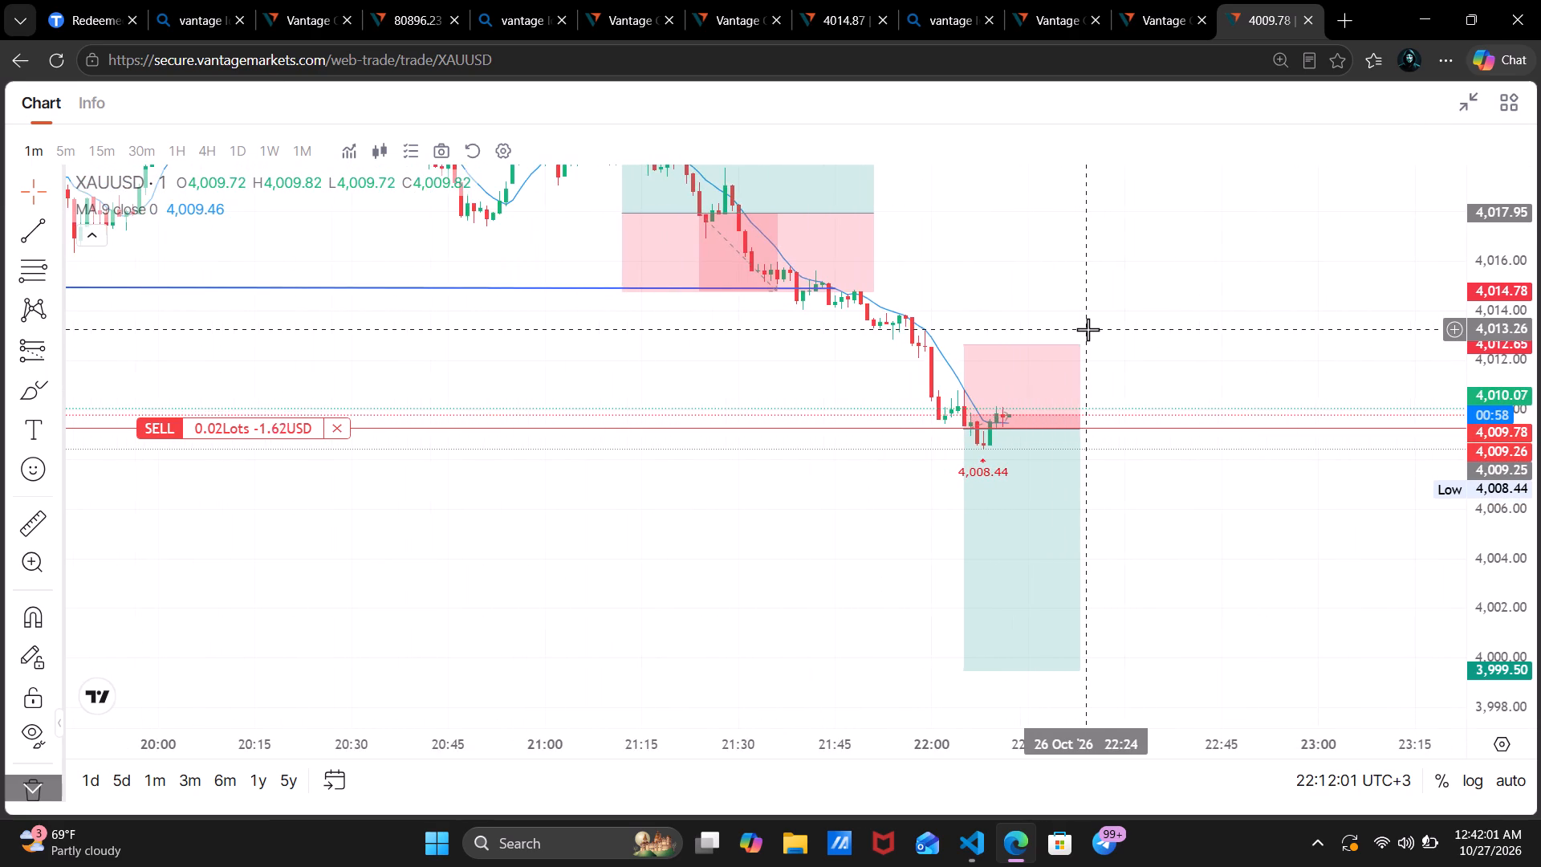
scroll(1088, 329, "right", 1)
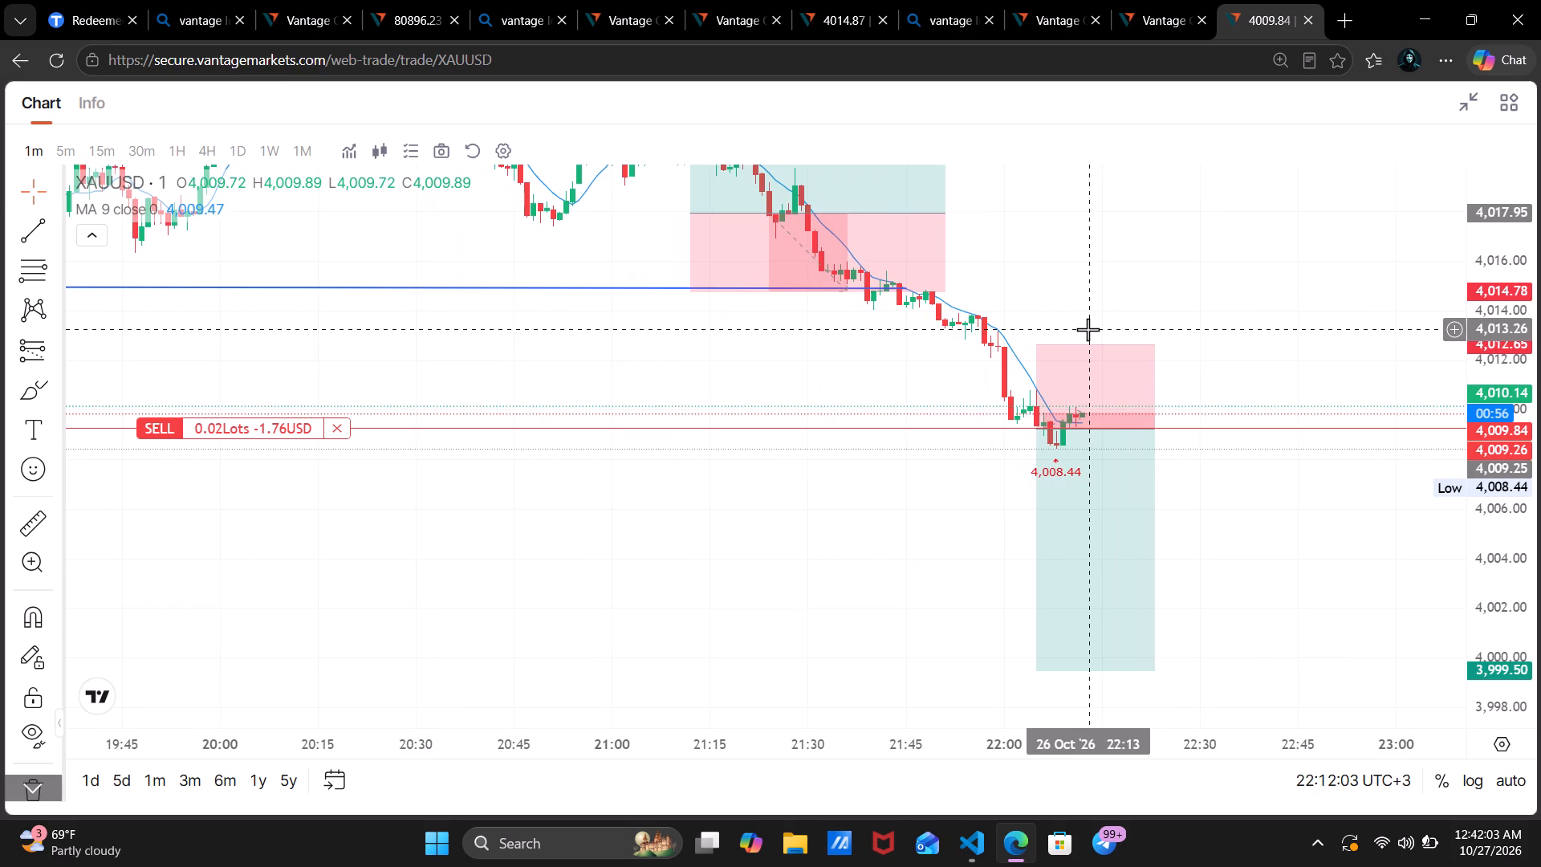
Compare the one-minute decline since about 16:30 with the broken support line, the sell position and the short projection.
scroll(1088, 329, "down", 7)
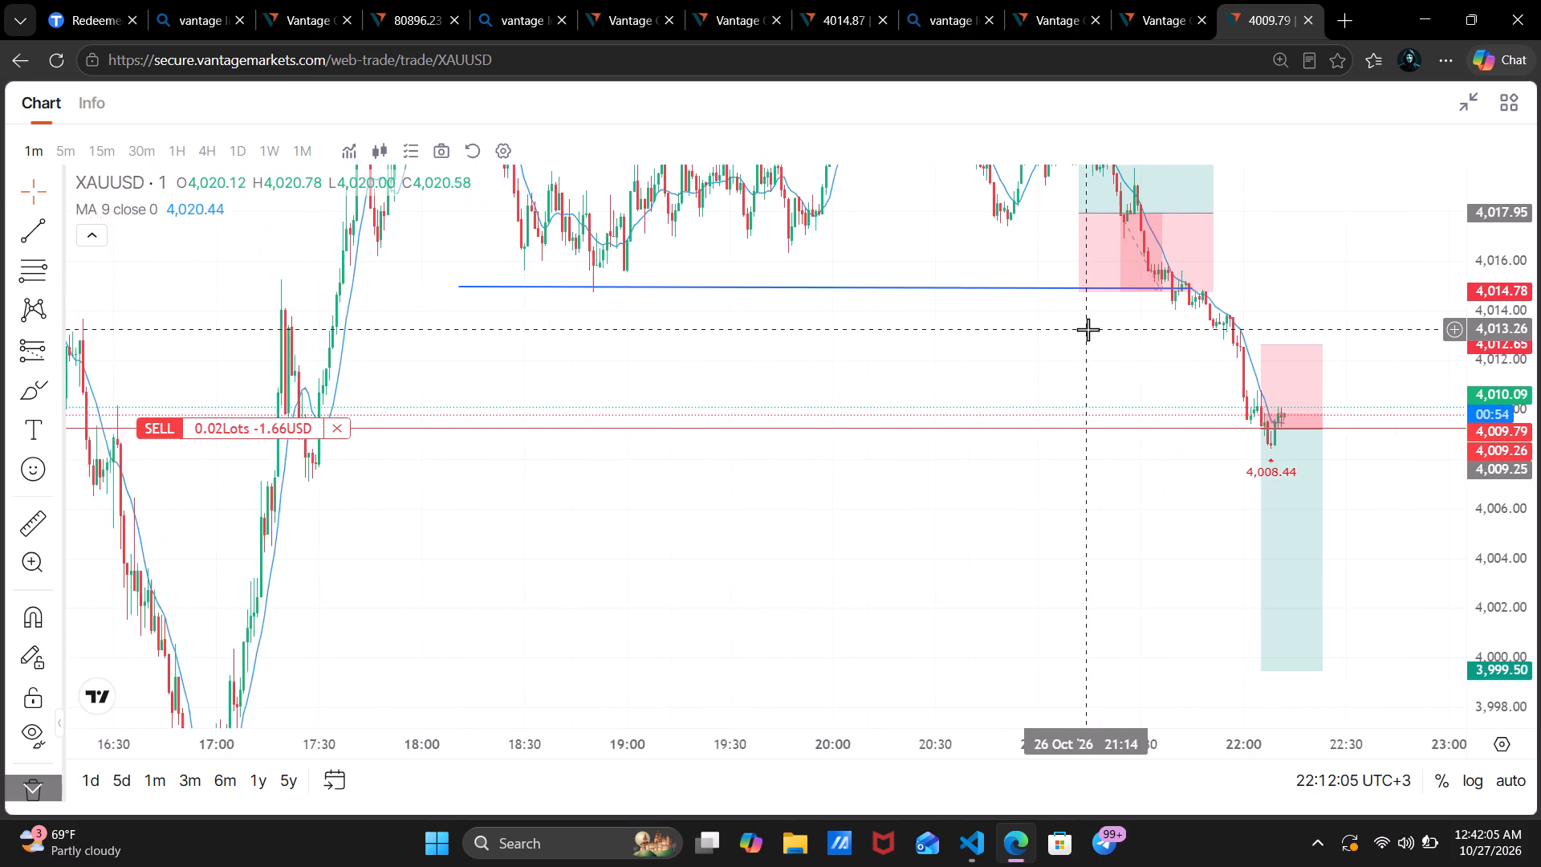
scroll(1088, 329, "down", 1)
left_click_drag(856, 532, 652, 484)
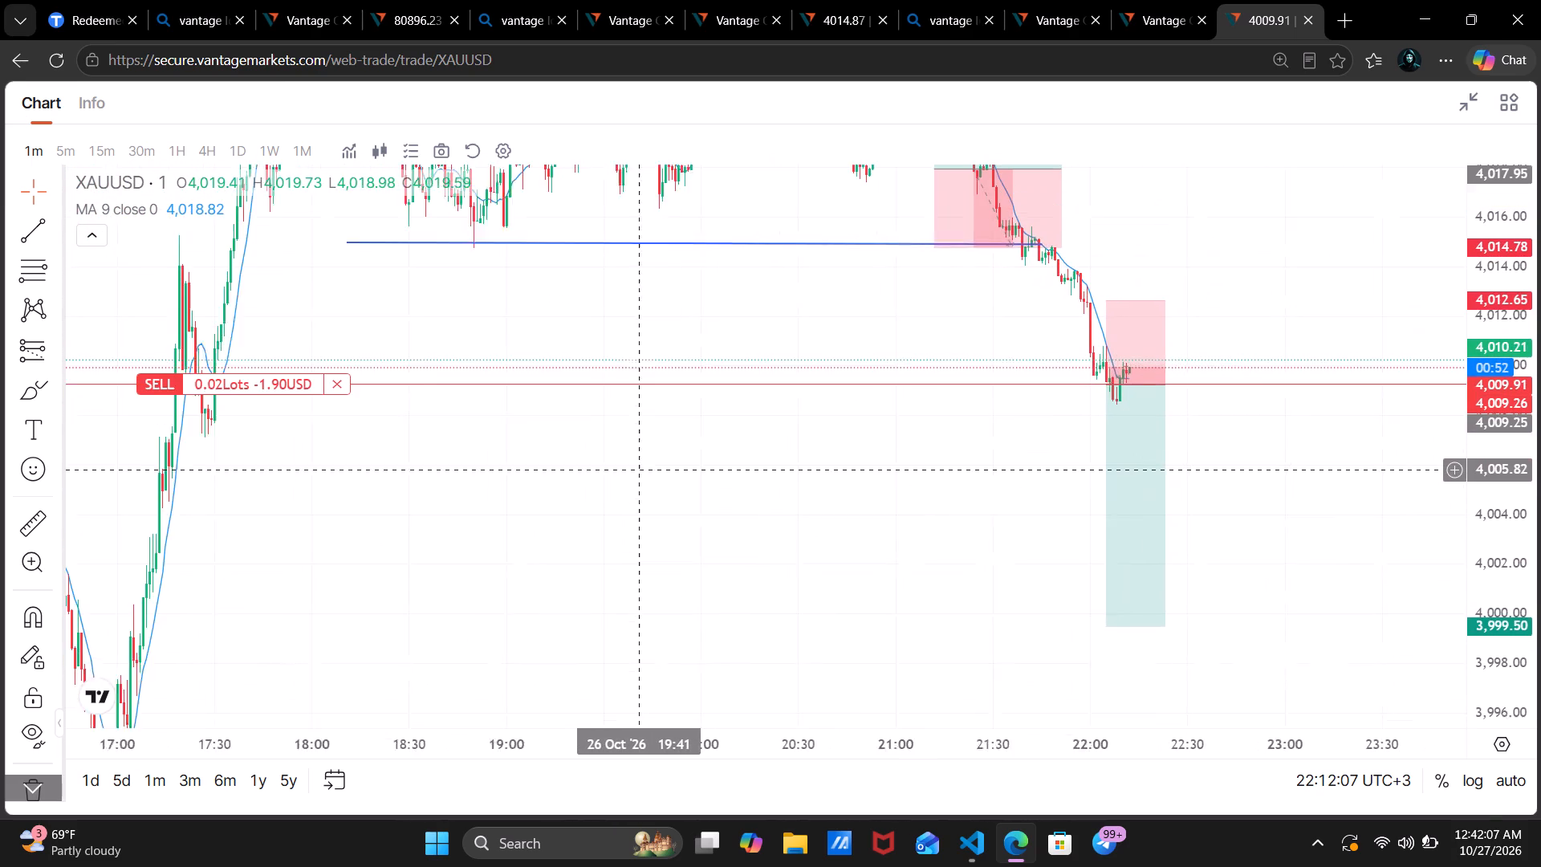
left_click_drag(652, 484, 654, 484)
scroll(654, 484, "up", 11)
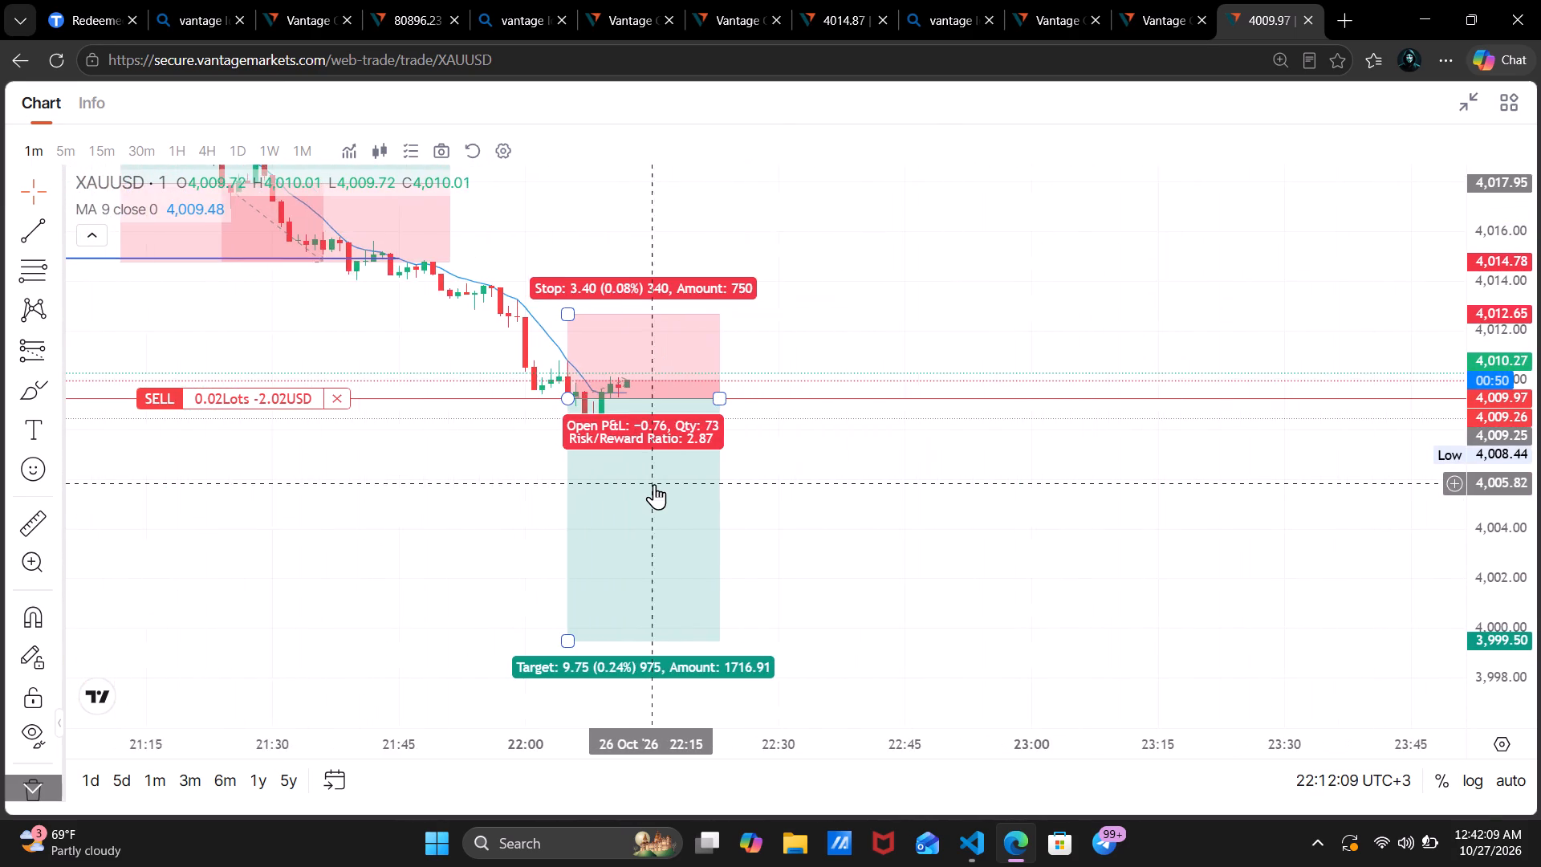
scroll(654, 484, "up", 2)
left_click_drag(654, 484, 1101, 489)
scroll(1101, 489, "up", 1)
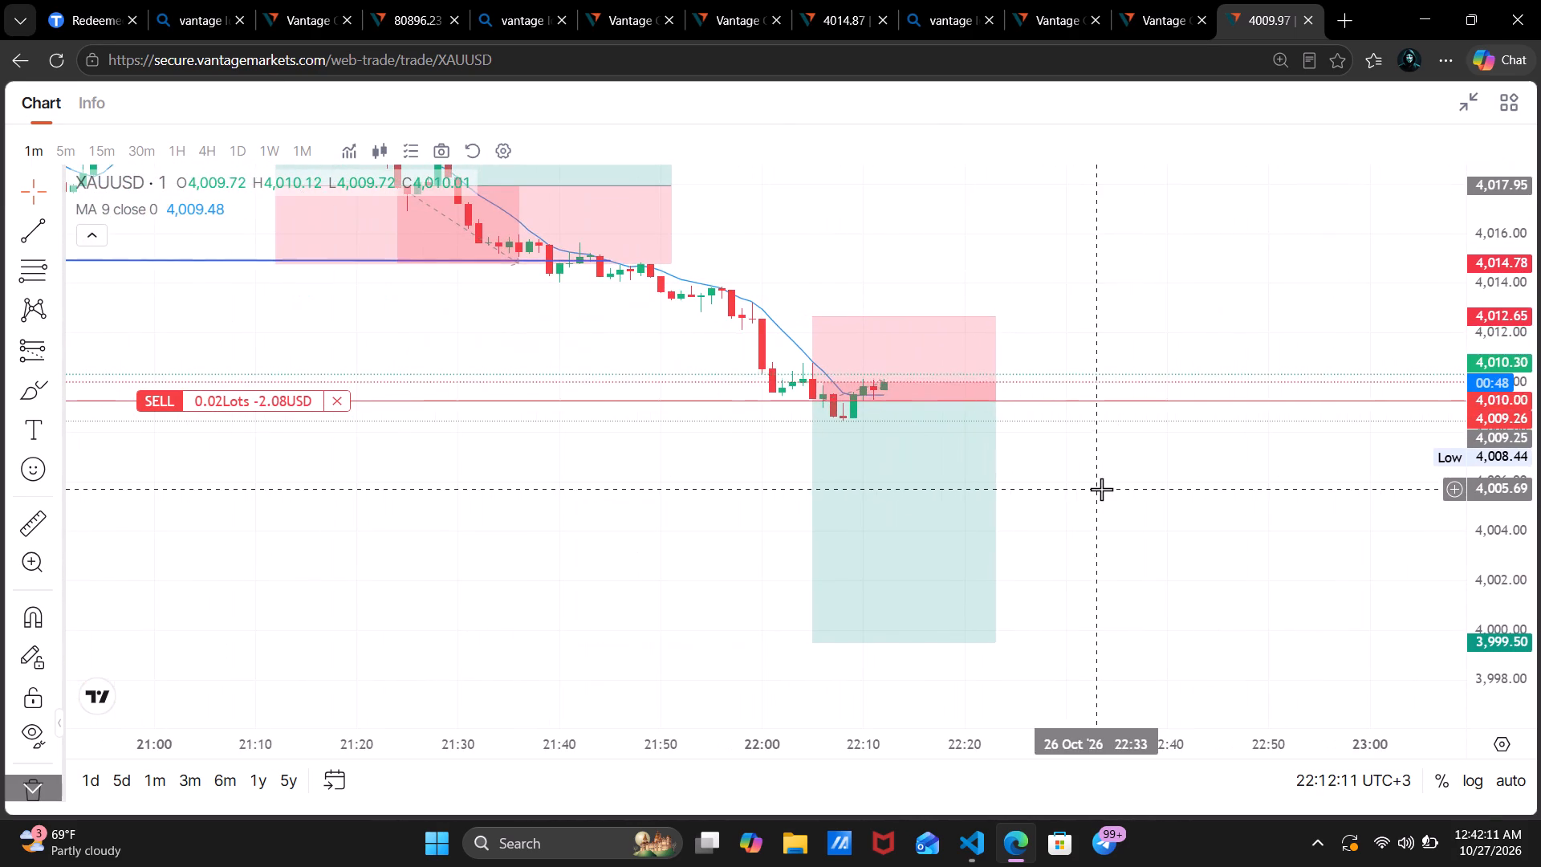
scroll(1101, 489, "up", 2)
scroll(1043, 492, "down", 1)
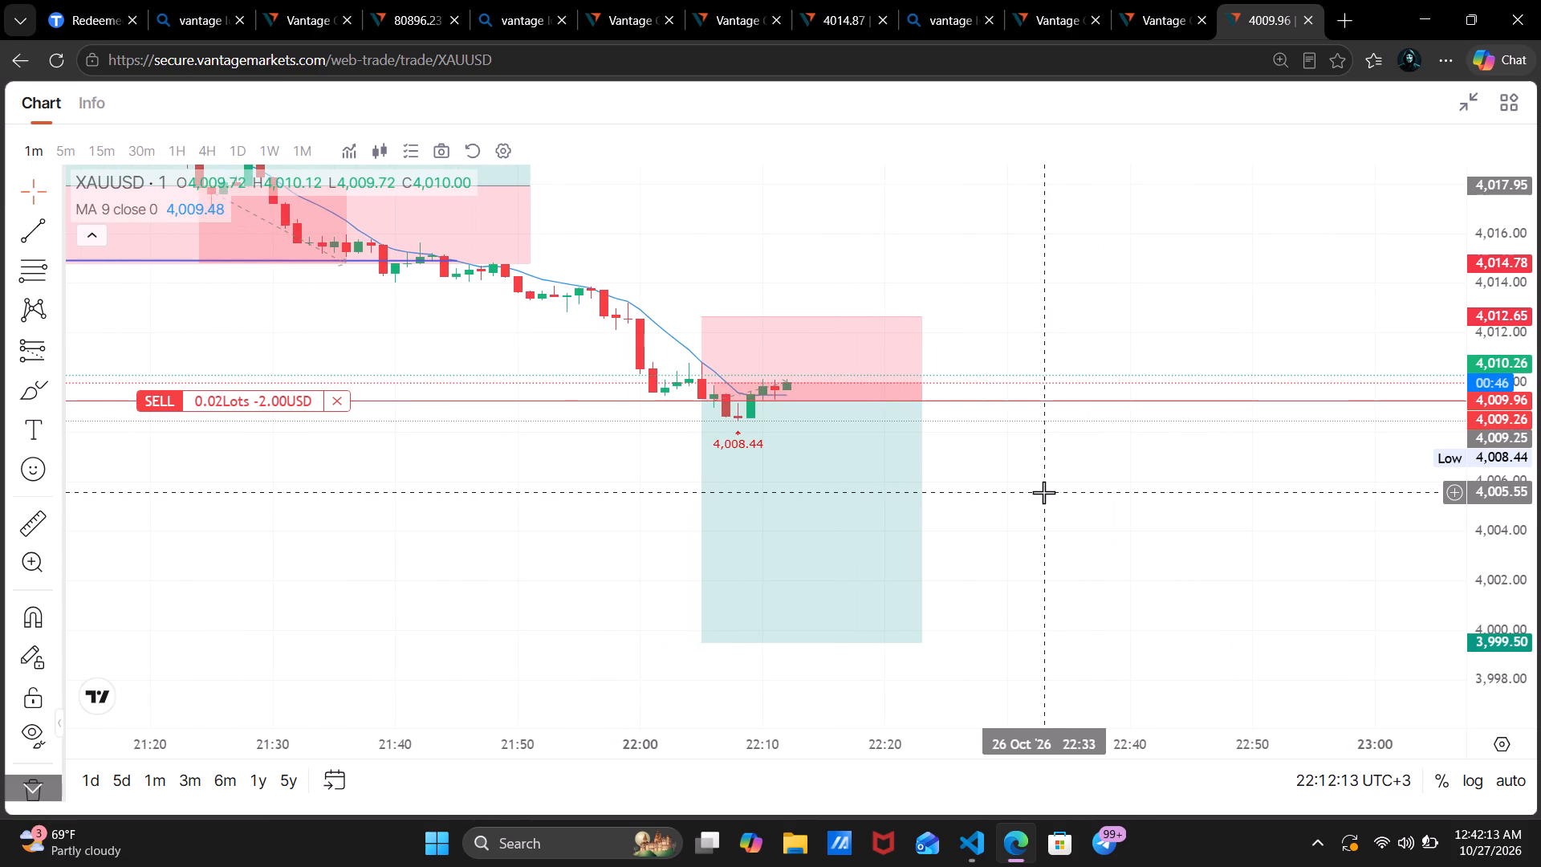
scroll(1043, 492, "down", 6)
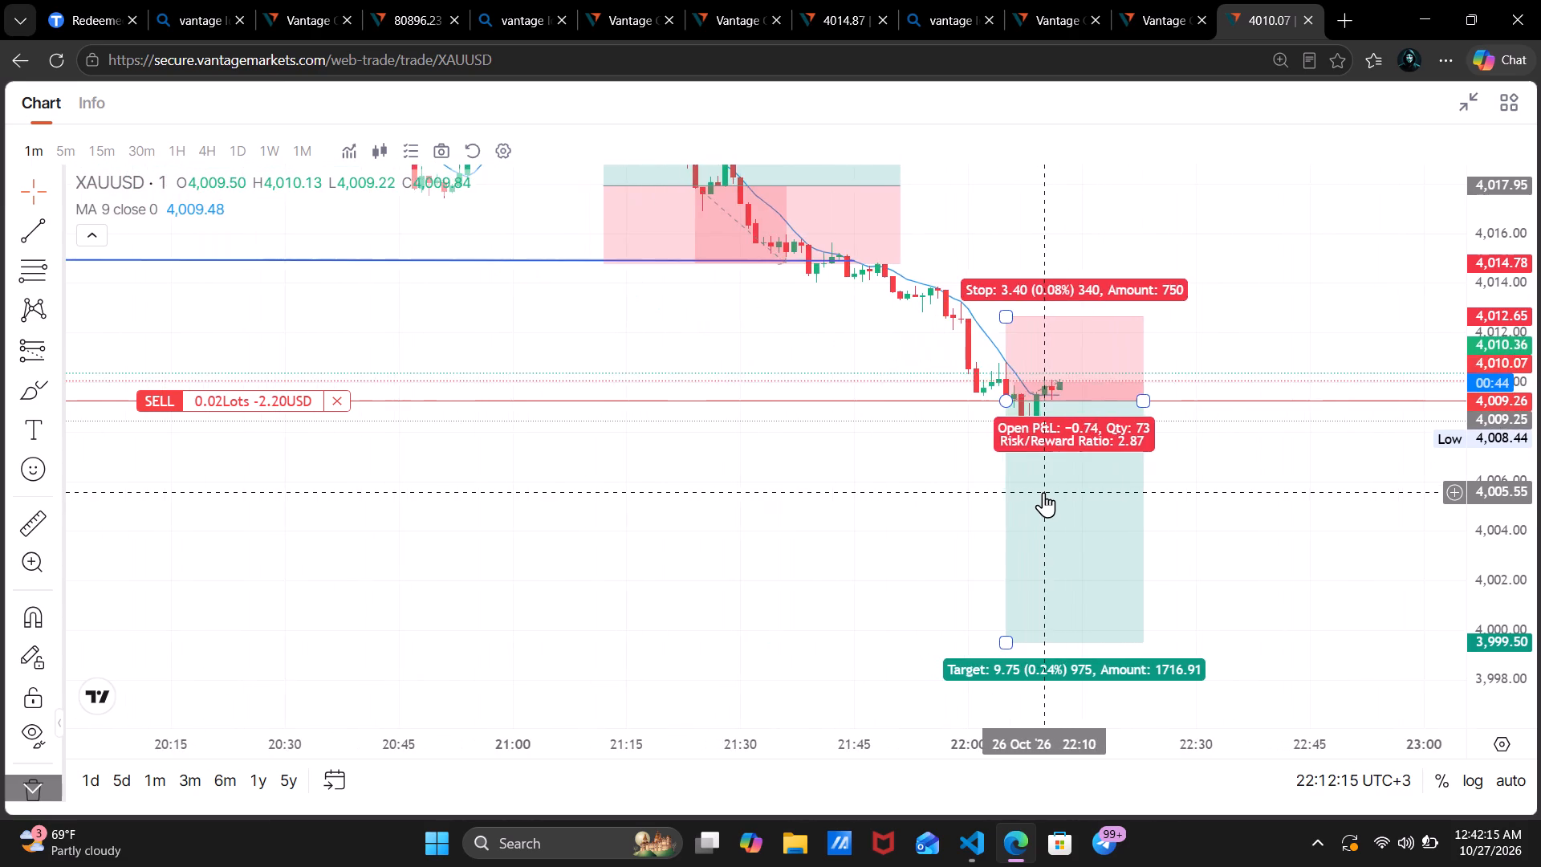
scroll(1043, 492, "down", 1)
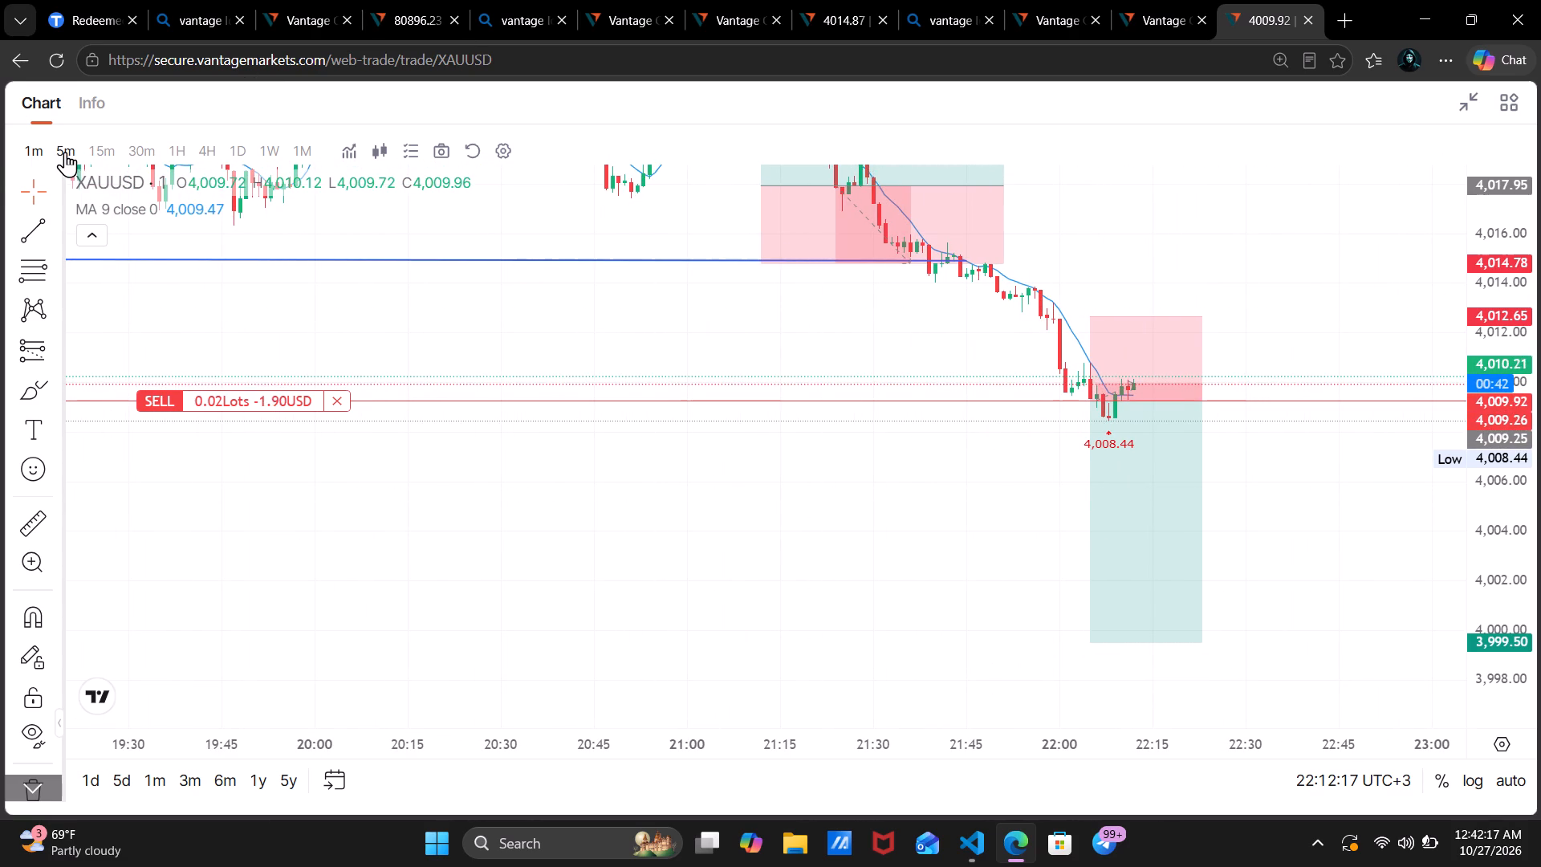
Switch to five-minute candles and compare the short projection with the broken support, the upper line and the lower line near 3,990.
left_click(65, 152)
scroll(504, 490, "right", 1)
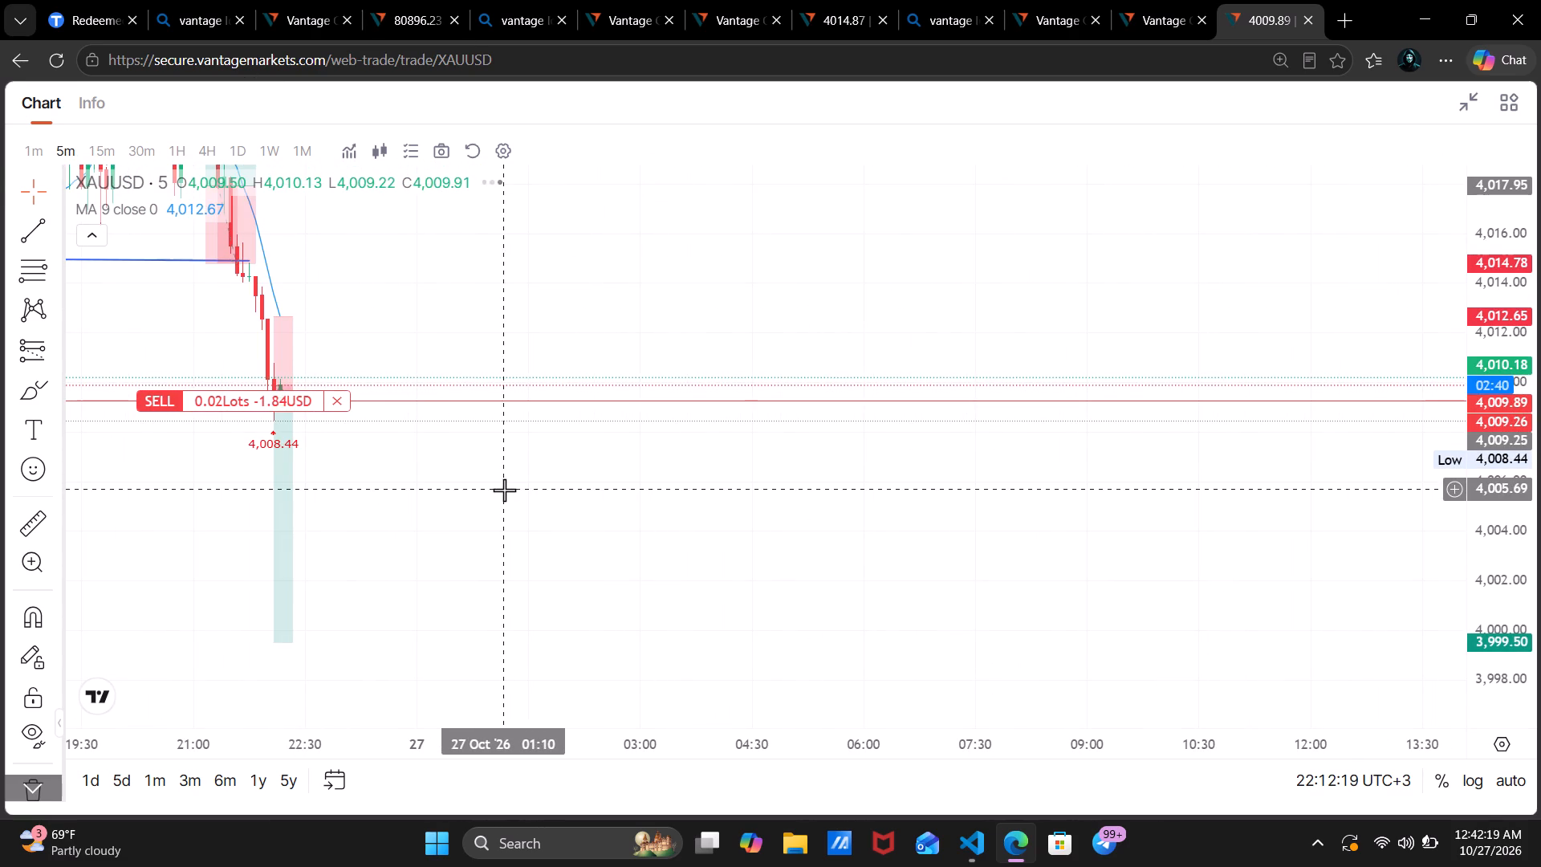
scroll(504, 490, "right", 1)
left_click_drag(488, 485, 707, 468)
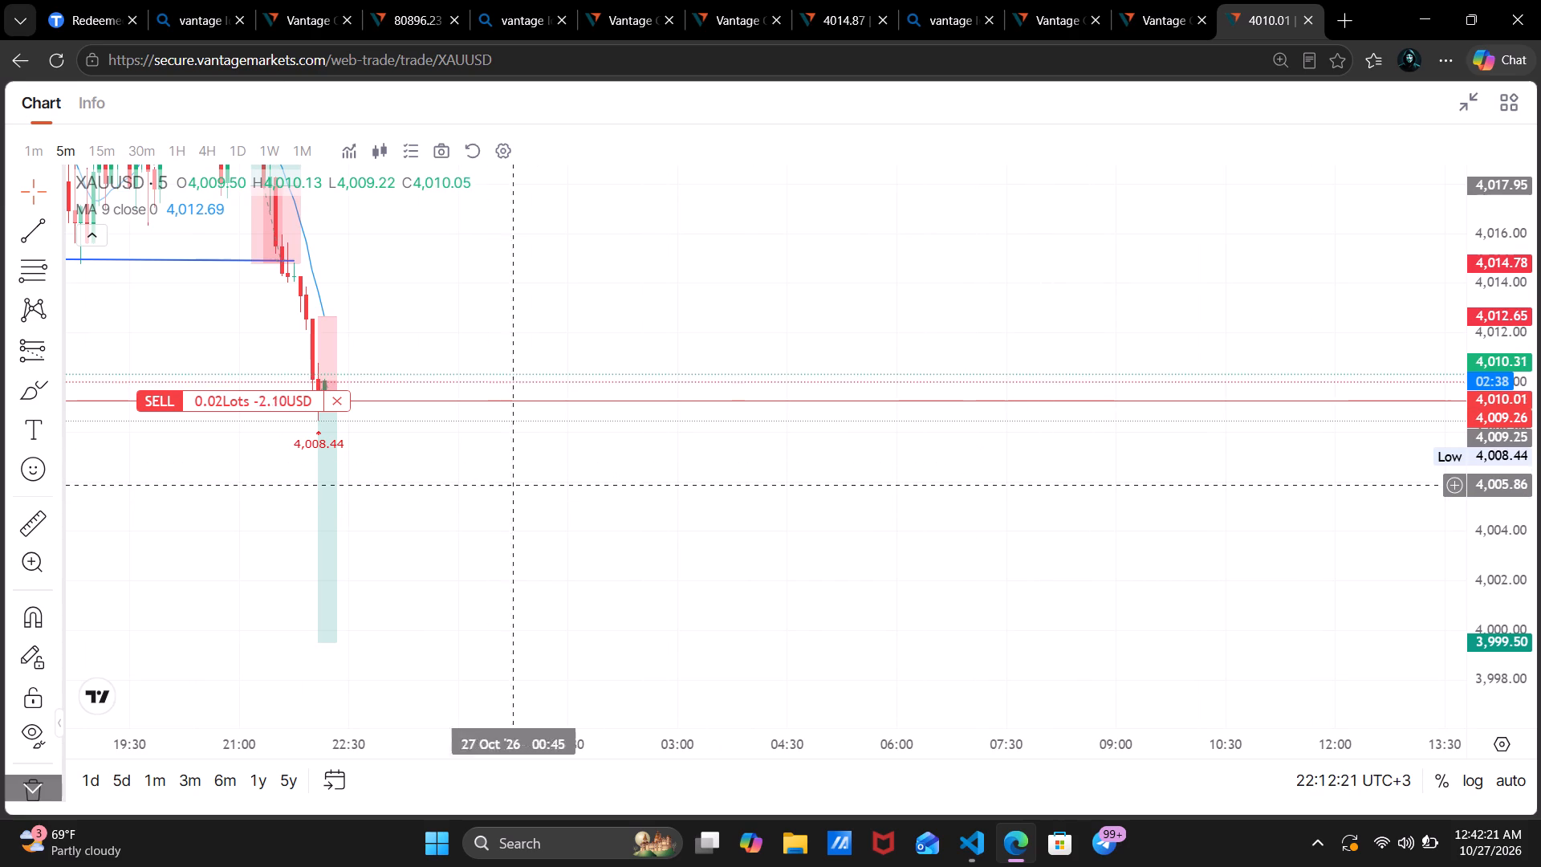
left_click_drag(707, 468, 1129, 428)
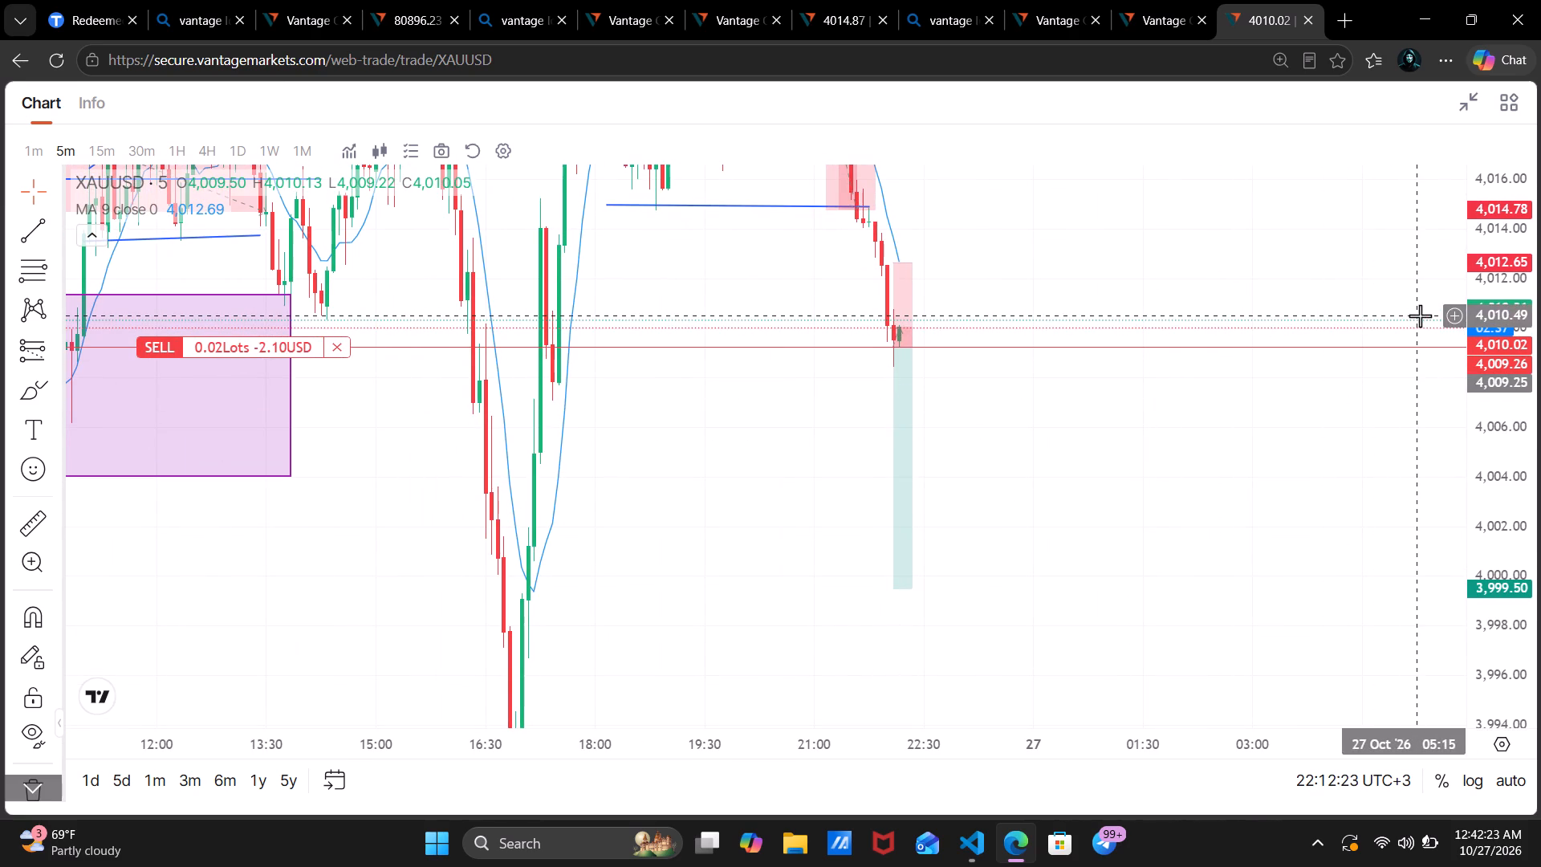
left_click_drag(1510, 241, 1433, 594)
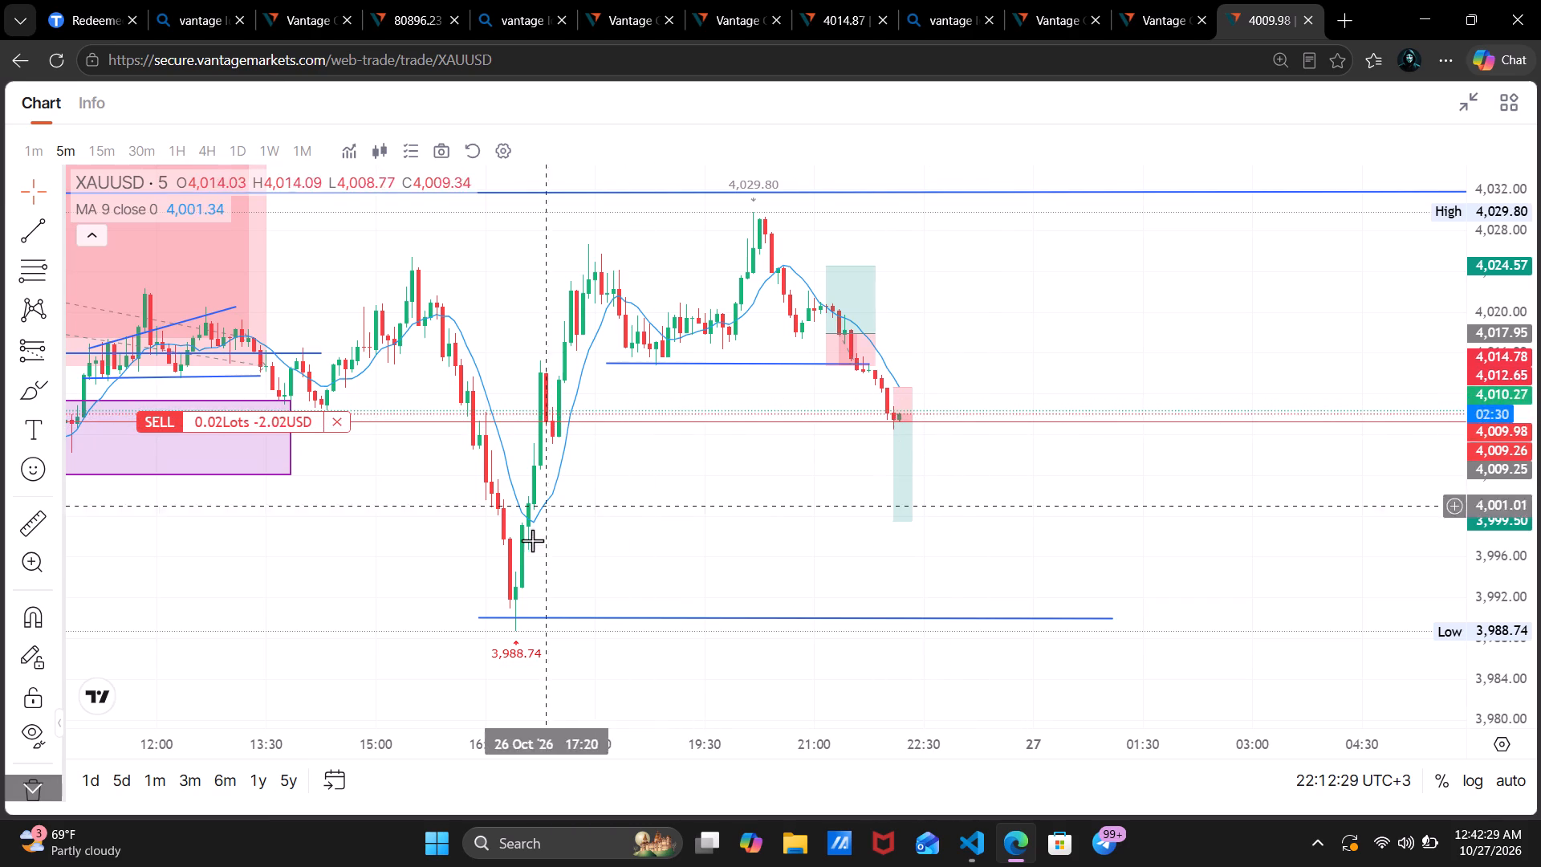
scroll(985, 462, "up", 1)
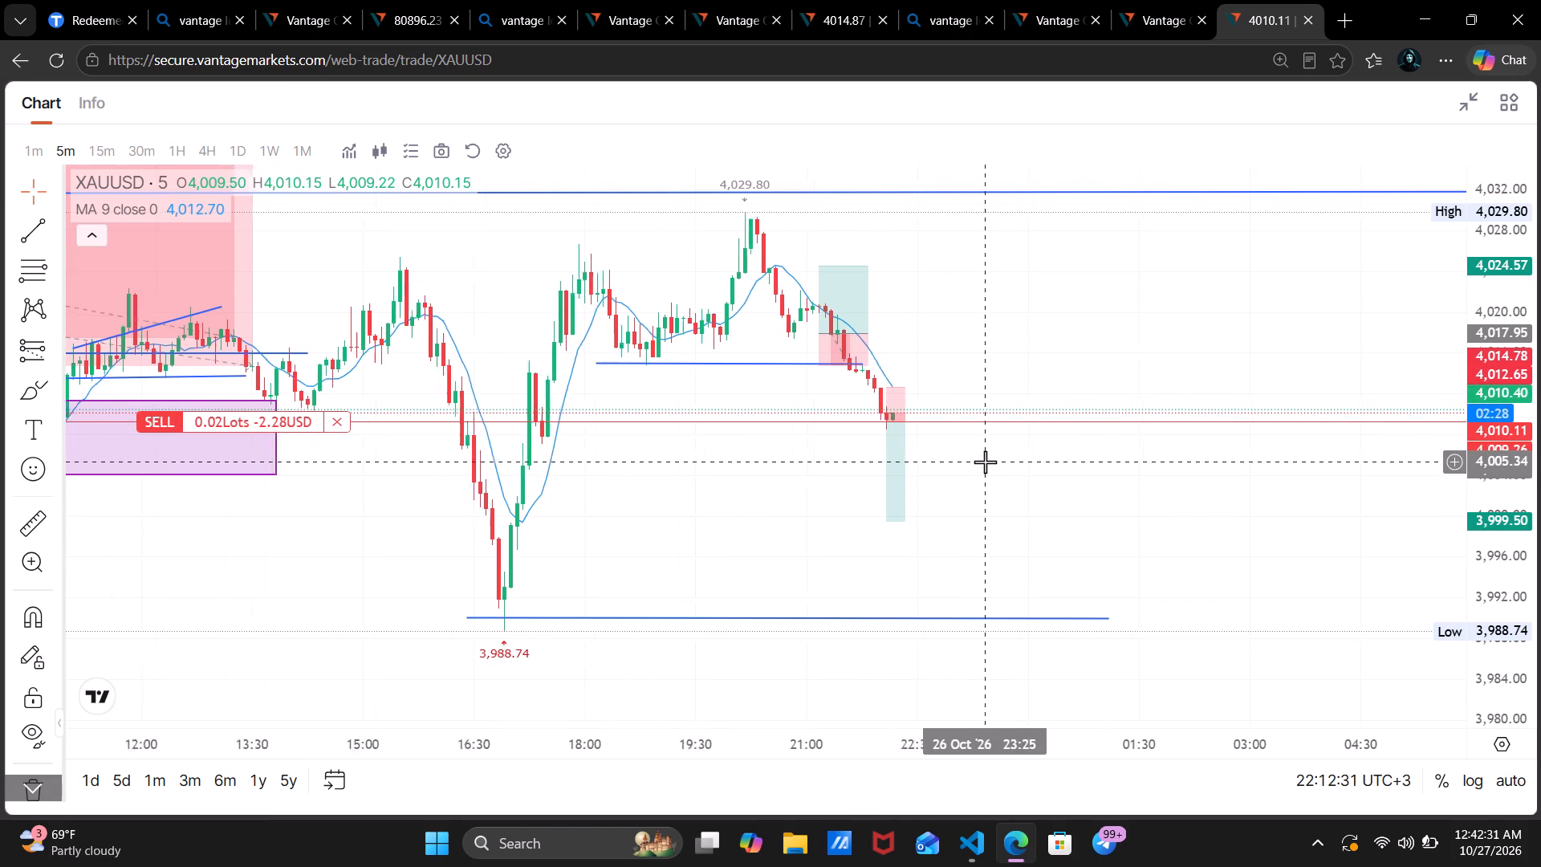
scroll(985, 462, "up", 1)
left_click_drag(928, 443, 1042, 559)
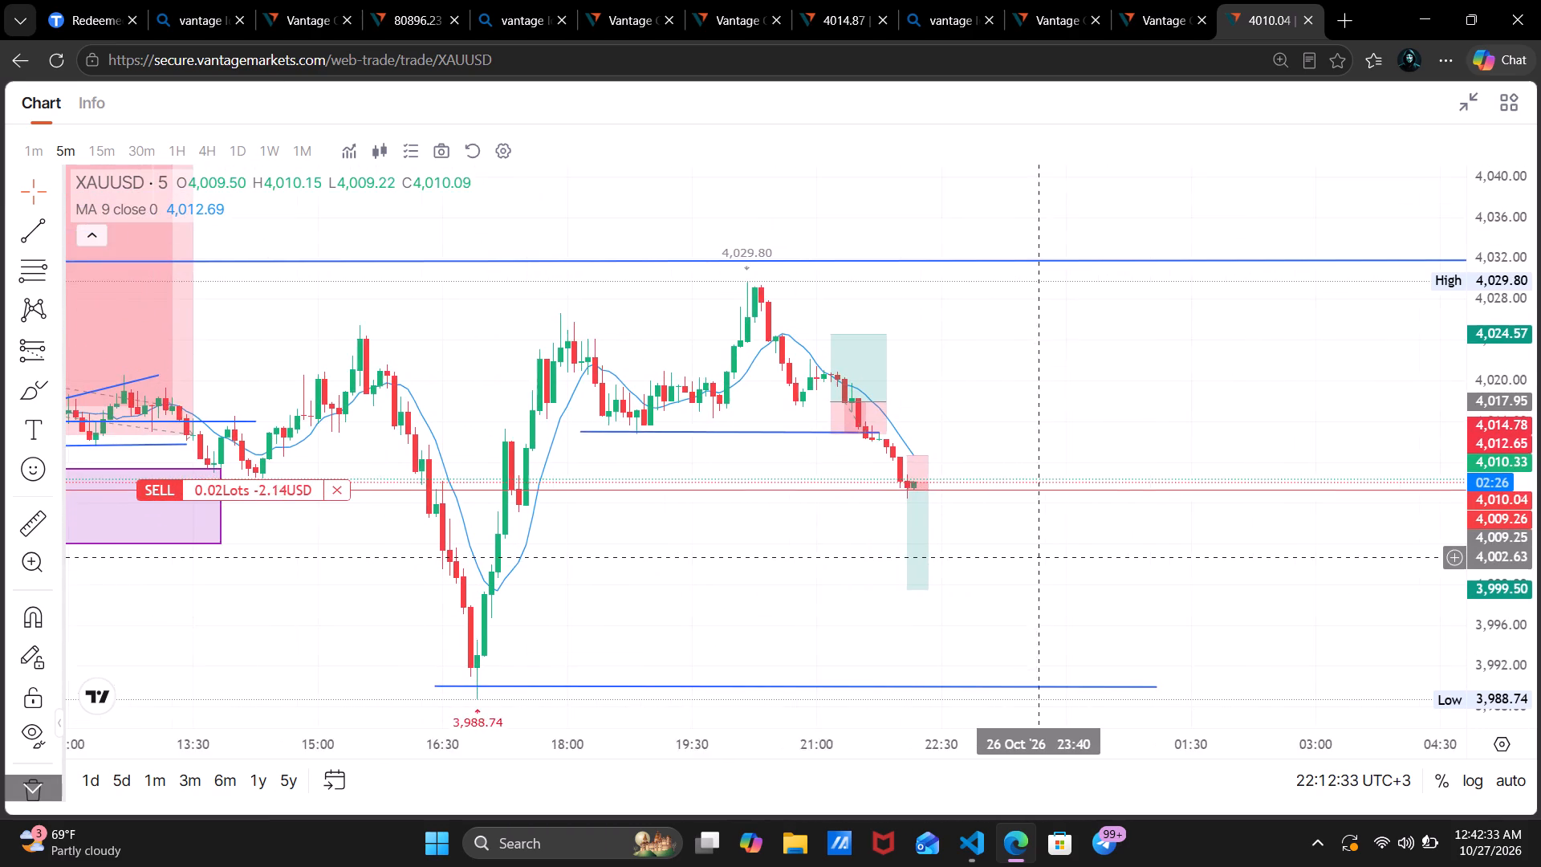
left_click_drag(1042, 559, 1050, 560)
scroll(1050, 560, "up", 1)
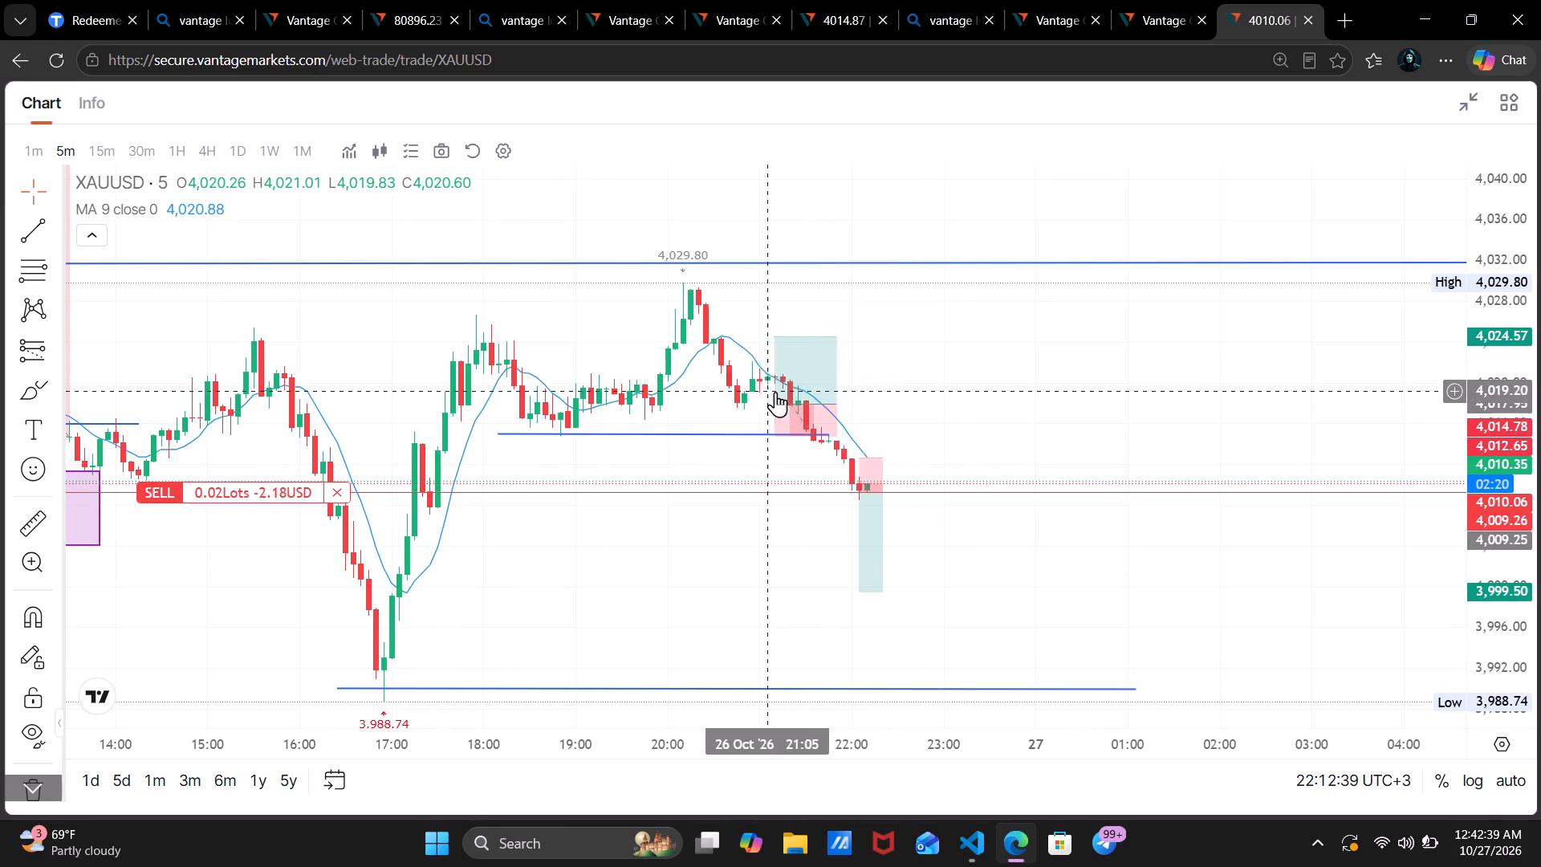
scroll(1032, 460, "up", 1)
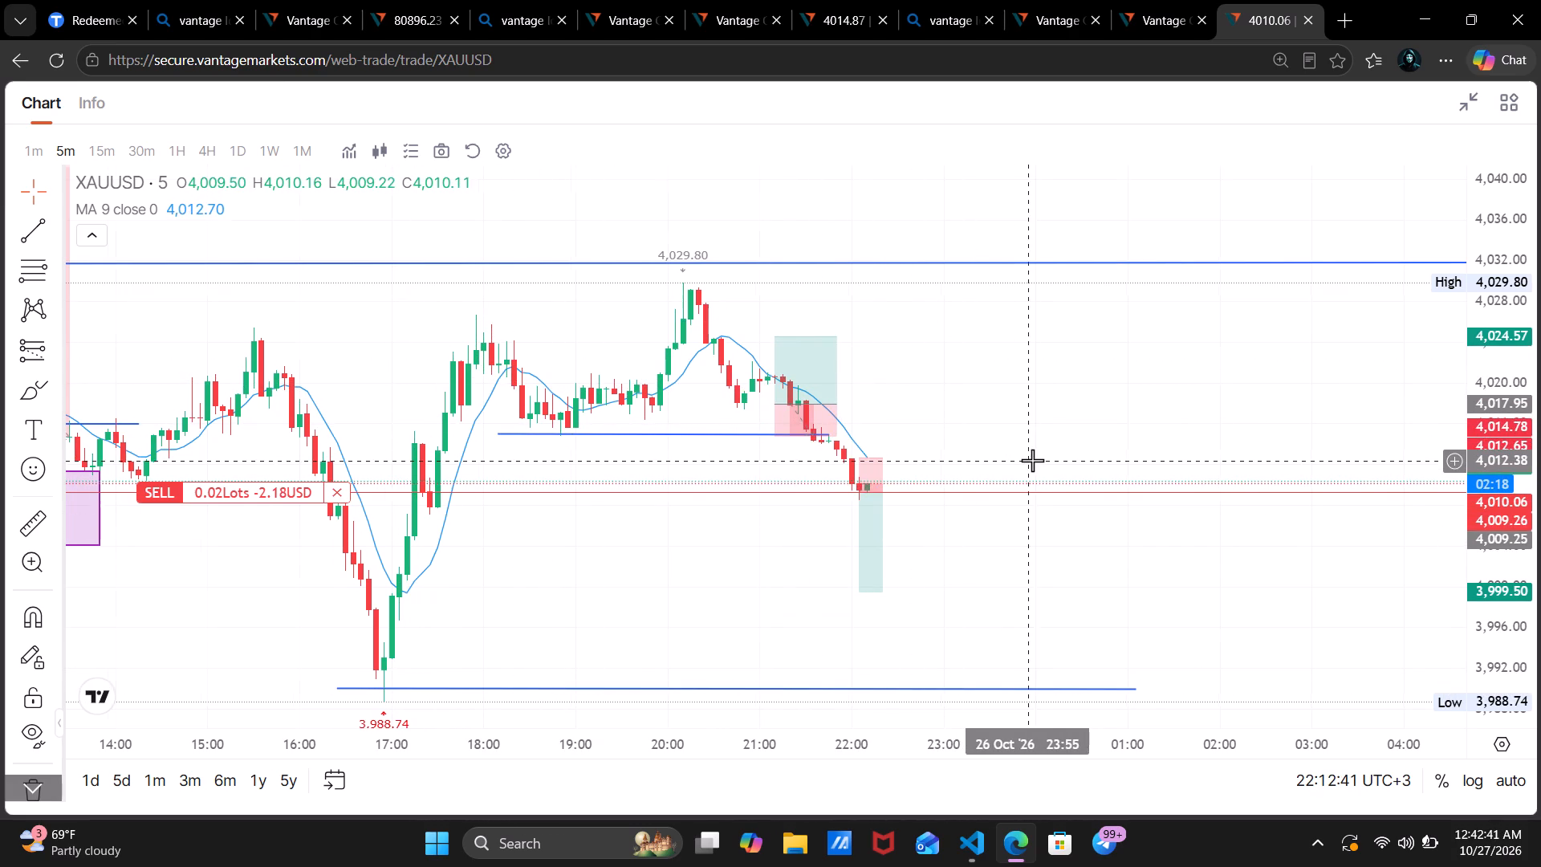
scroll(1032, 460, "up", 1)
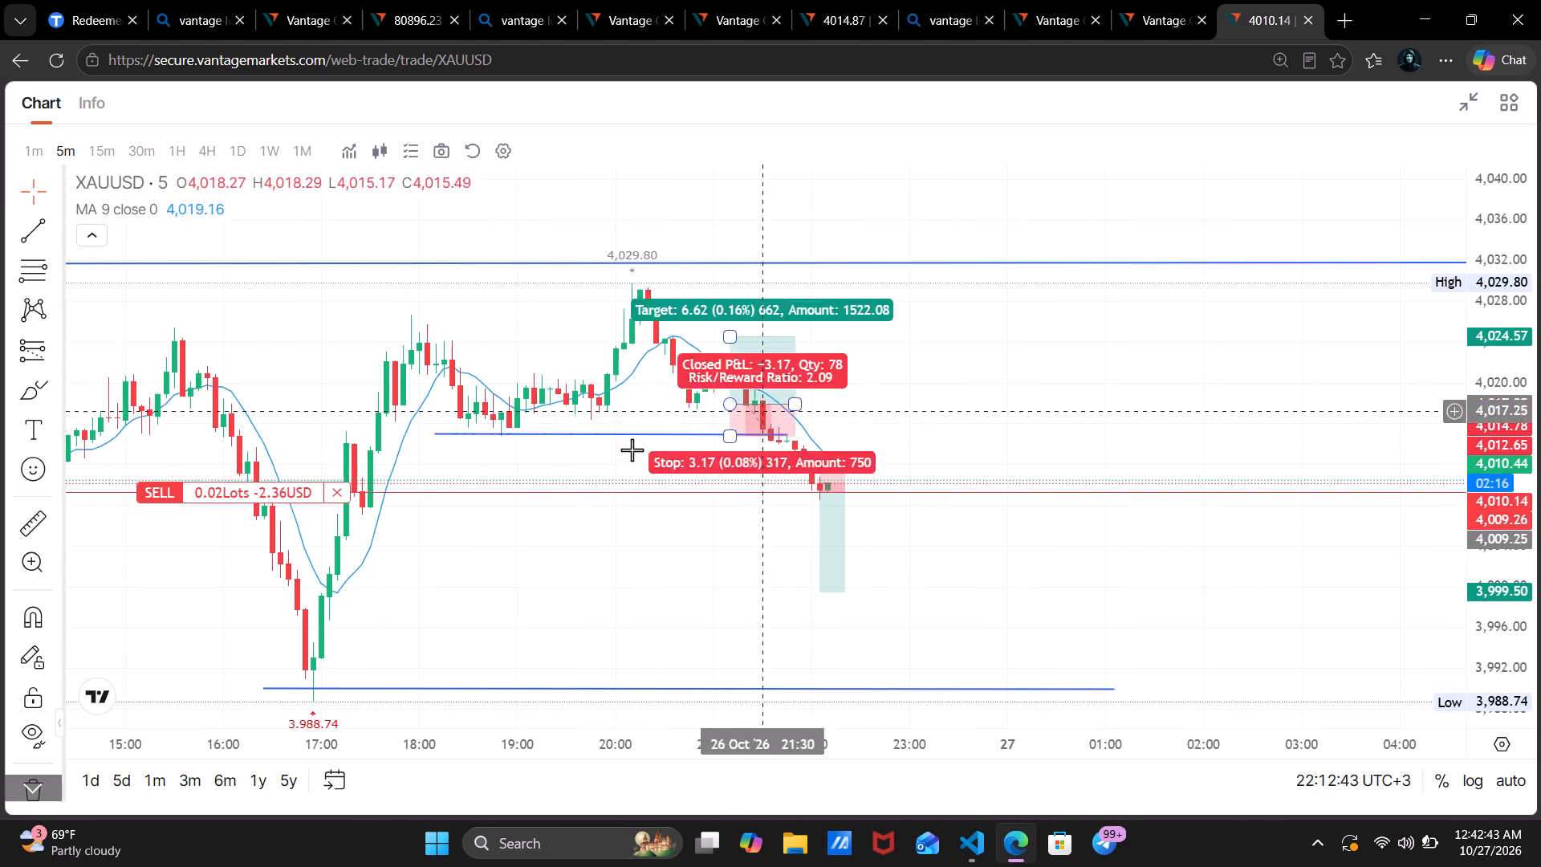
Examine the latest five-minute candles closely around the sell entry, the broken support and the short projection's zones.
left_click_drag(1505, 535, 1509, 425)
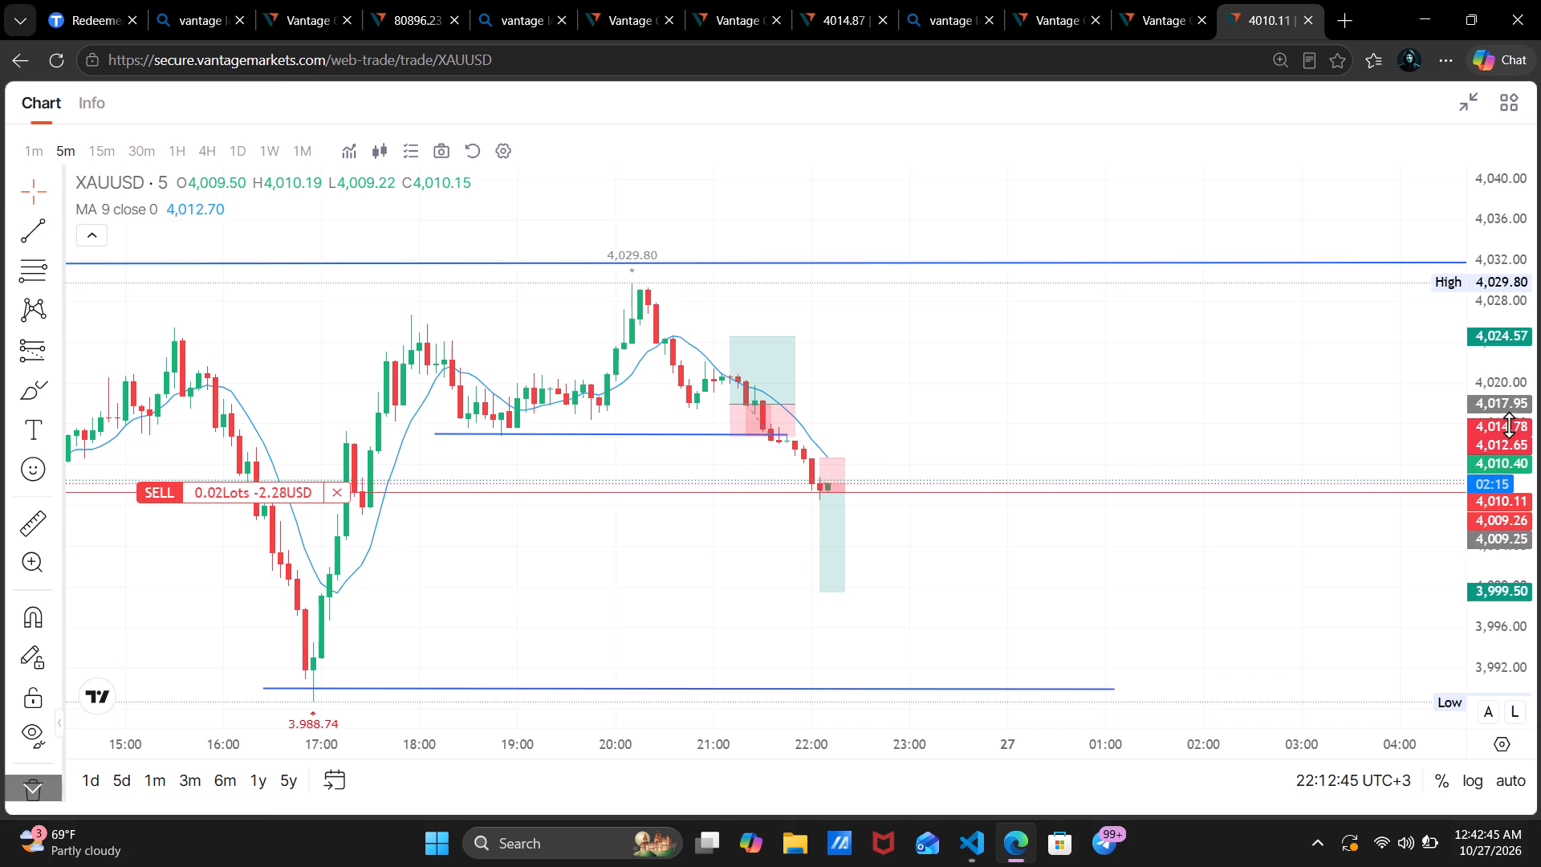
left_click_drag(1509, 425, 1515, 353)
scroll(1100, 409, "up", 3)
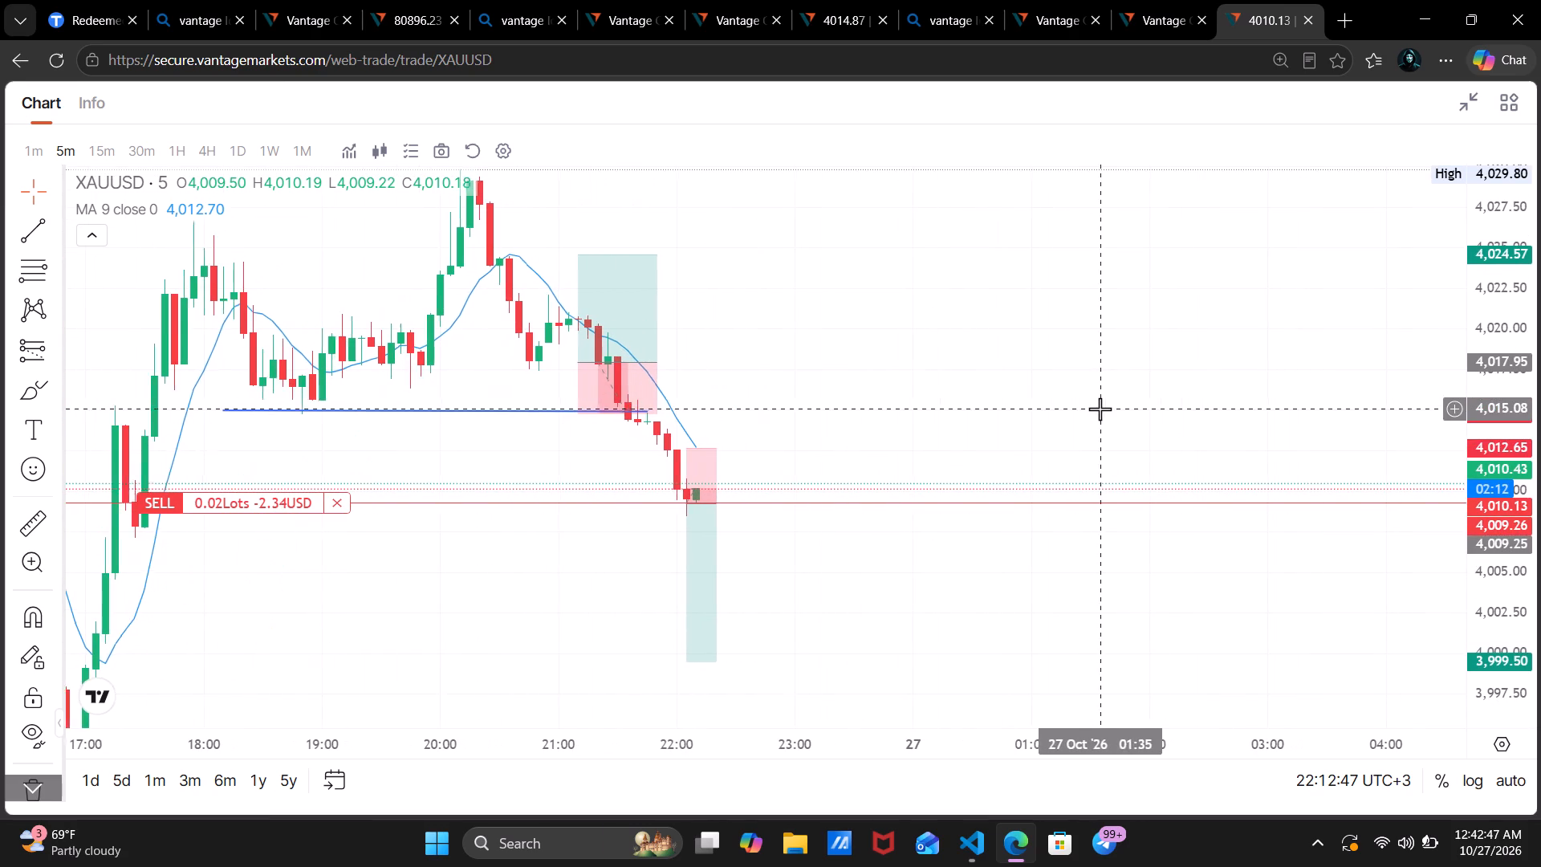
left_click_drag(899, 404, 1132, 405)
scroll(1132, 405, "up", 3)
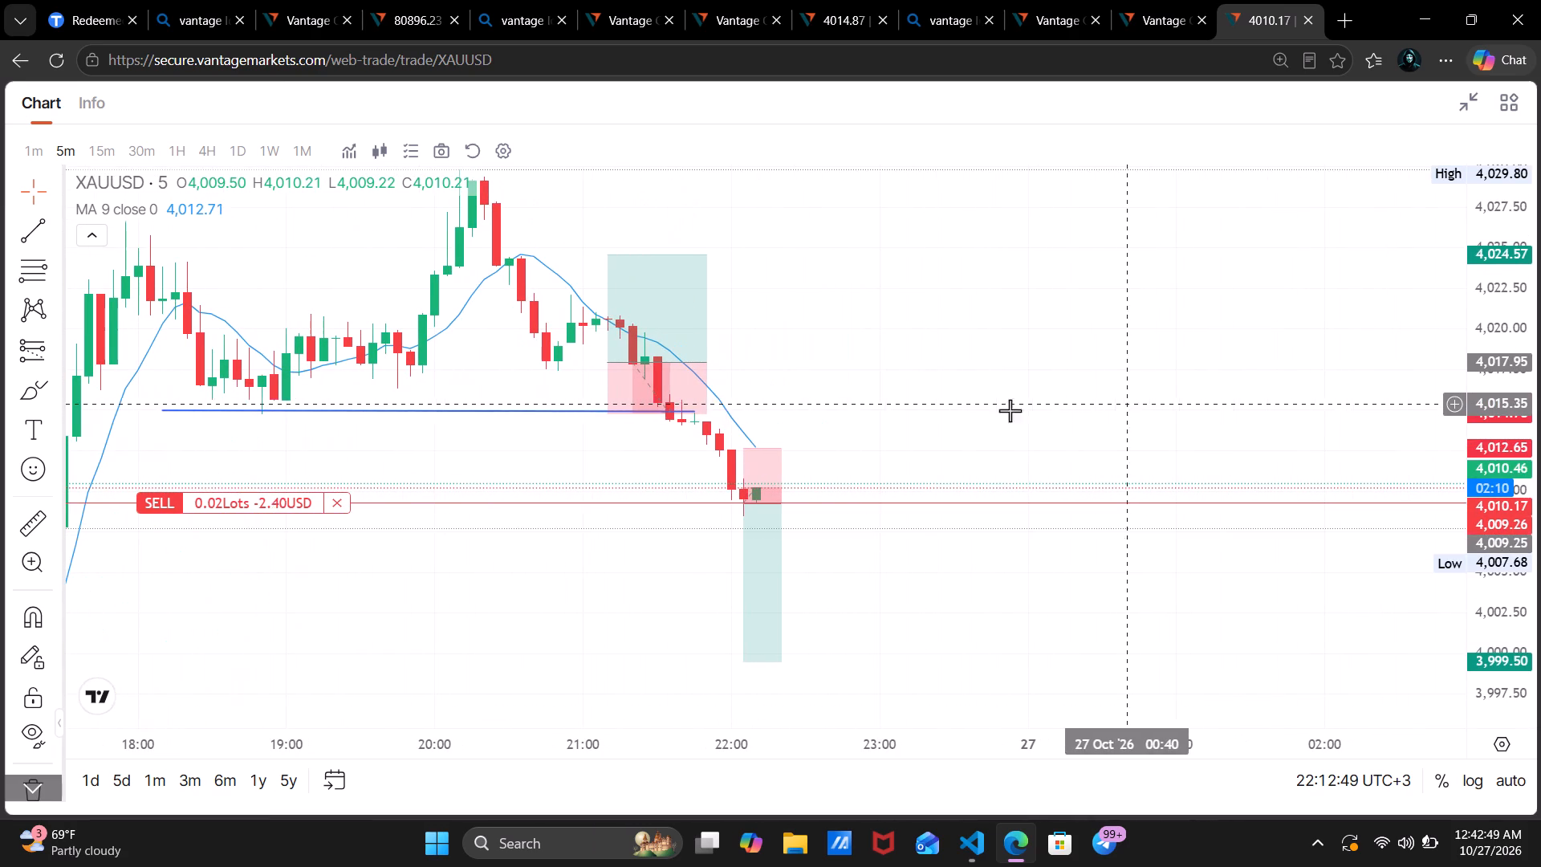
left_click_drag(1493, 514, 1540, 362)
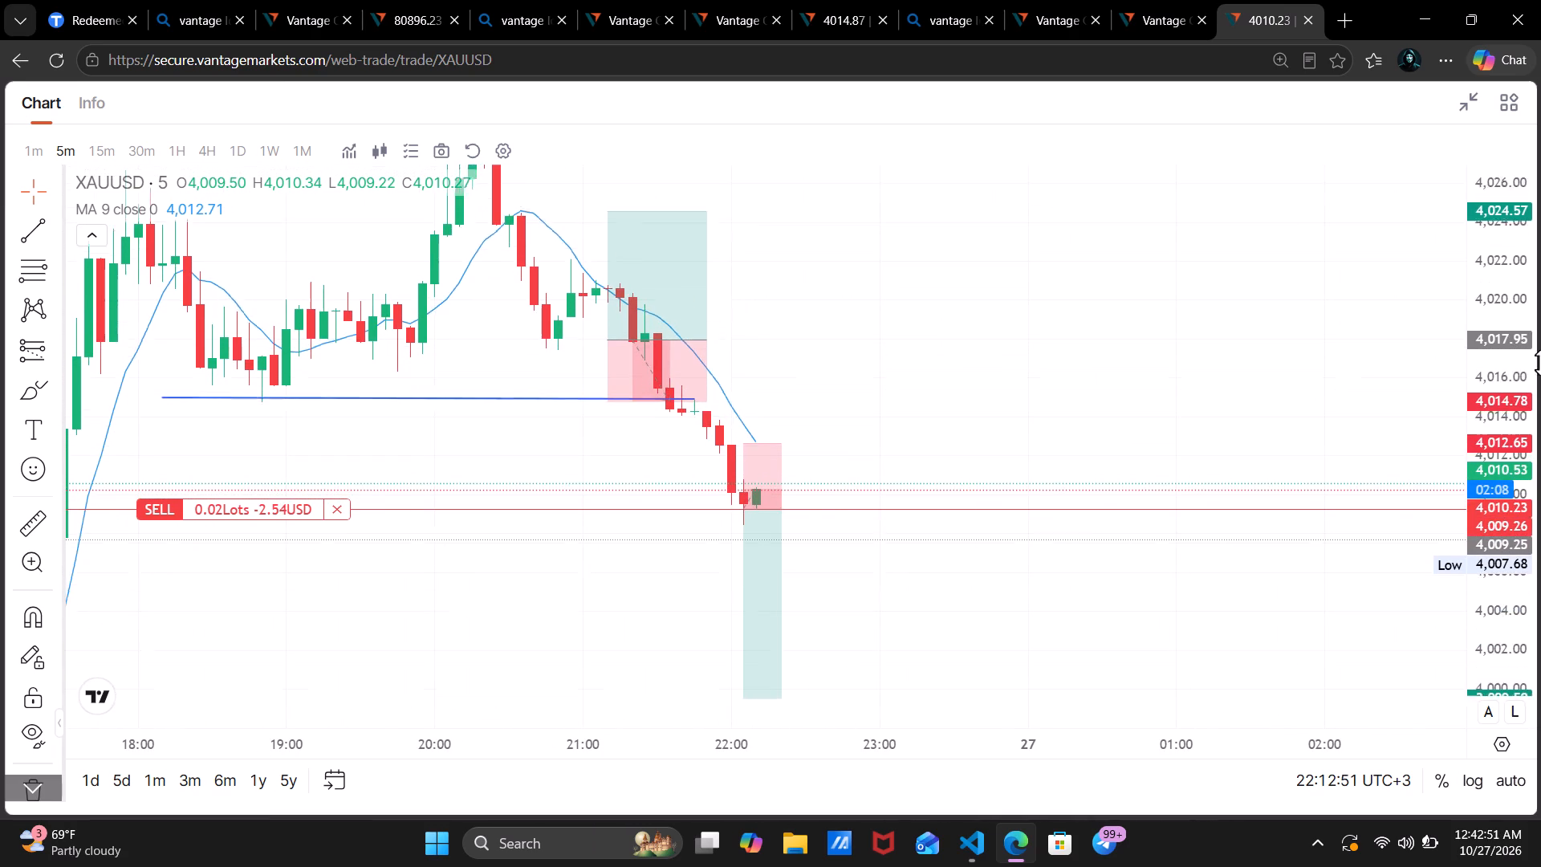
left_click_drag(1540, 362, 1540, 359)
left_click_drag(1197, 493, 1450, 440)
scroll(1450, 440, "up", 2)
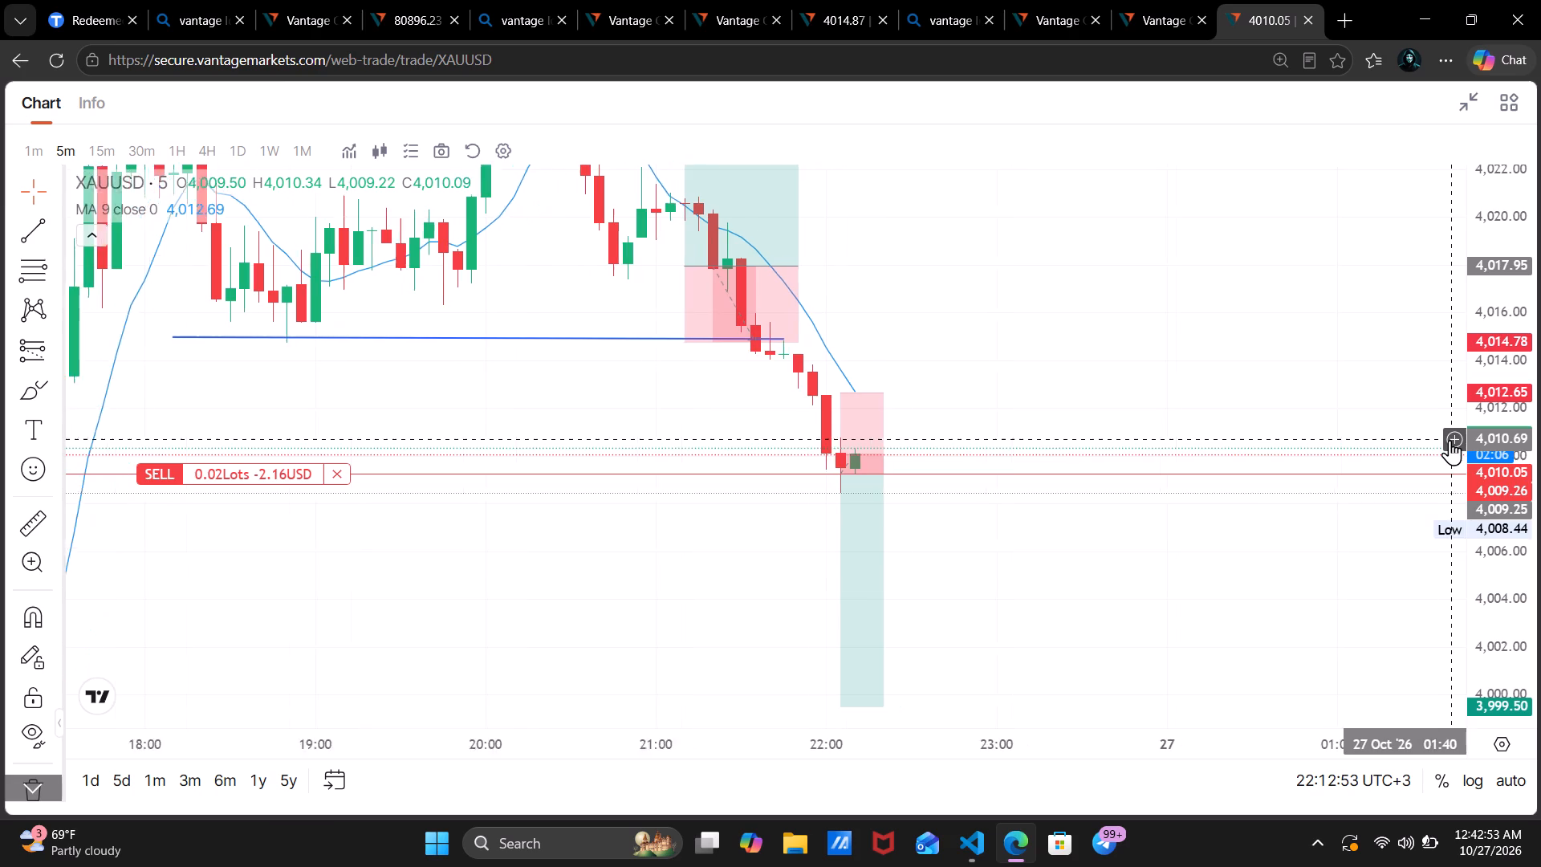
left_click_drag(1165, 525, 1344, 470)
scroll(1344, 470, "up", 1)
left_click_drag(1161, 503, 1294, 491)
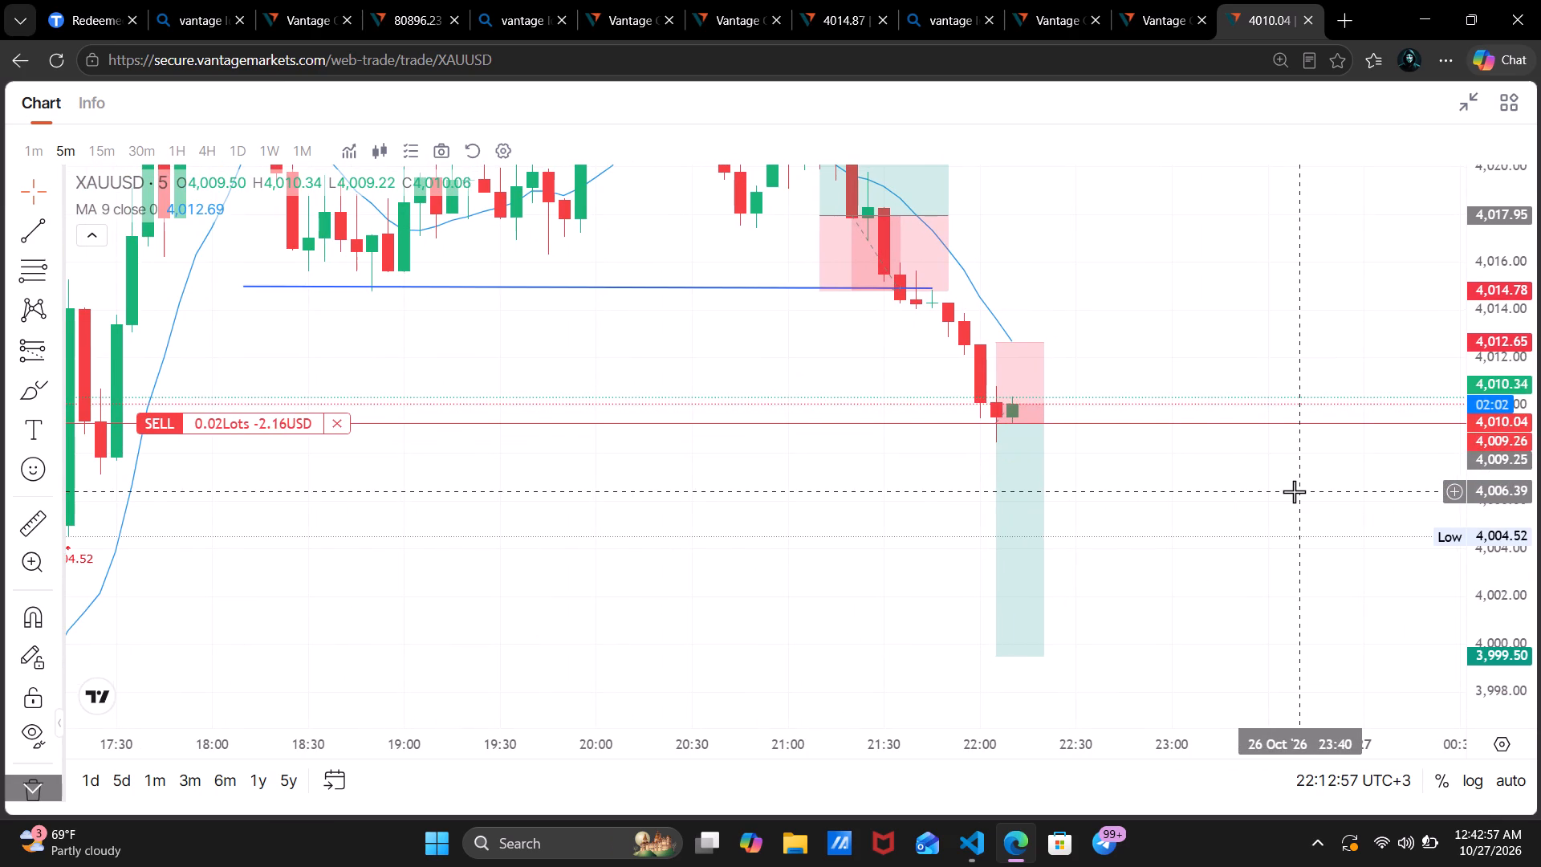
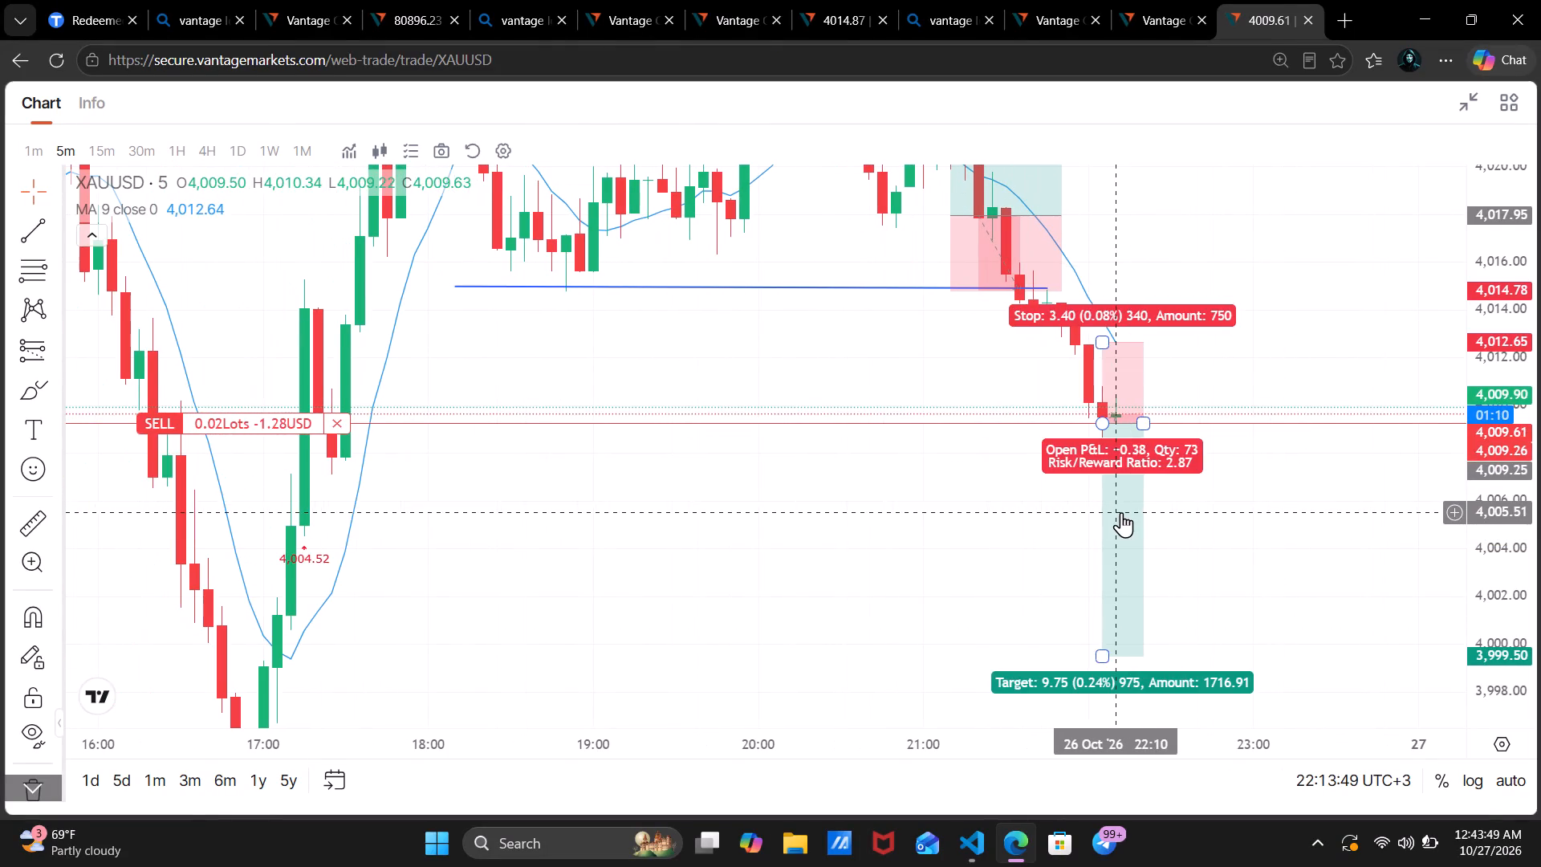
Review the five-minute decline with the broken support line, the sell entry and the short projection down to its target.
left_click_drag(932, 478, 987, 543)
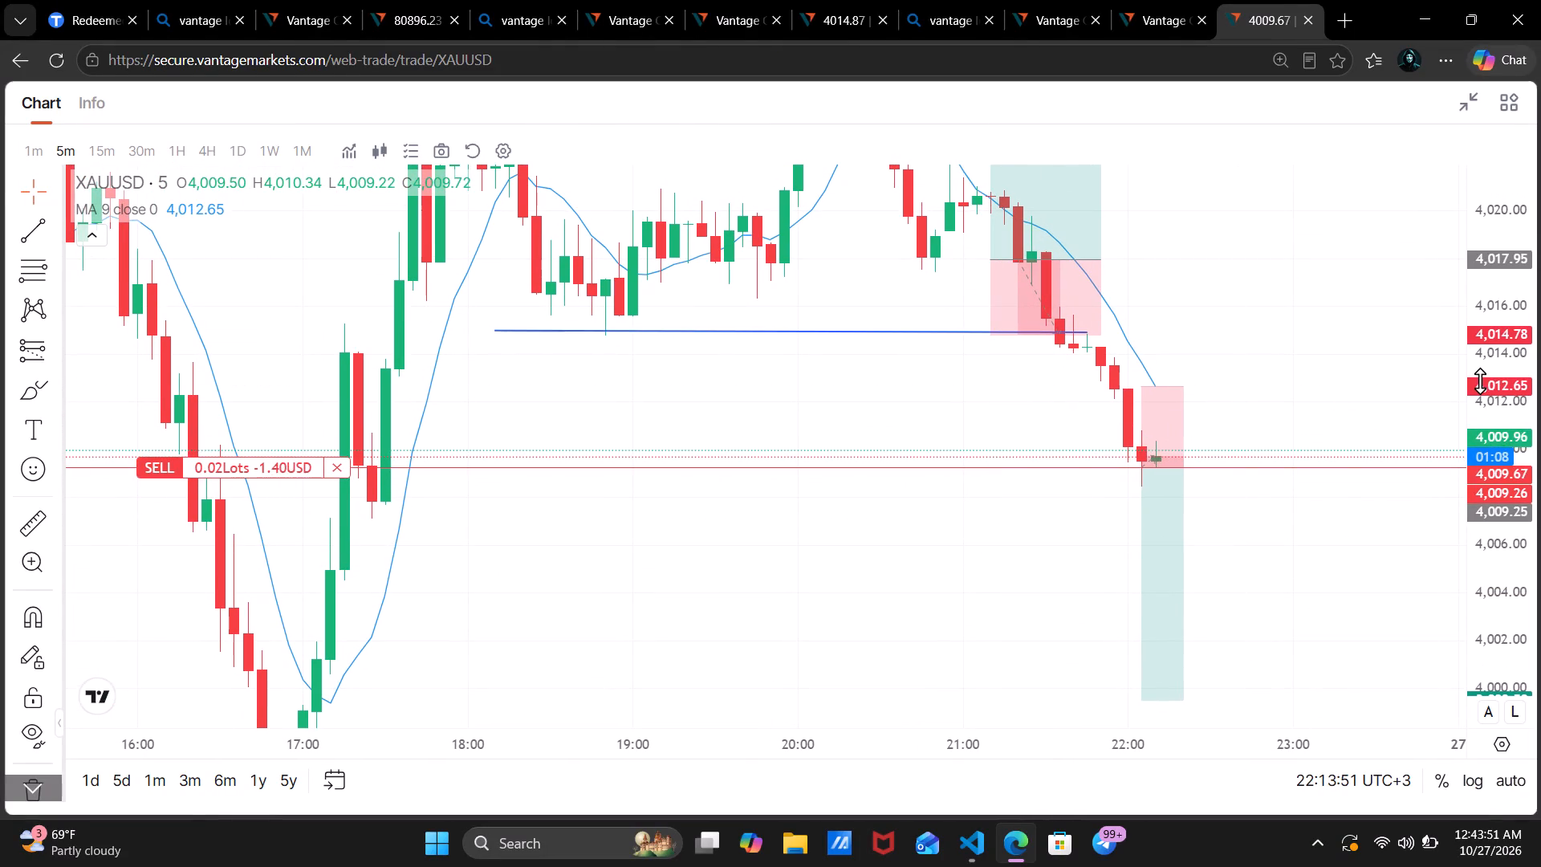
left_click_drag(1511, 269, 1478, 433)
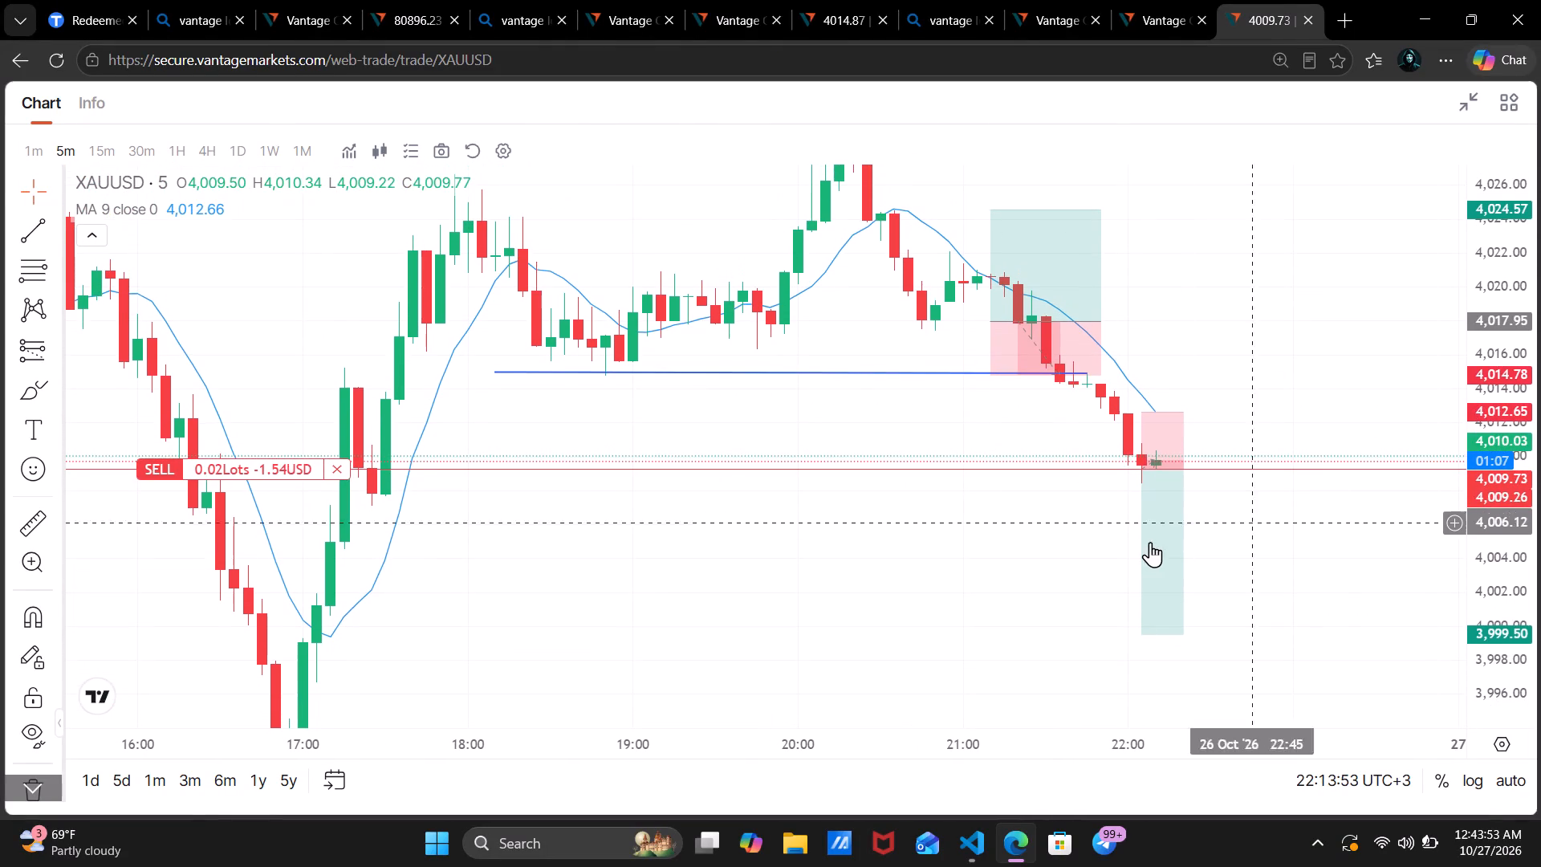
scroll(1150, 542, "down", 1)
scroll(1019, 521, "down", 1)
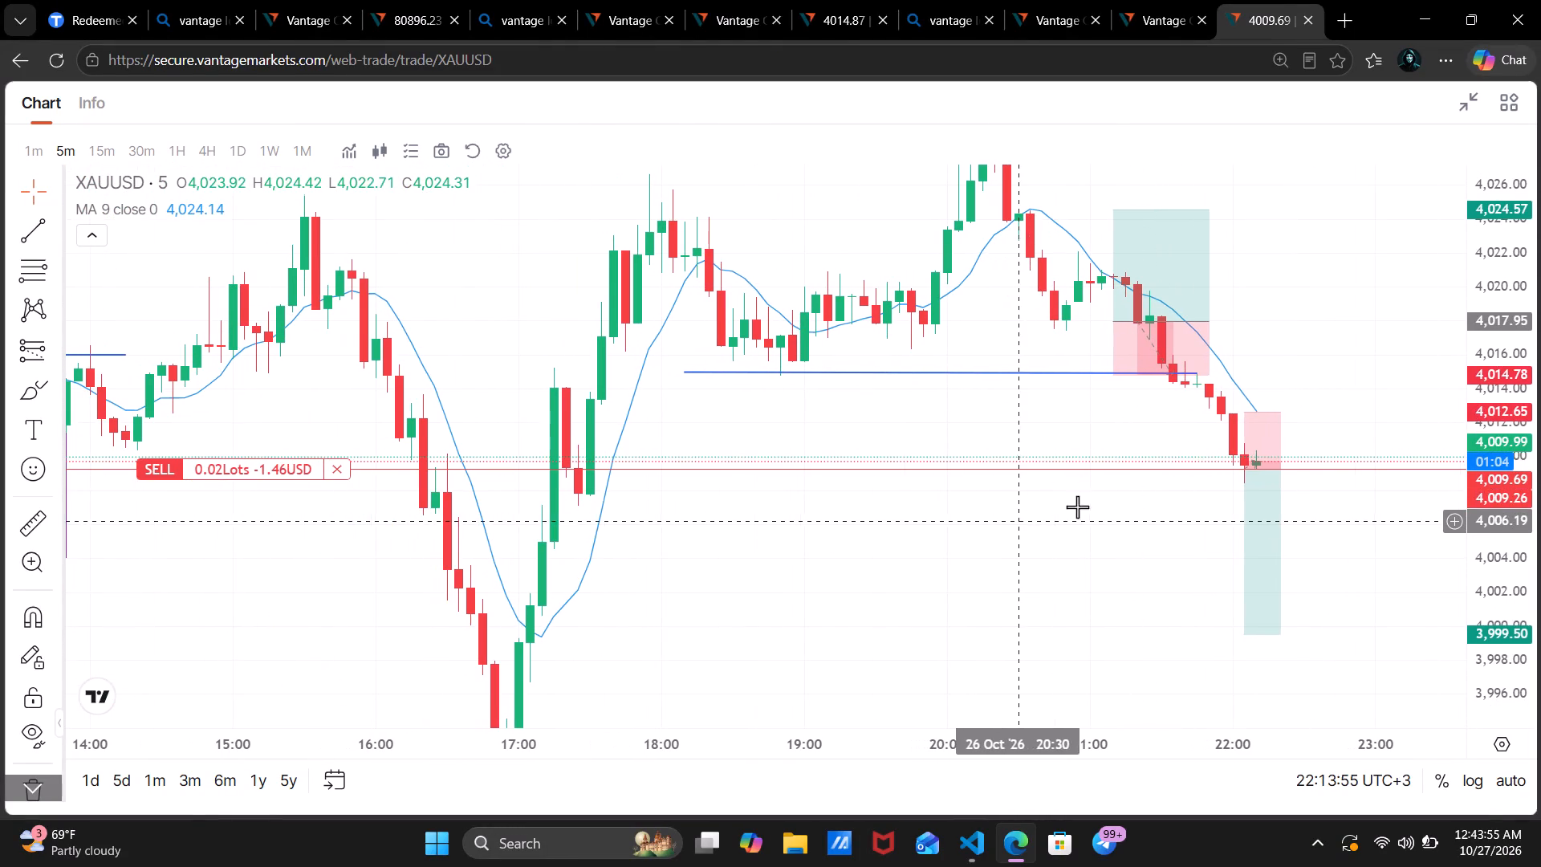
left_click_drag(1292, 543, 1148, 468)
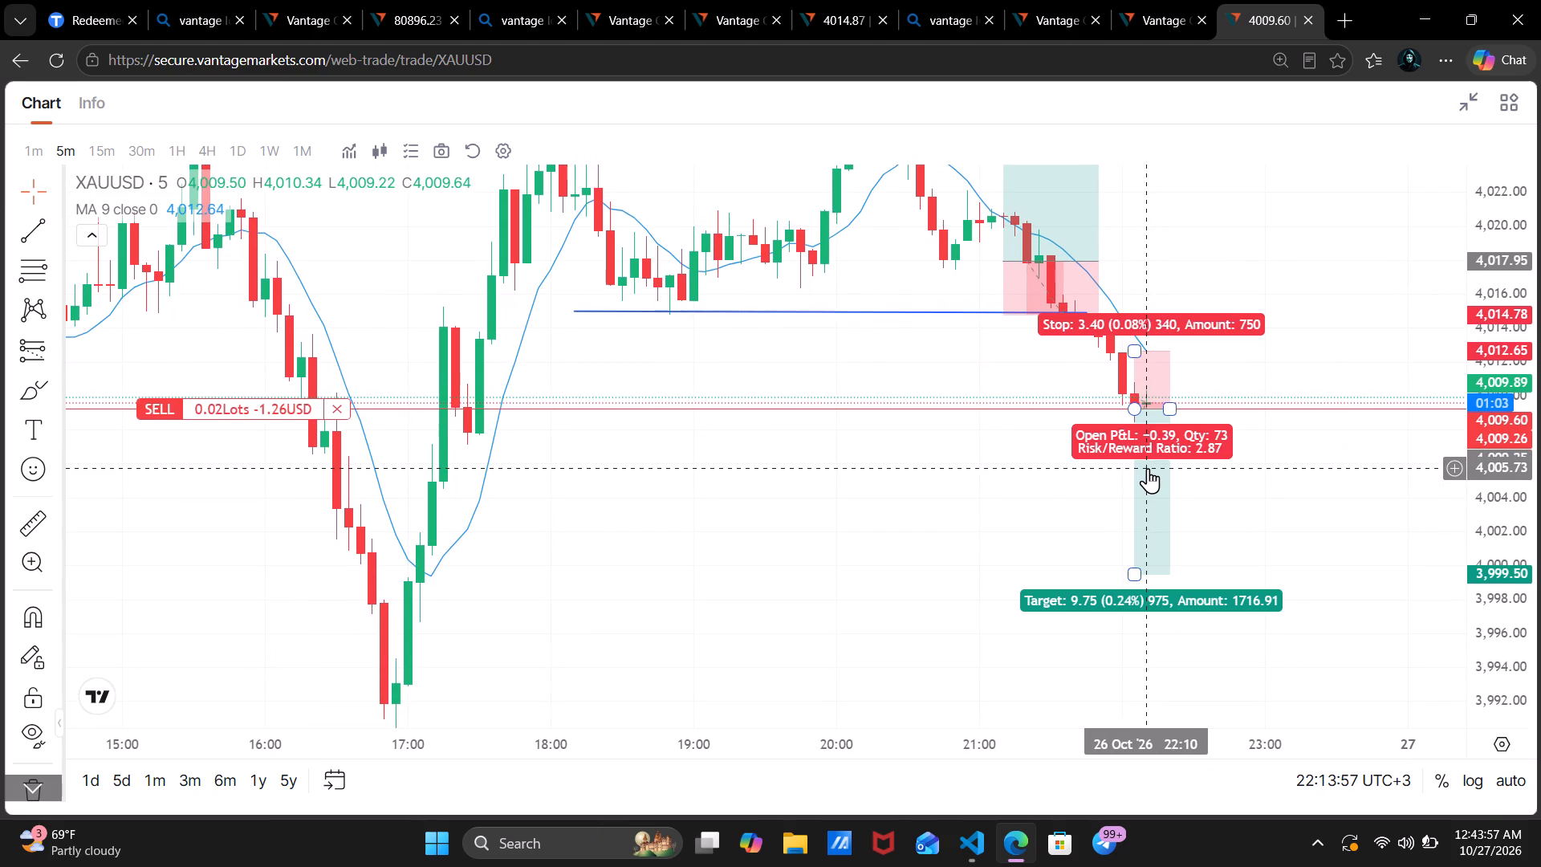
scroll(1148, 468, "down", 1)
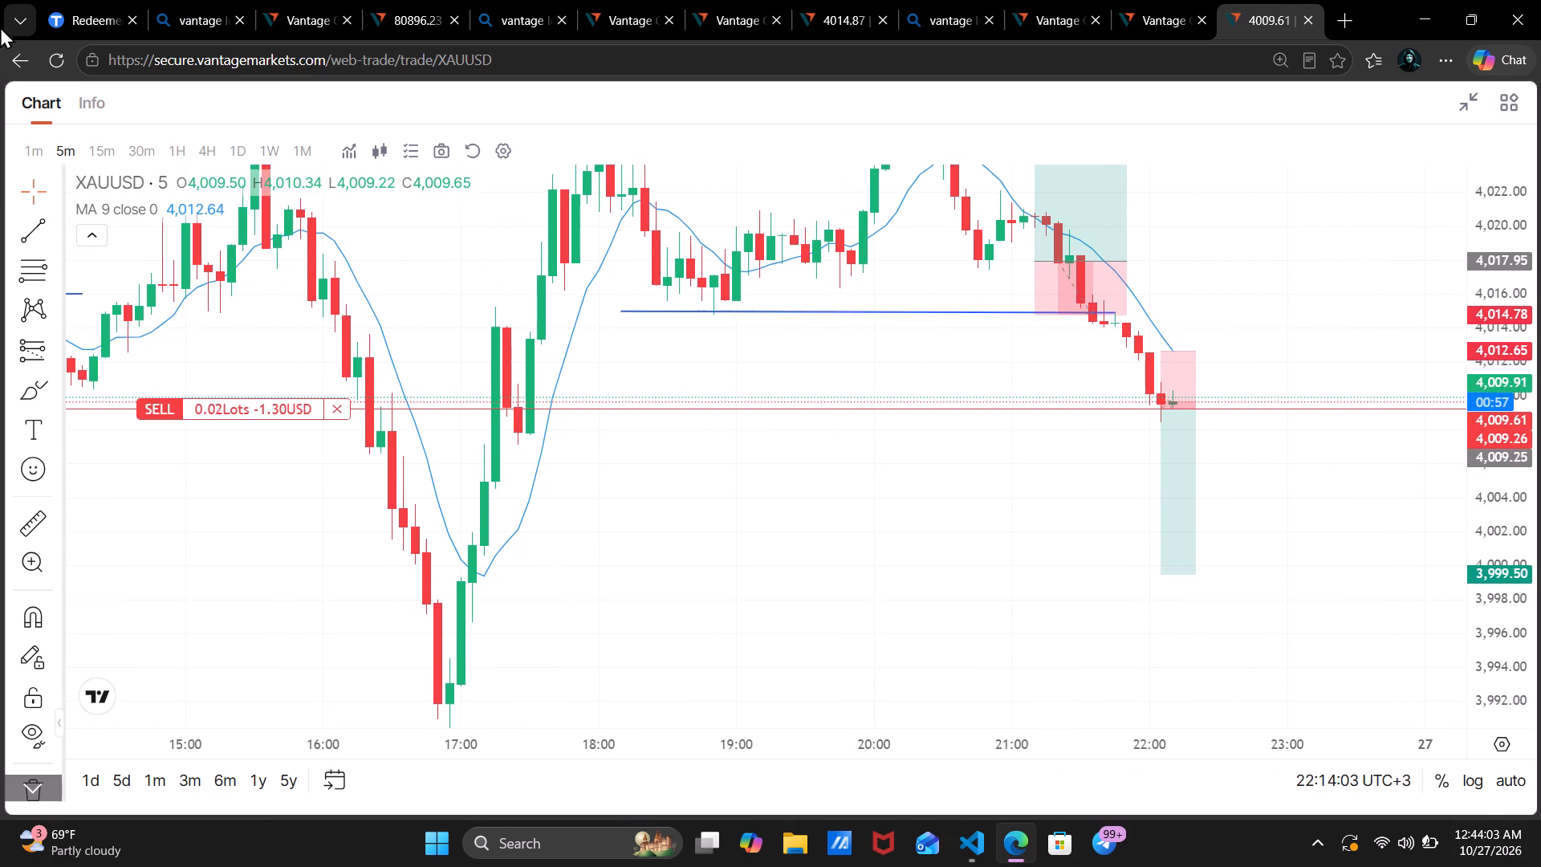
Switch to one-minute candles and trace the price action from the purple zone through the 17:00 low to the latest candles.
left_click(34, 150)
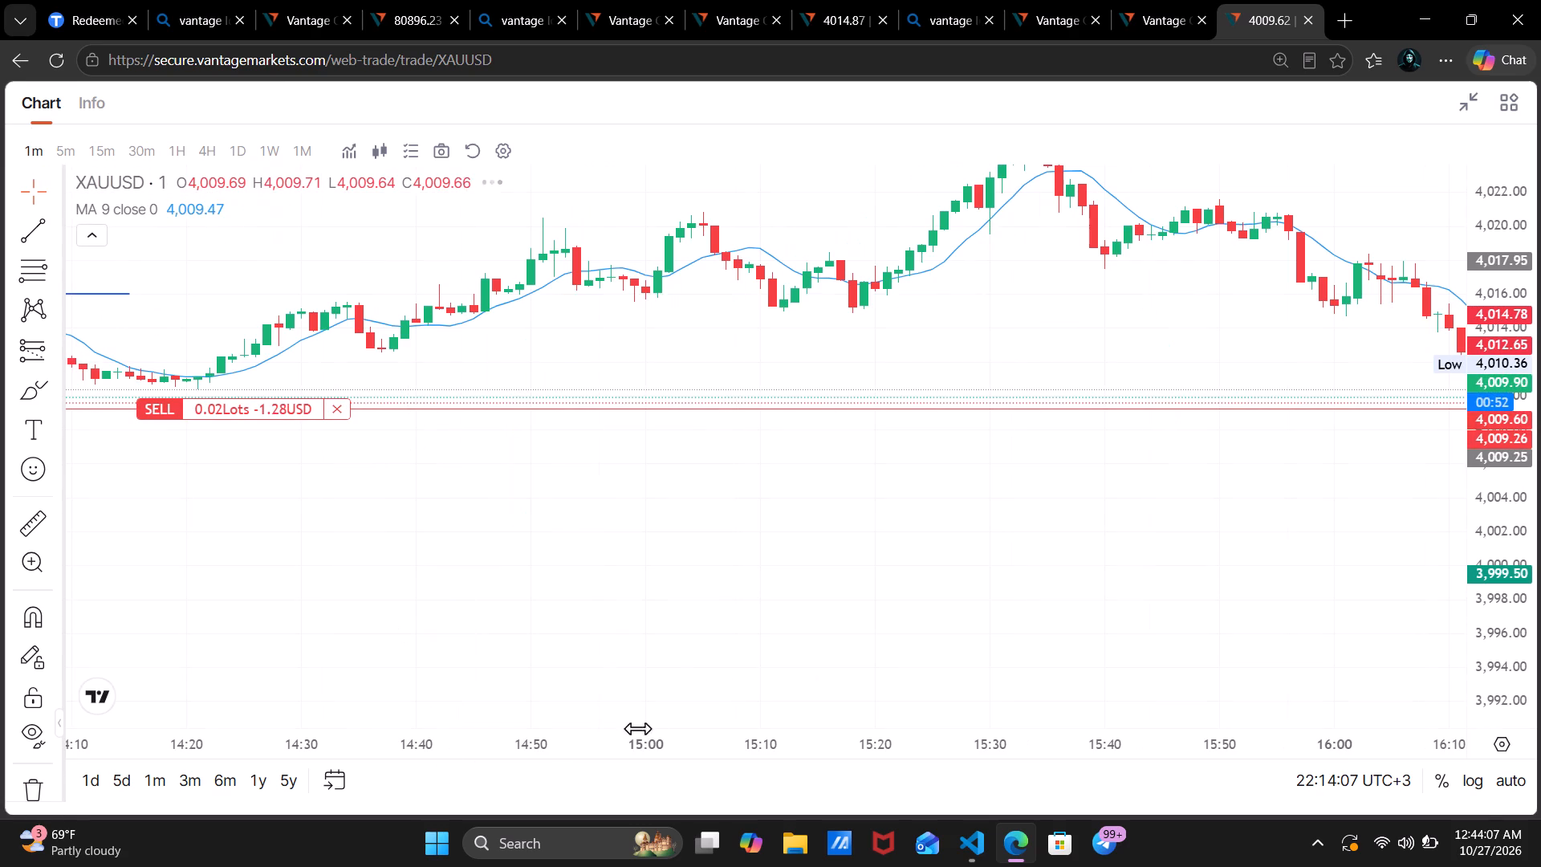
scroll(1064, 553, "down", 6)
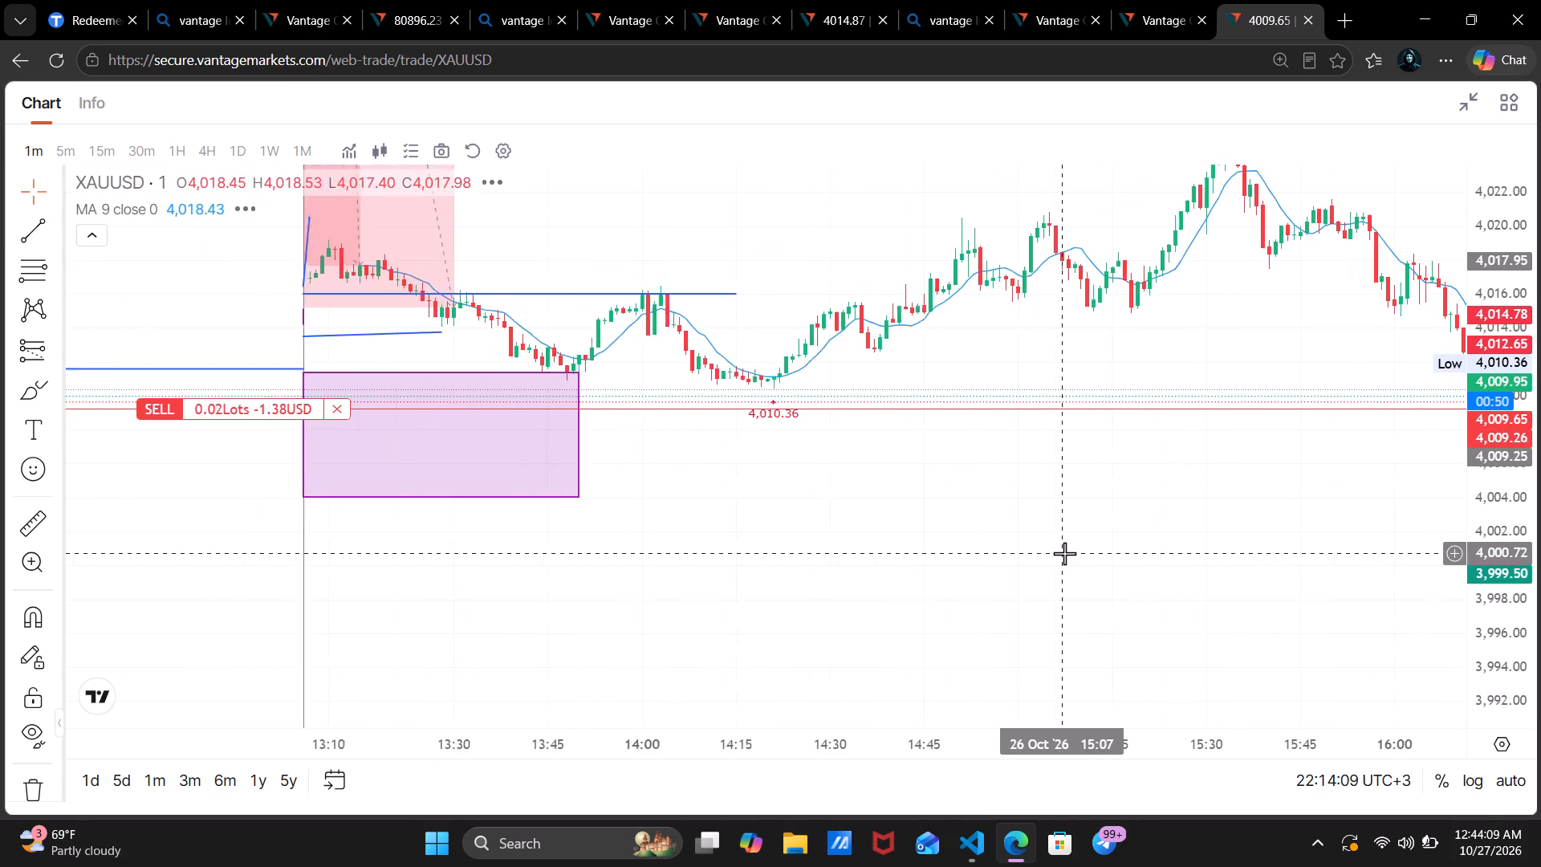
scroll(1064, 553, "down", 5)
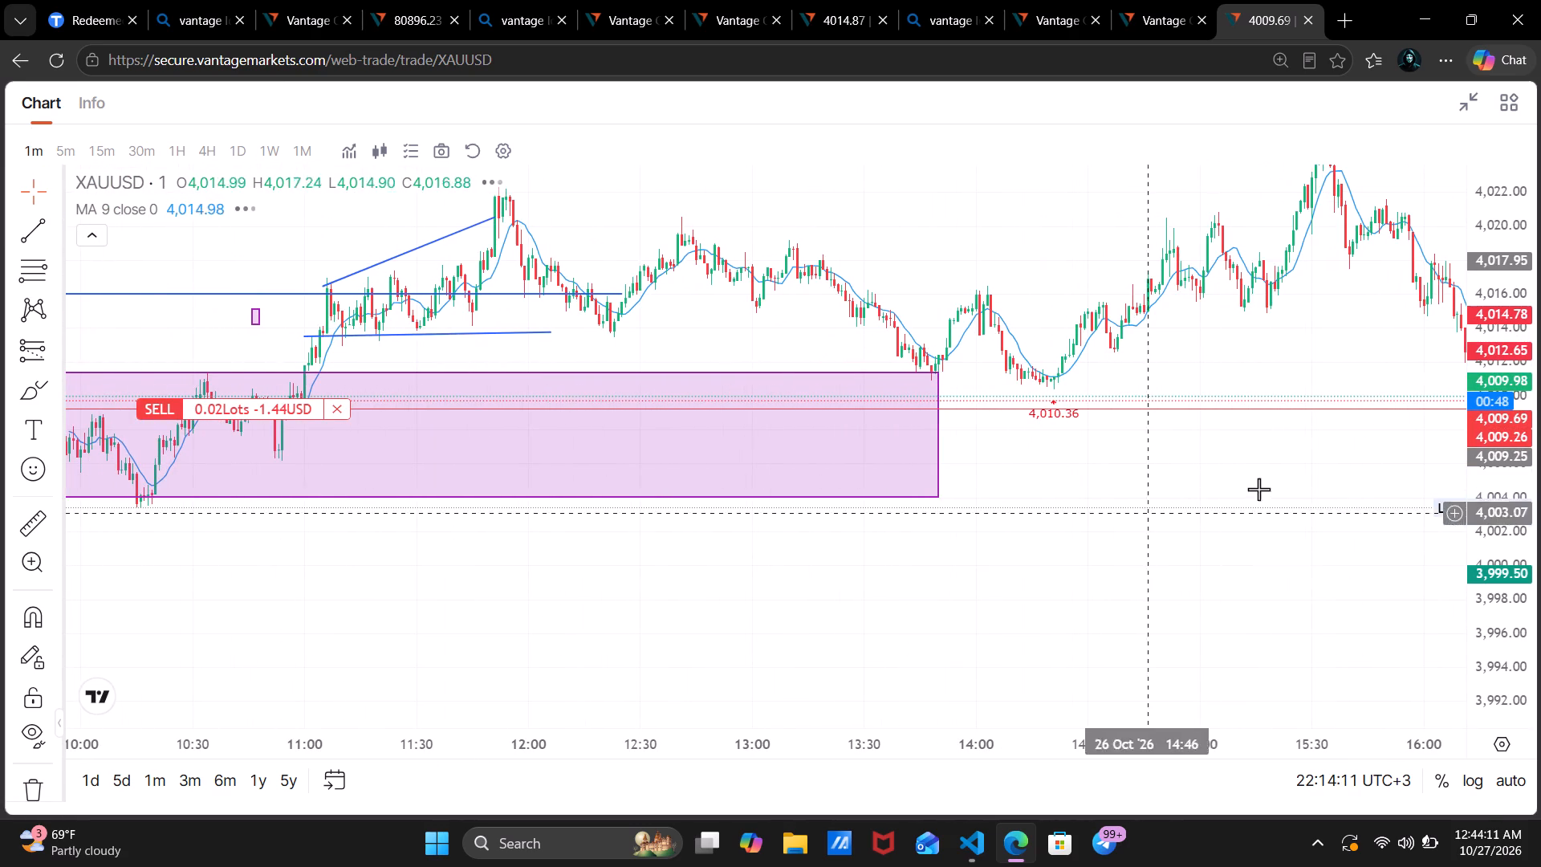
left_click_drag(1265, 488, 502, 375)
left_click_drag(1014, 564, 91, 259)
left_click_drag(708, 381, 366, 485)
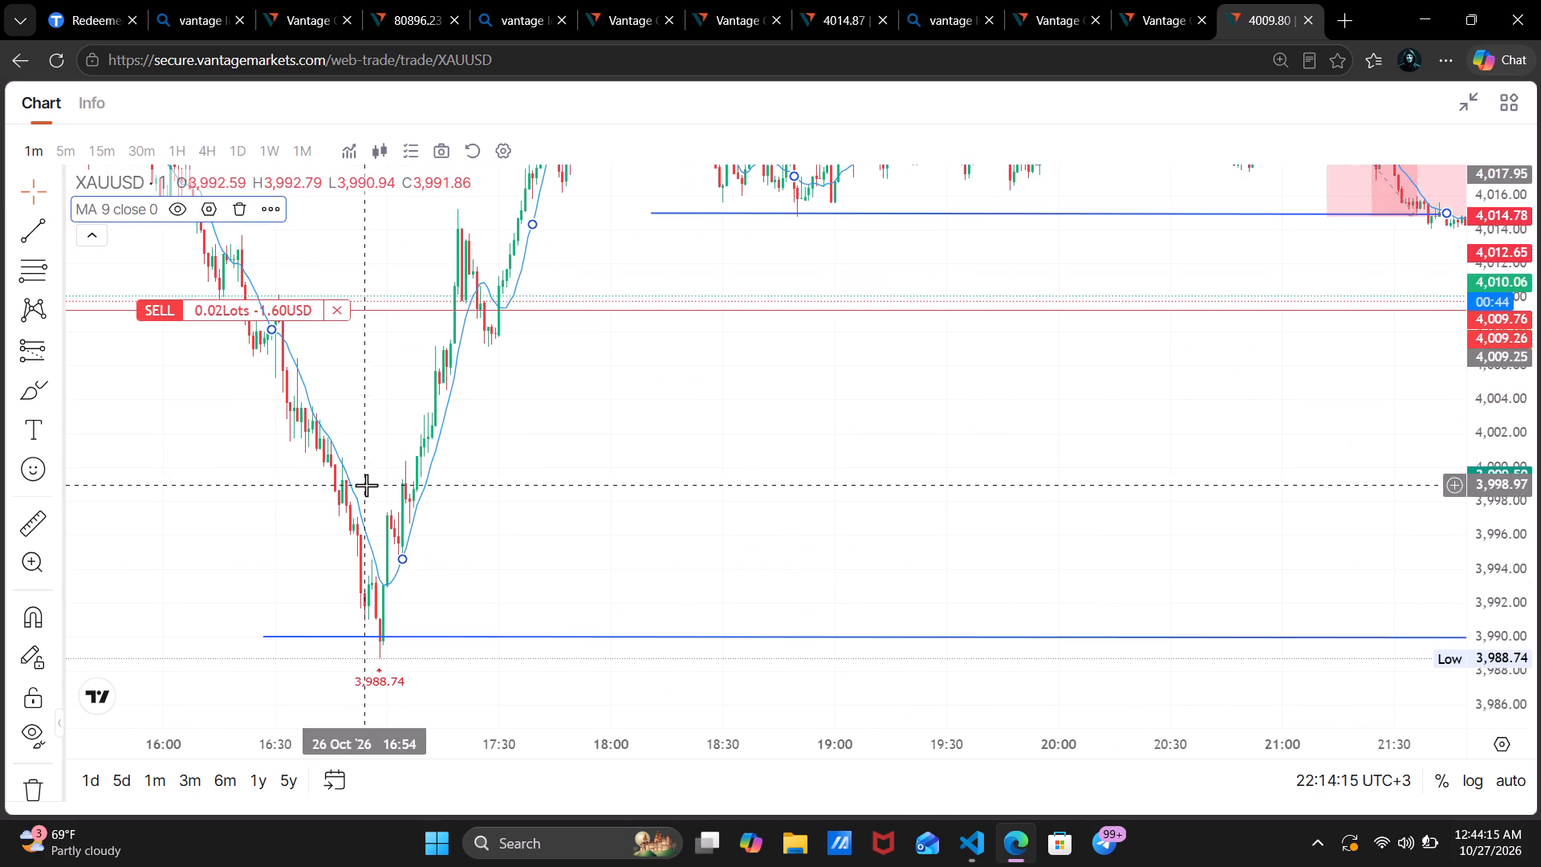
left_click_drag(782, 505, 334, 580)
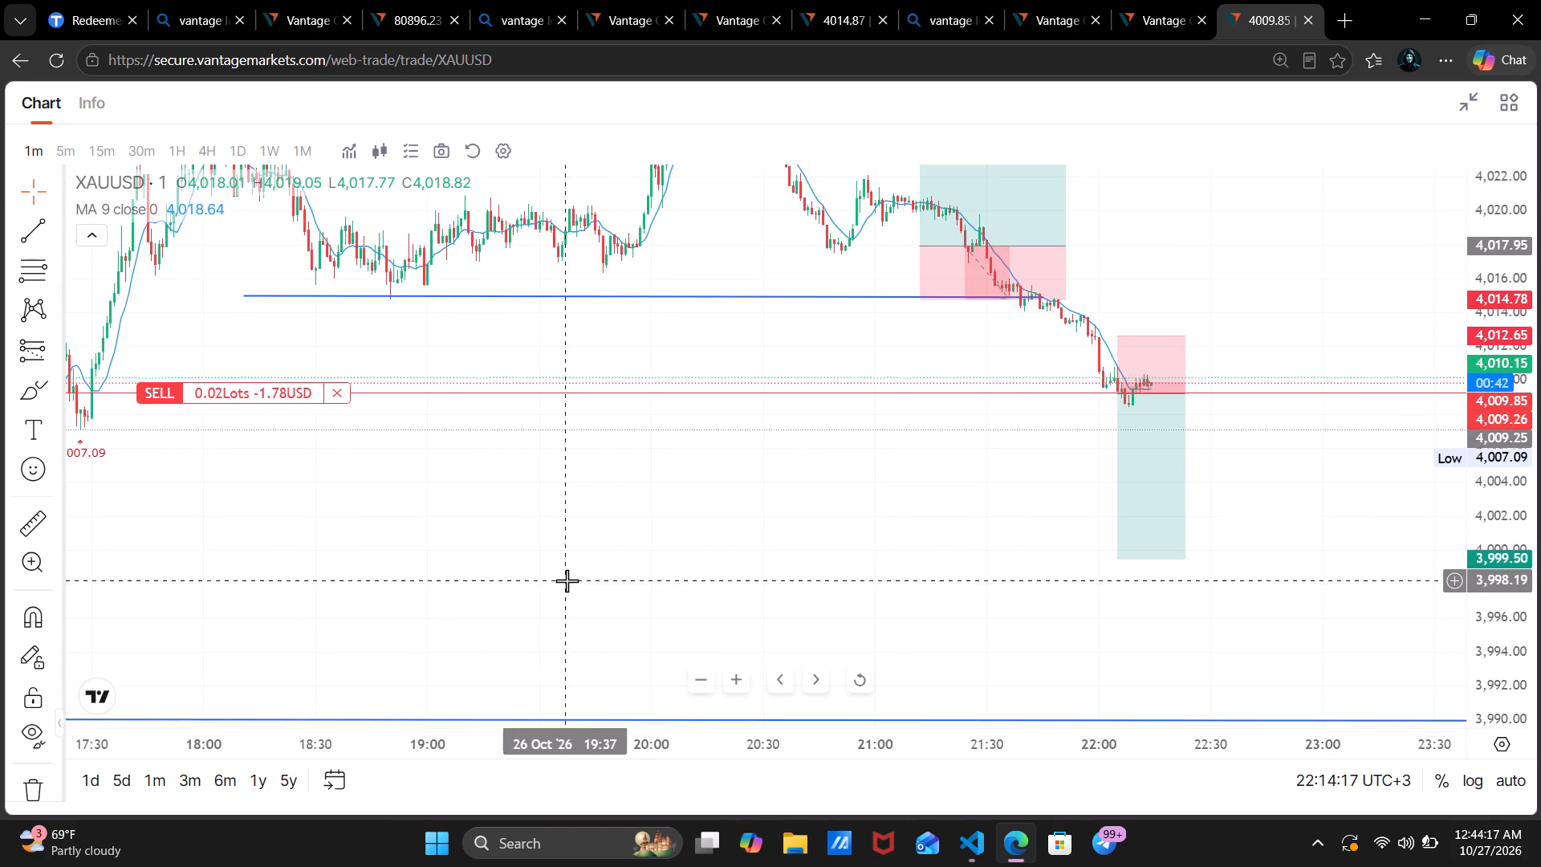
Compare the short projection on the one-minute chart with the broken support line and the lower line near 3,990.
scroll(591, 533, "down", 2)
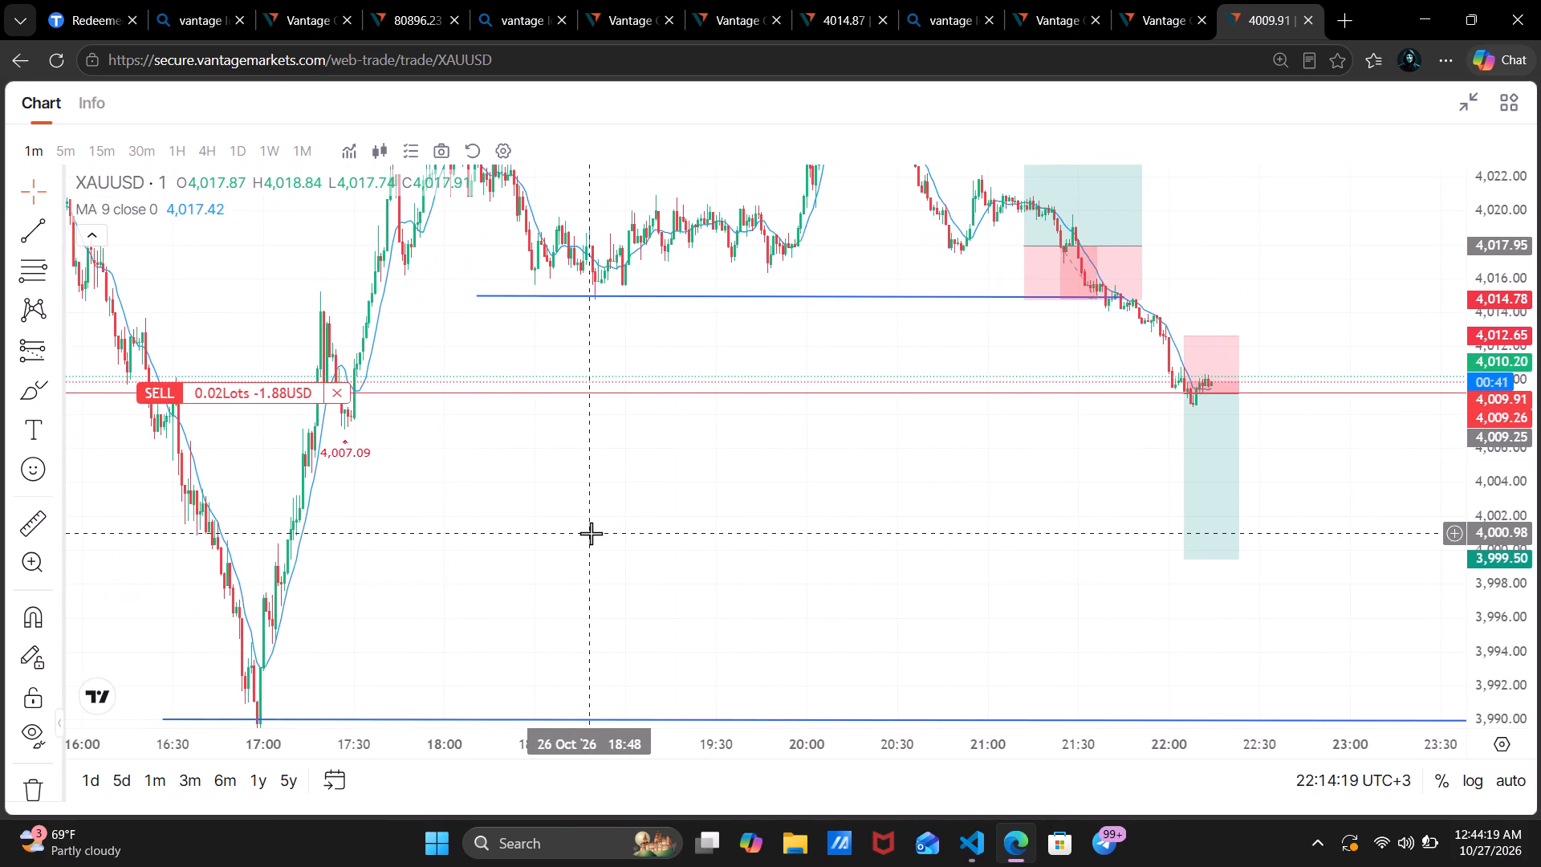
scroll(591, 533, "down", 3)
left_click_drag(950, 574, 422, 523)
scroll(640, 520, "up", 3)
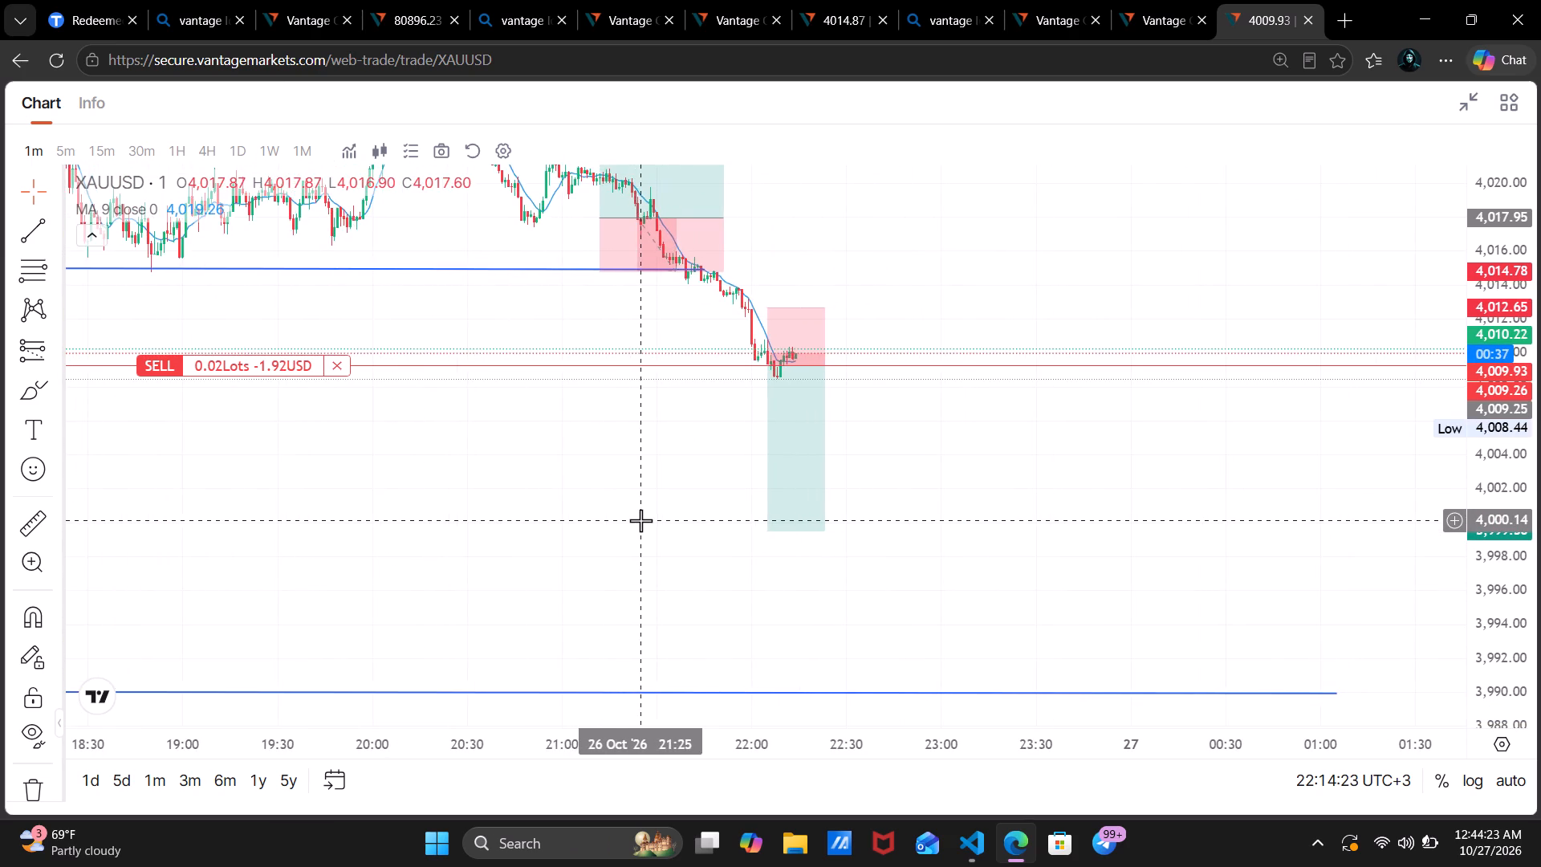
scroll(640, 520, "up", 3)
scroll(858, 426, "up", 4)
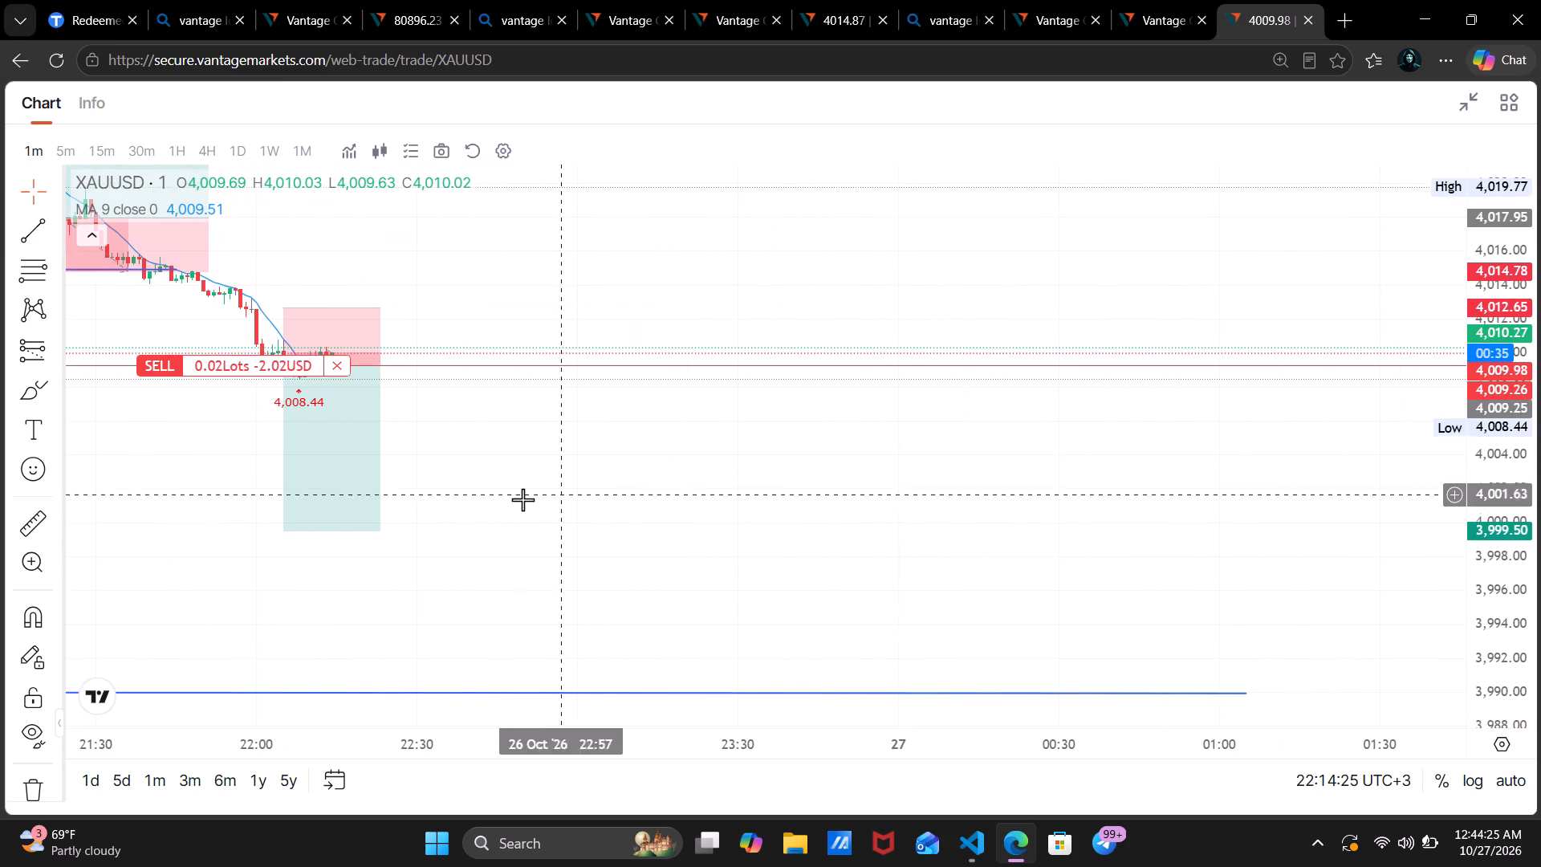
Reposition the short projection to start at 22:04, with entry about 4,009.38, stop about 4,012.78 and target about 3,999.63.
left_click_drag(519, 498, 1088, 506)
scroll(1088, 506, "up", 4)
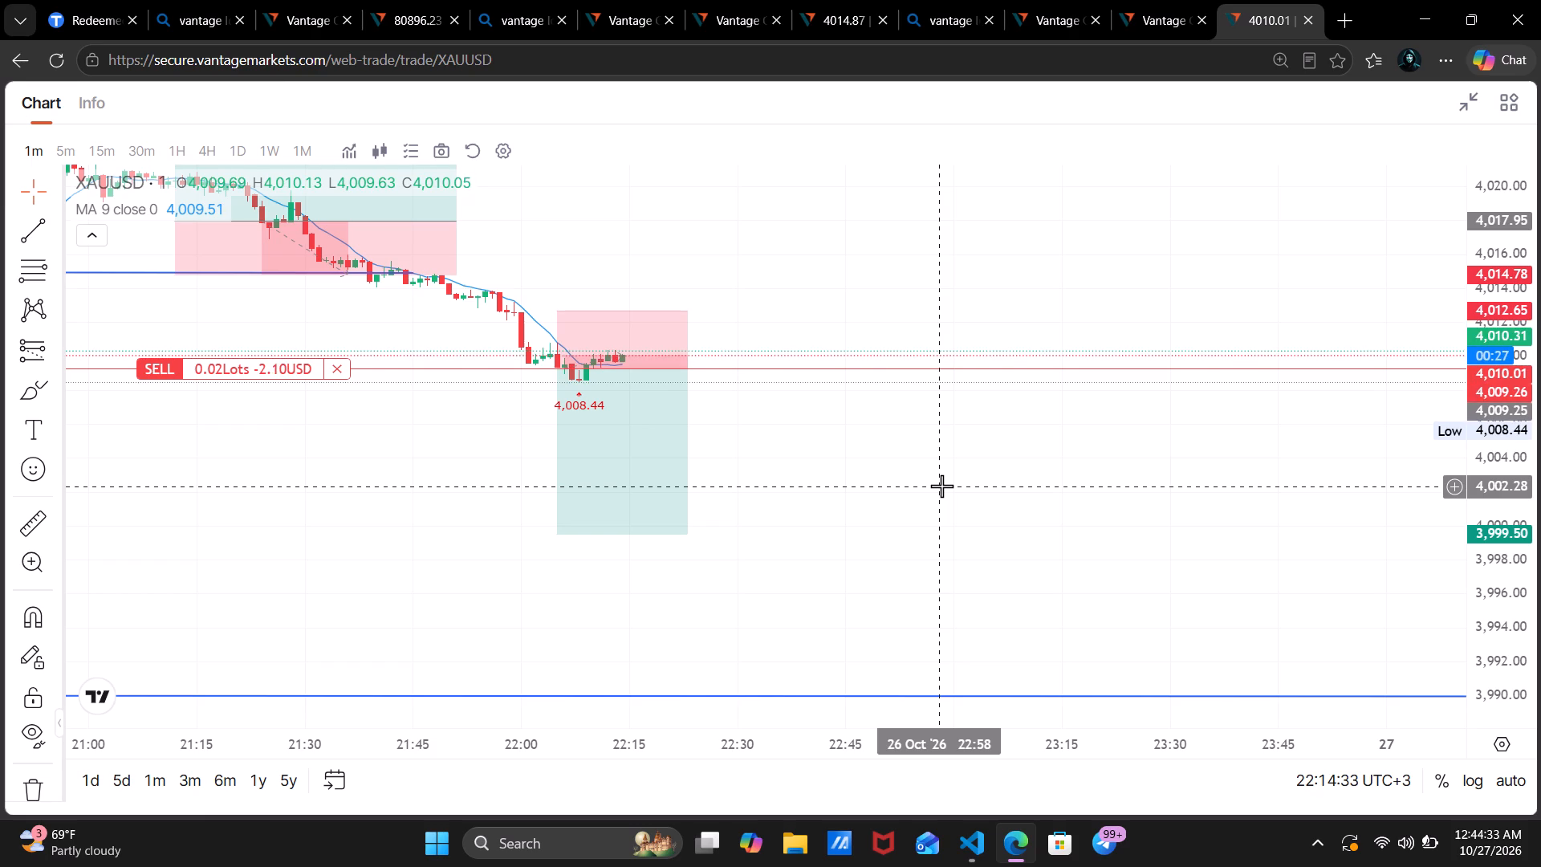
scroll(941, 486, "up", 2)
left_click_drag(587, 493, 655, 500)
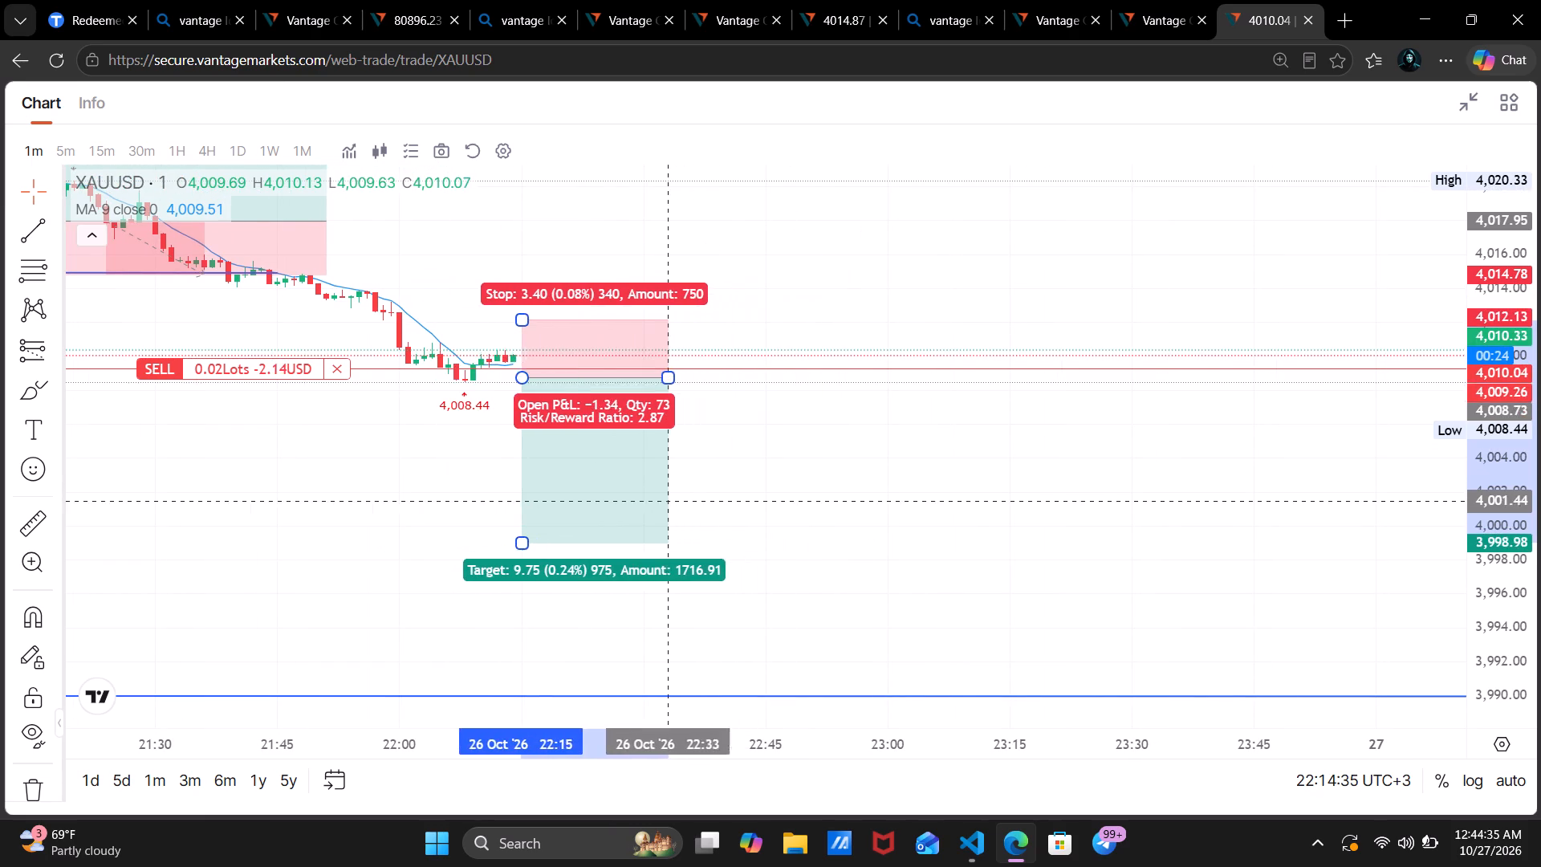
left_click_drag(655, 500, 551, 495)
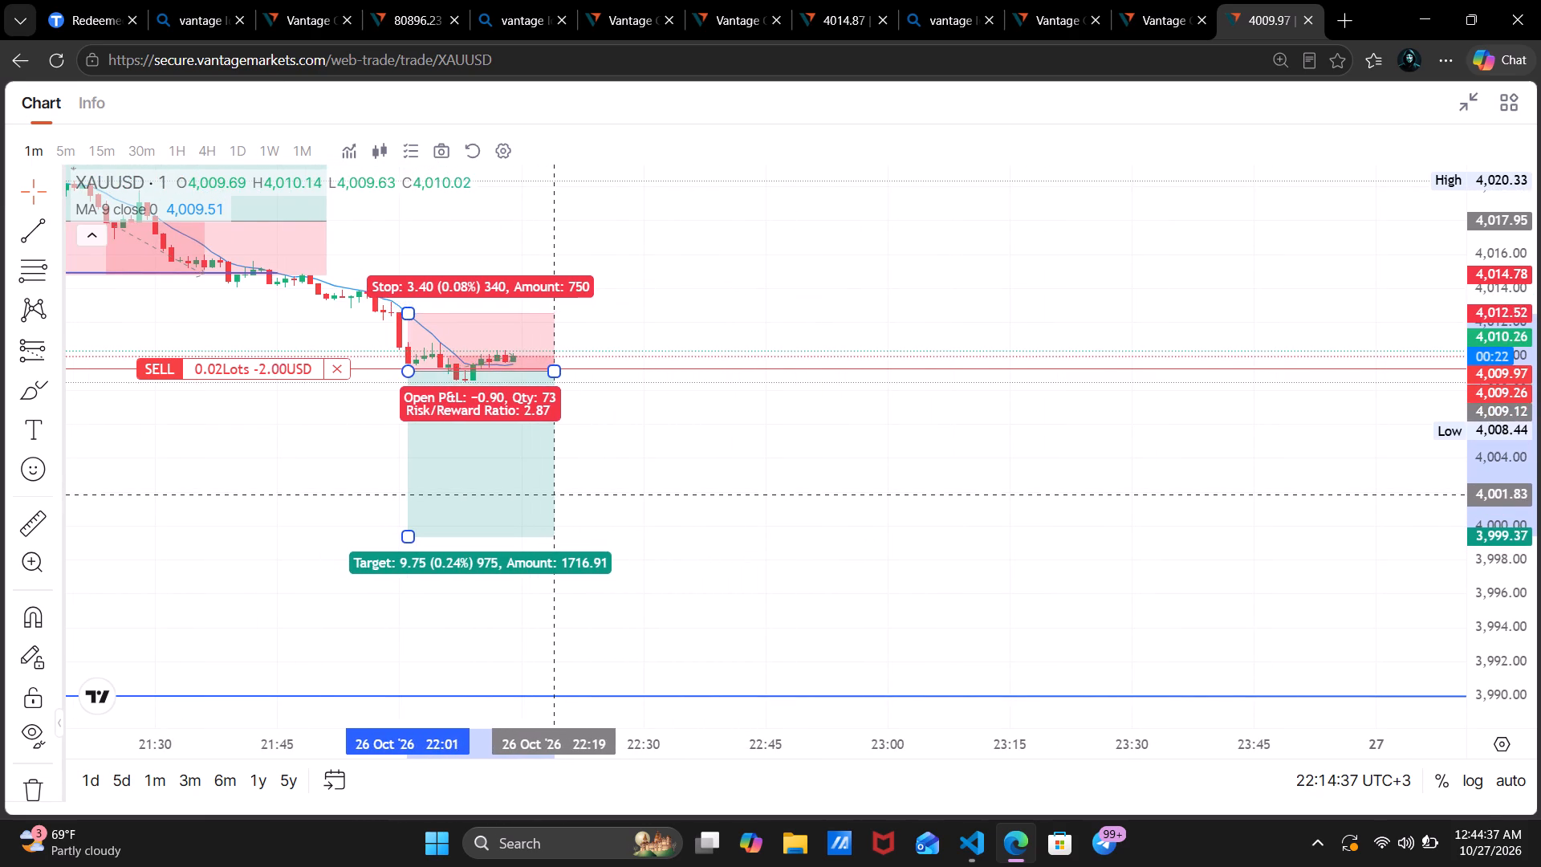
left_click_drag(551, 495, 575, 490)
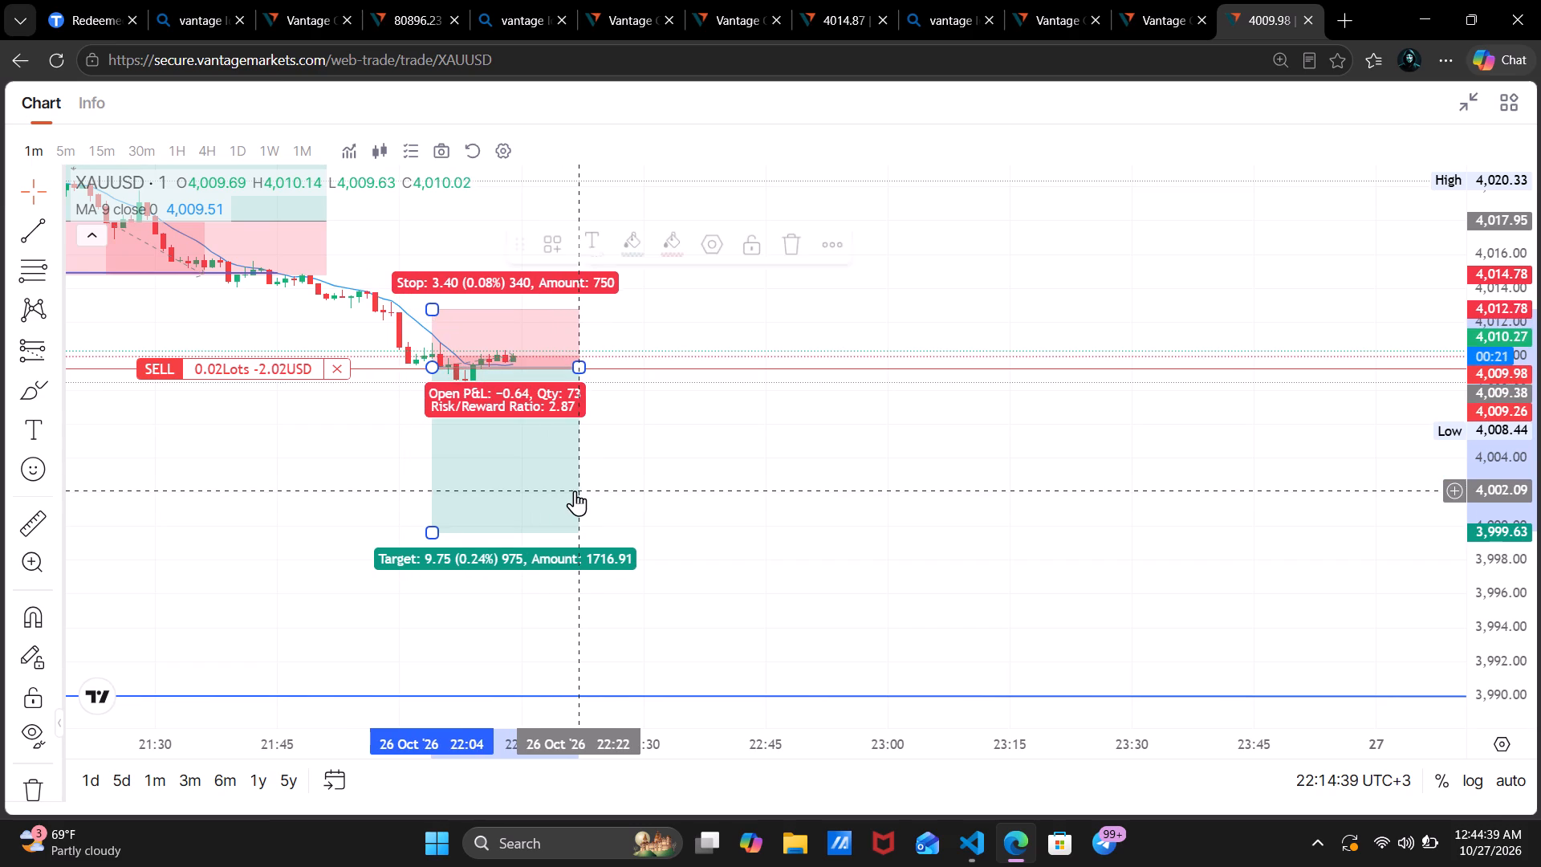
Examine the newest one-minute candles against the repositioned short projection, the sell entry and the broken support line.
left_click_drag(854, 506, 1200, 492)
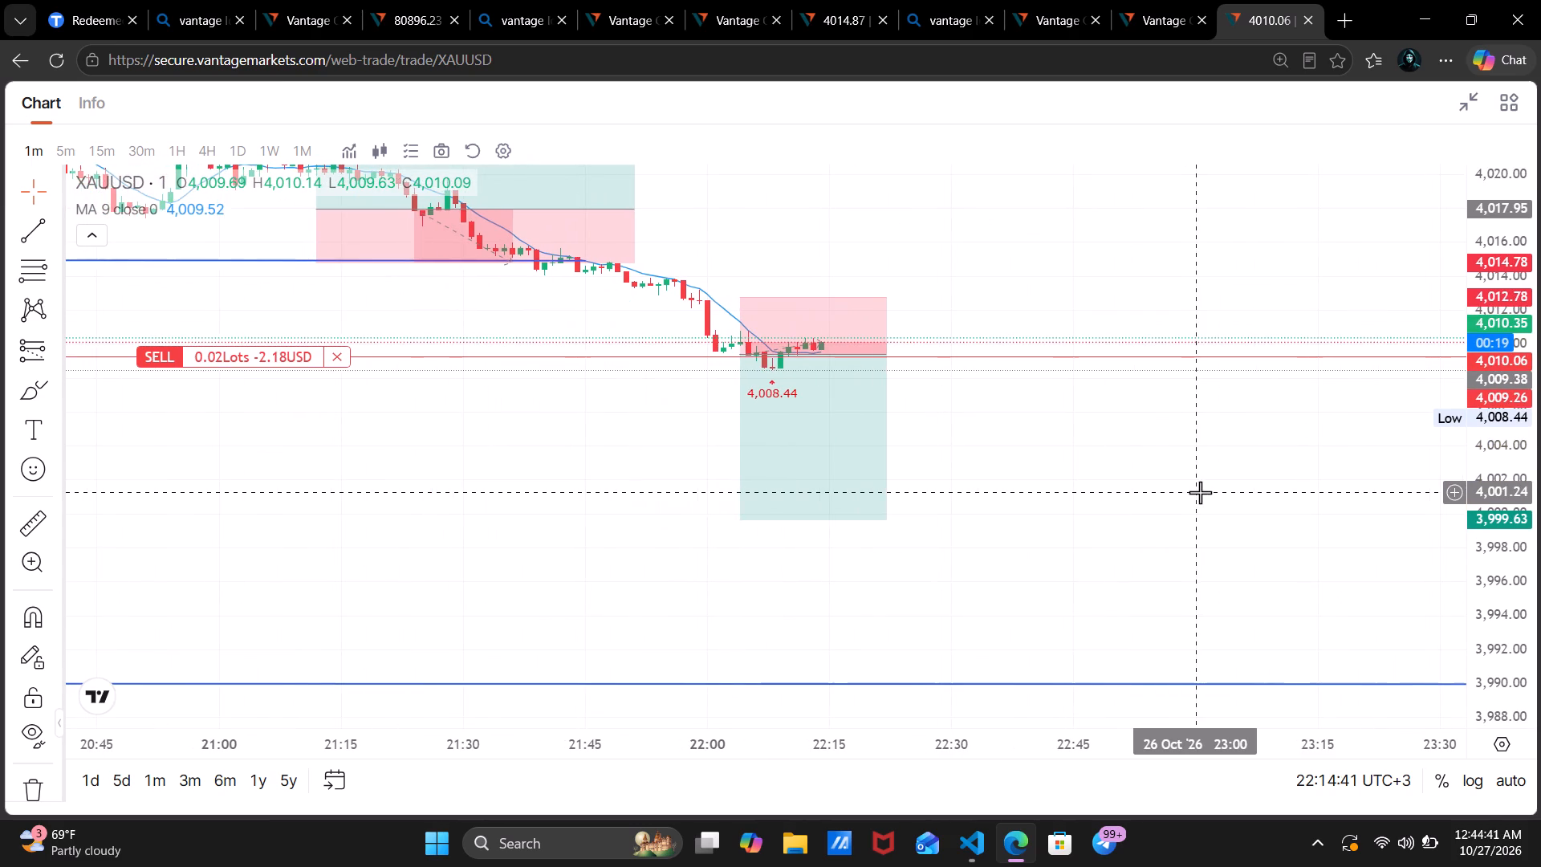
scroll(1200, 492, "up", 3)
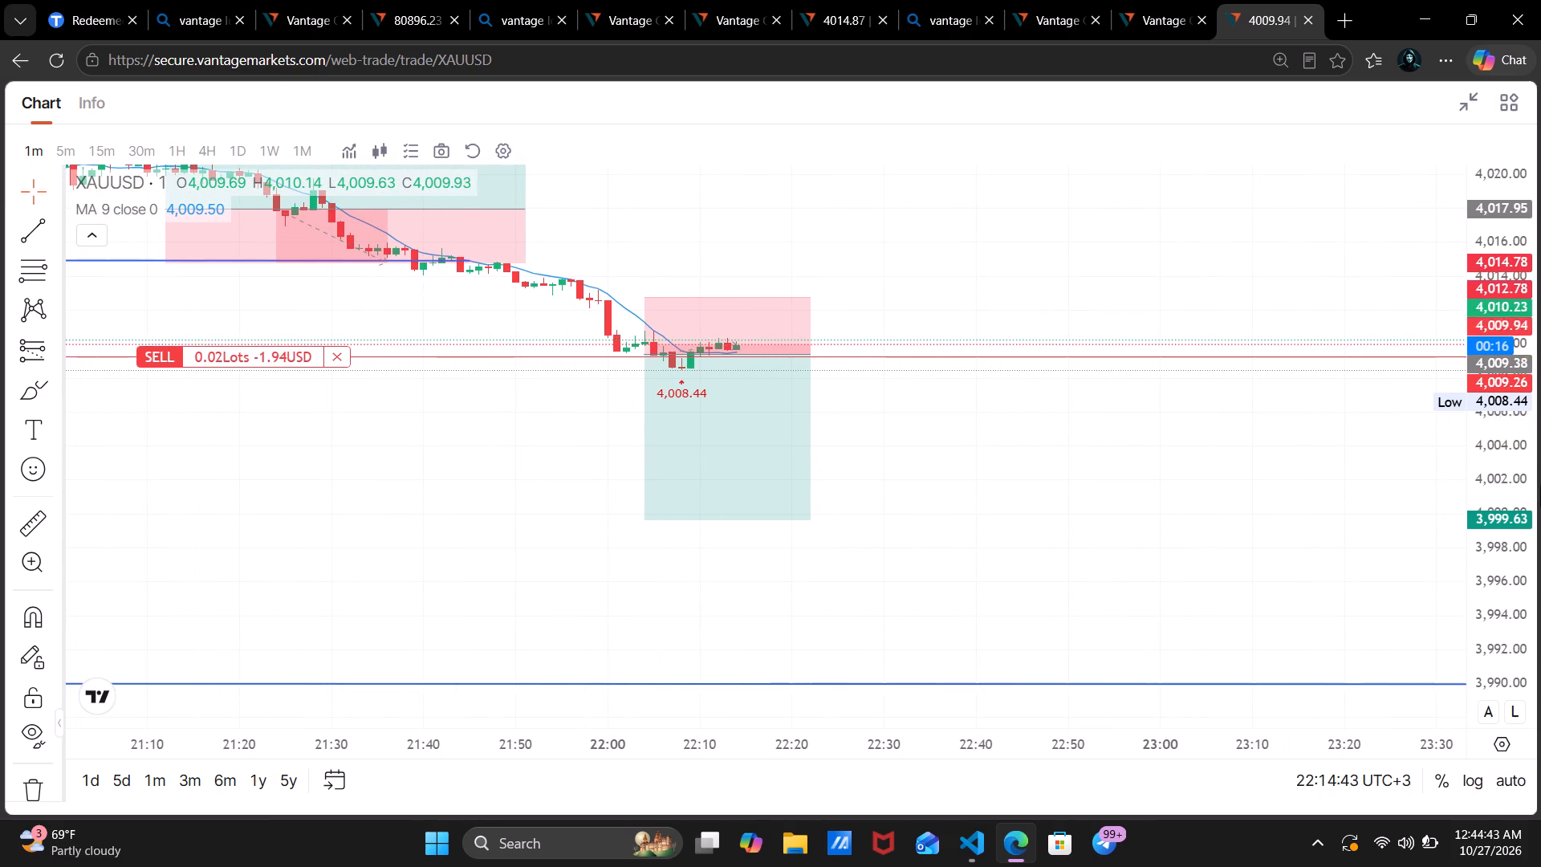
left_click_drag(1502, 493, 1528, 423)
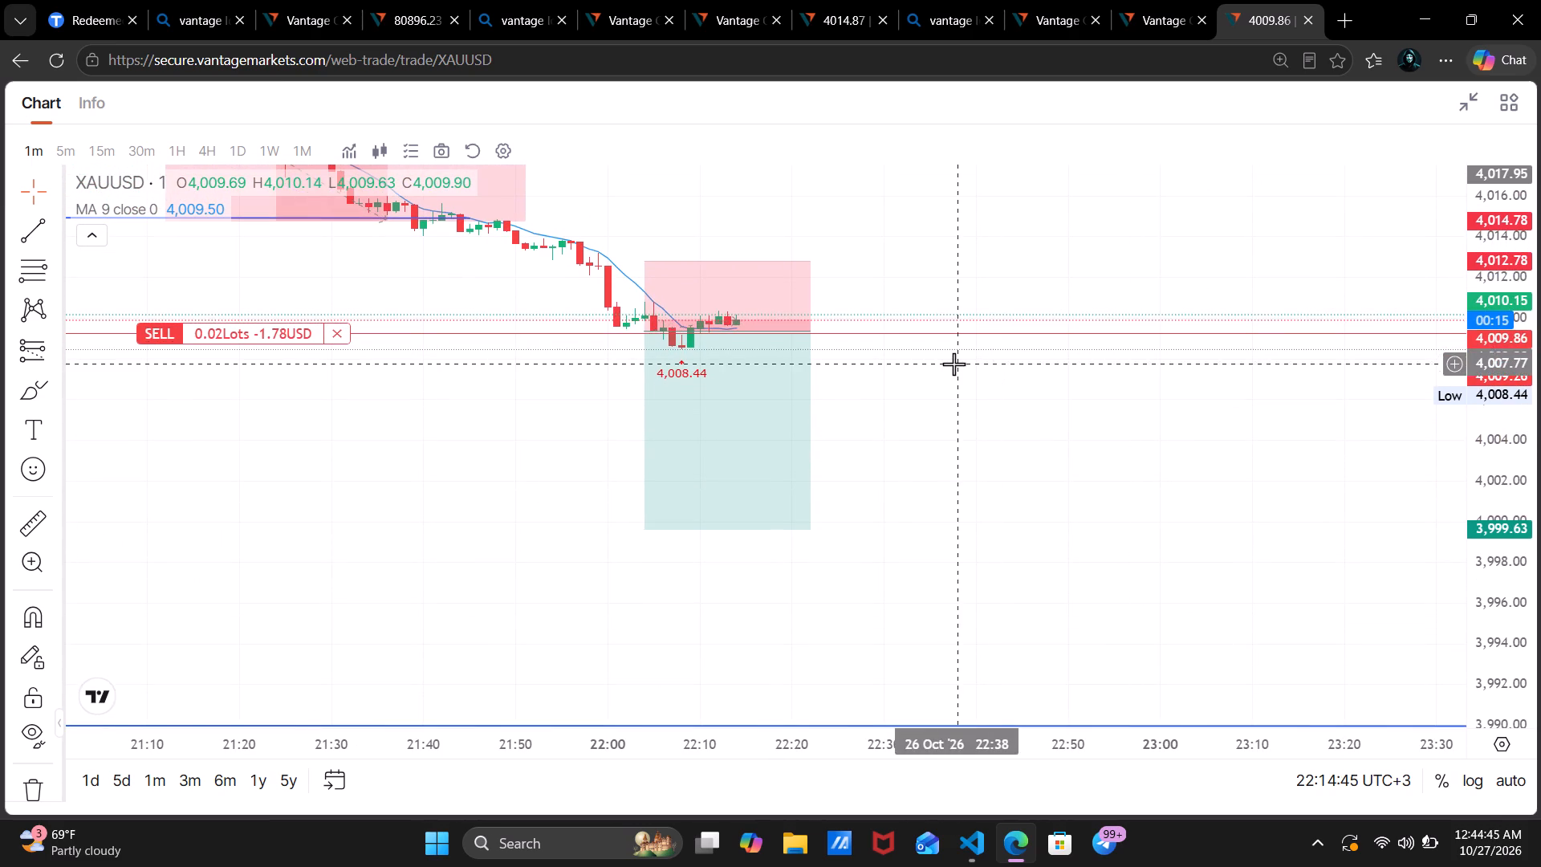
left_click_drag(953, 364, 1152, 481)
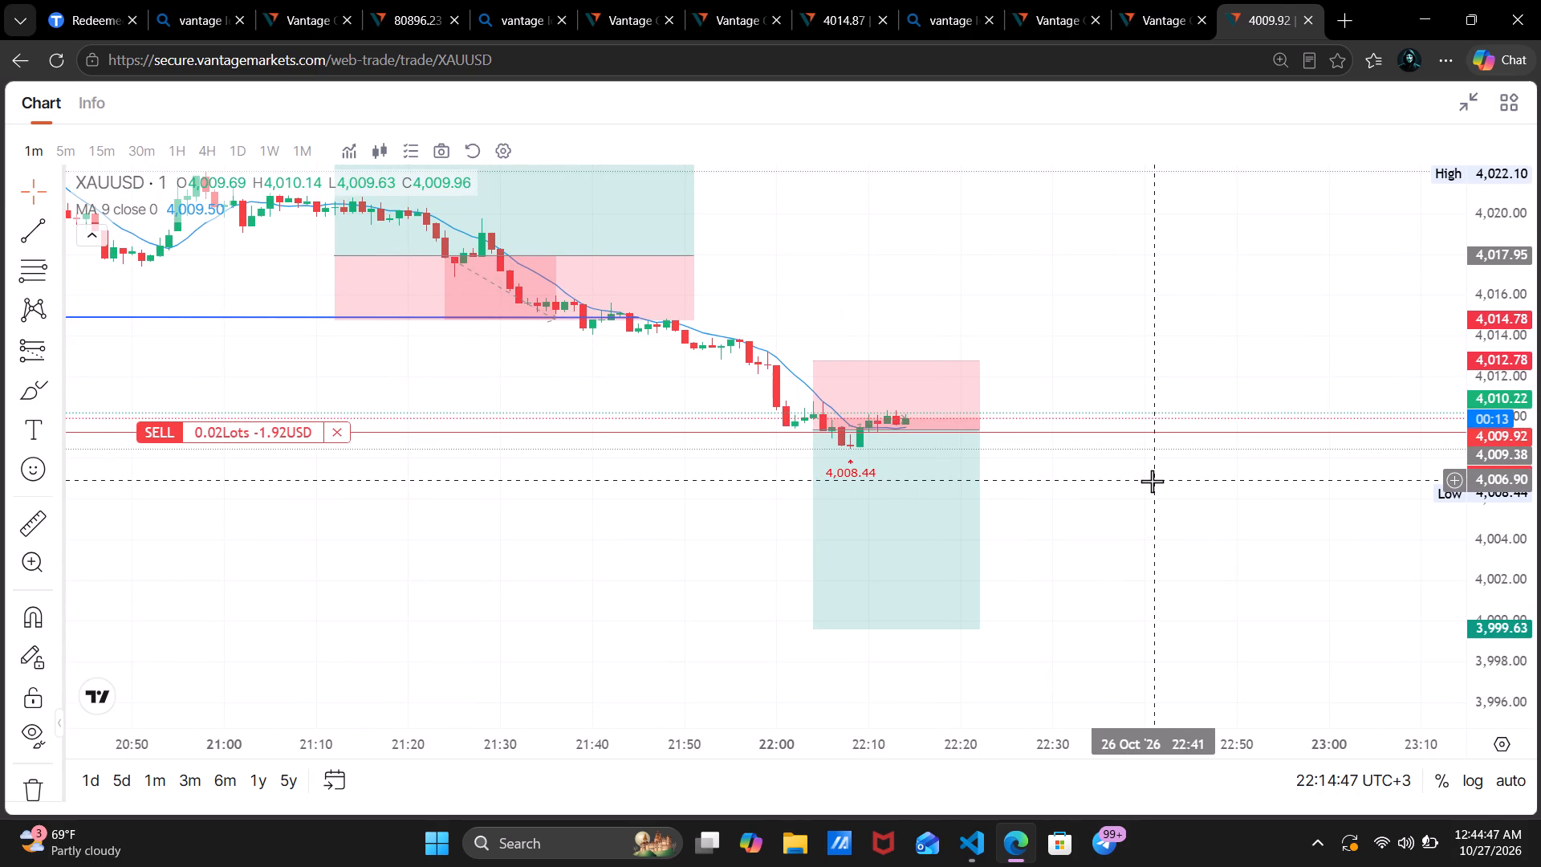
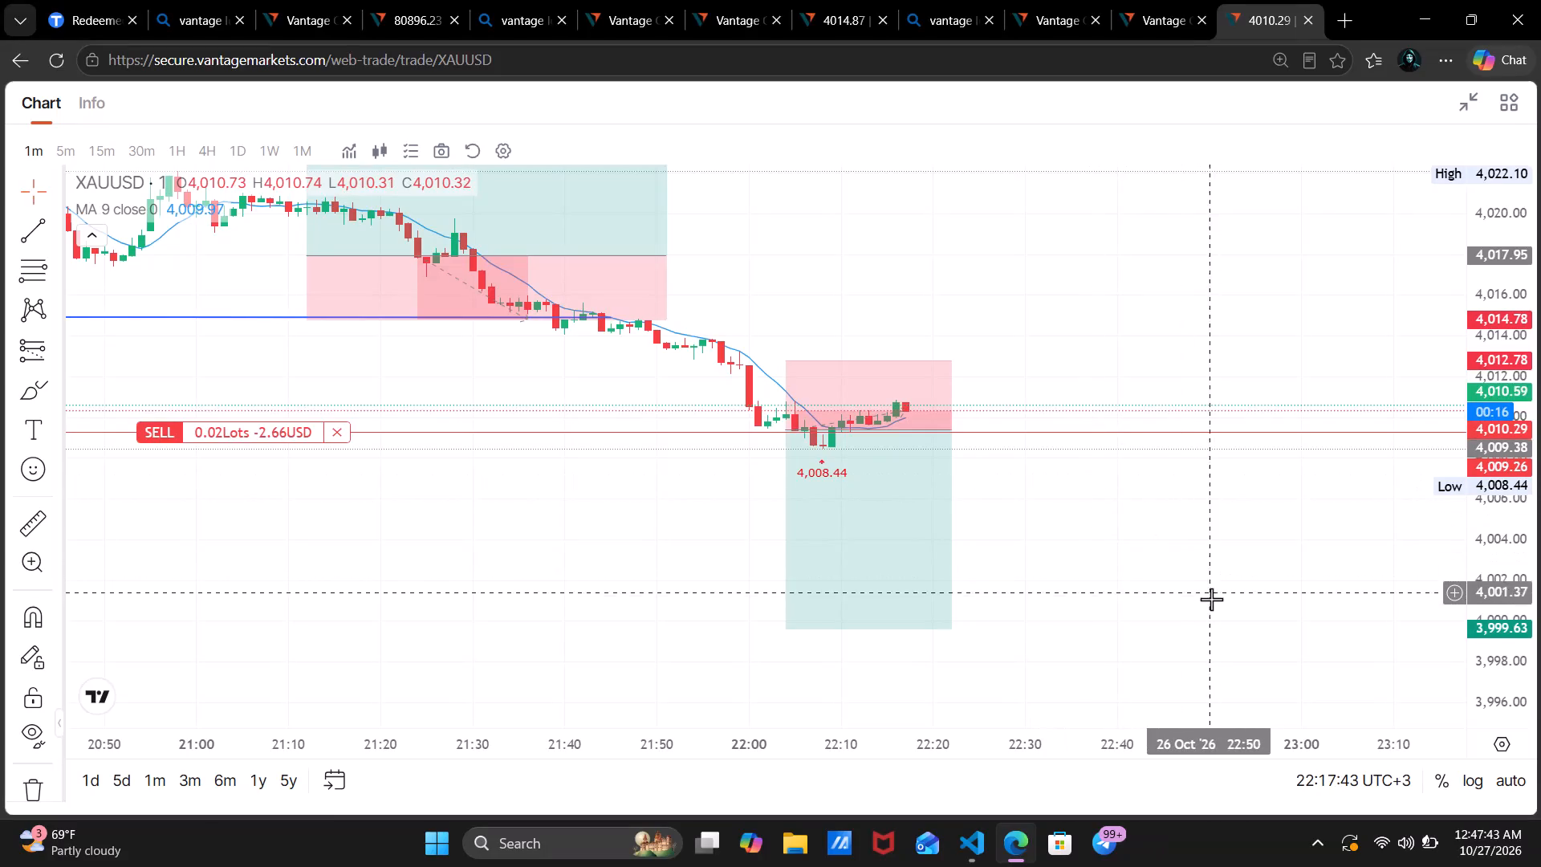
Examine the latest one-minute candles at a larger price scale against the short projection's entry and stop levels.
scroll(1162, 587, "up", 1)
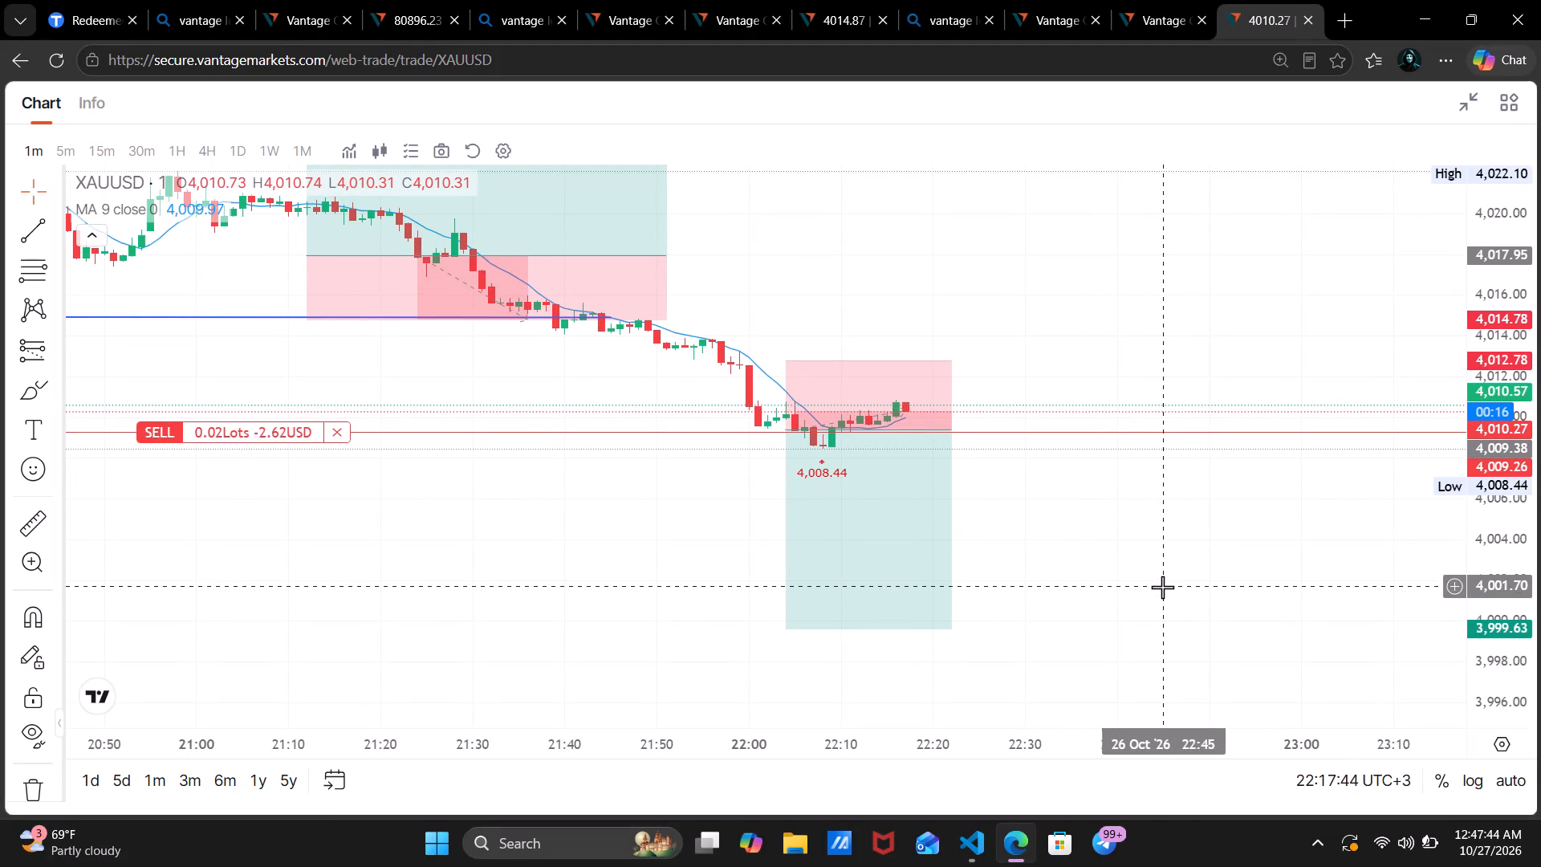
scroll(1162, 587, "up", 1)
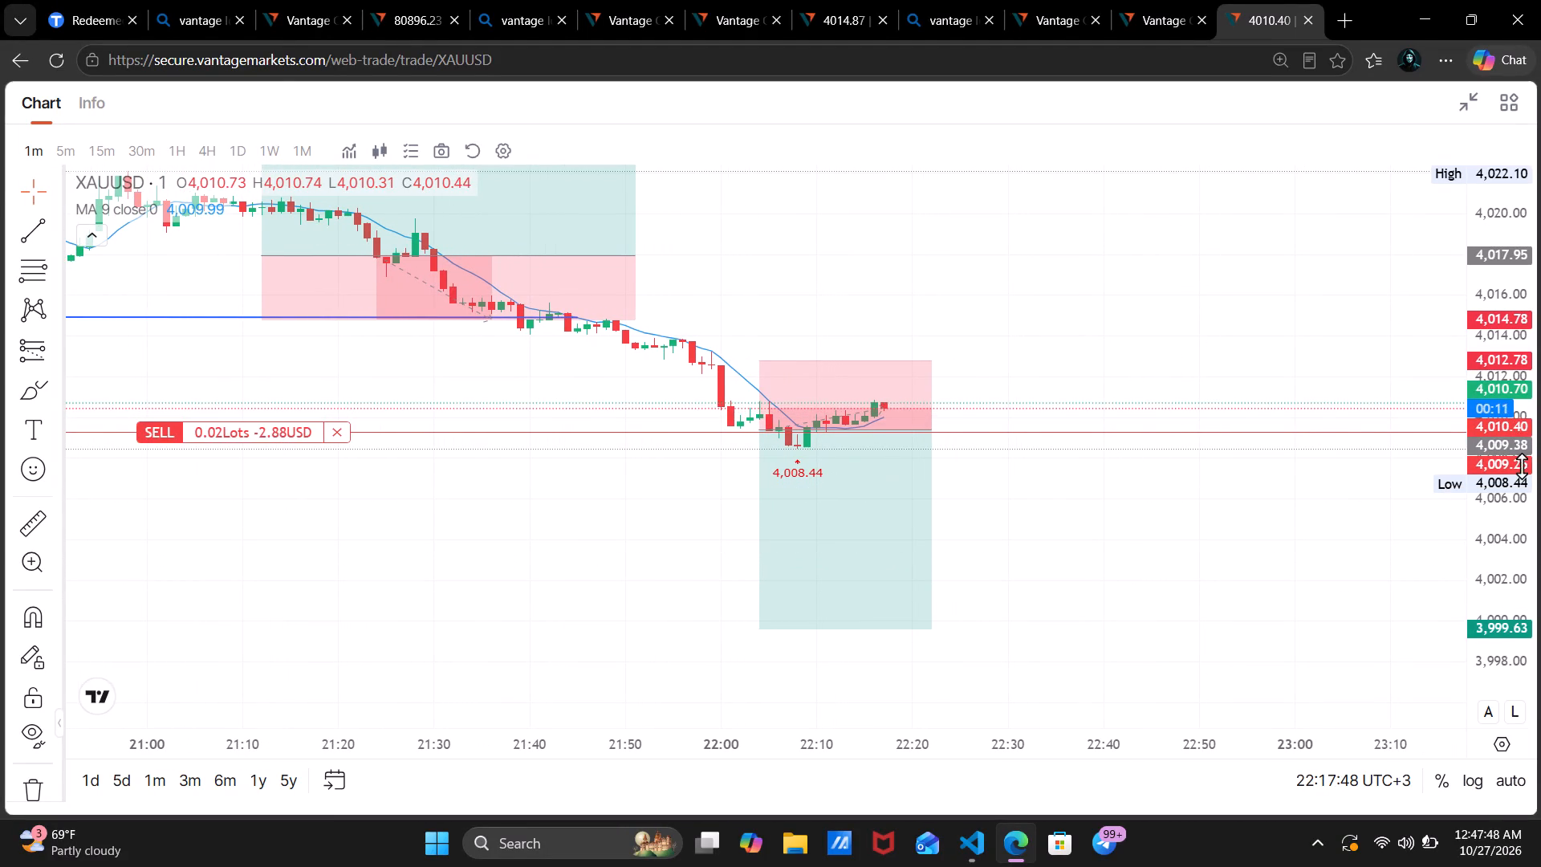
left_click_drag(1511, 473, 1437, 339)
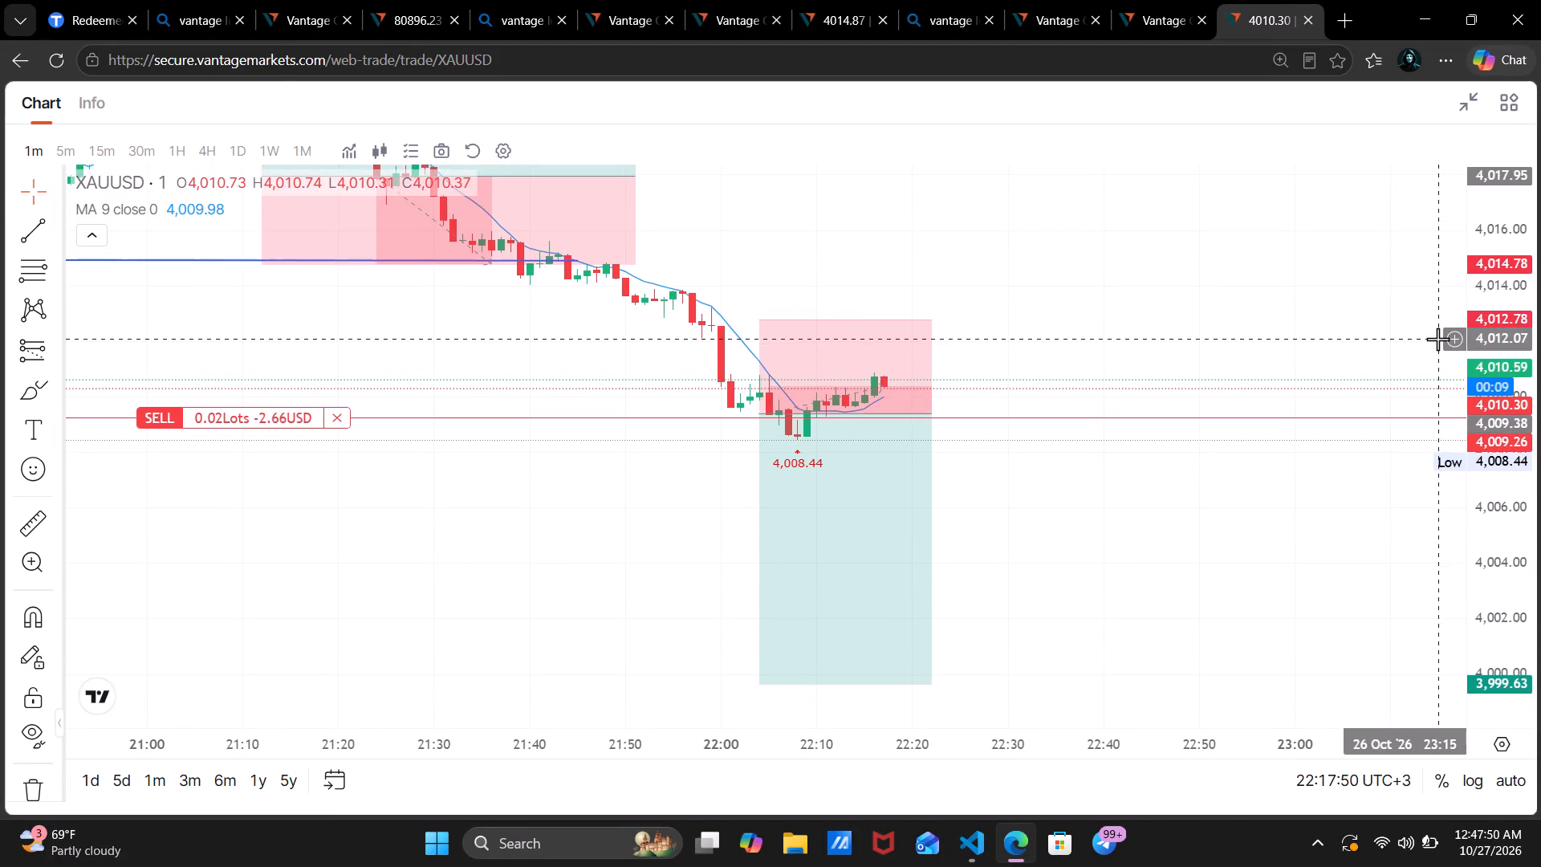
left_click_drag(1437, 339, 1423, 377)
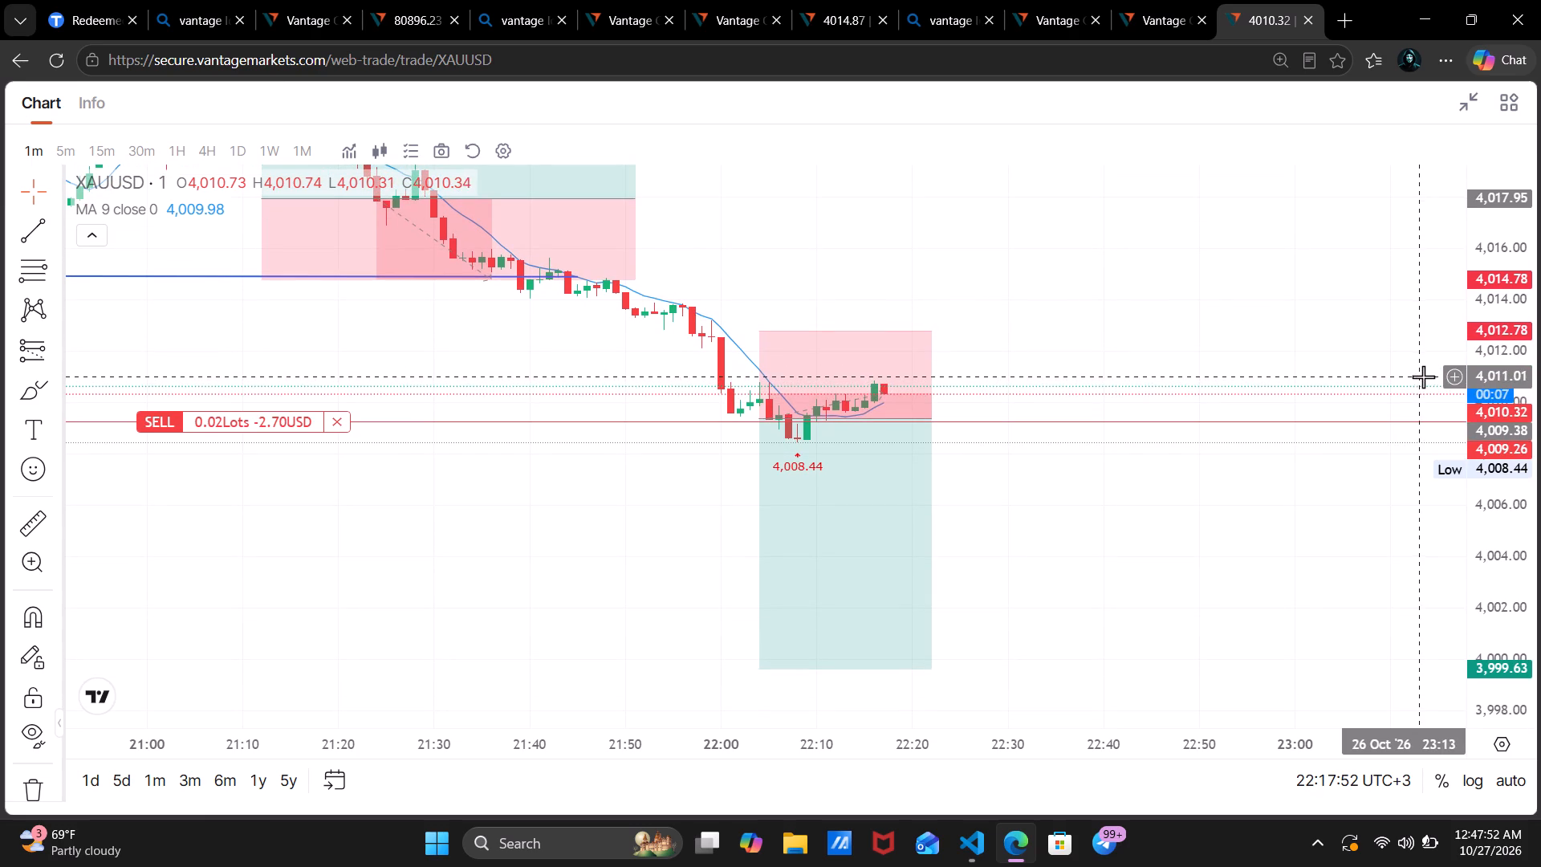
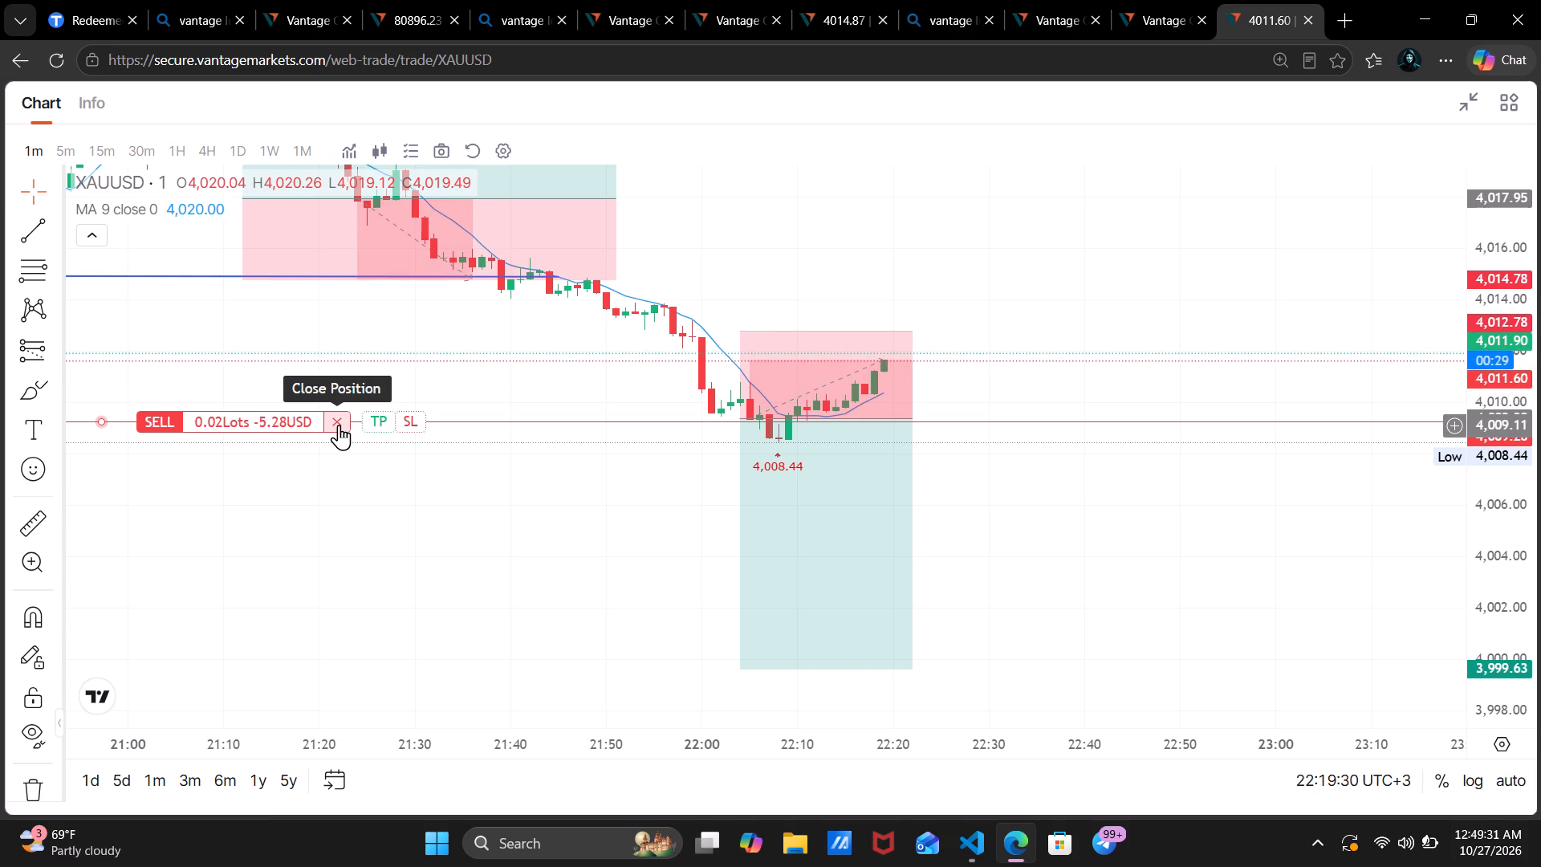
Close the open 0.02-lot XAUUSD sell position from its line on the chart.
left_click(339, 425)
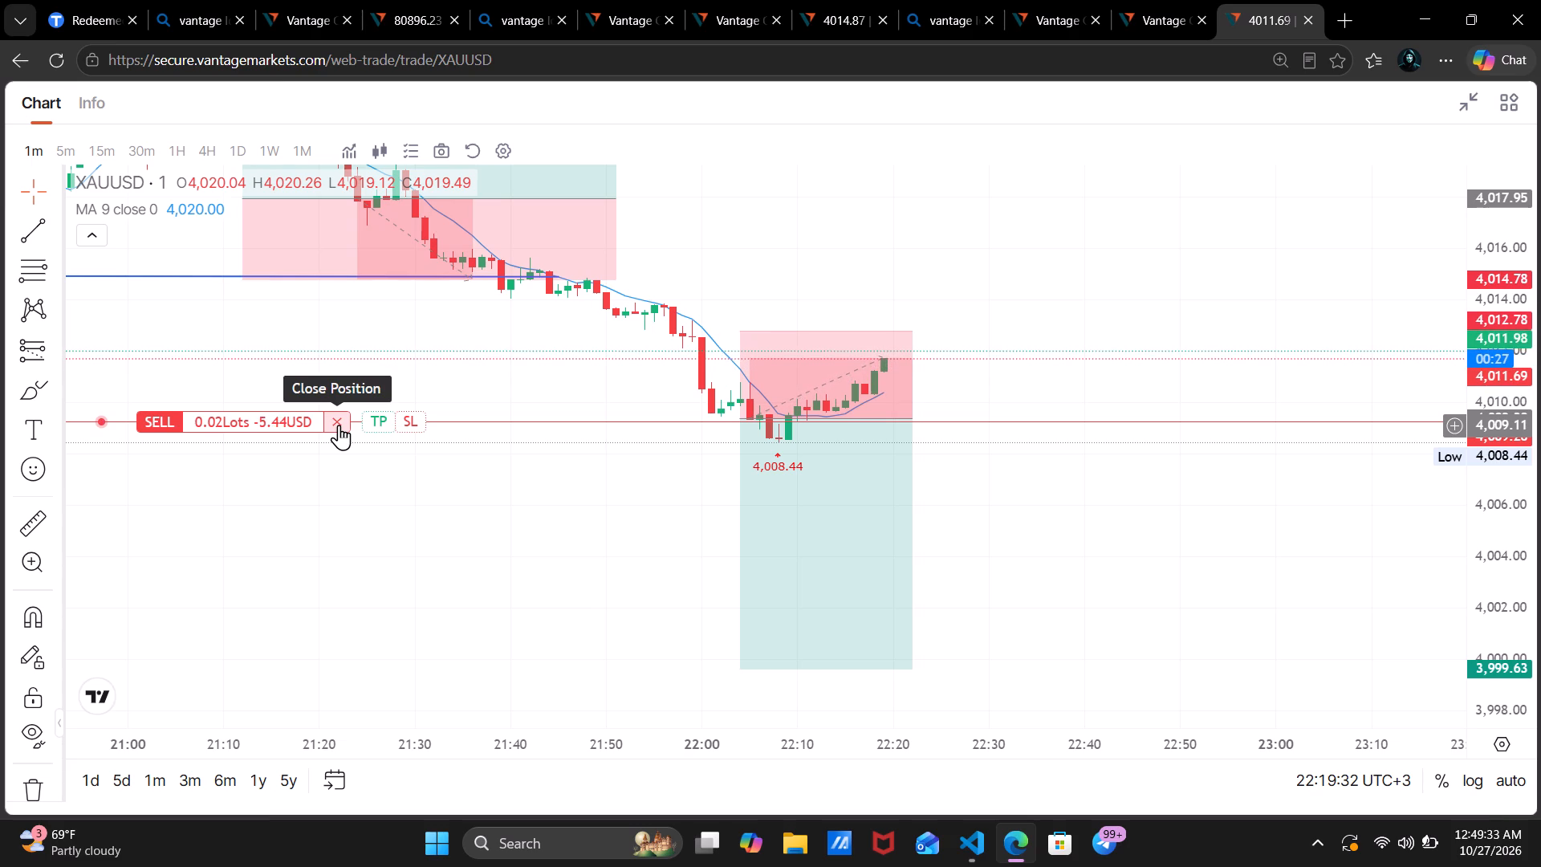
left_click(339, 425)
left_click(339, 425)
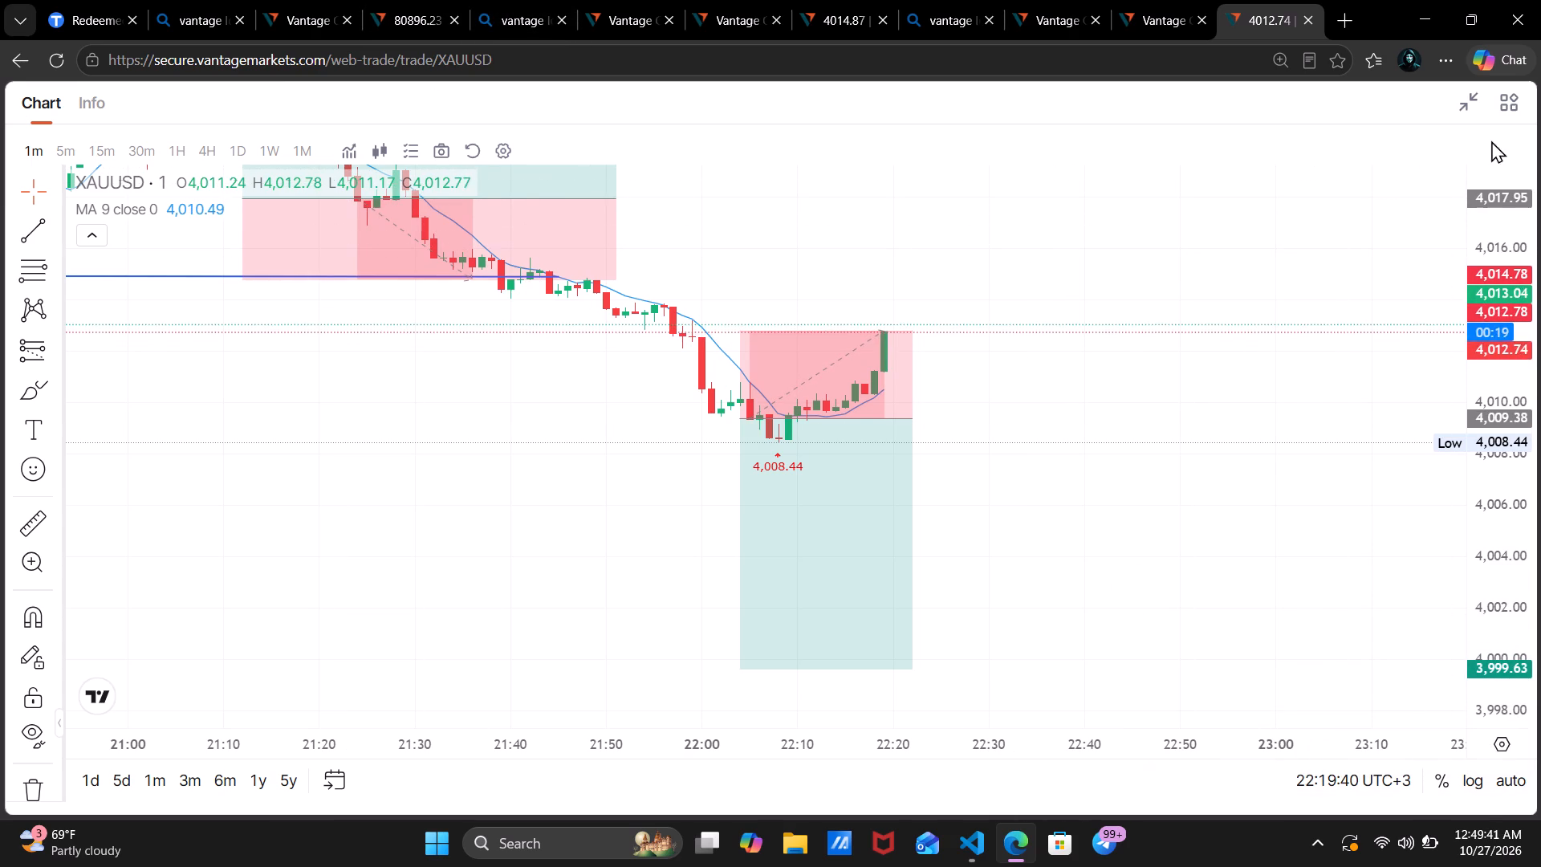
Exit the full-screen chart and check the account's equity in the Assets summary.
left_click(1466, 104)
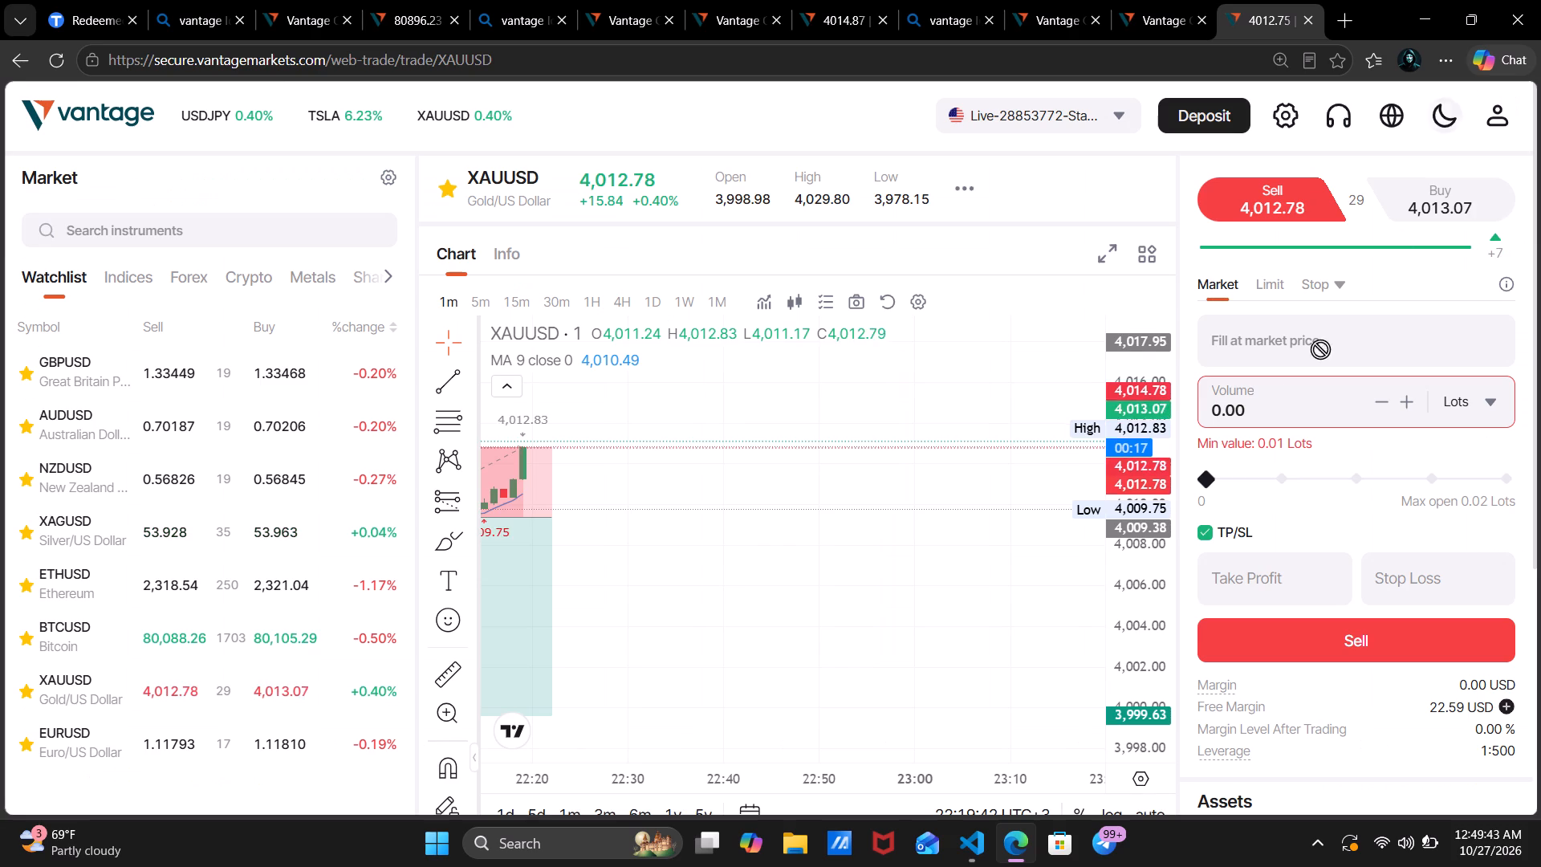
scroll(1352, 509, "down", 3)
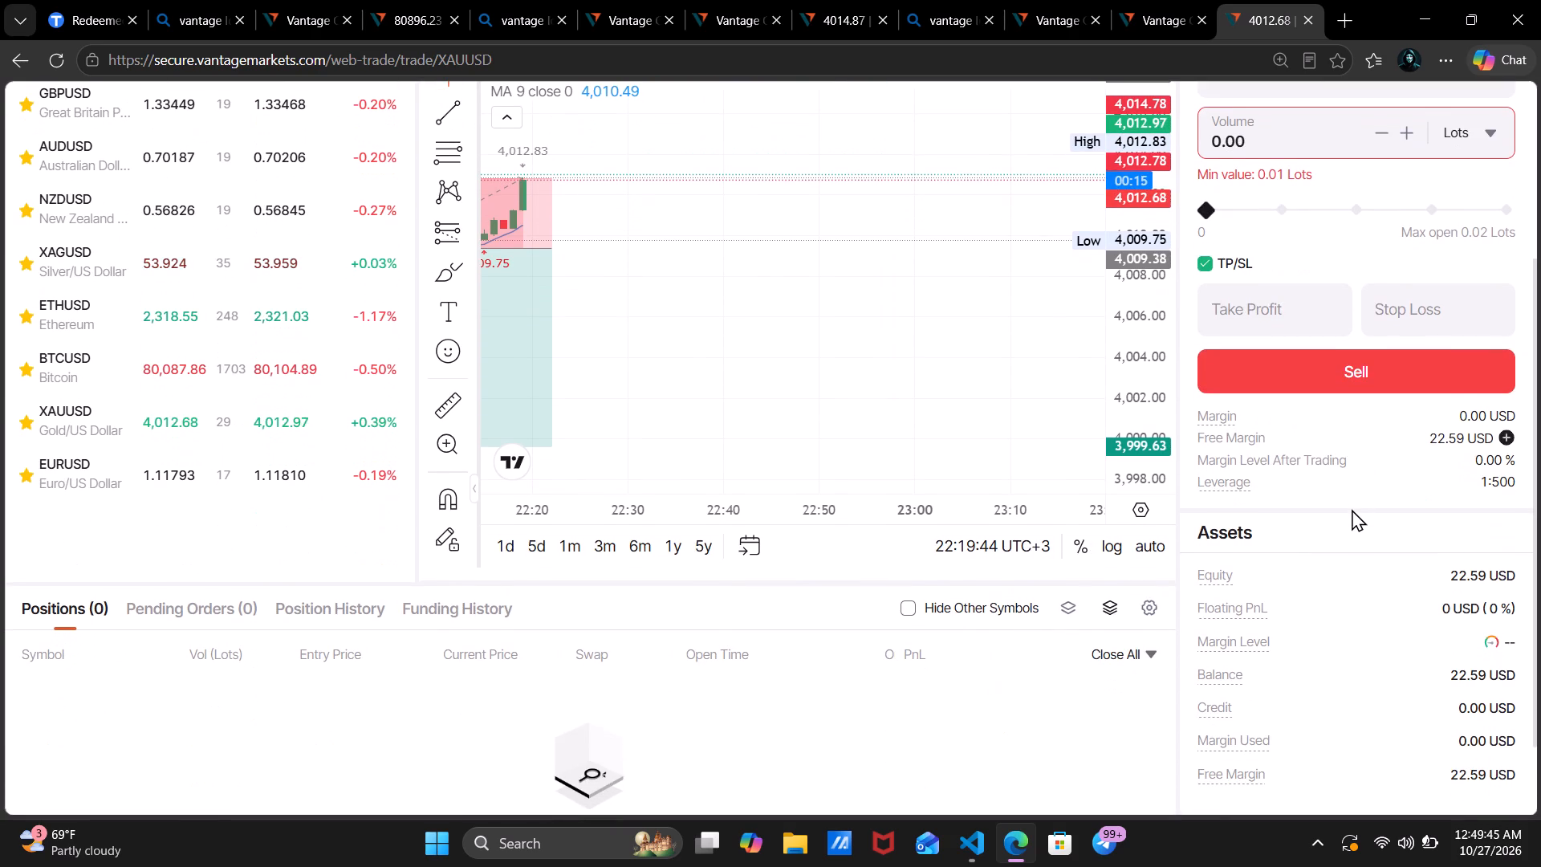
left_click_drag(1454, 578, 1499, 578)
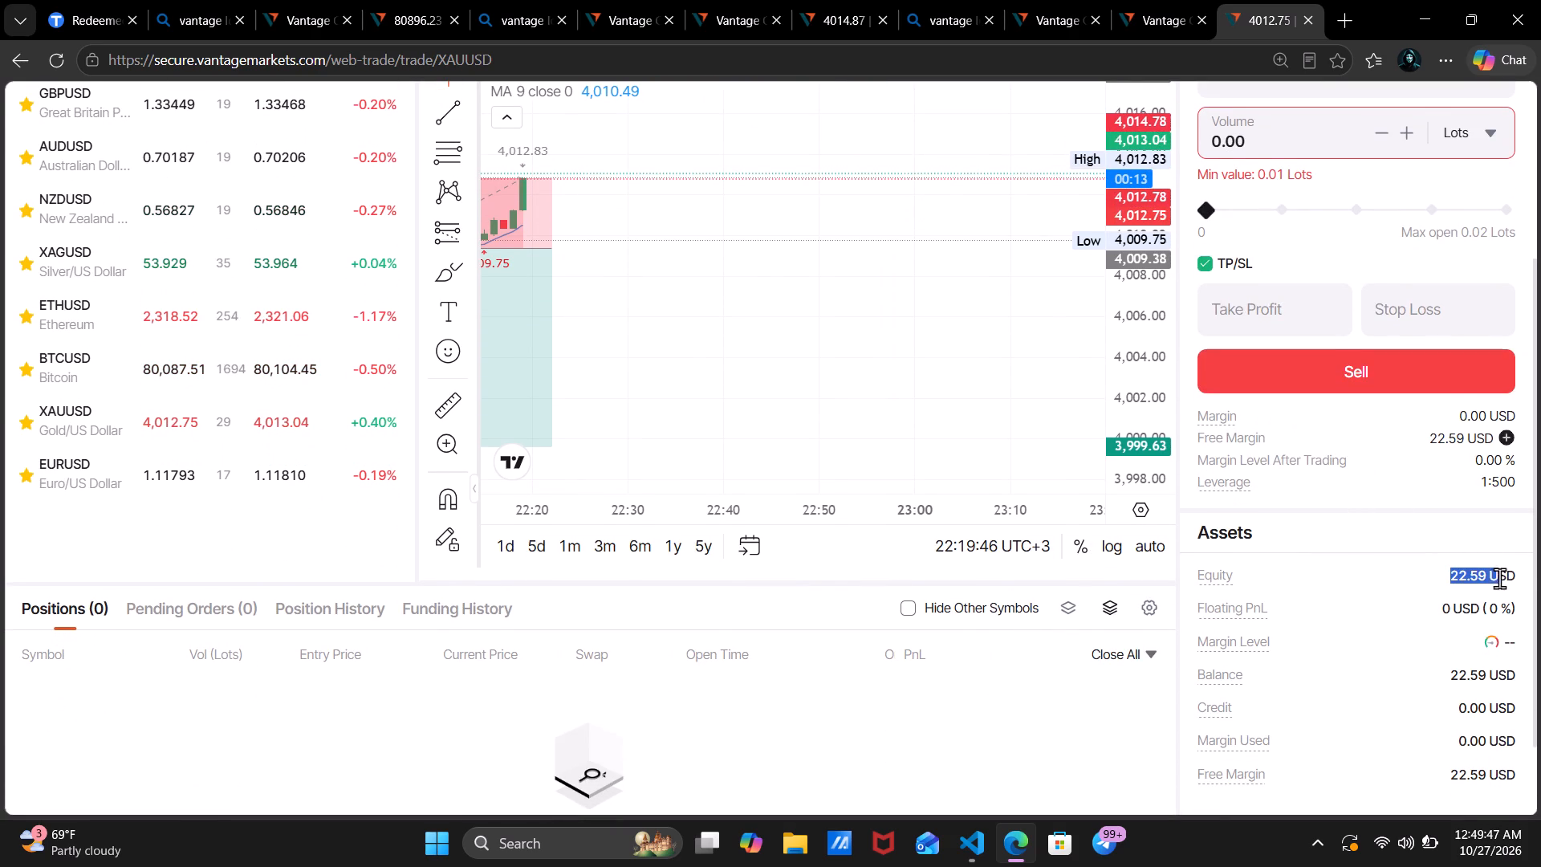
left_click_drag(1499, 578, 1501, 578)
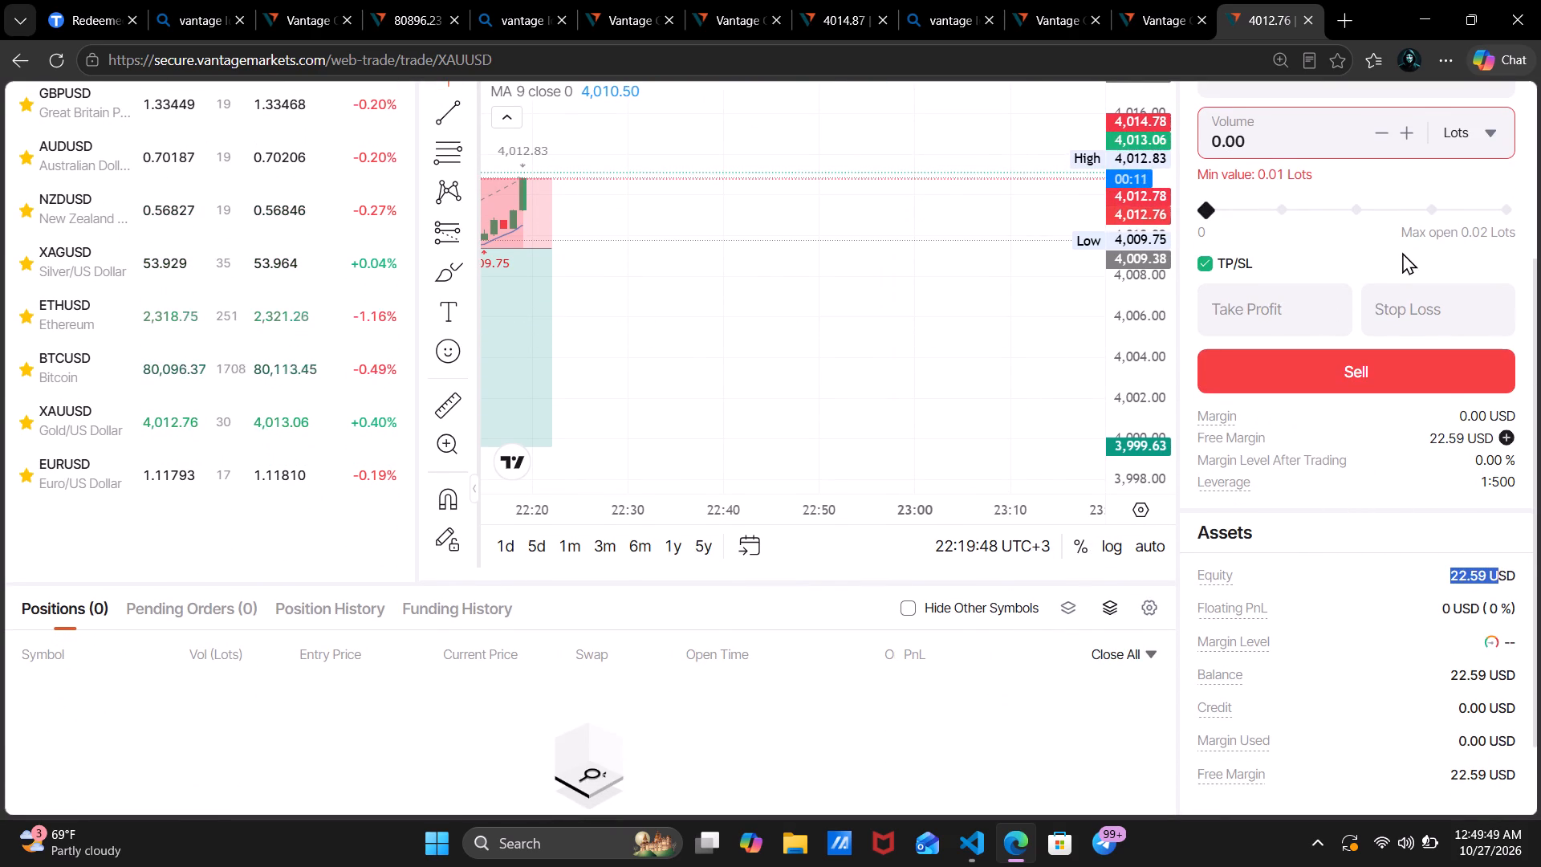
Examine the one-minute XAUUSD candles around both risk/reward projections, extending the view back to the evening's earlier price action.
scroll(1402, 252, "up", 3)
scroll(676, 633, "right", 3)
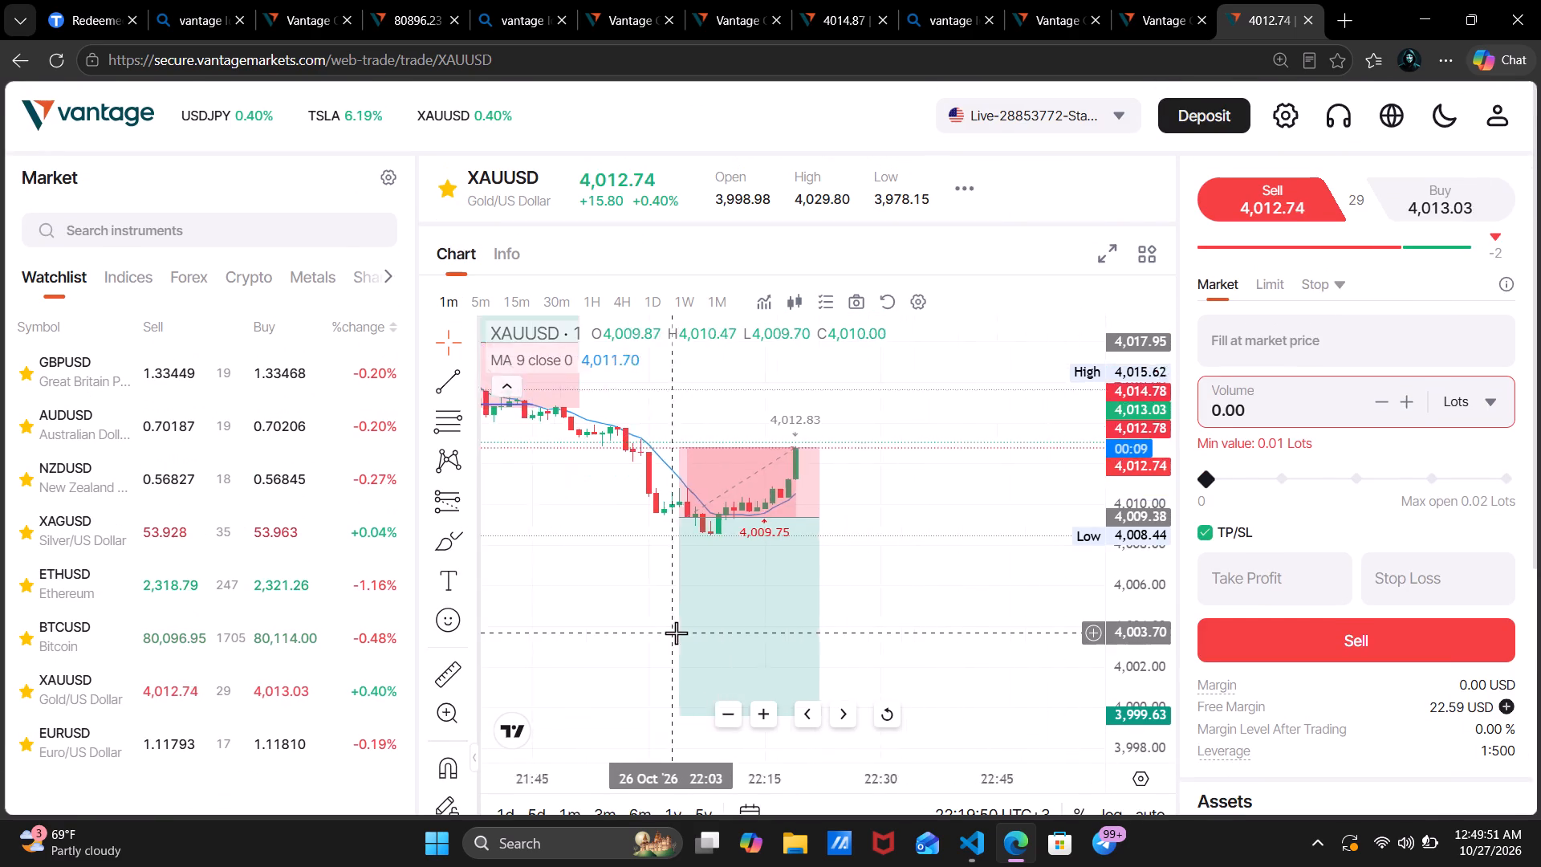
scroll(676, 633, "down", 4)
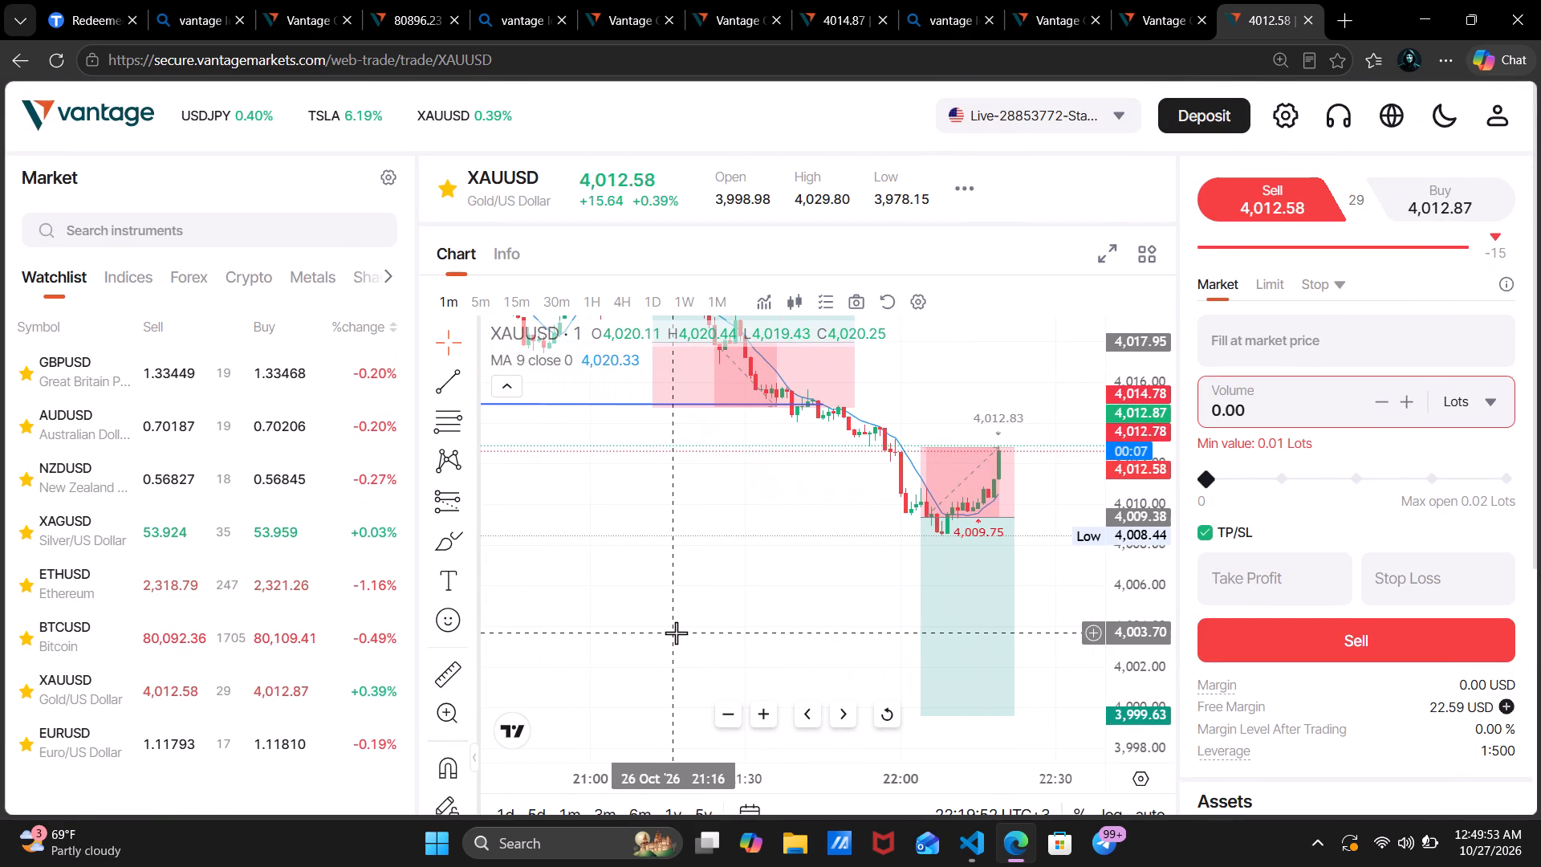
left_click_drag(803, 520, 673, 569)
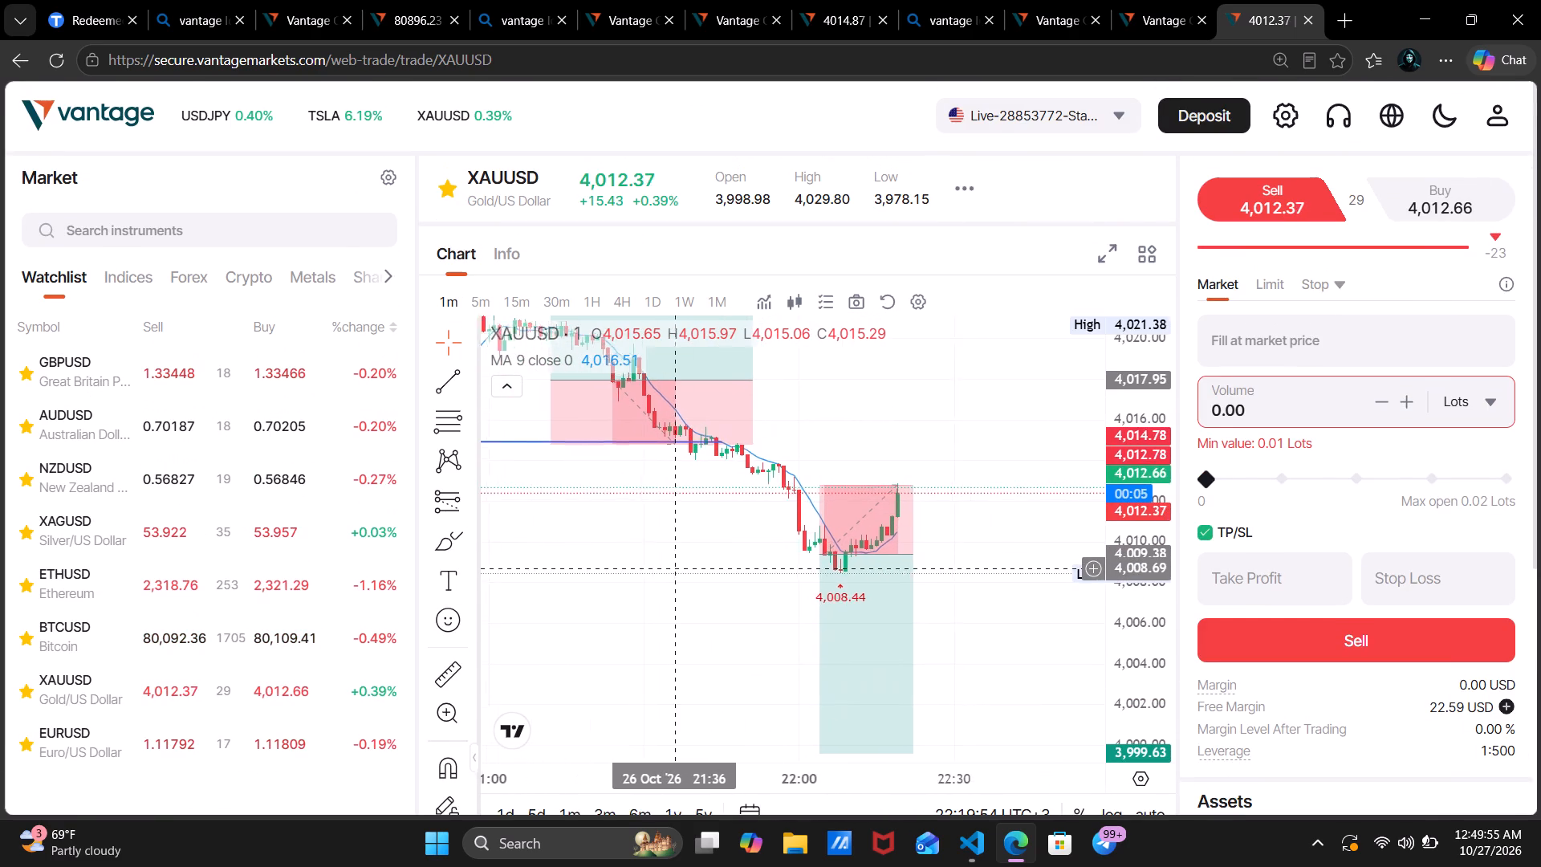
left_click_drag(673, 569, 666, 569)
scroll(666, 569, "down", 1)
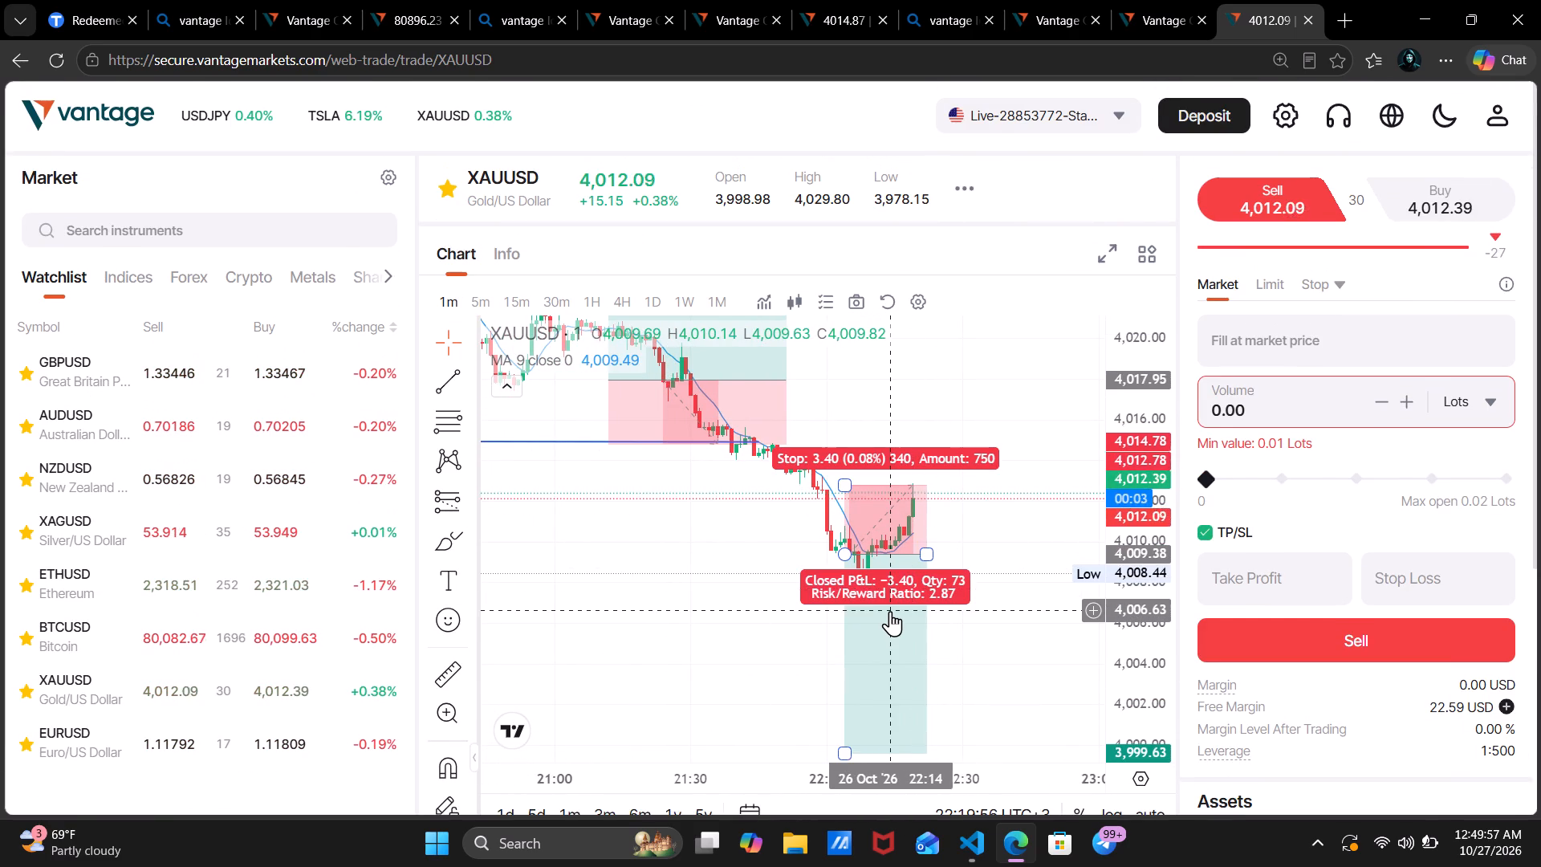
scroll(710, 605, "up", 3)
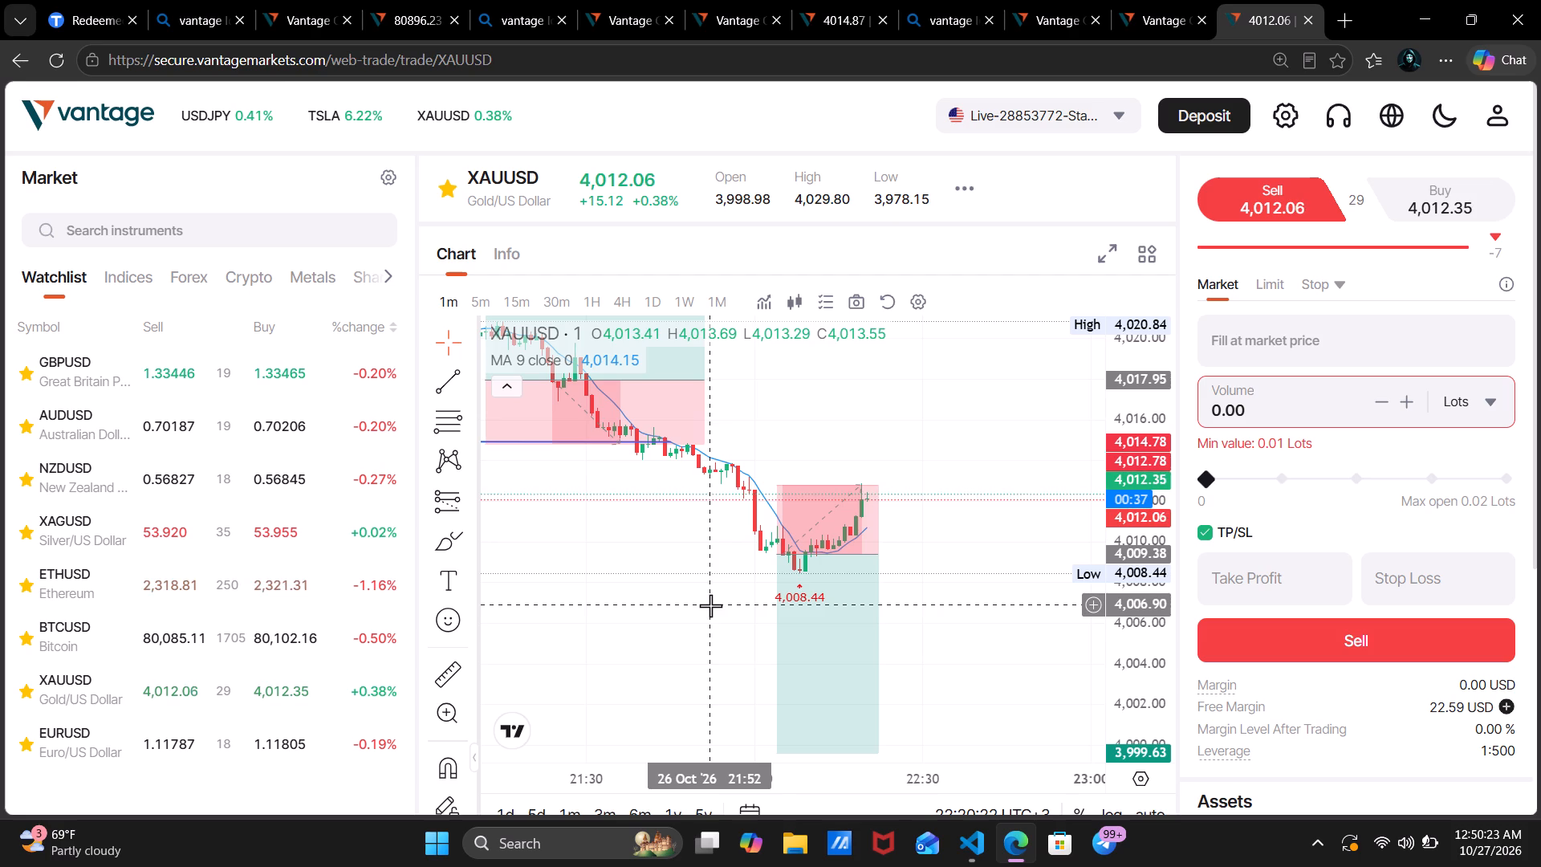
scroll(679, 559, "down", 3)
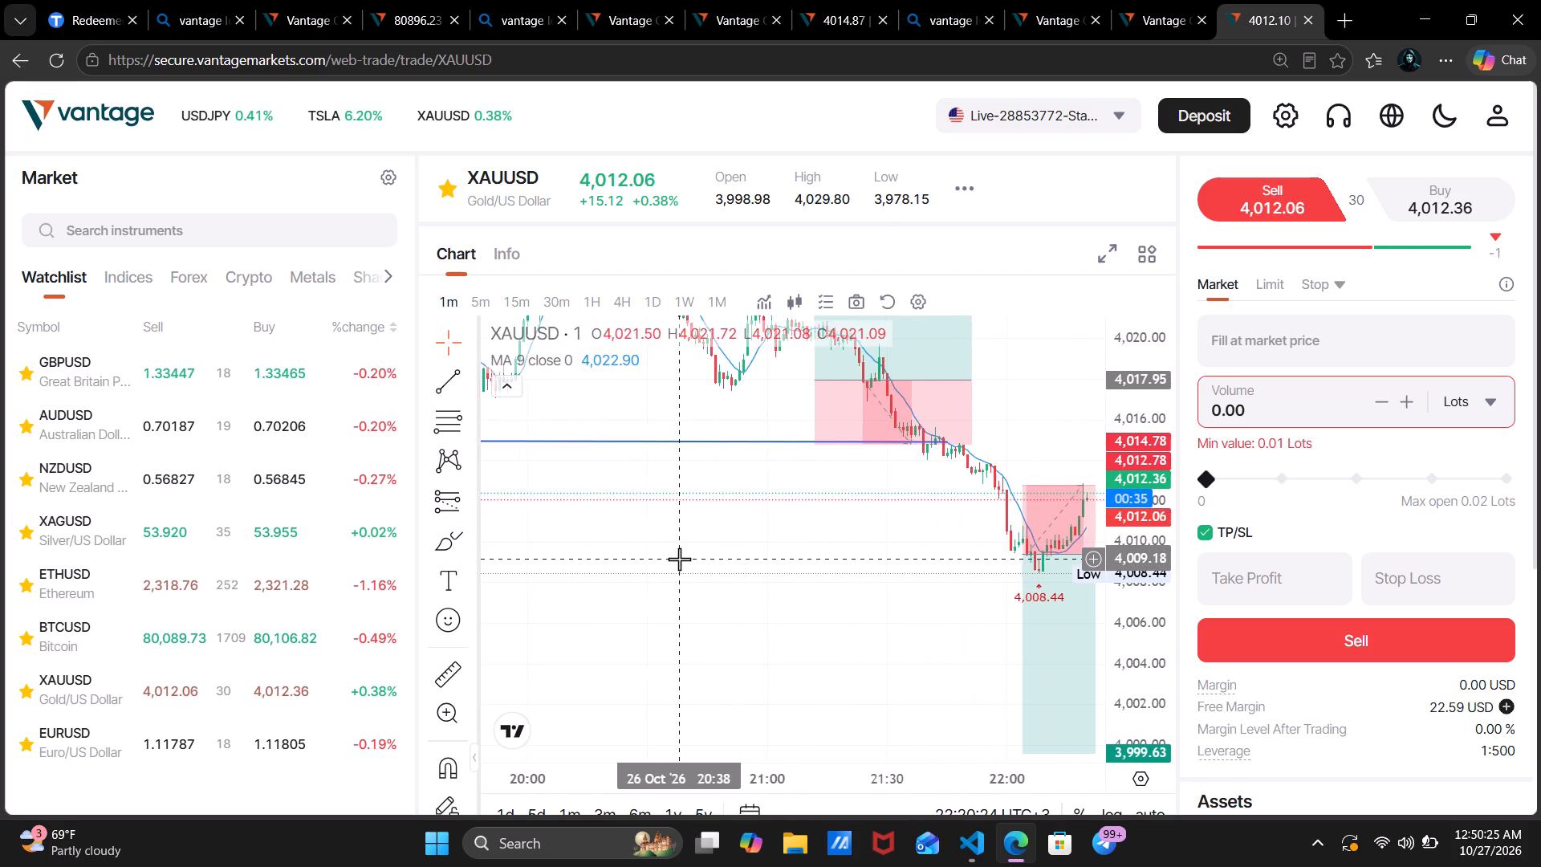
scroll(679, 559, "down", 7)
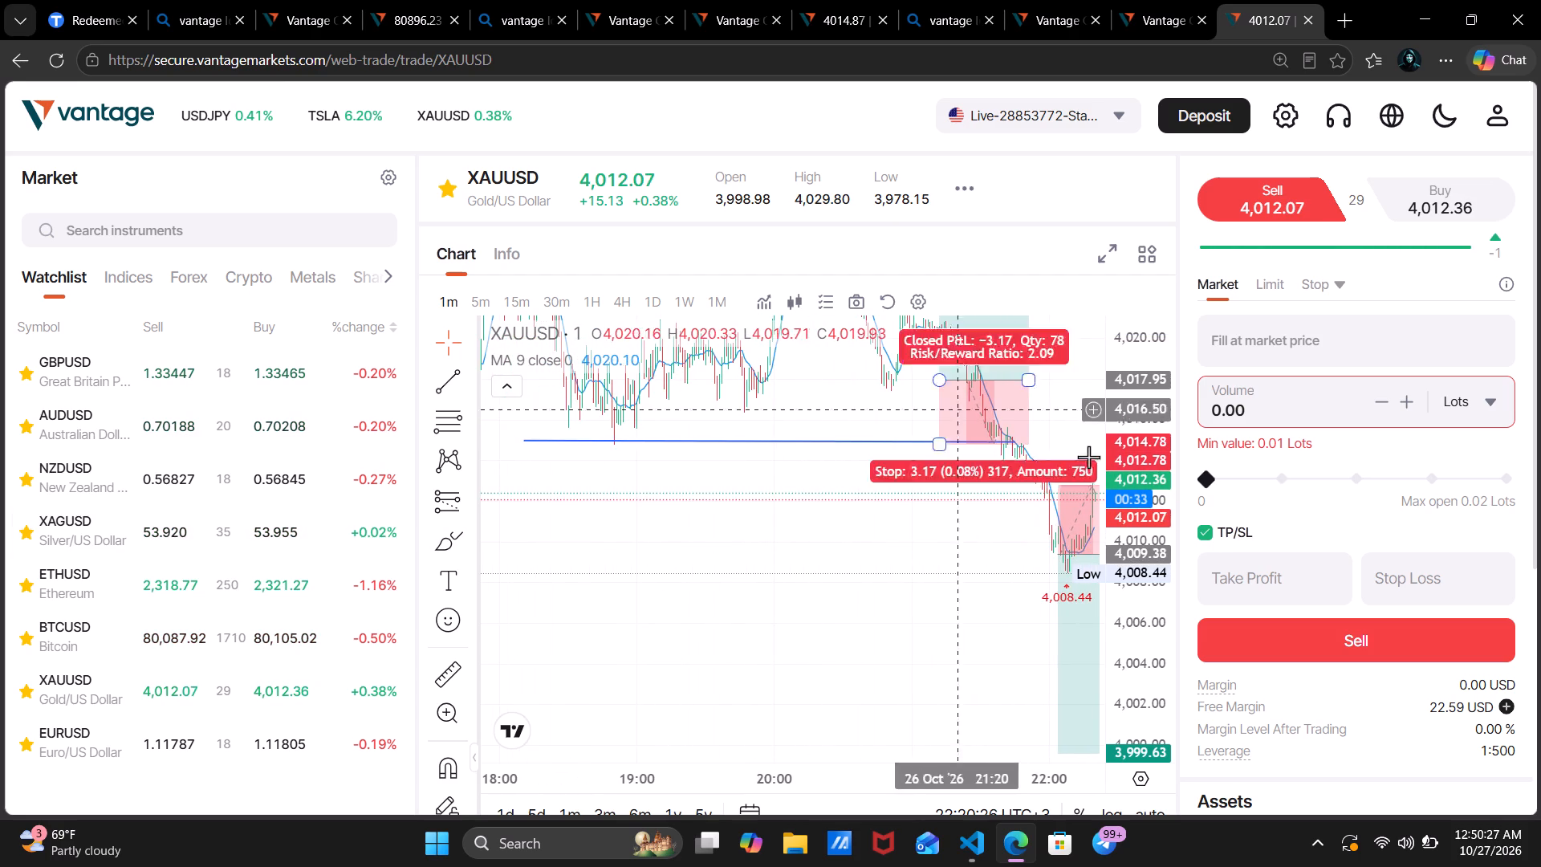
Review the account's equity, balance and free margin in the Assets summary after closing the short.
scroll(1364, 553, "down", 3)
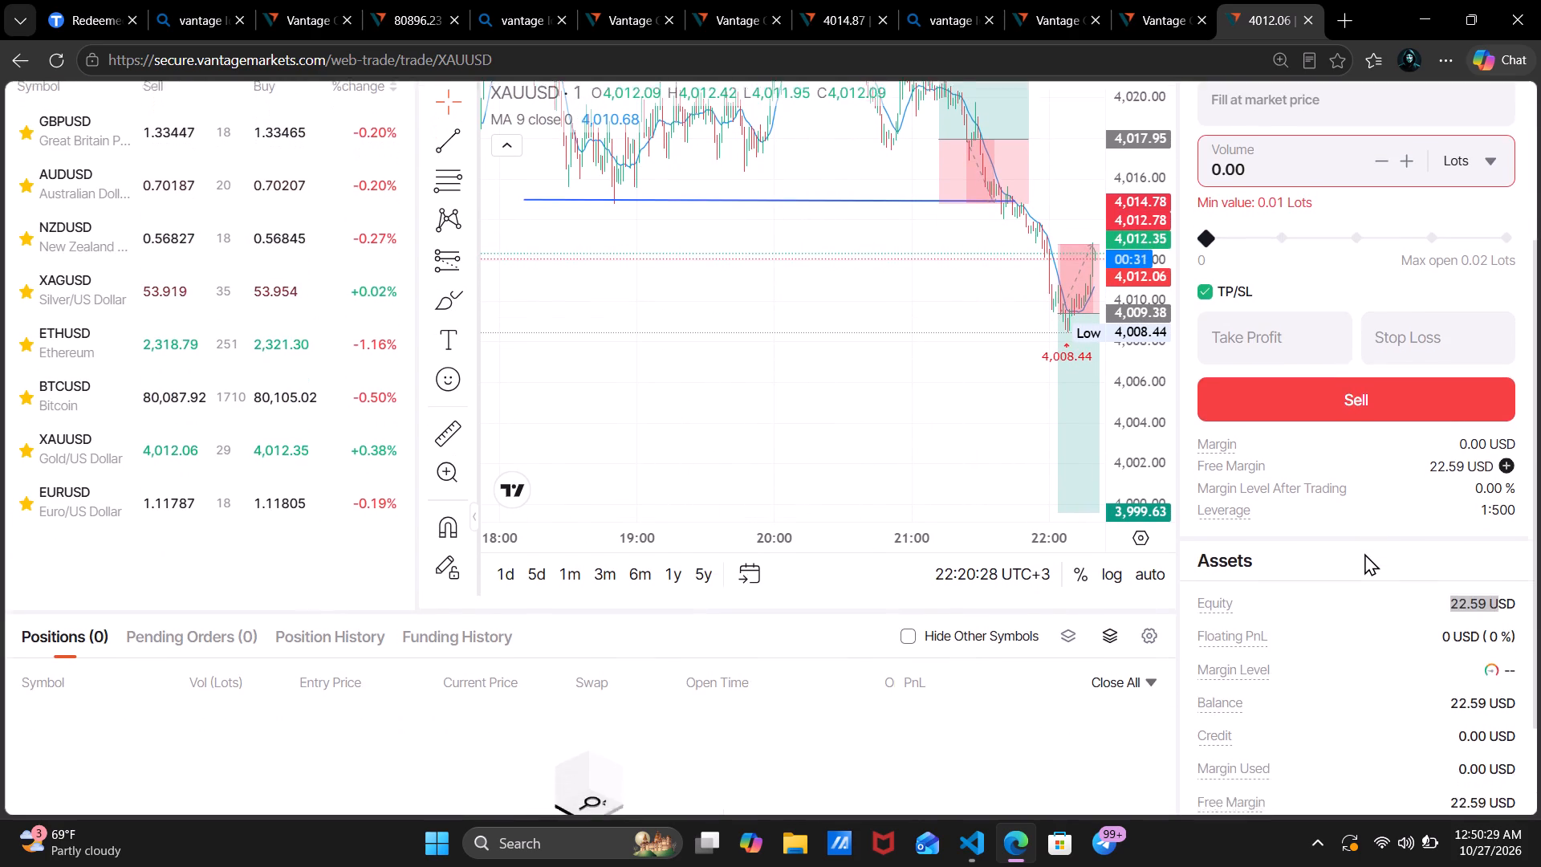
scroll(1364, 553, "down", 1)
left_click(1364, 553)
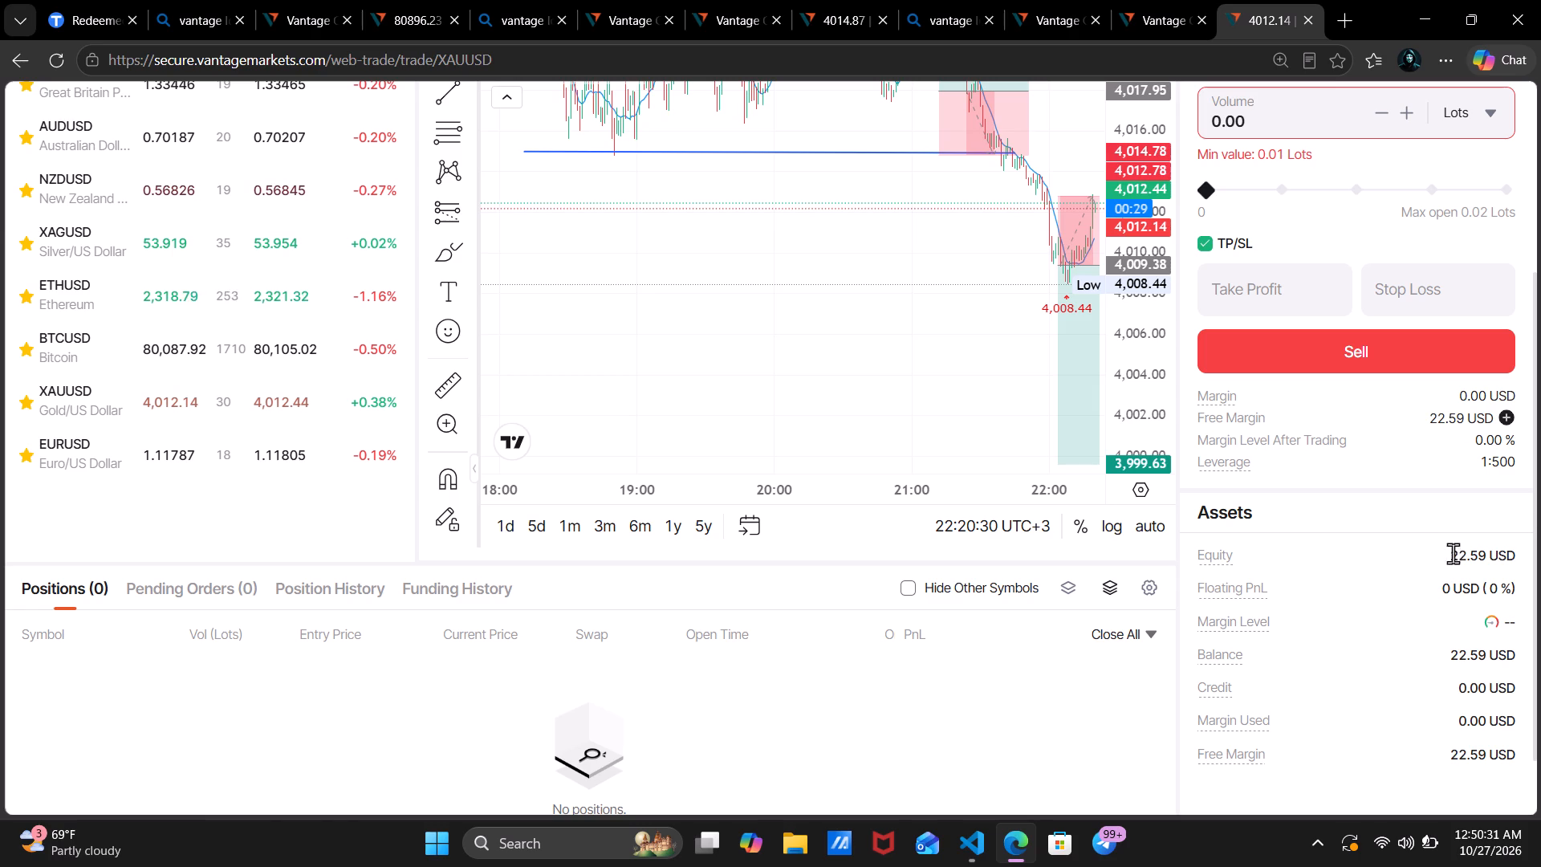
left_click_drag(1454, 560, 1493, 560)
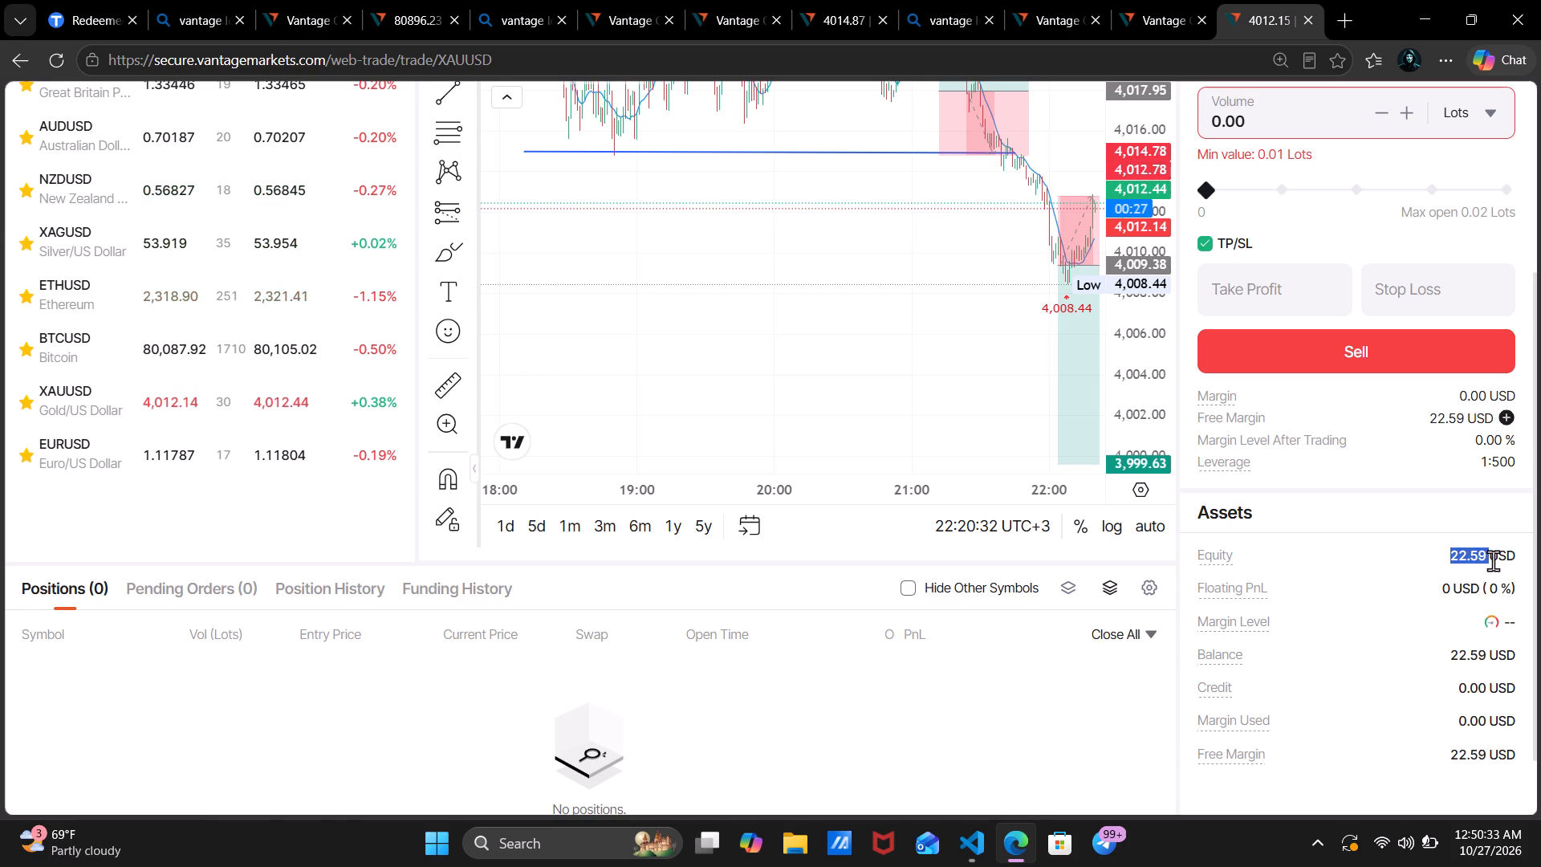
left_click_drag(1493, 560, 1465, 562)
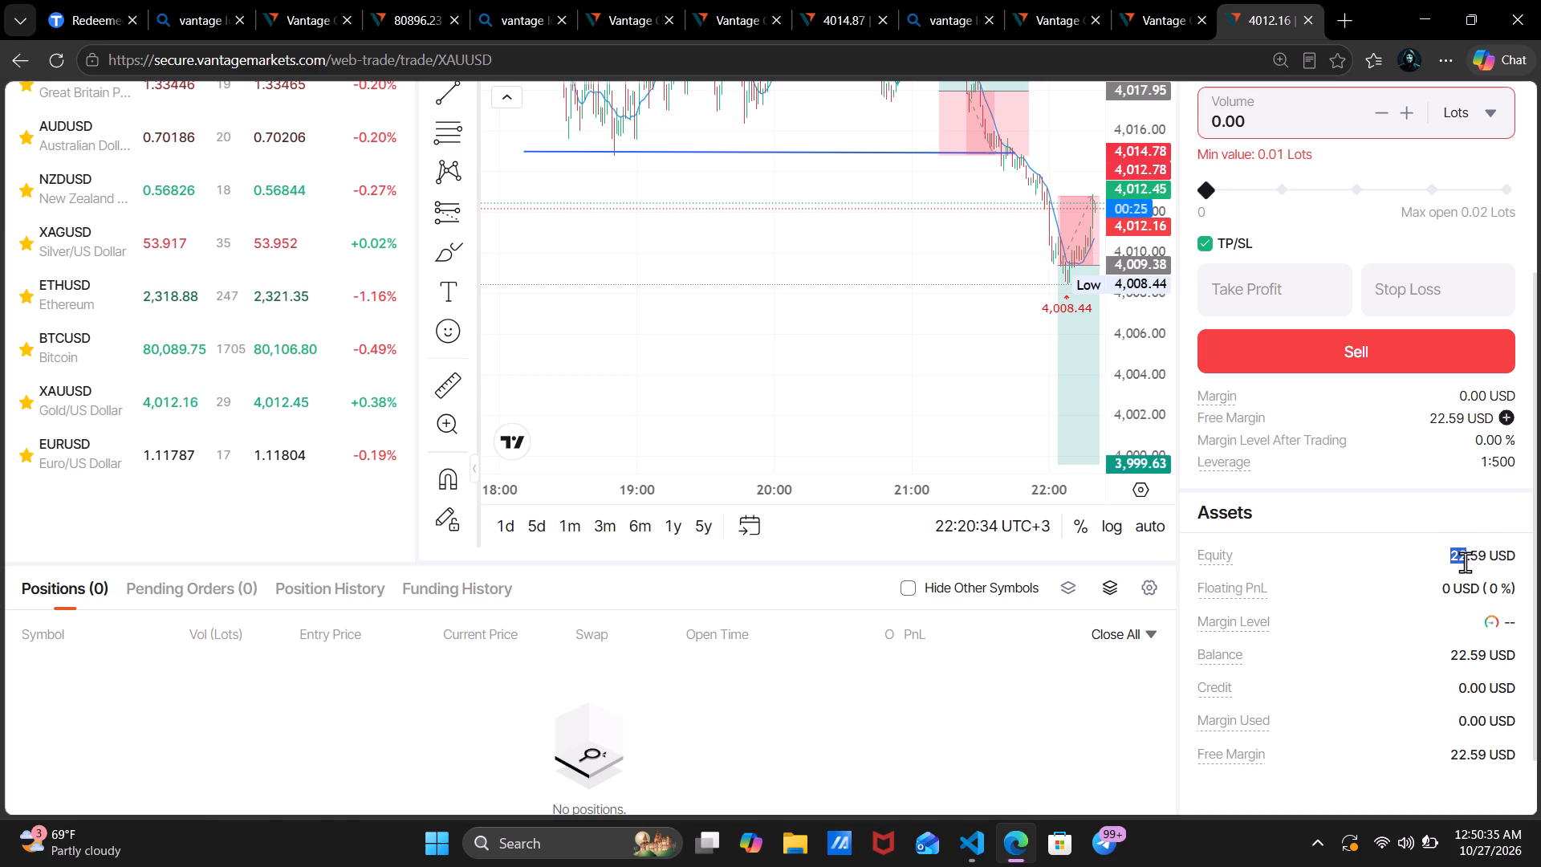
left_click_drag(1465, 562, 1377, 533)
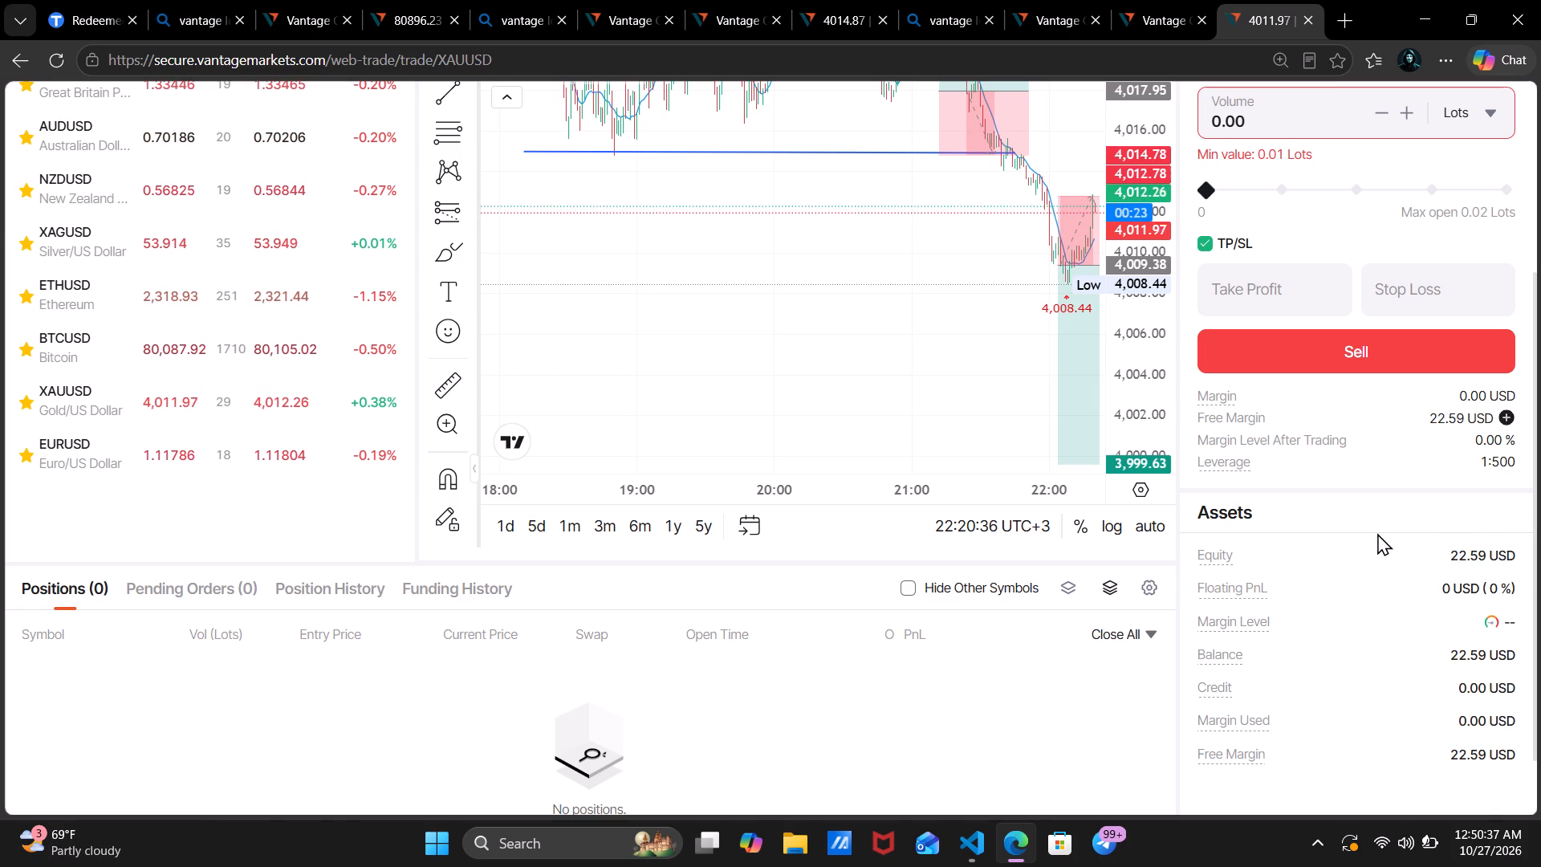
left_click_drag(1377, 533, 1419, 543)
scroll(1379, 518, "up", 3)
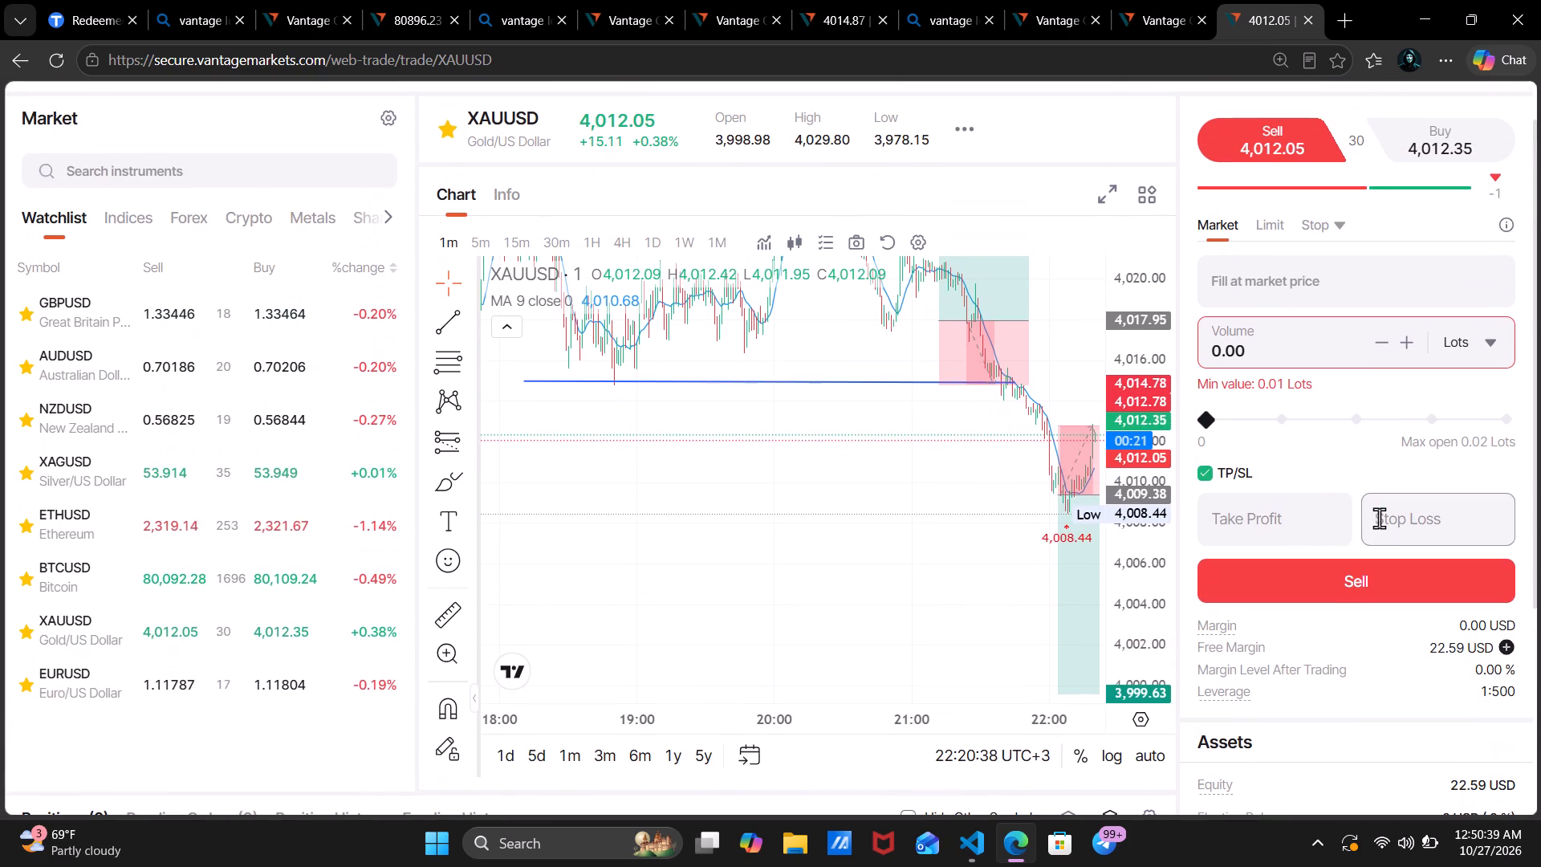
scroll(1304, 446, "down", 3)
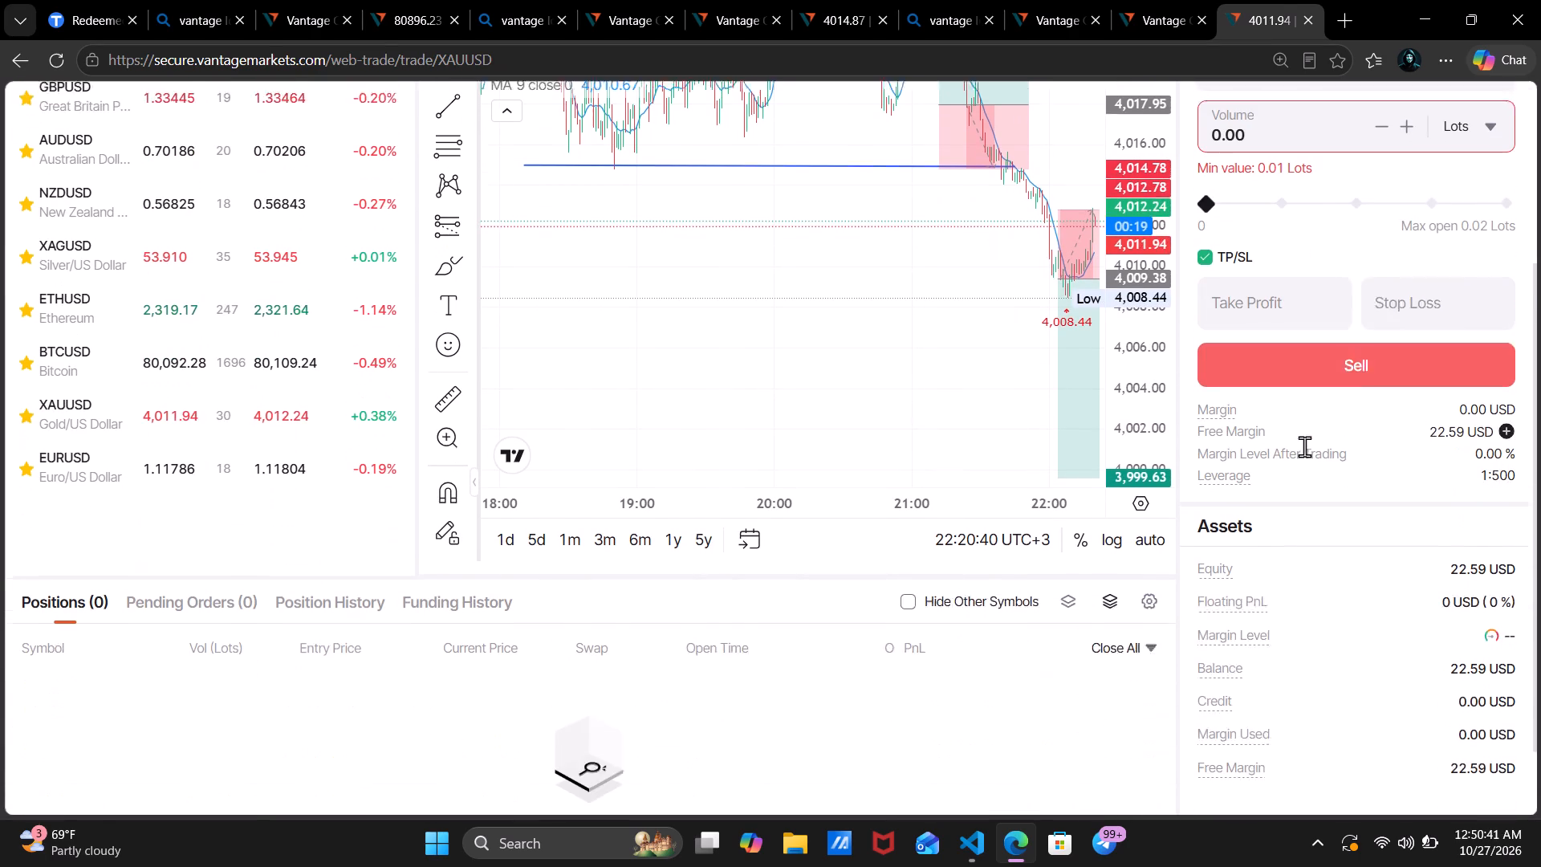
Examine the candles since 22:00 against the latest short projection, and recheck the account balance in the Assets summary.
left_click(960, 267)
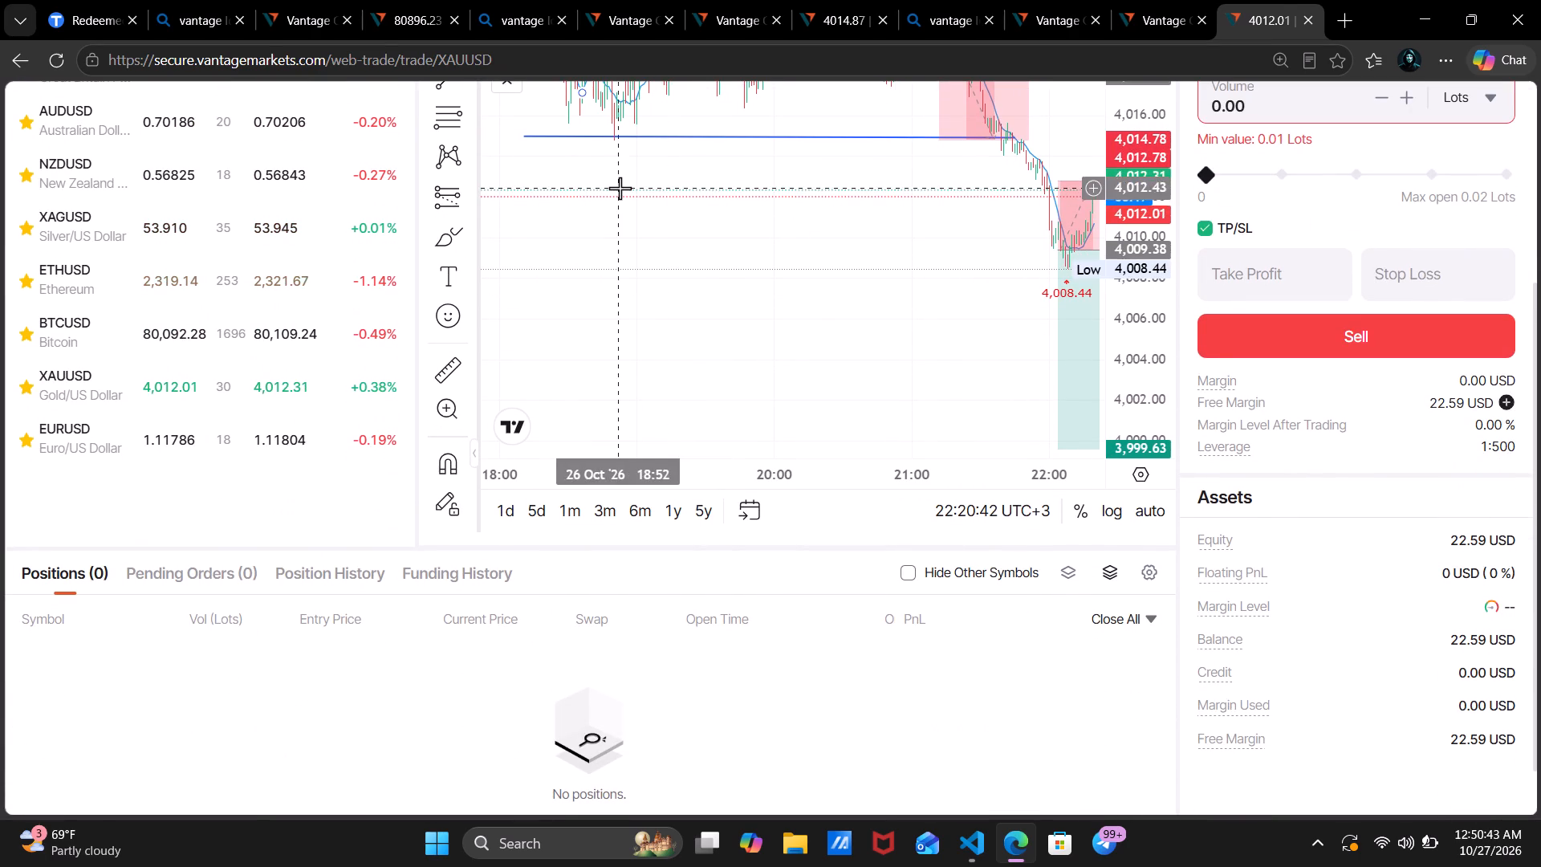
left_click_drag(707, 221, 436, 263)
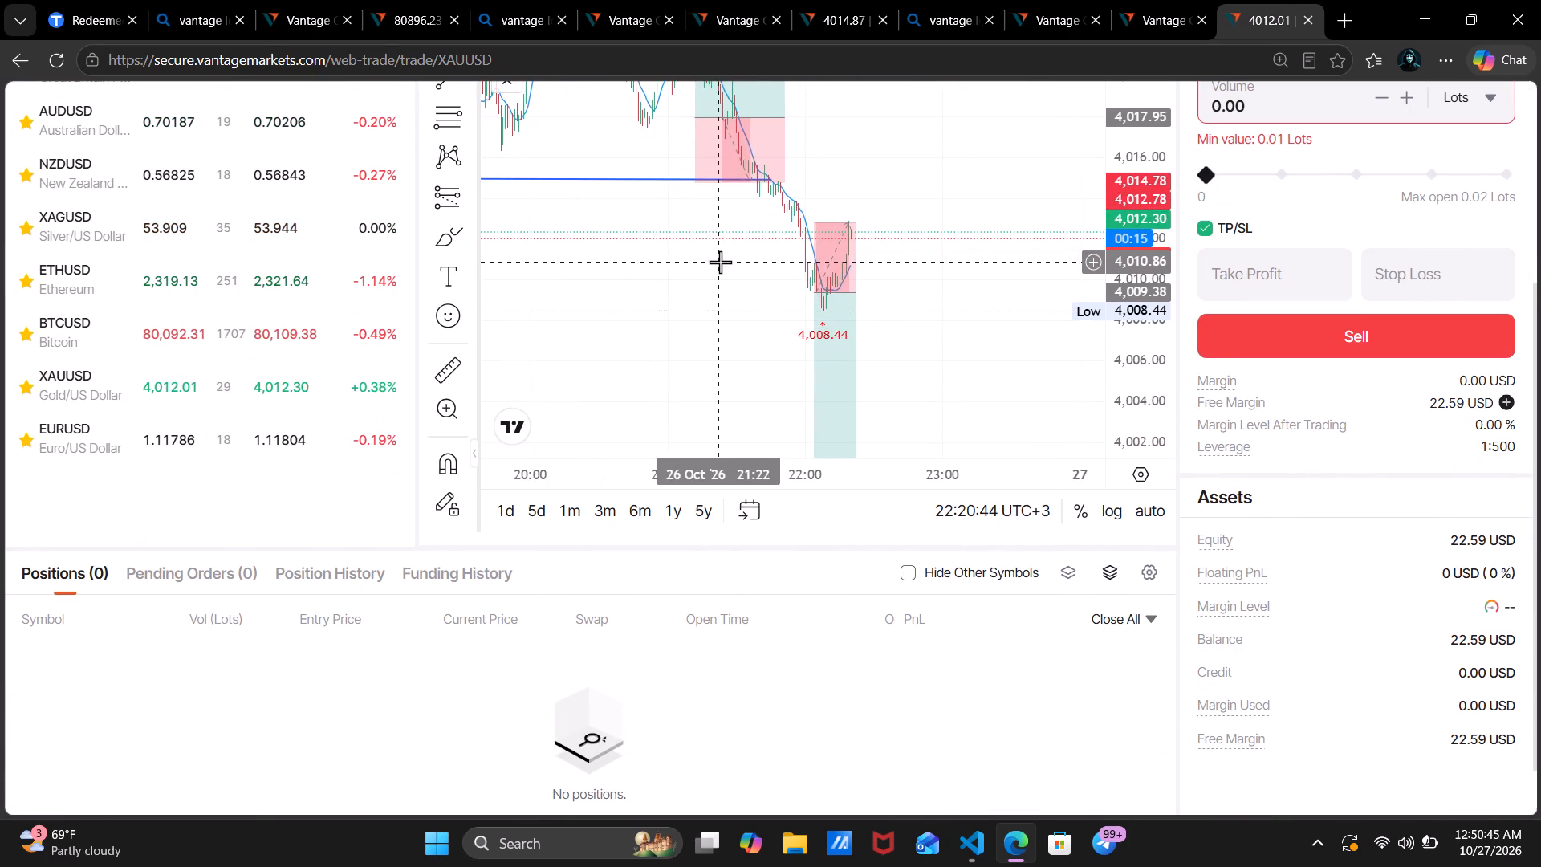
scroll(720, 262, "up", 9)
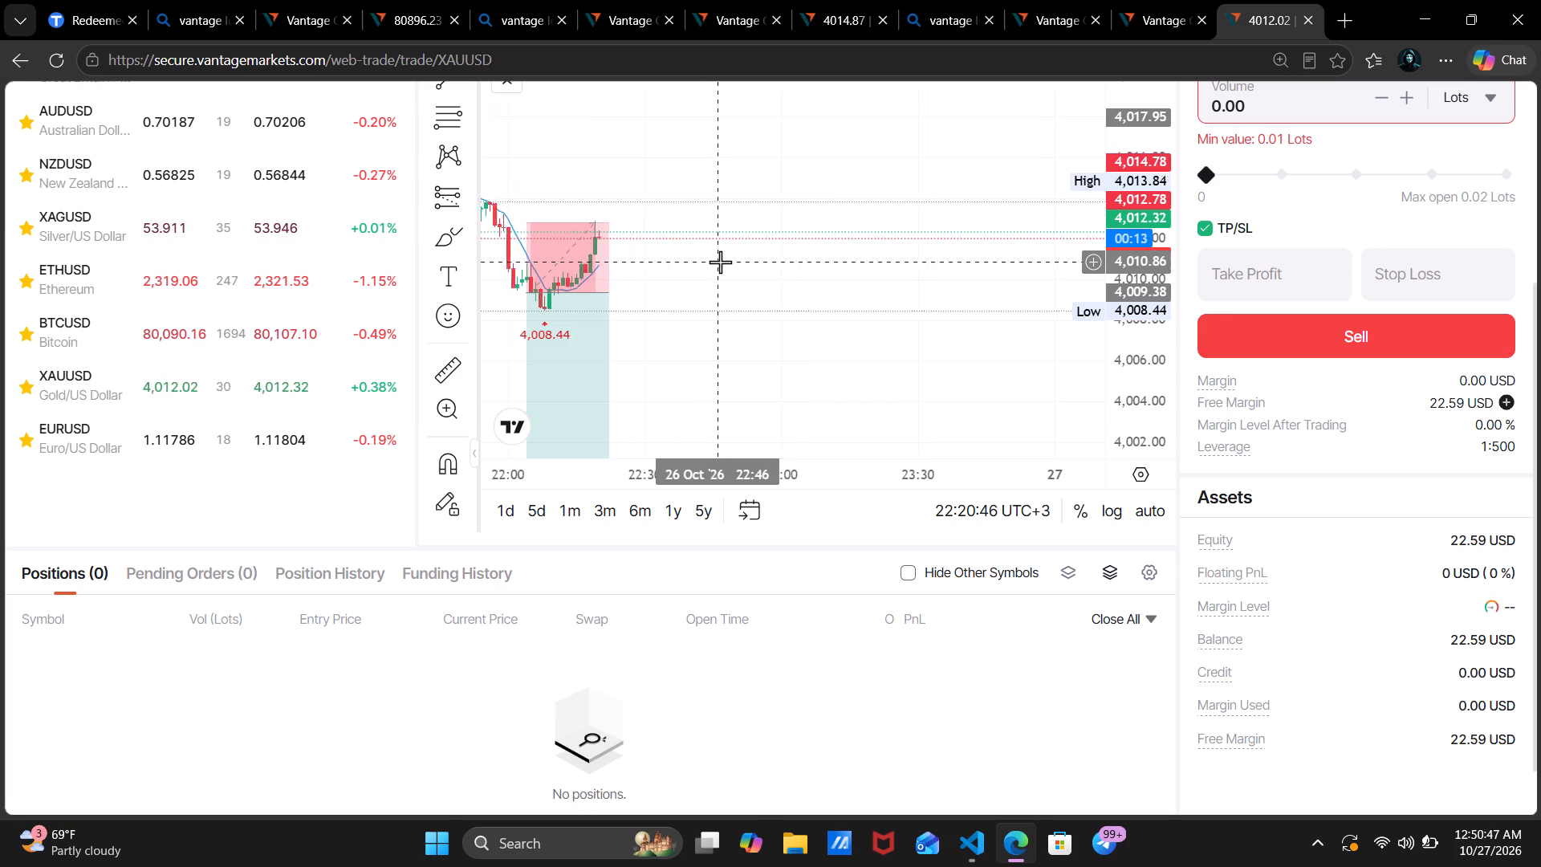
scroll(720, 262, "up", 2)
left_click_drag(687, 295, 892, 299)
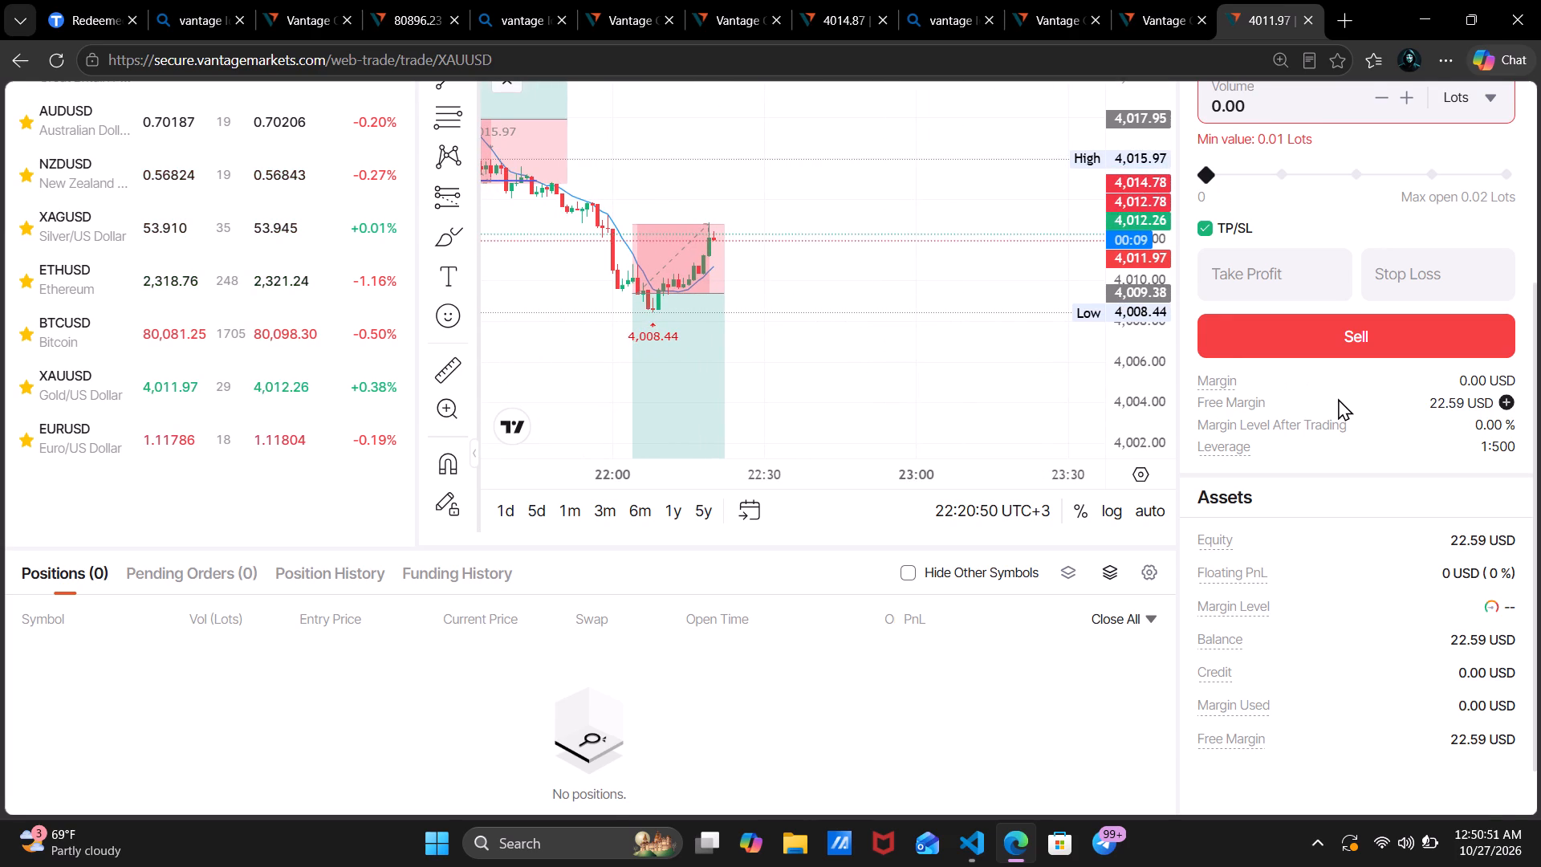
scroll(1338, 398, "up", 1)
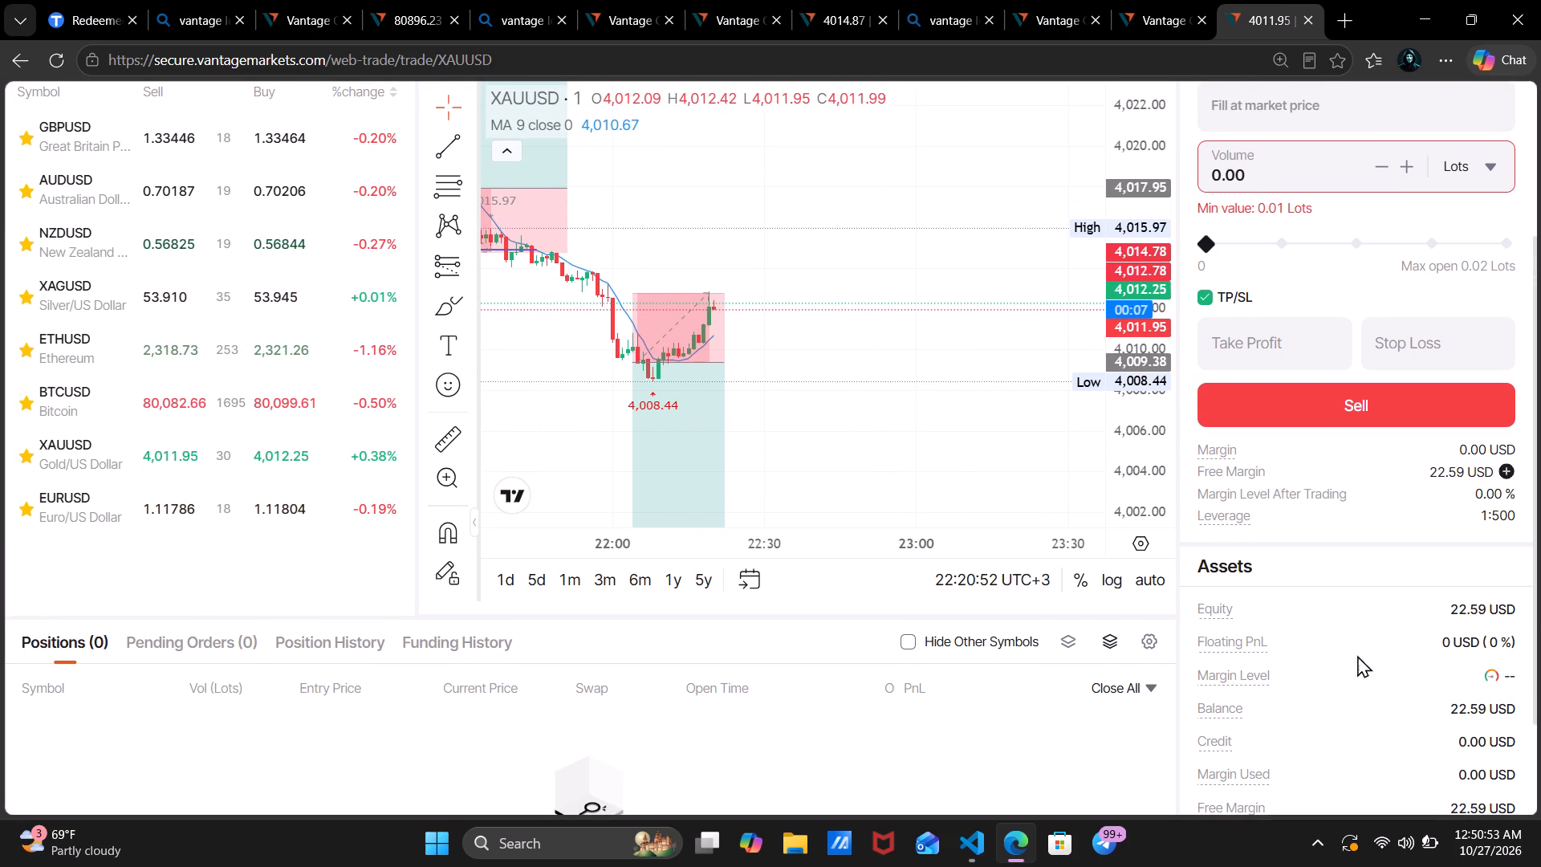
scroll(1226, 515, "left", 1)
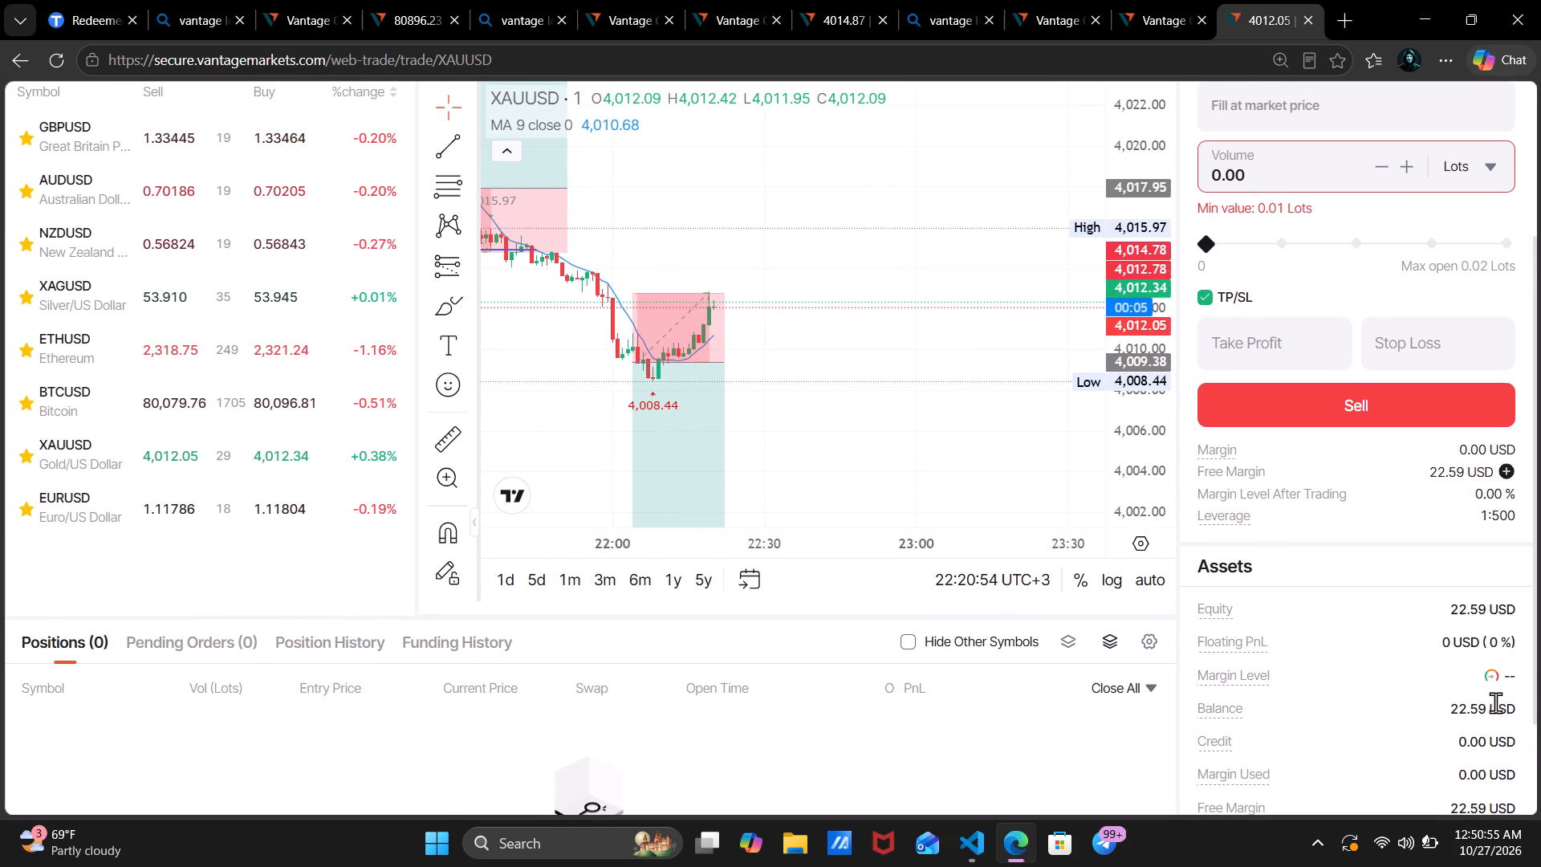
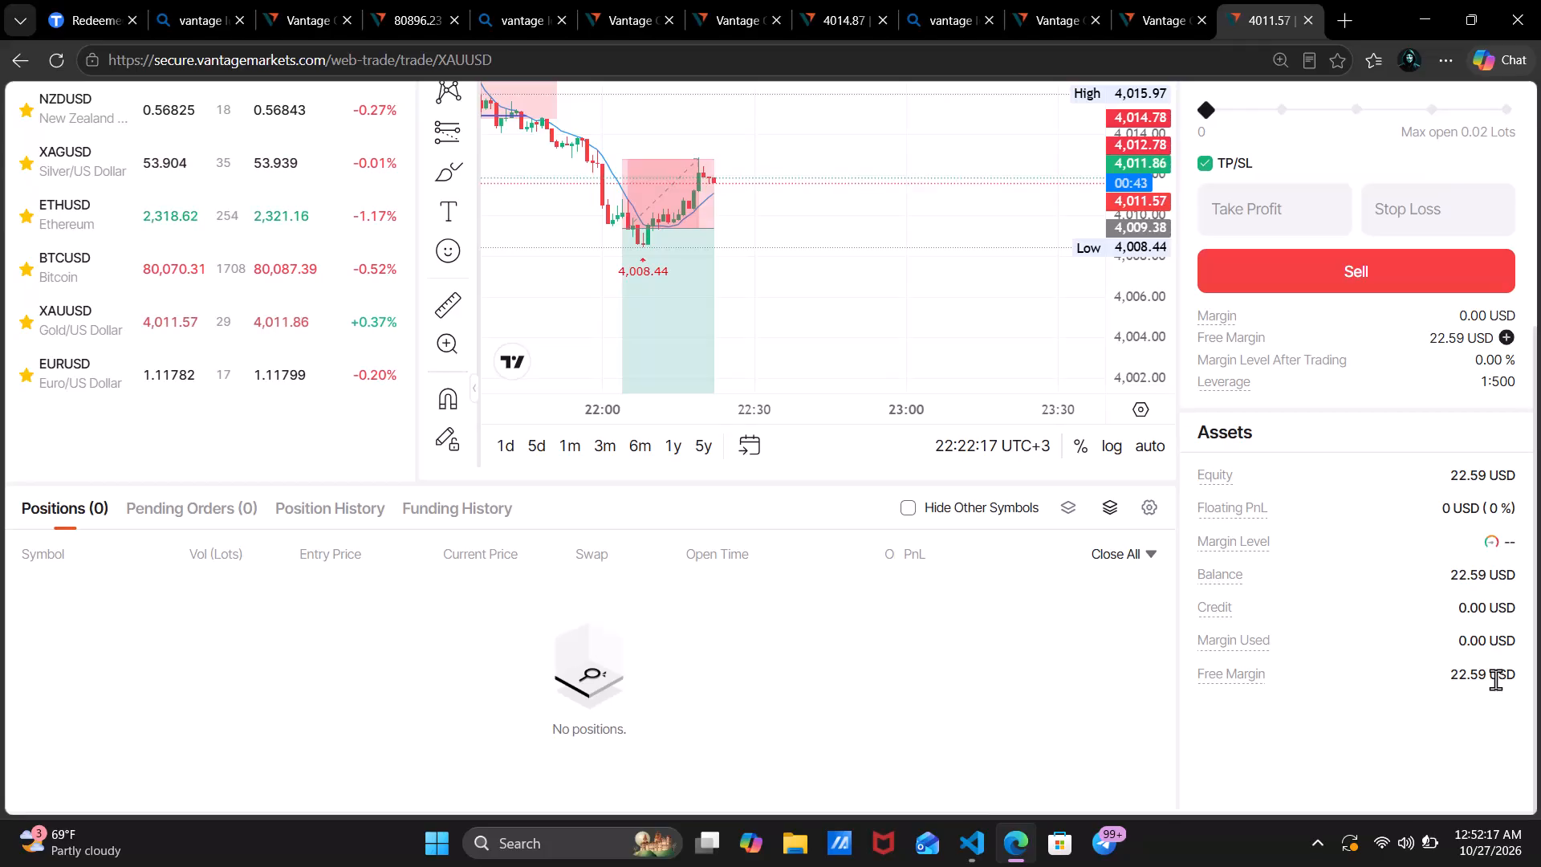
Review the XAUUSD one-minute candles back to 20:00 around both risk/reward projections.
scroll(1495, 679, "up", 1)
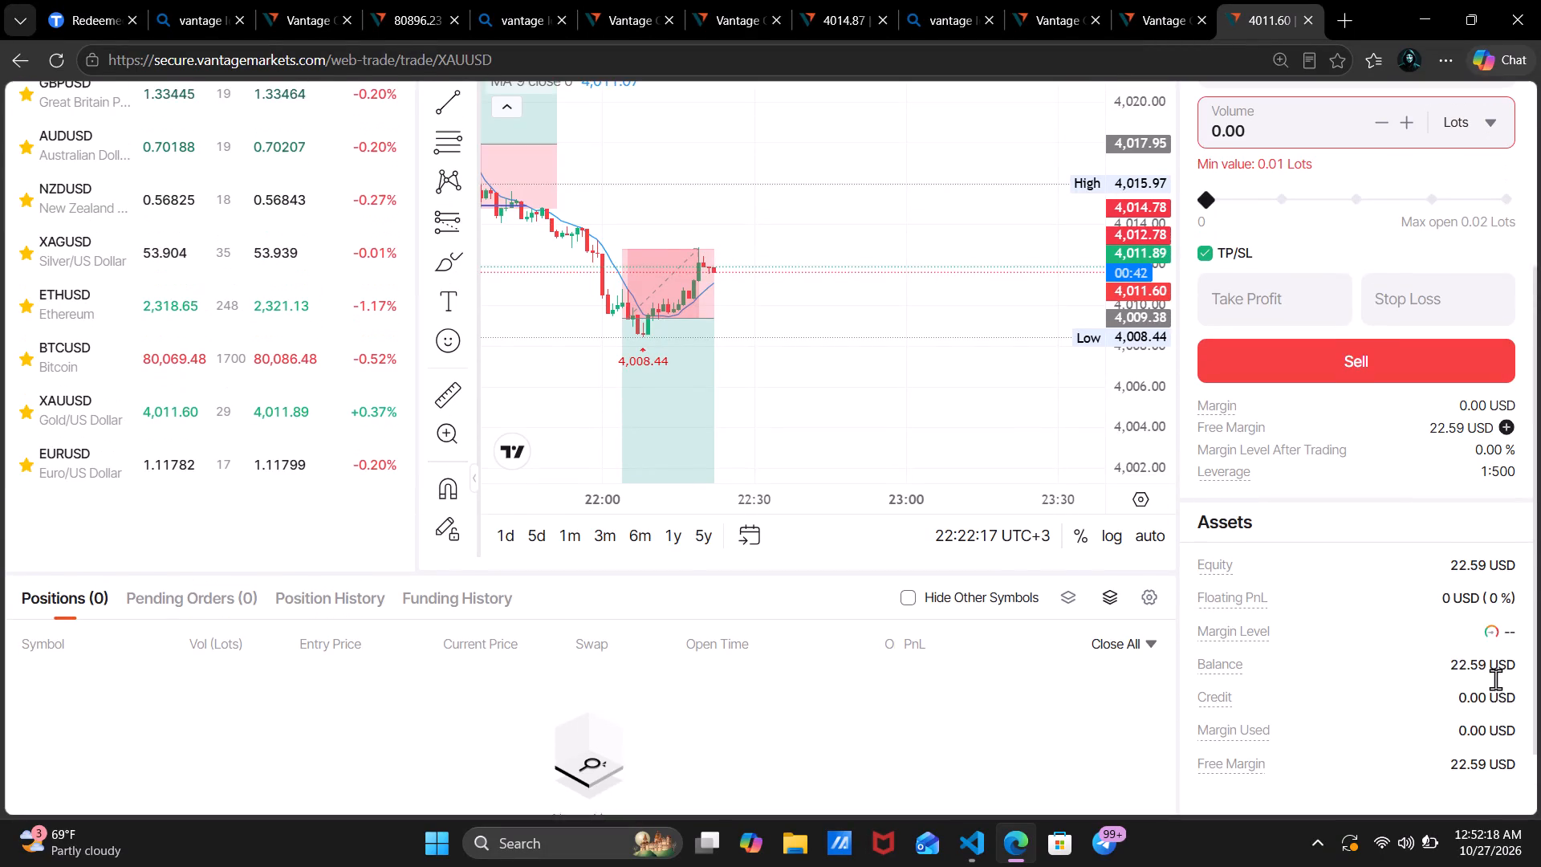
scroll(1495, 679, "up", 1)
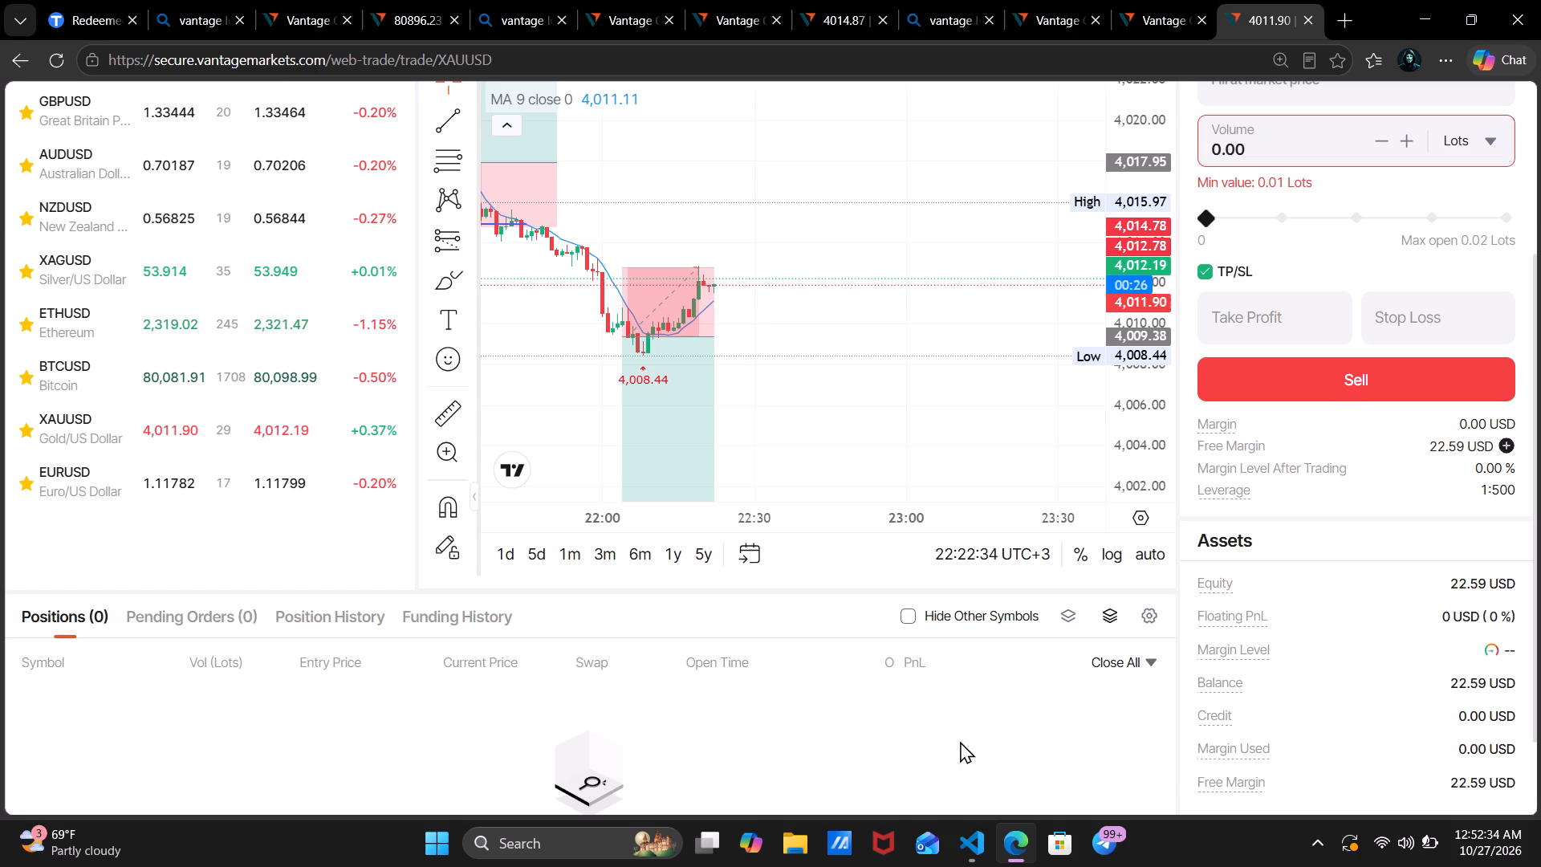
left_click_drag(993, 426, 1042, 334)
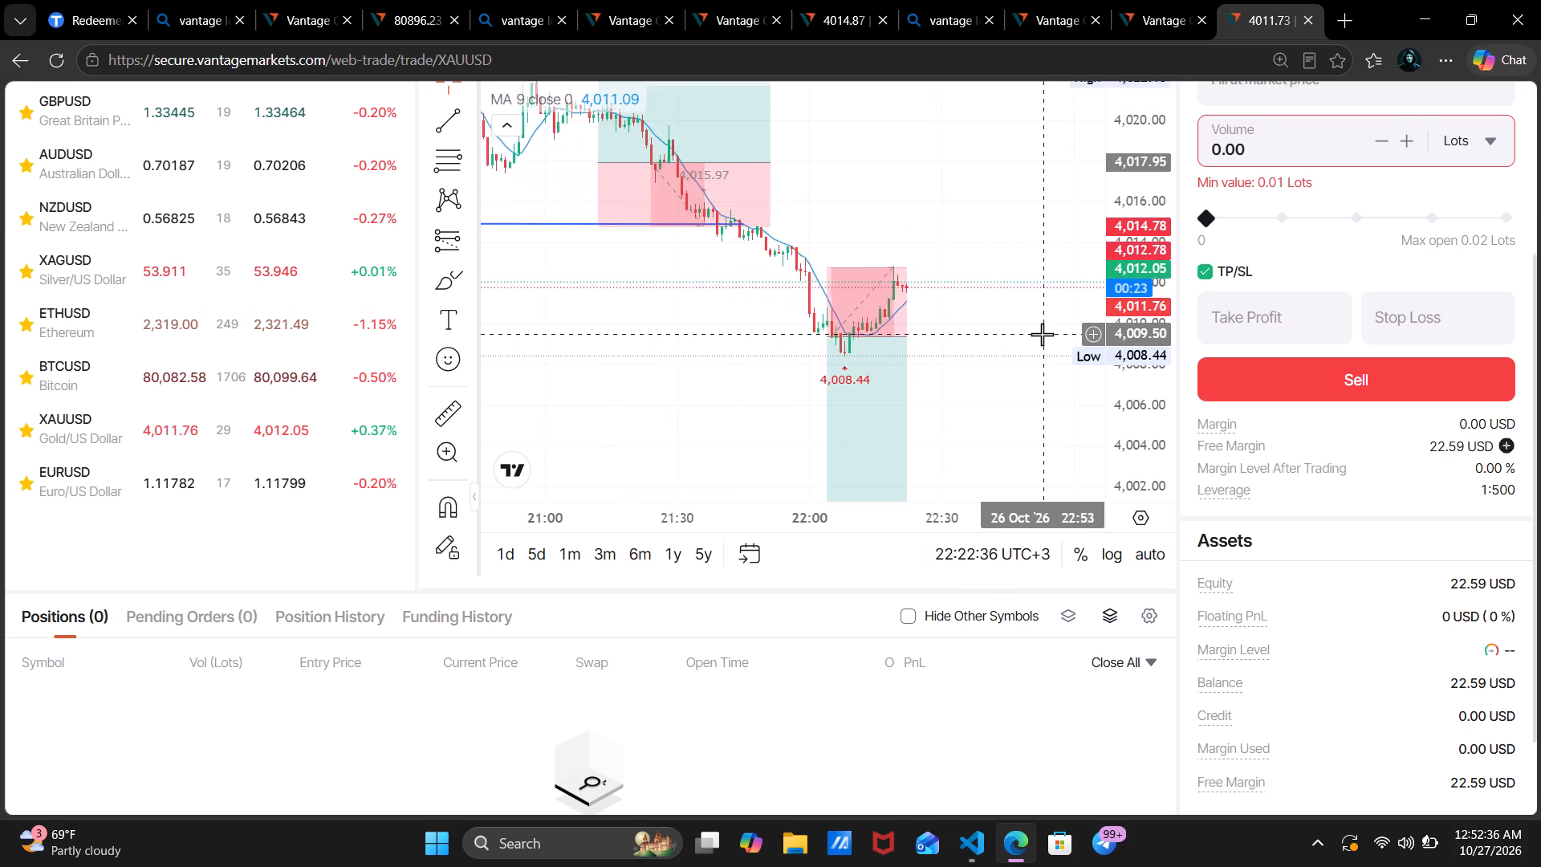
scroll(1042, 334, "down", 2)
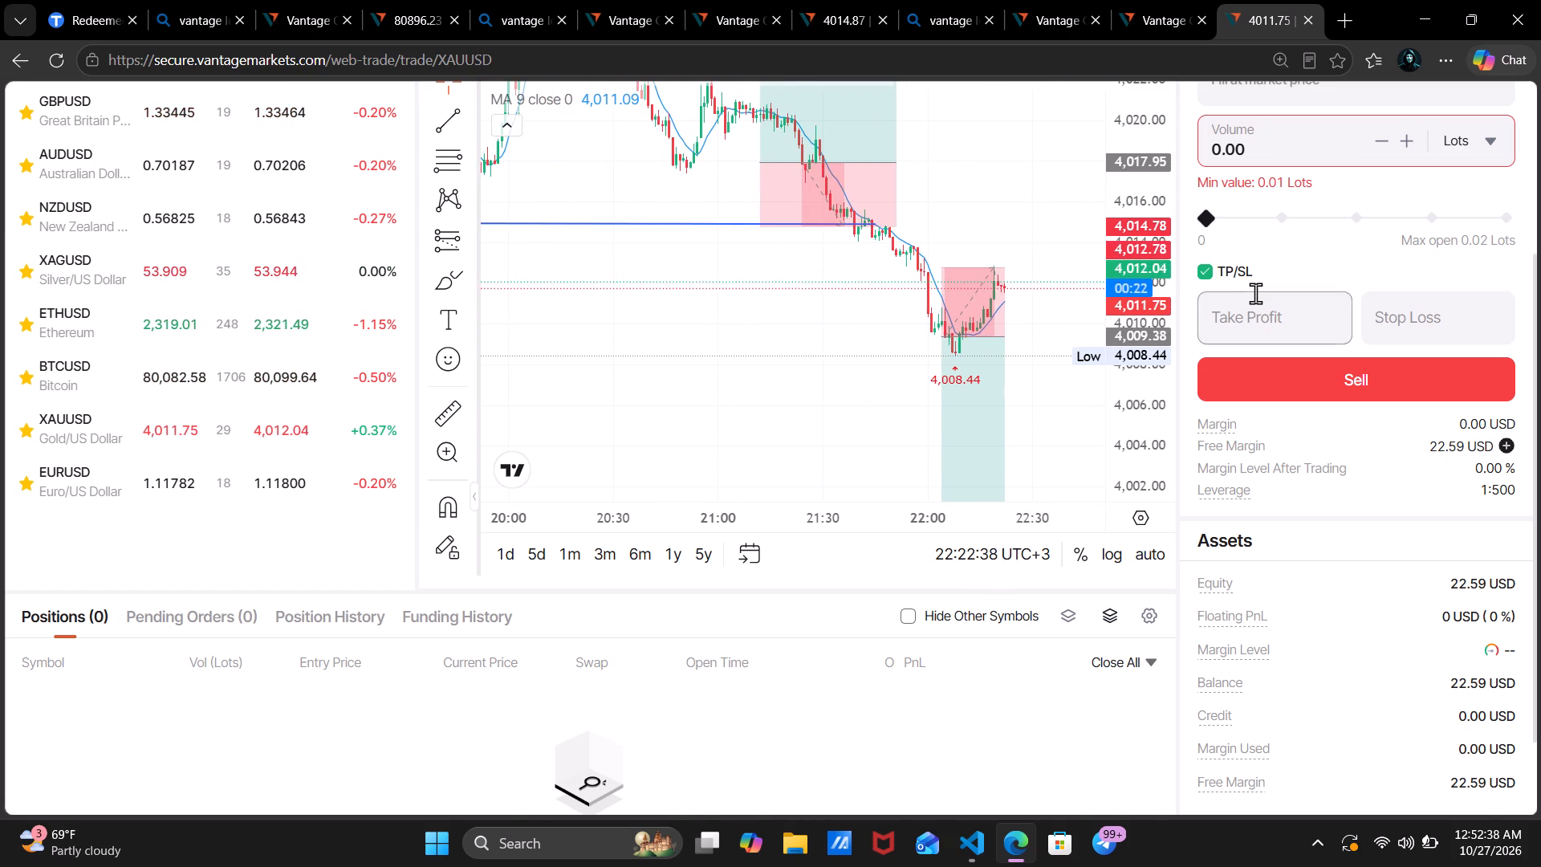
Switch from XAUUSD to the BTCUSD one-minute chart from the watchlist and show it full screen.
scroll(1255, 293, "up", 4)
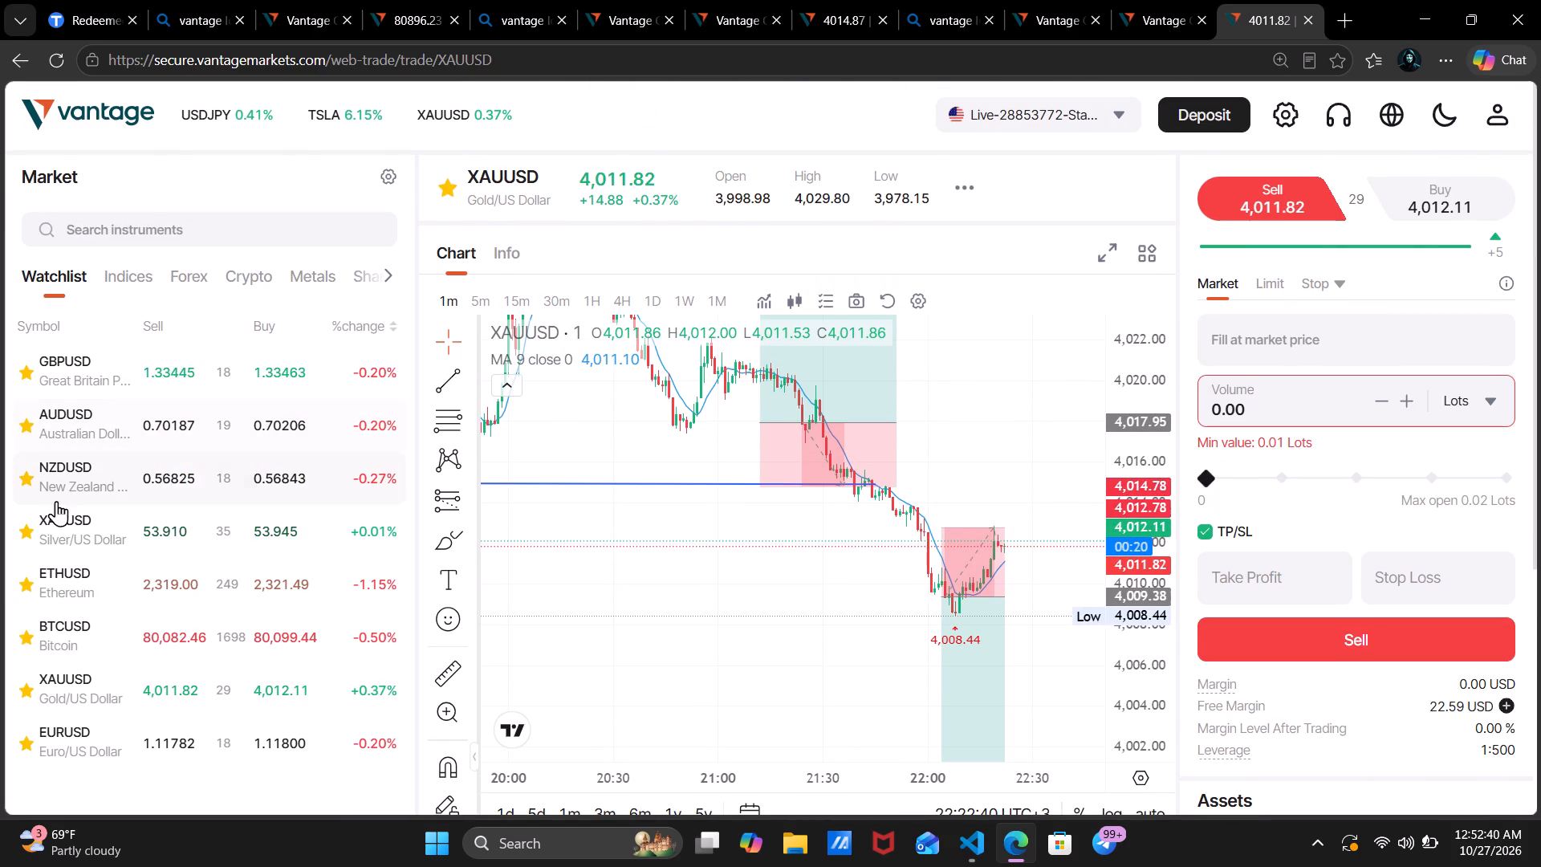
left_click(79, 639)
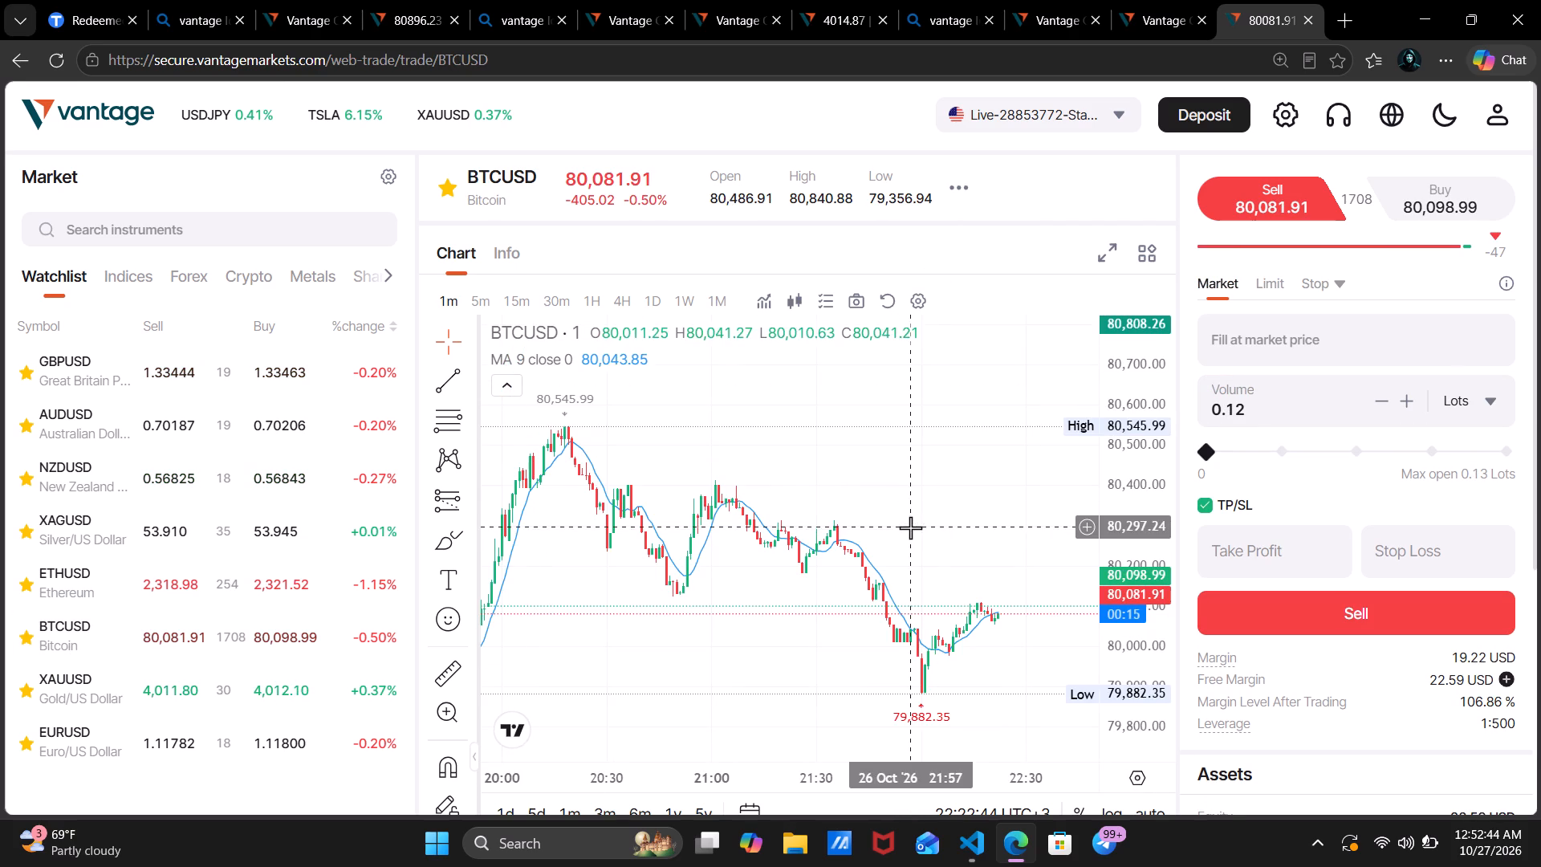
scroll(910, 527, "down", 5)
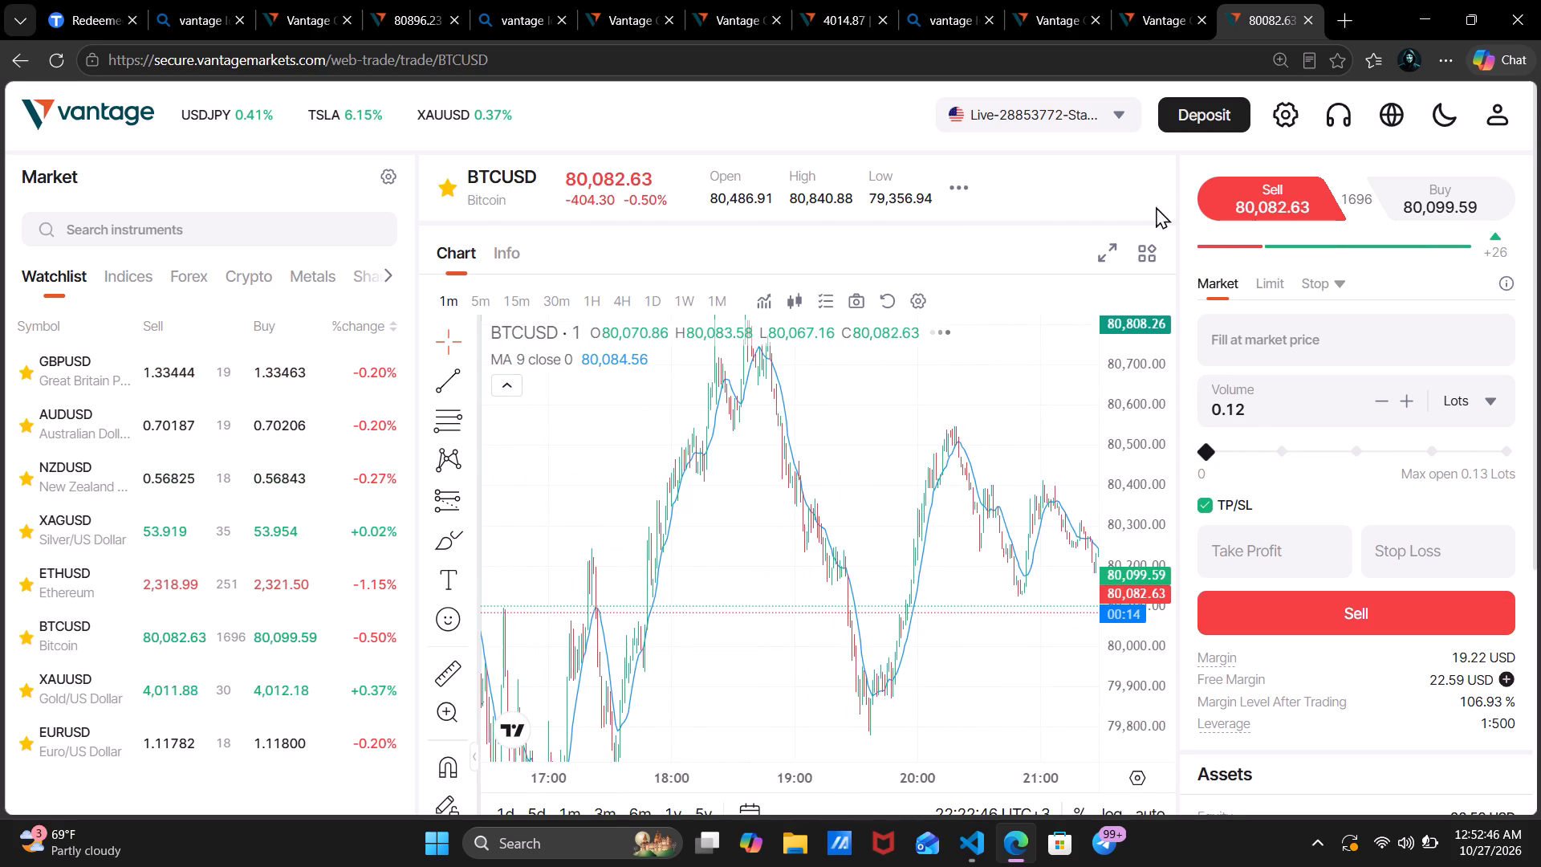
left_click(1104, 254)
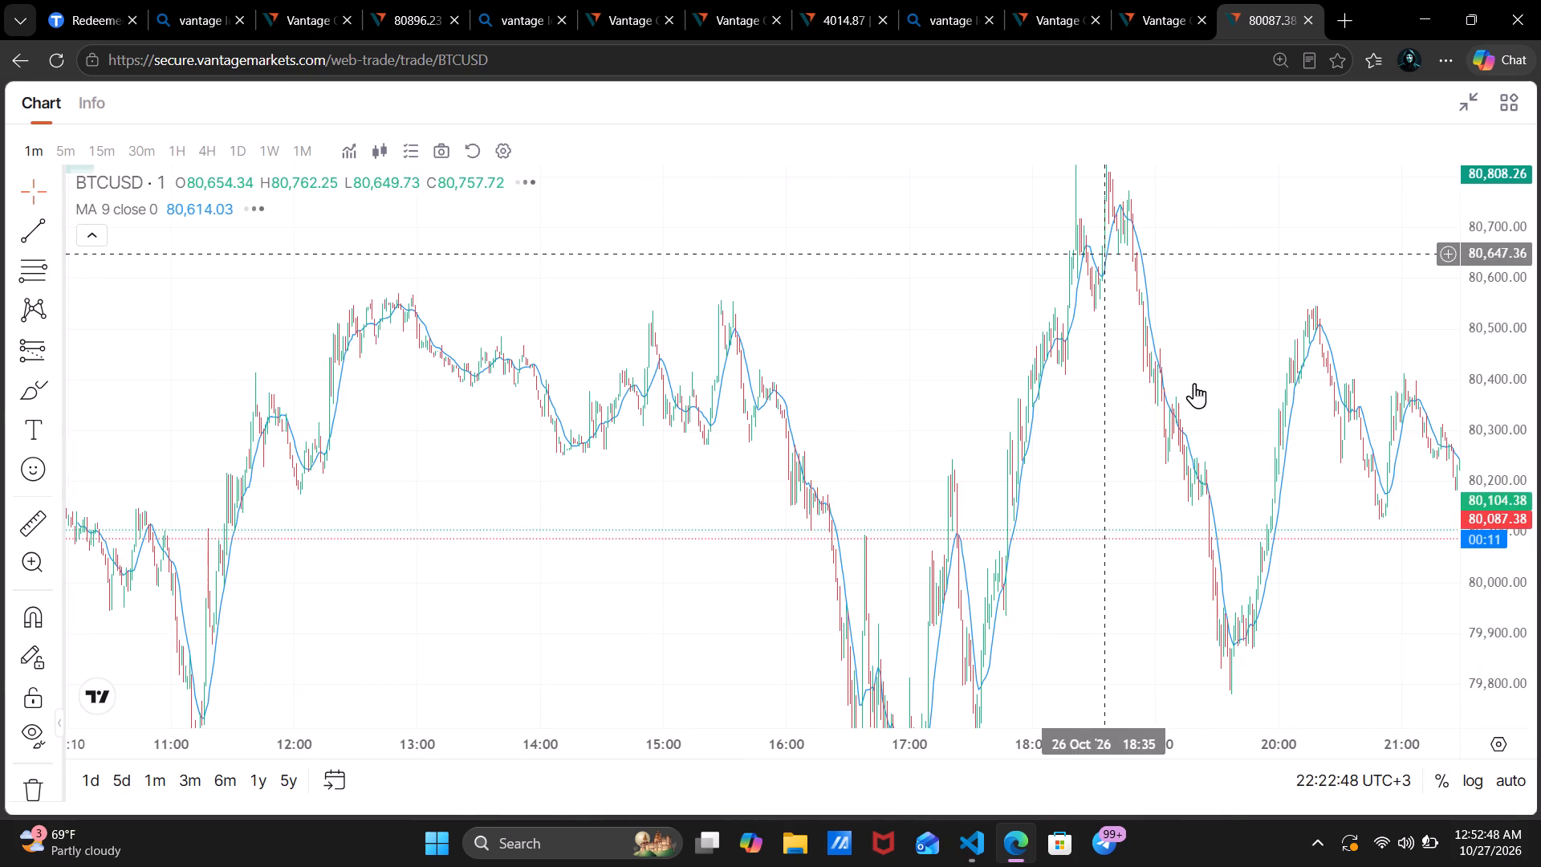
Examine BTCUSD's one-minute price action from the afternoon to the latest candles, fitting the session's full high-low range in view.
left_click_drag(1214, 490, 791, 372)
scroll(791, 372, "up", 2)
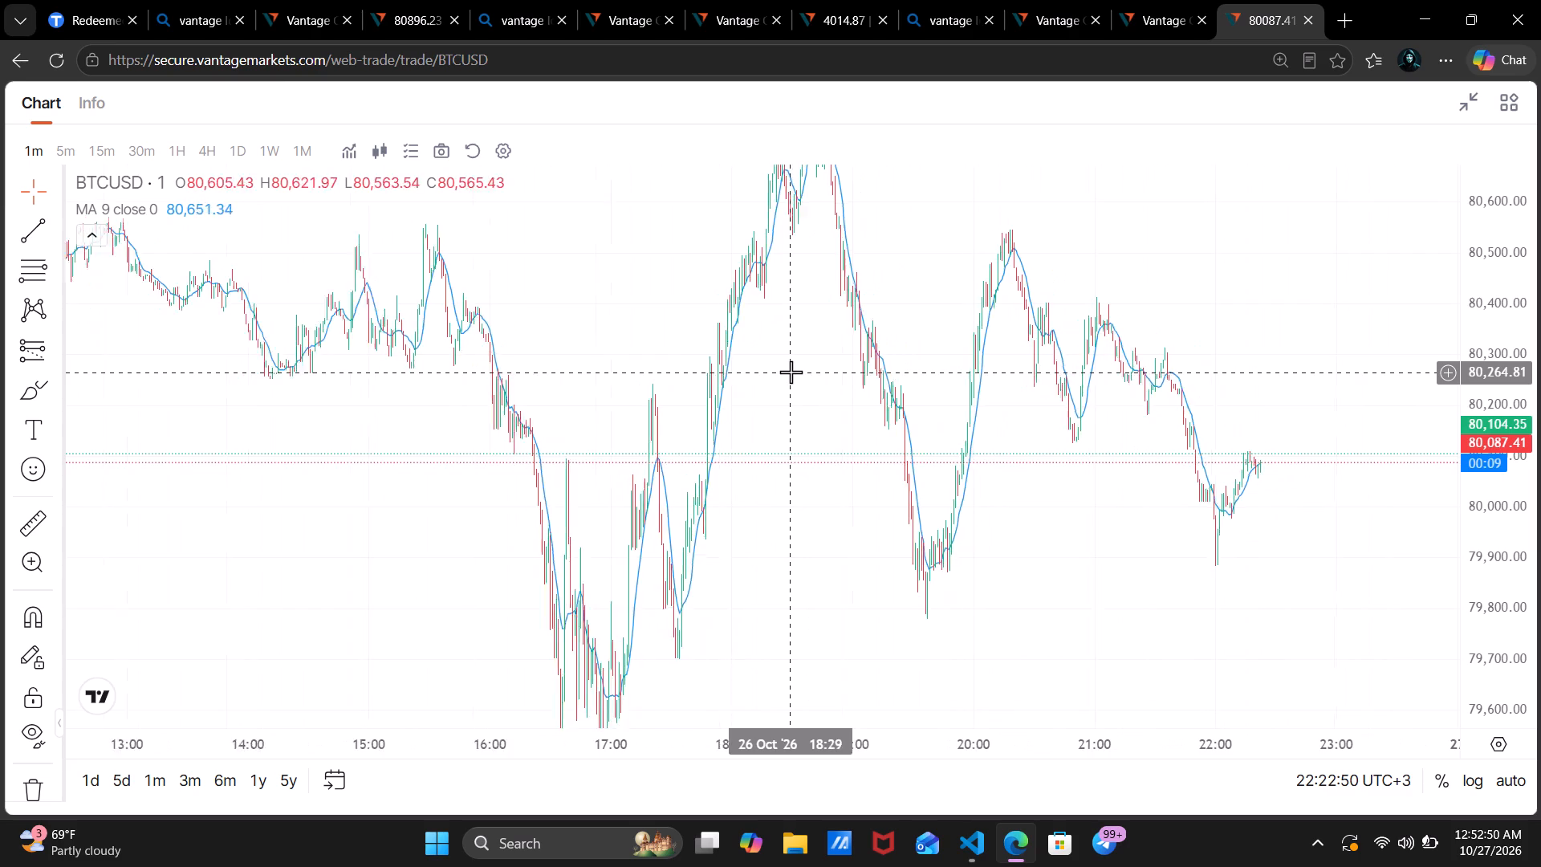
scroll(791, 372, "up", 4)
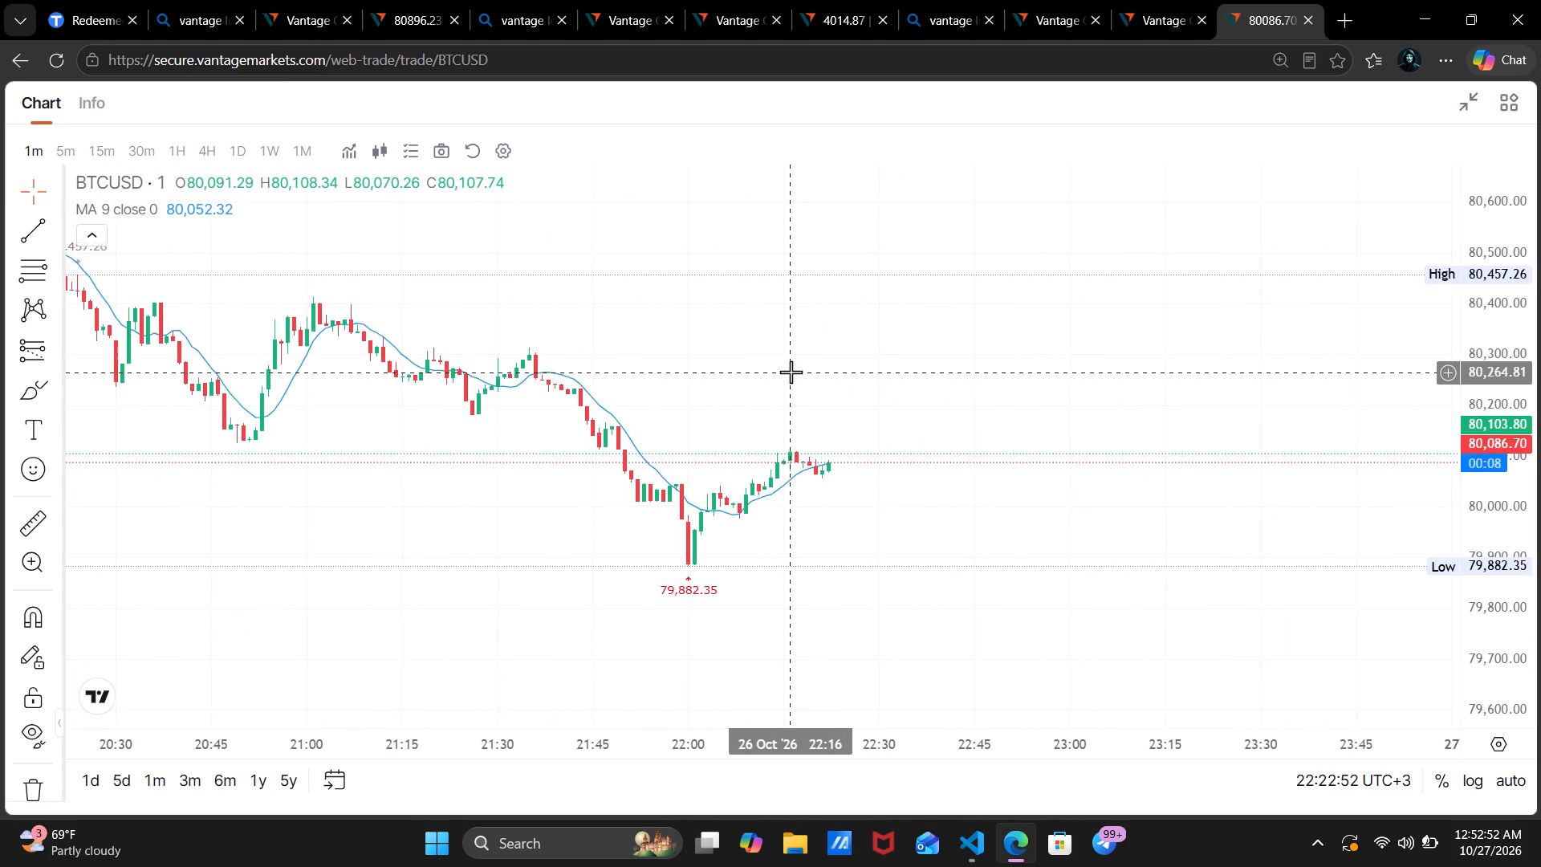
scroll(791, 372, "down", 6)
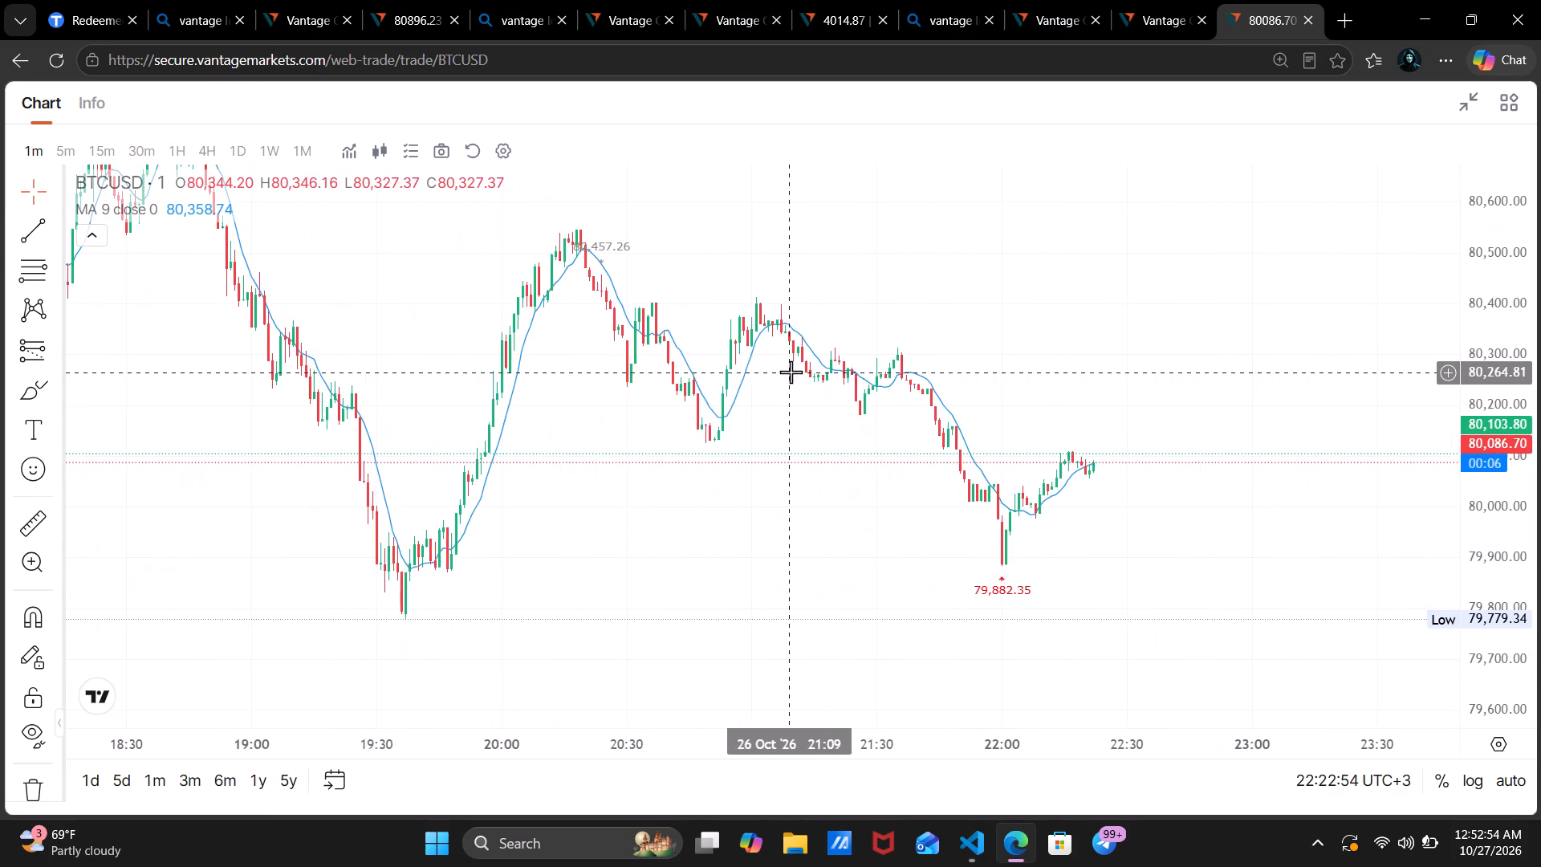
scroll(791, 372, "down", 2)
scroll(791, 372, "right", 2)
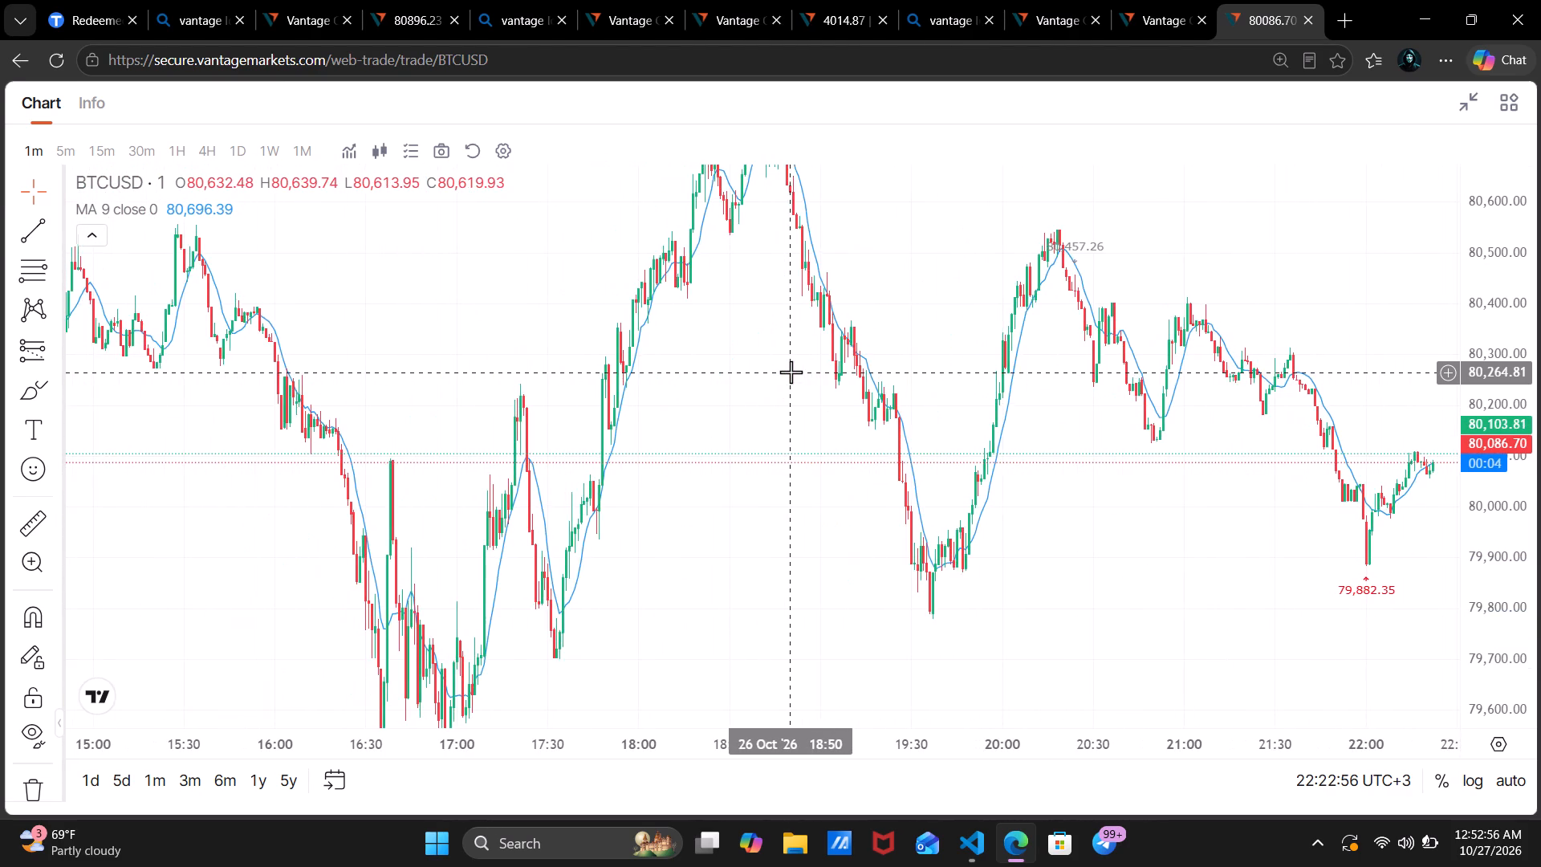
scroll(791, 372, "down", 3)
left_click_drag(882, 476, 686, 444)
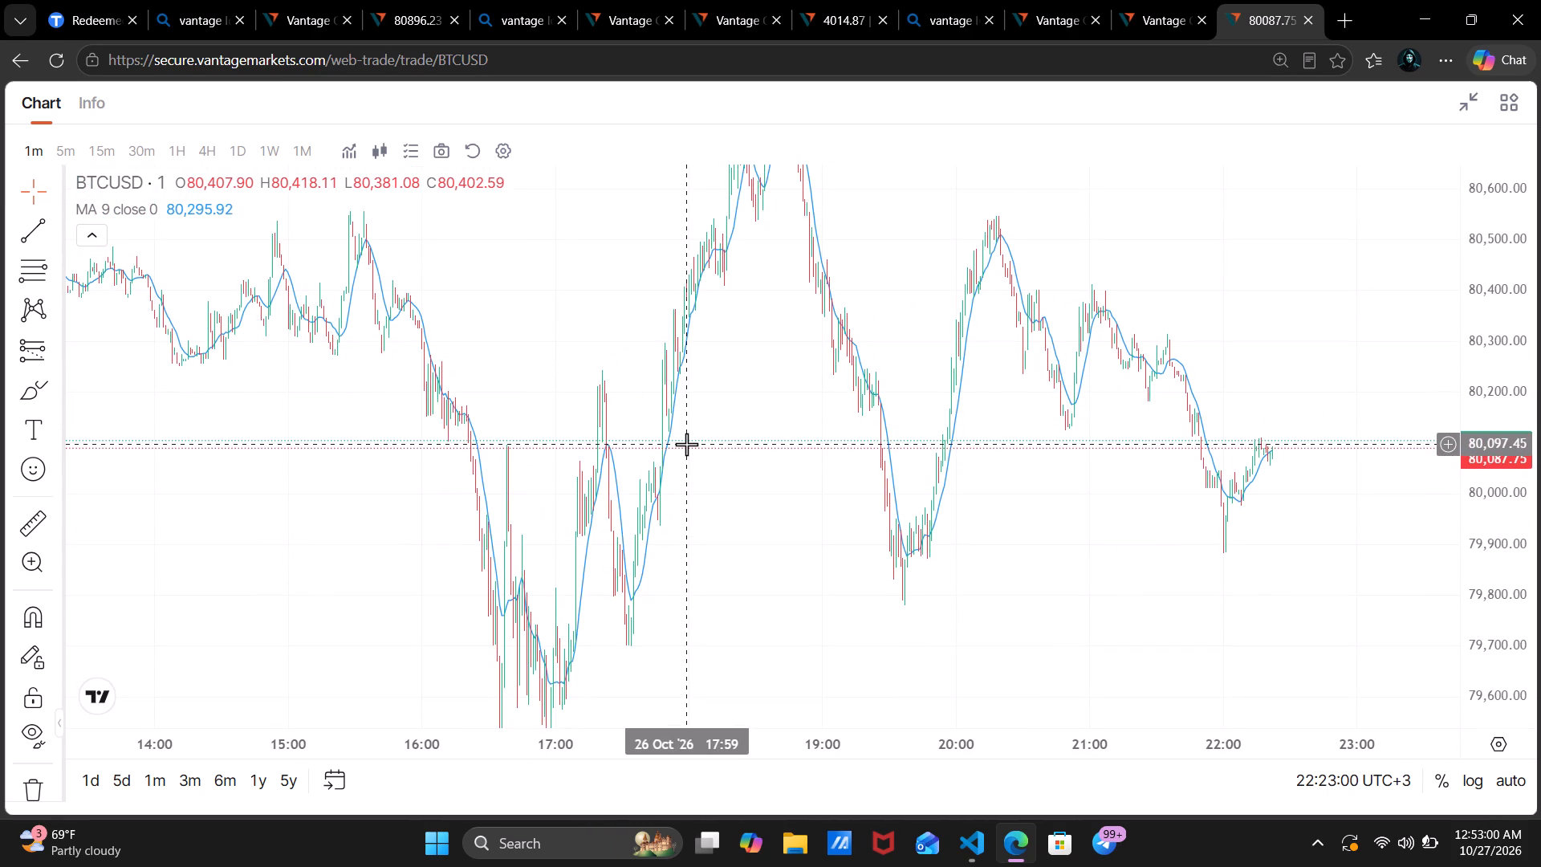
left_click_drag(1507, 250, 1452, 495)
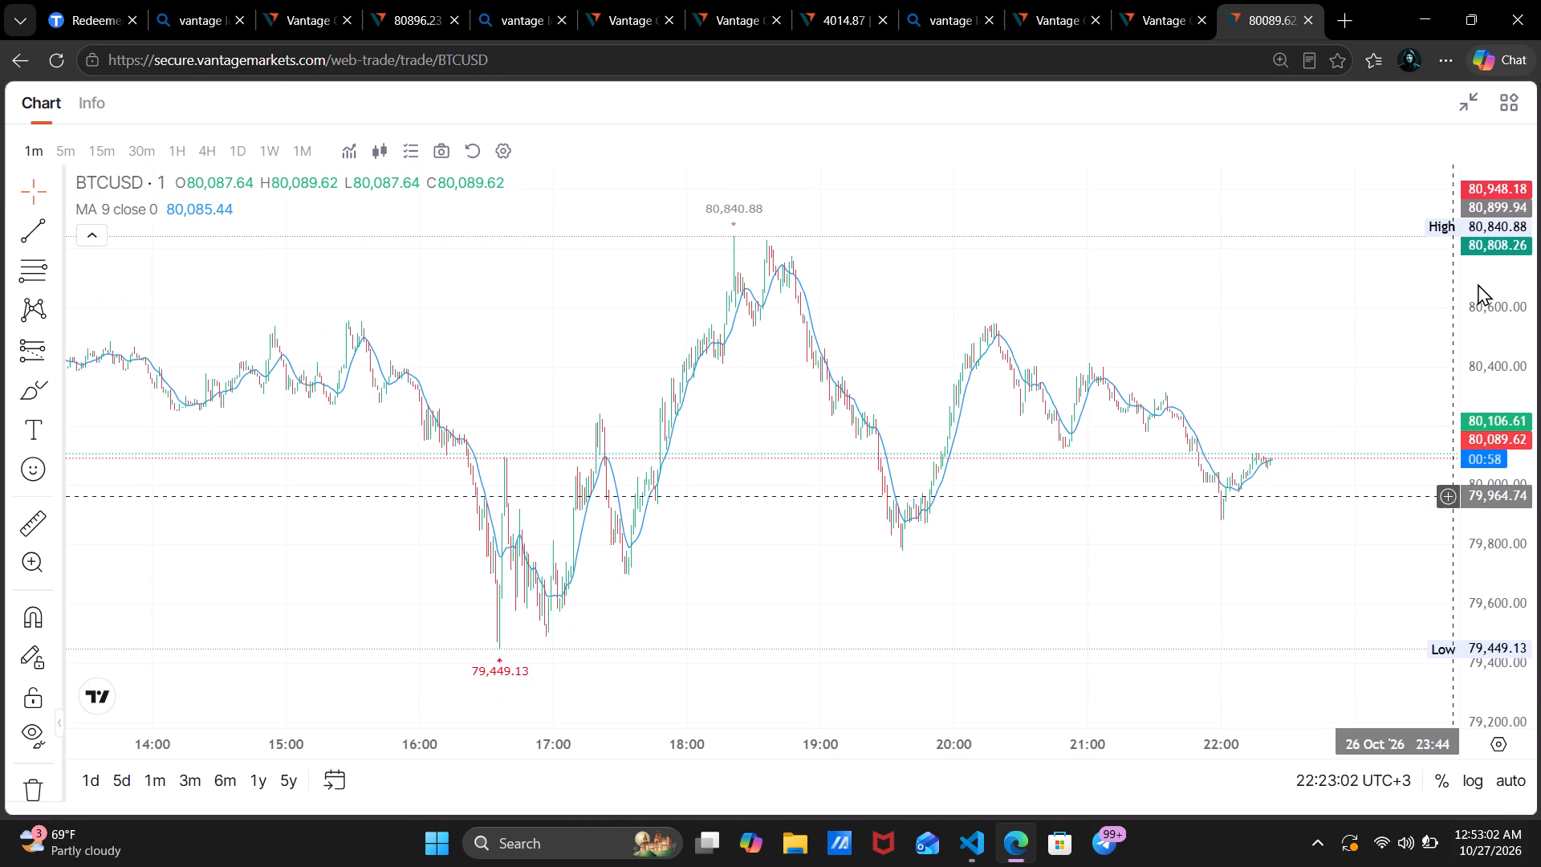
Minimize the browser window to show the desktop.
left_click(1426, 17)
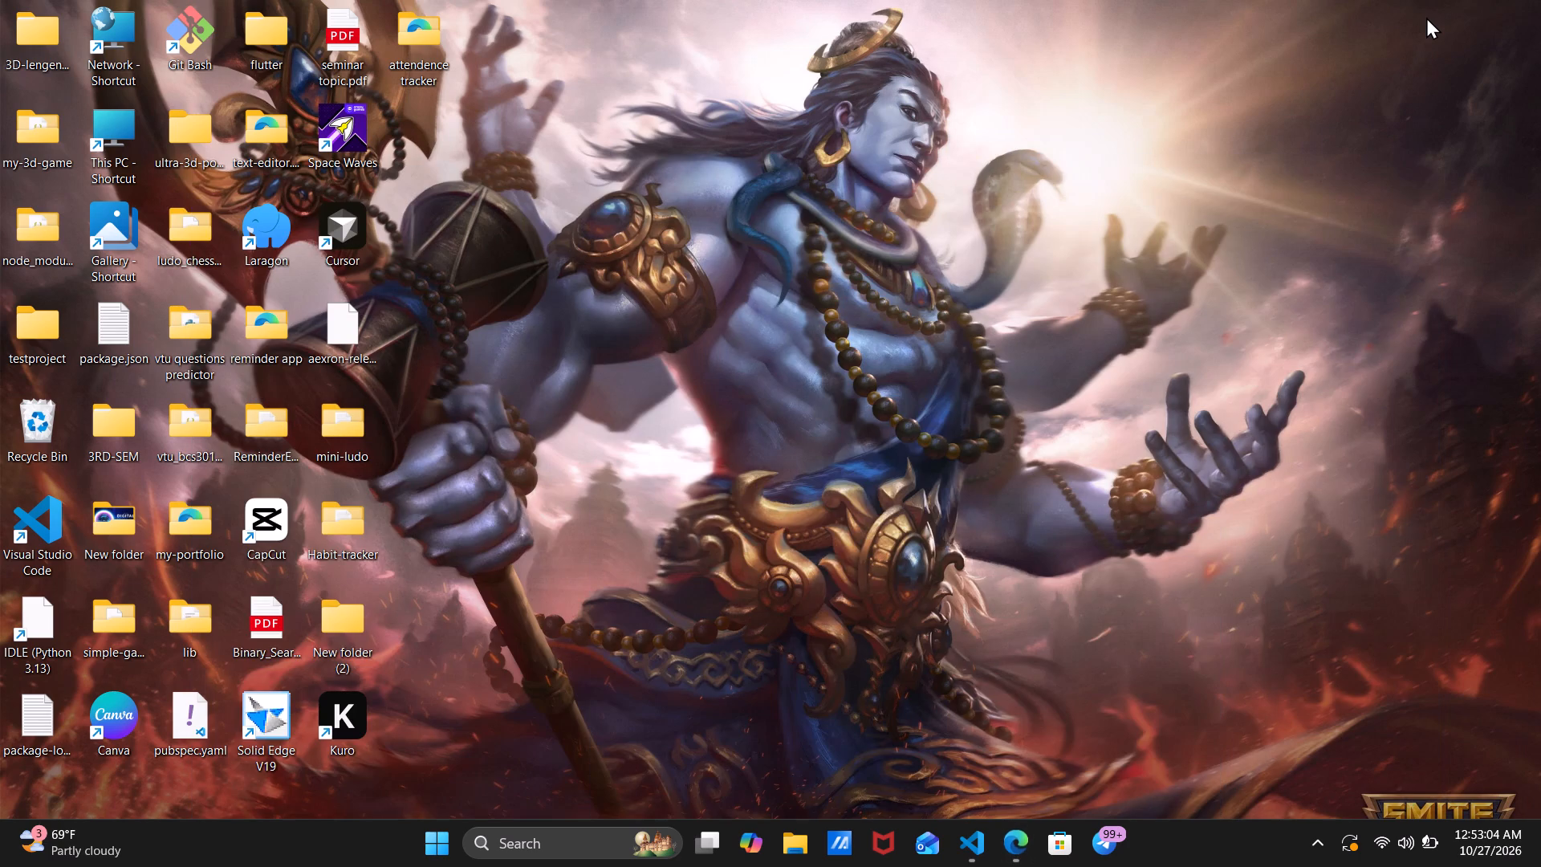